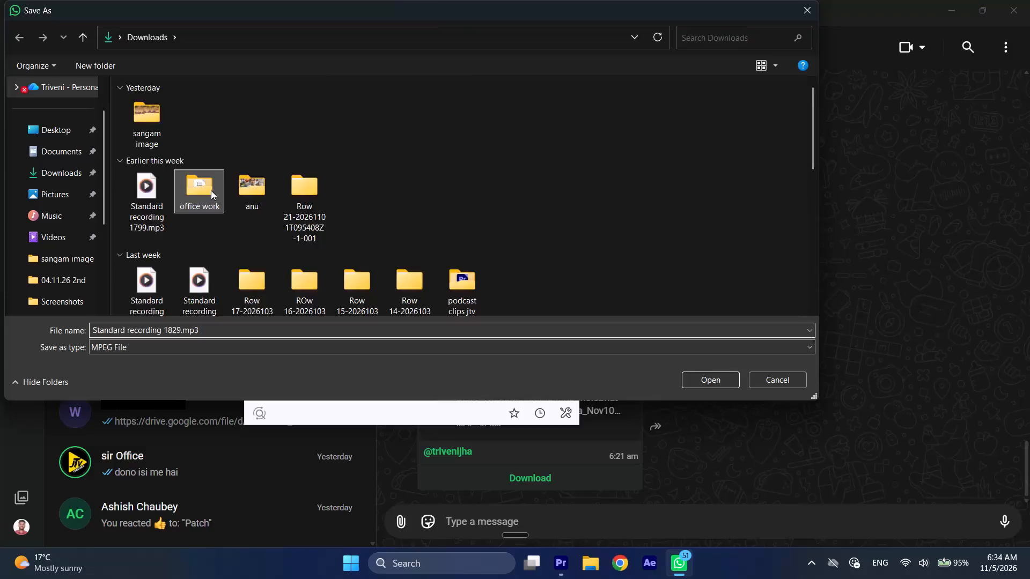
In office work > audio edit for JTV > november, create a folder named 05.11.26, copy its name, and open it as the save location.
click(211, 190)
double_click(201, 174)
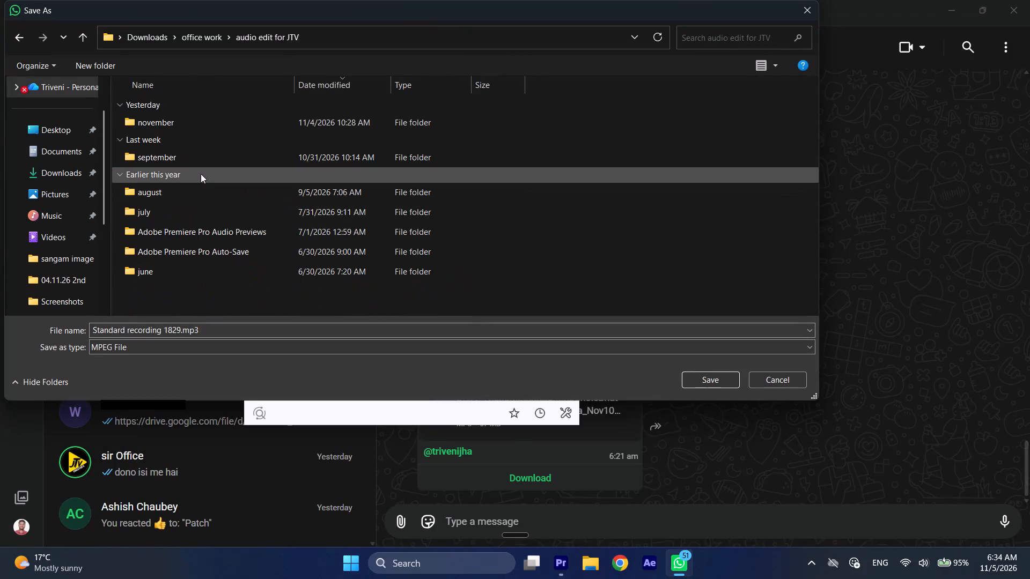
double_click(219, 118)
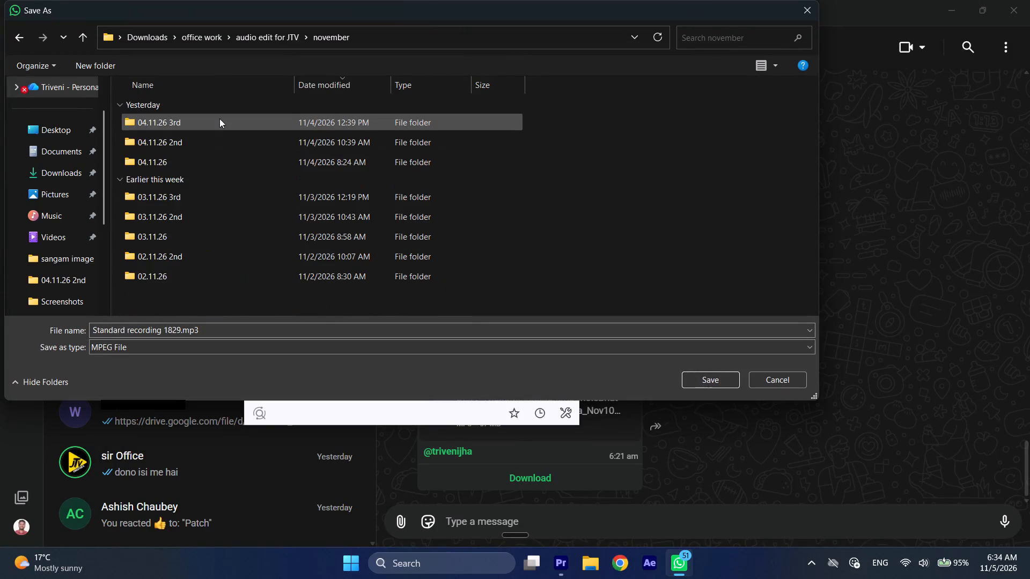
key(ctrl+shift+n)
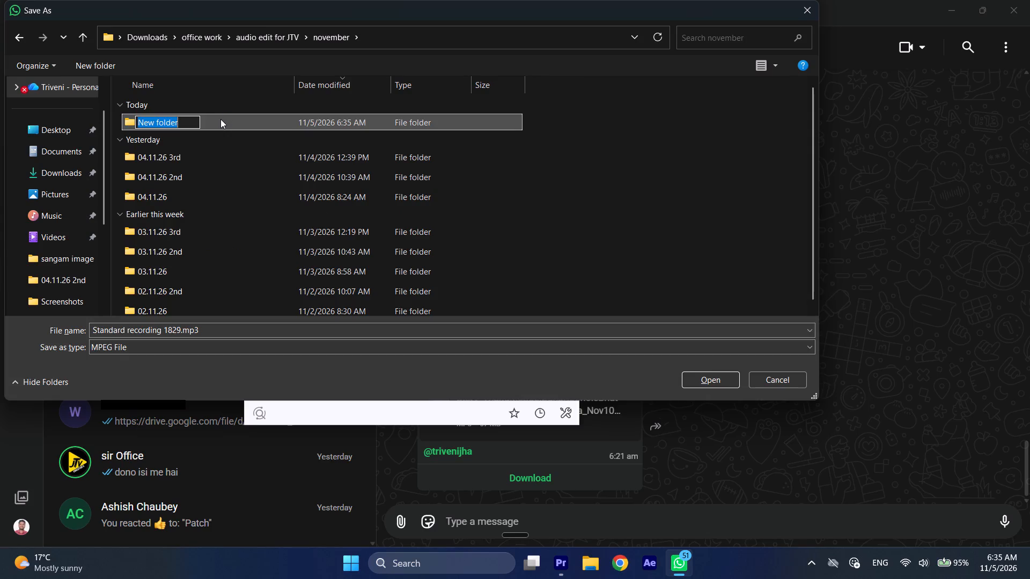
text(05.11.26)
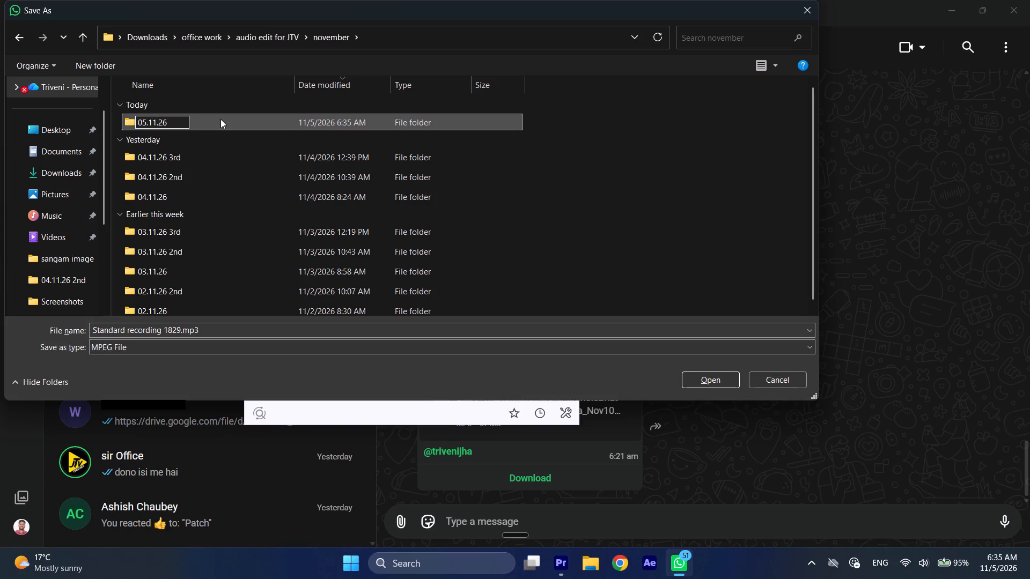
key(ctrl+a)
key(ctrl+c)
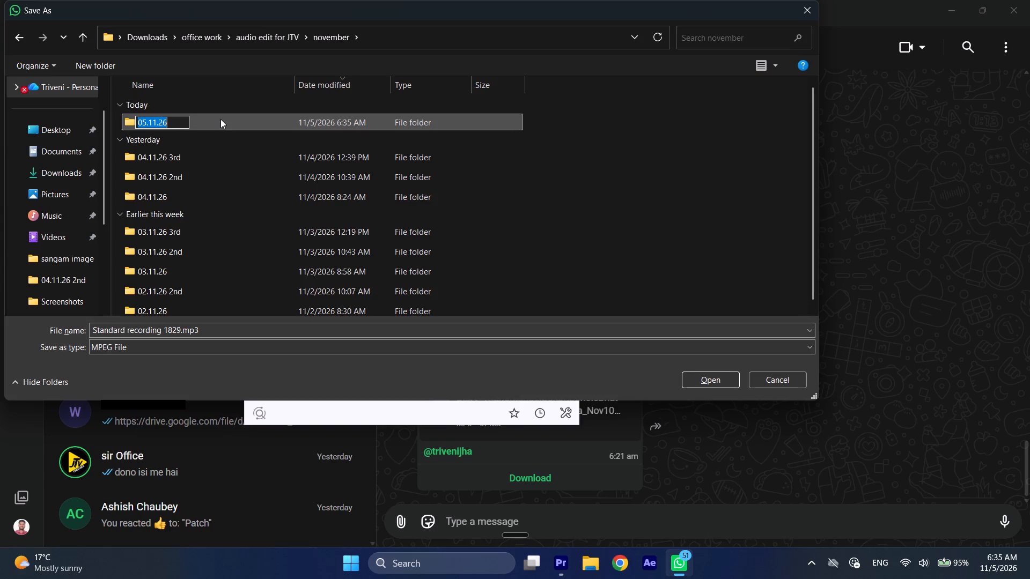
double_click(220, 119)
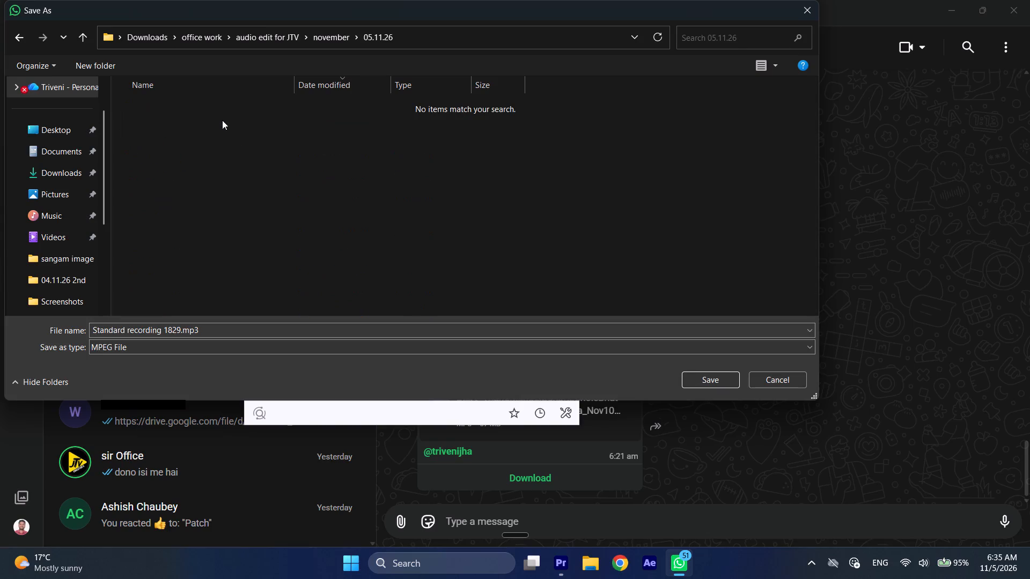
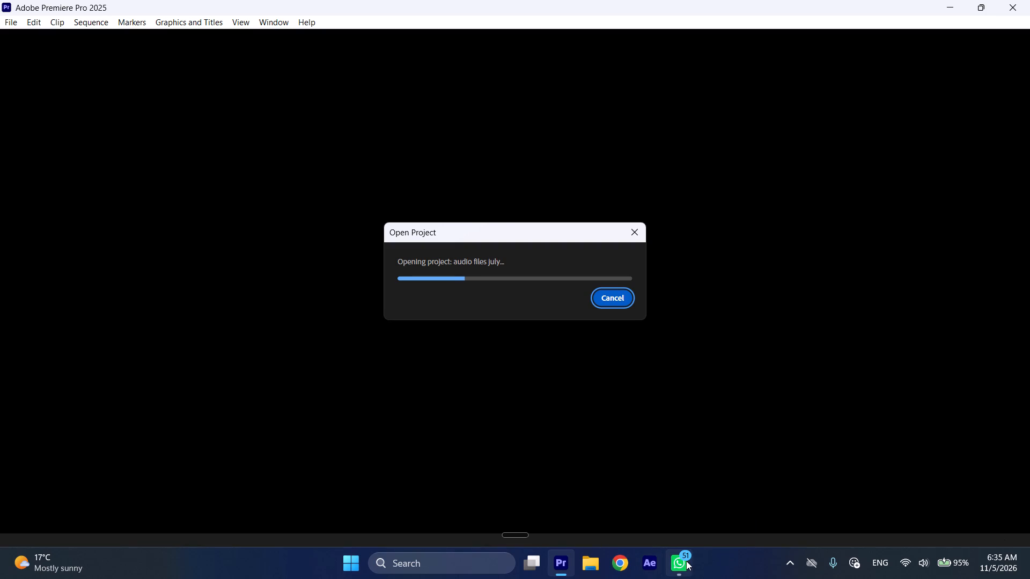
Move the WhatsApp shortcut beside Premiere Pro on the taskbar.
drag(685, 561, 599, 554)
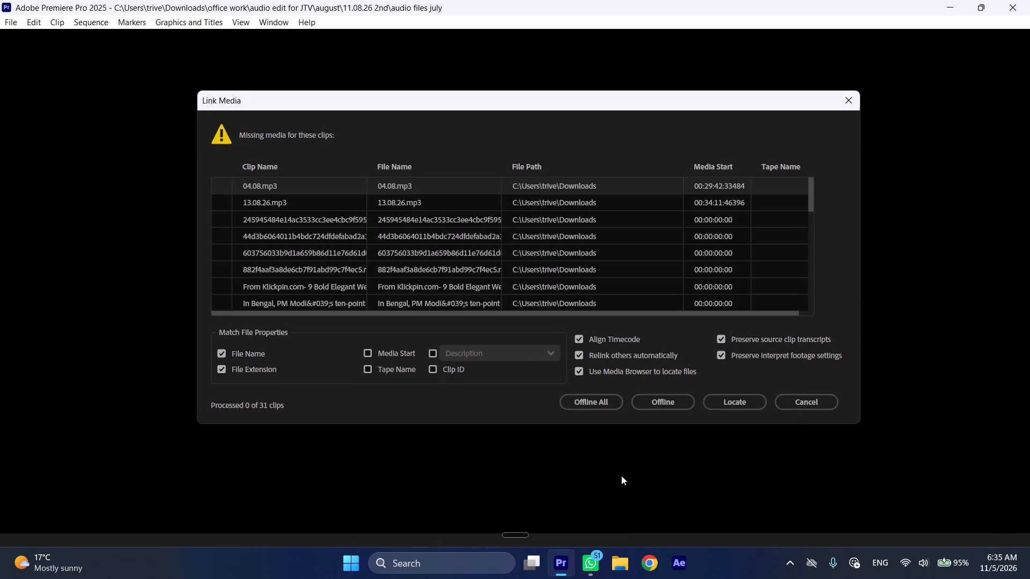
Dismiss the missing-media linking dialog without relinking any clips.
click(813, 406)
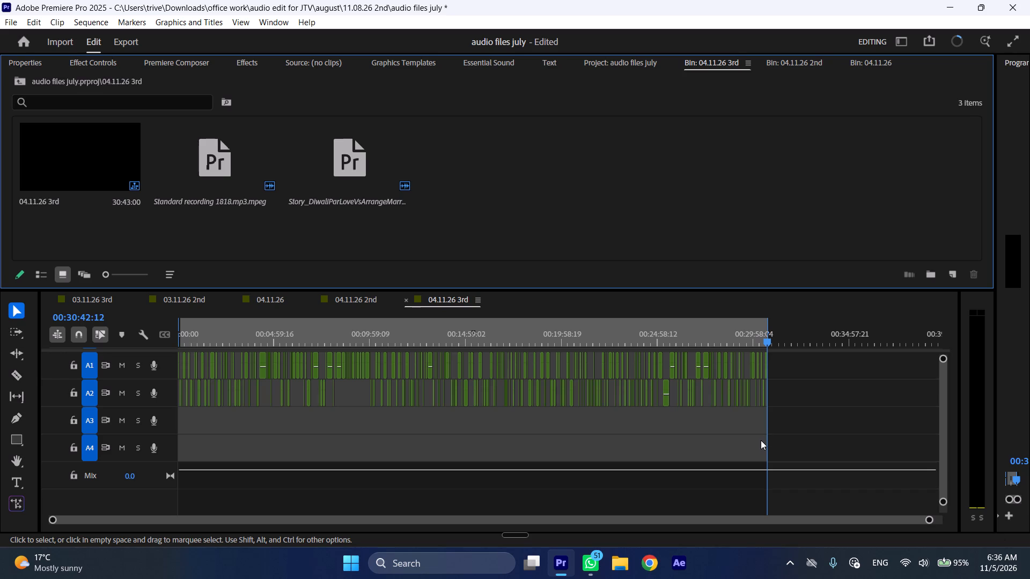
Create a bin named 05.11.26 at the top level of the audio files july project and open it.
click(624, 63)
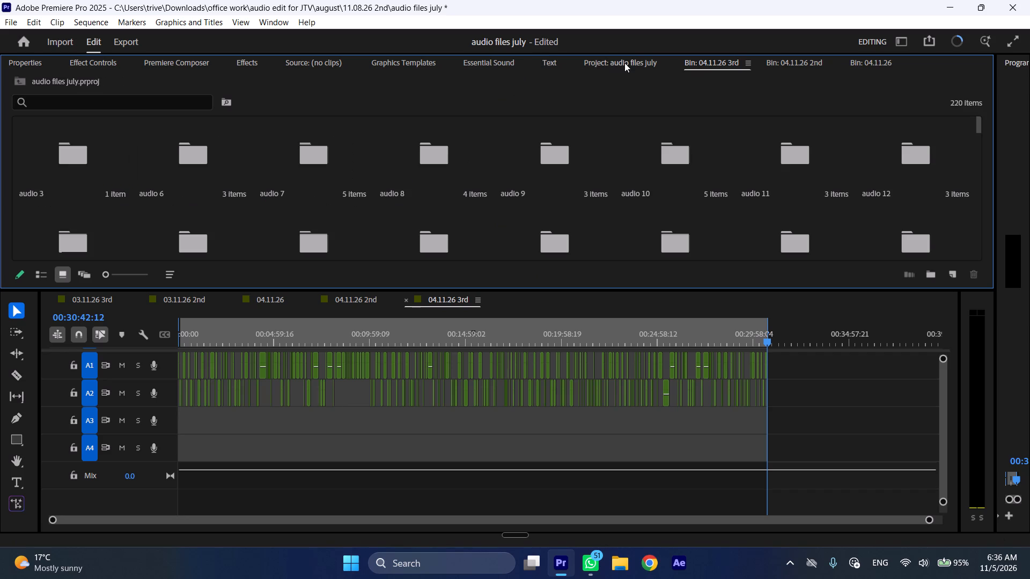
click(931, 271)
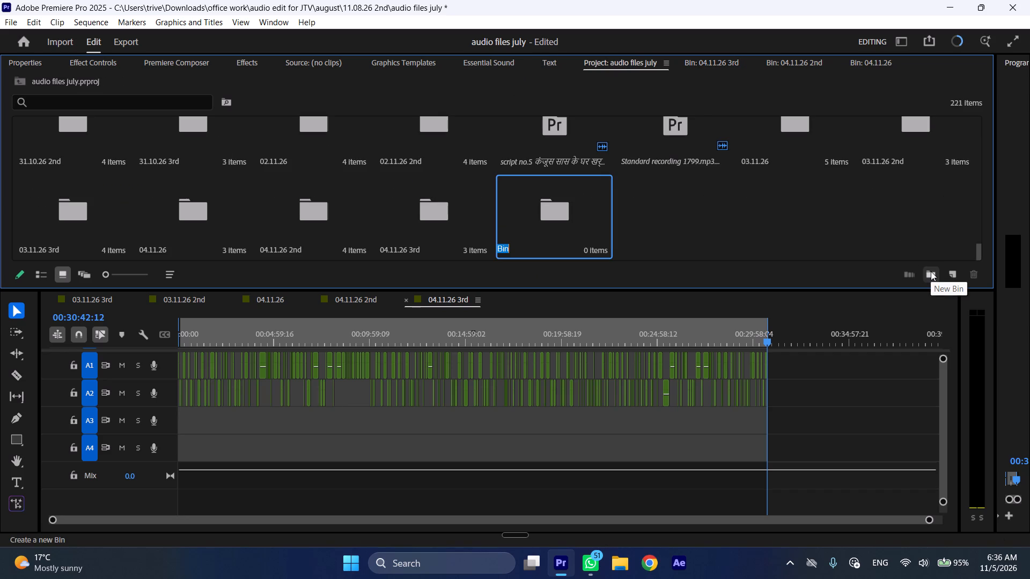
key(ctrl+v)
double_click(581, 209)
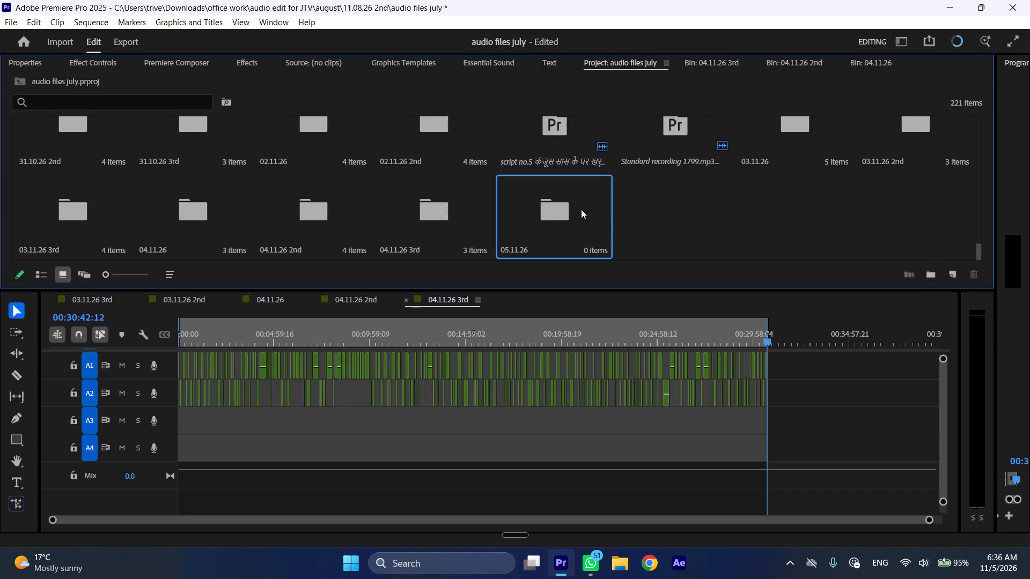
Create a new sequence named 05.11.26 in the 05.11.26 bin, keeping the HD 1080p 23.976 fps preset.
click(957, 267)
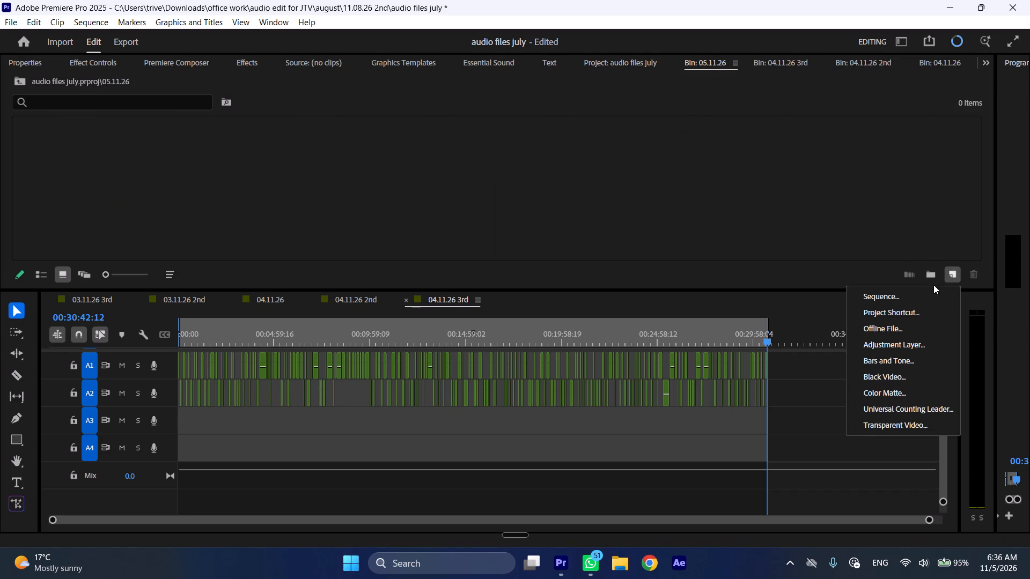
click(915, 295)
key(ctrl+v)
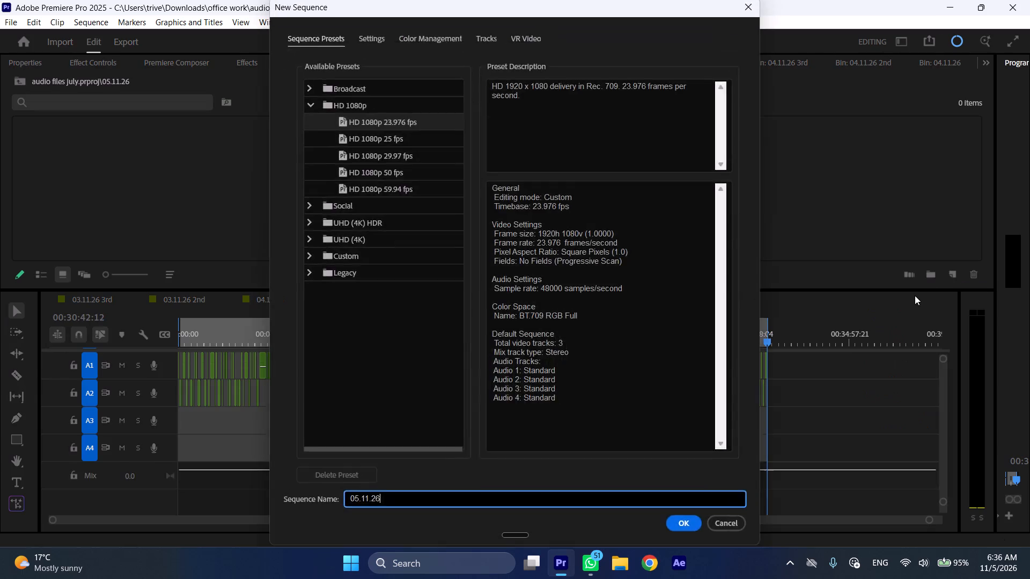
key(Return)
Import Standard recording 1829.mp3 and the Story_DiwaliParGaribDevrani MP3 from the november > 05.11.26 folder into the bin.
double_click(487, 179)
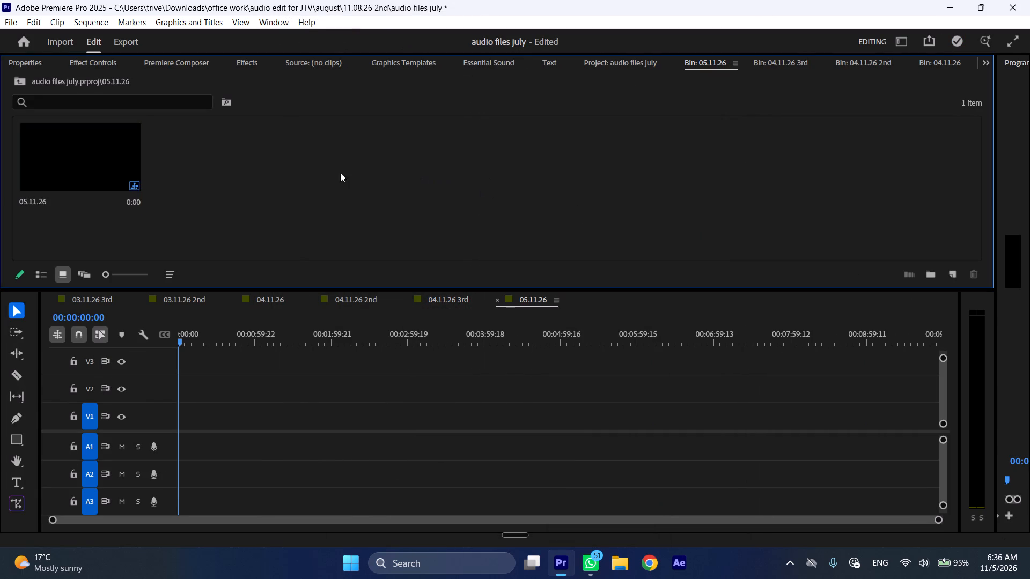
double_click(303, 172)
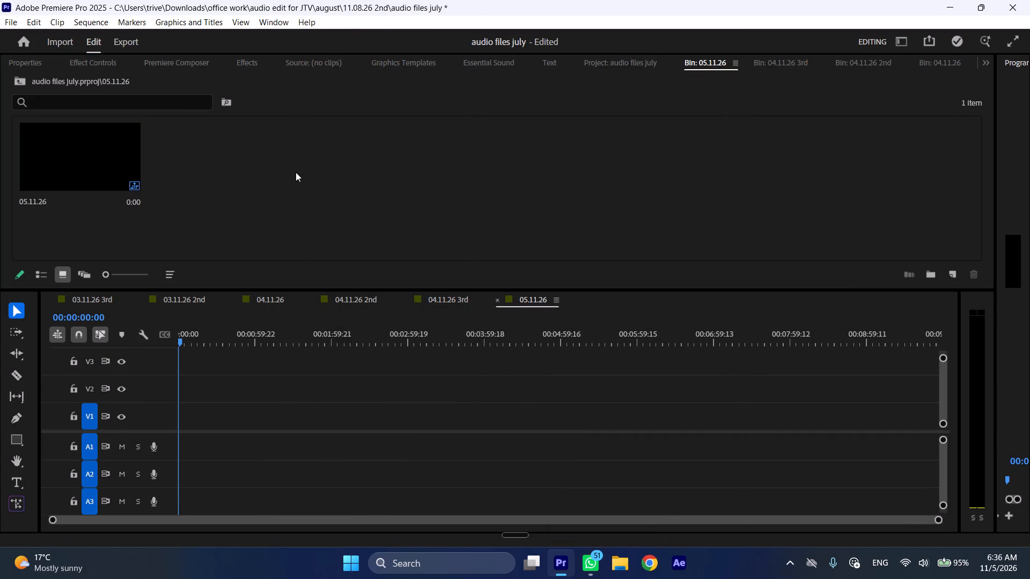
click(86, 72)
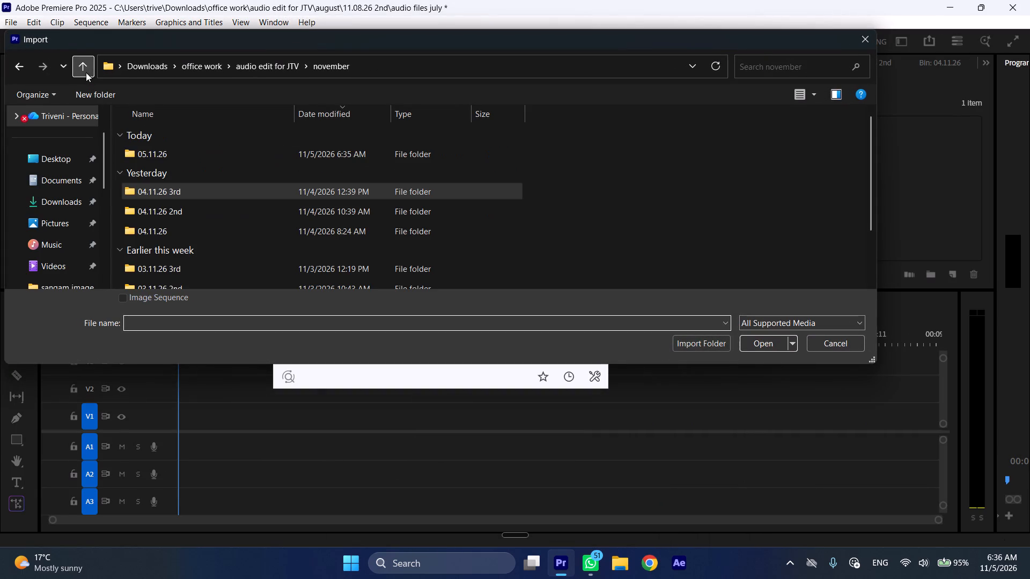
double_click(141, 152)
drag(145, 189, 165, 146)
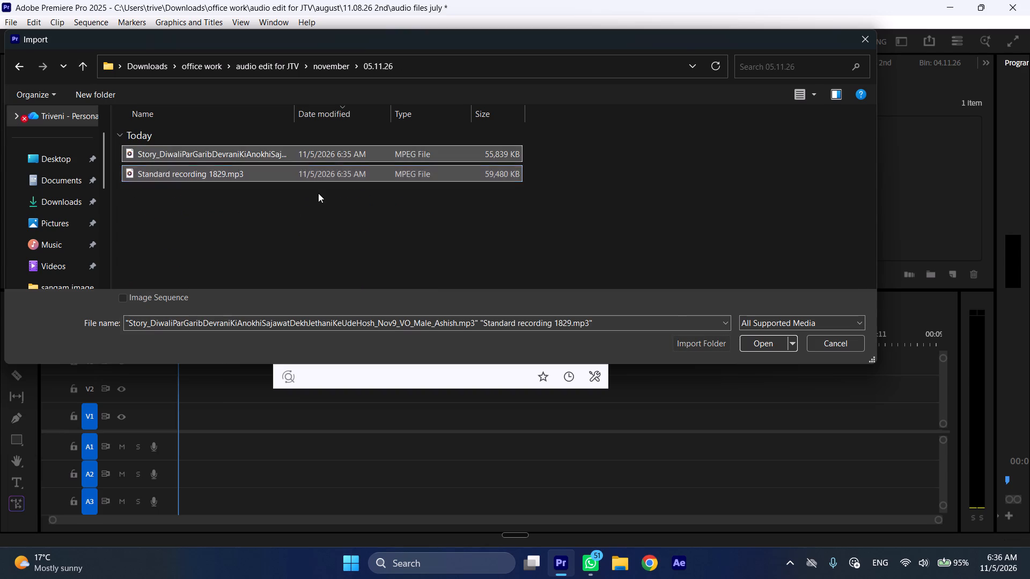
click(762, 350)
click(758, 345)
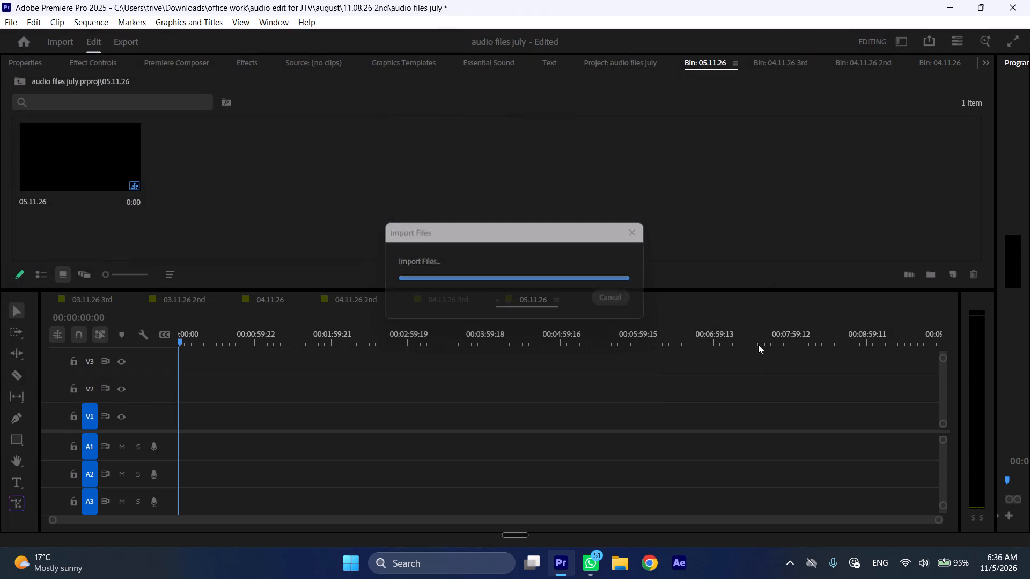
Place the Story_DiwaliParGarib clip on track A1 and the Standard recording clip on track A2, both starting at the sequence's beginning.
click(543, 205)
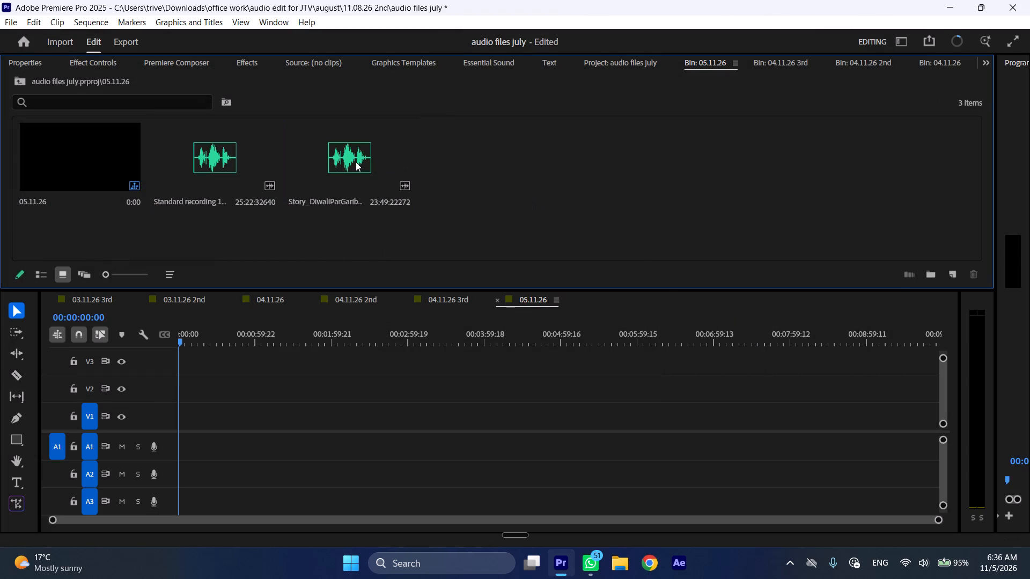
drag(354, 162, 170, 446)
drag(211, 167, 178, 474)
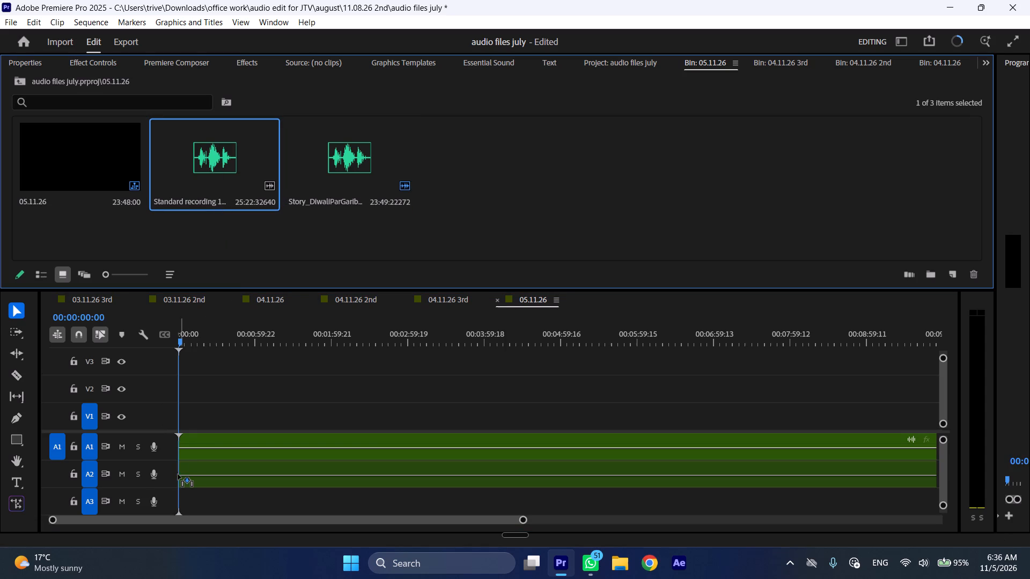
drag(178, 474, 169, 474)
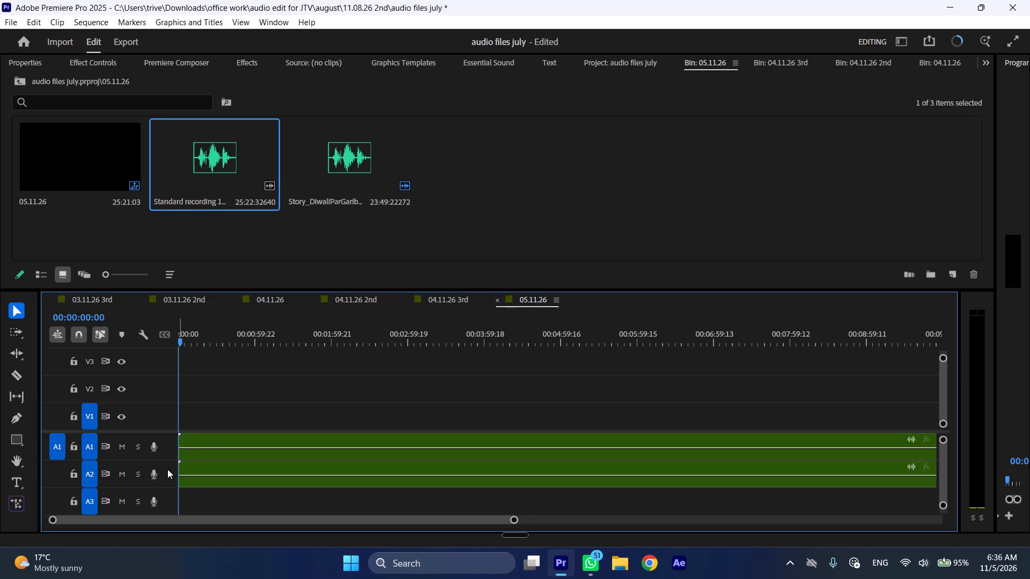
drag(172, 430, 187, 314)
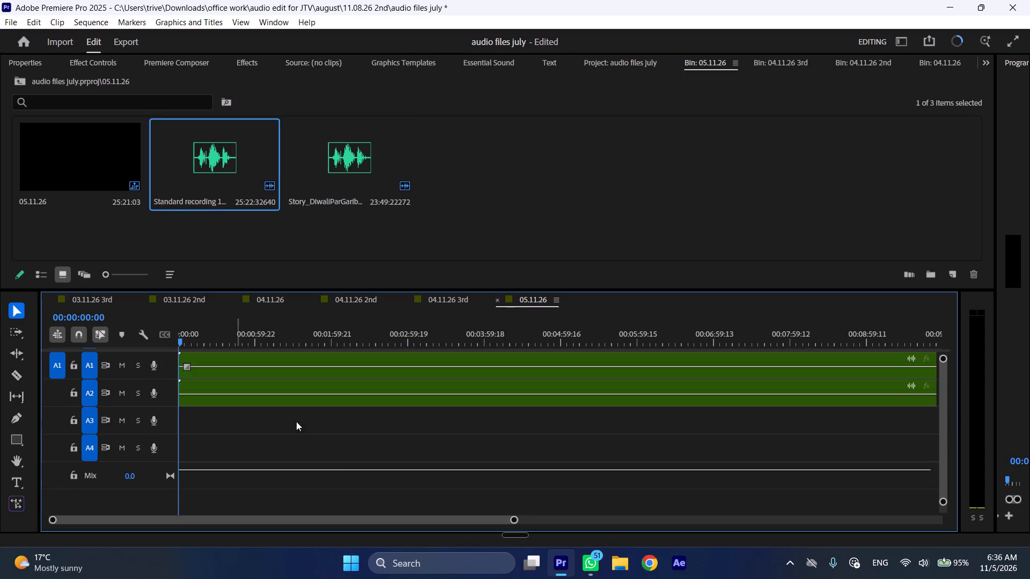
drag(512, 518, 920, 517)
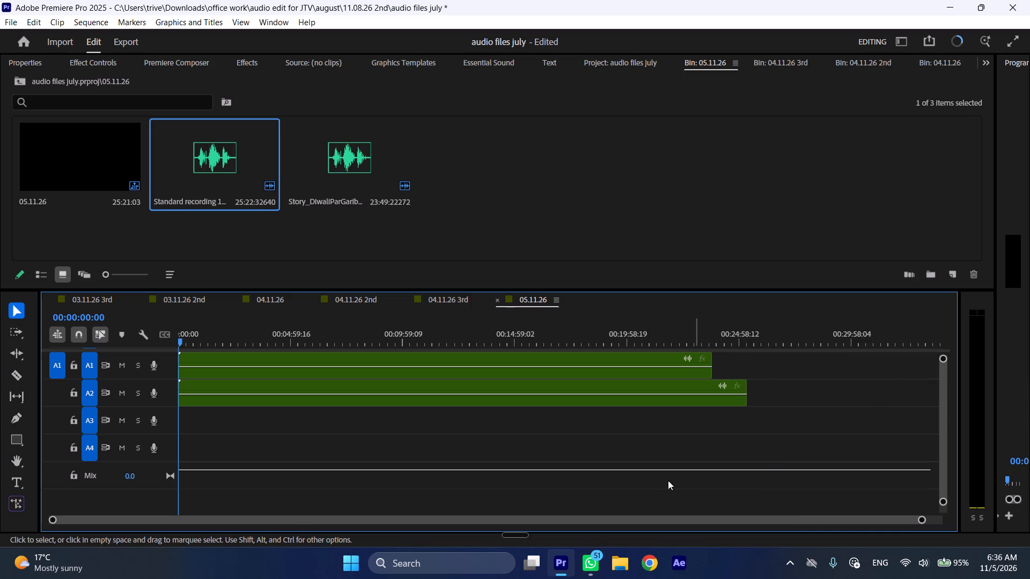
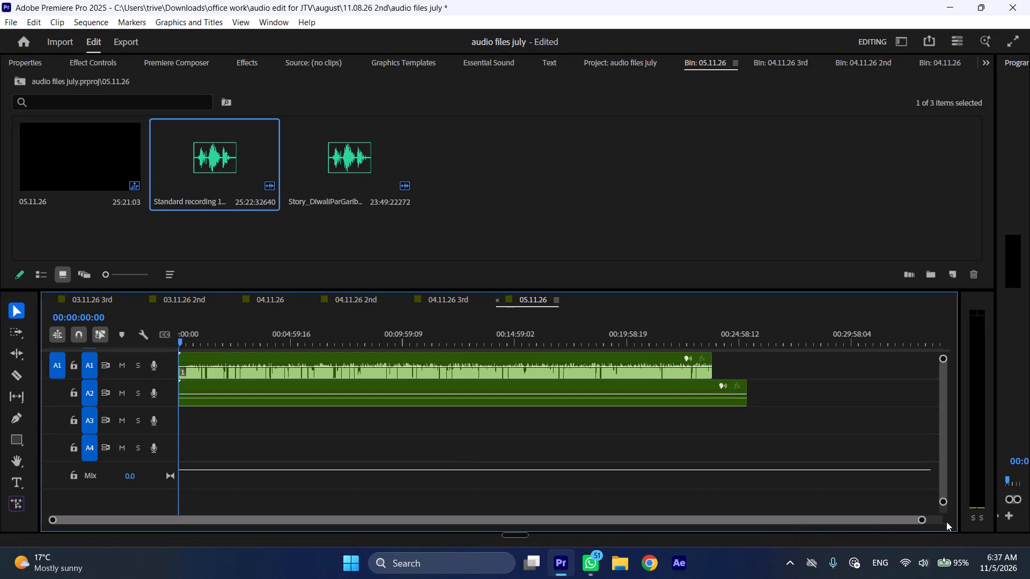
Play the 05.11.26 sequence from its start and at several points within the first two minutes to check the audio.
drag(924, 521, 513, 528)
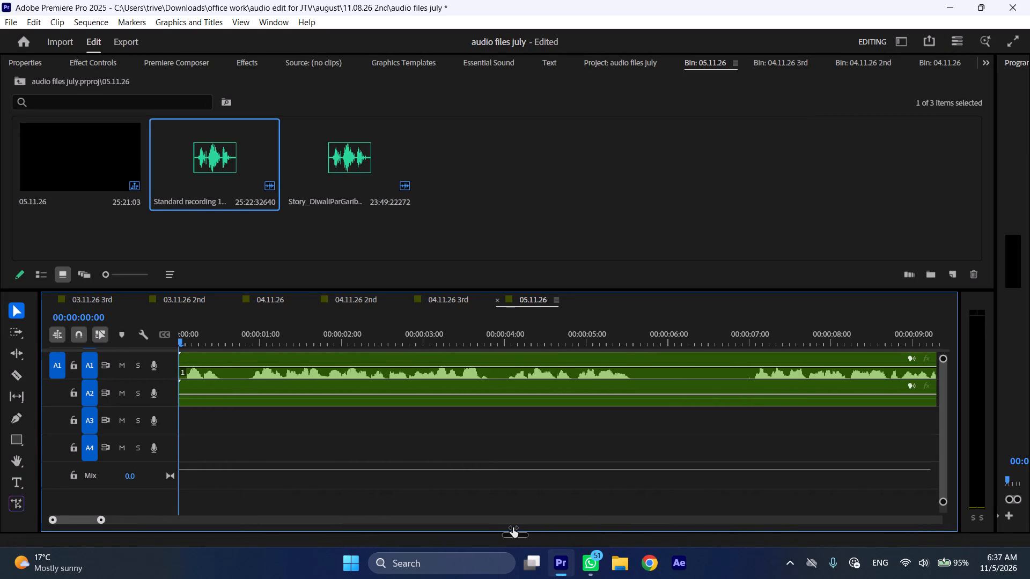
drag(513, 528, 593, 528)
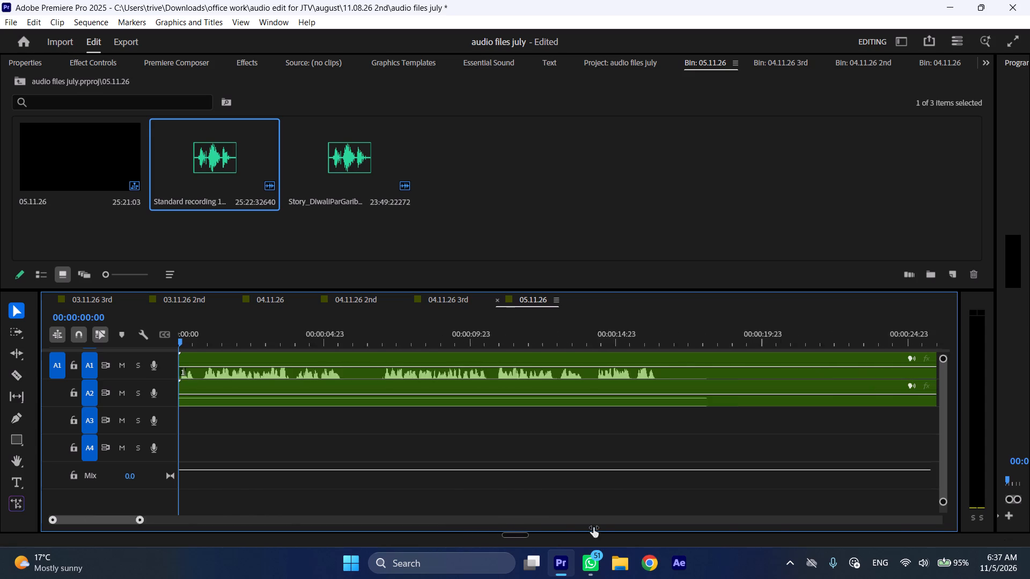
drag(593, 528, 1029, 508)
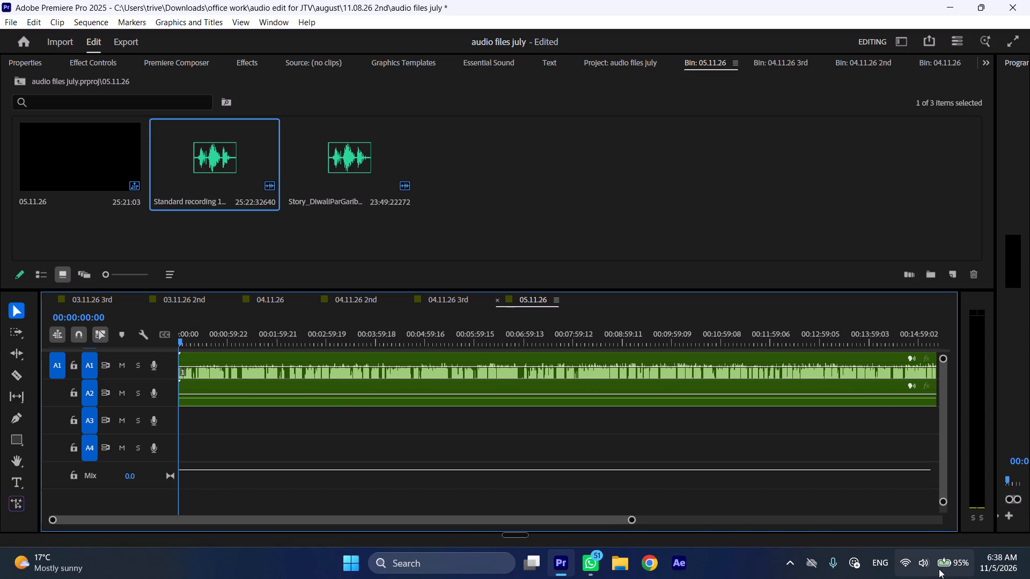
click(913, 567)
click(913, 567)
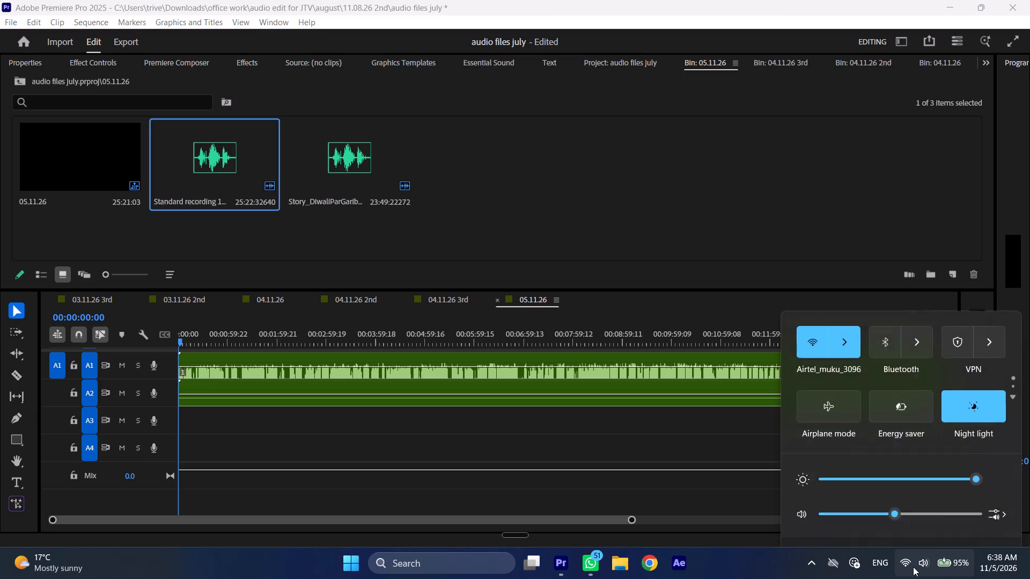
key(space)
click(203, 348)
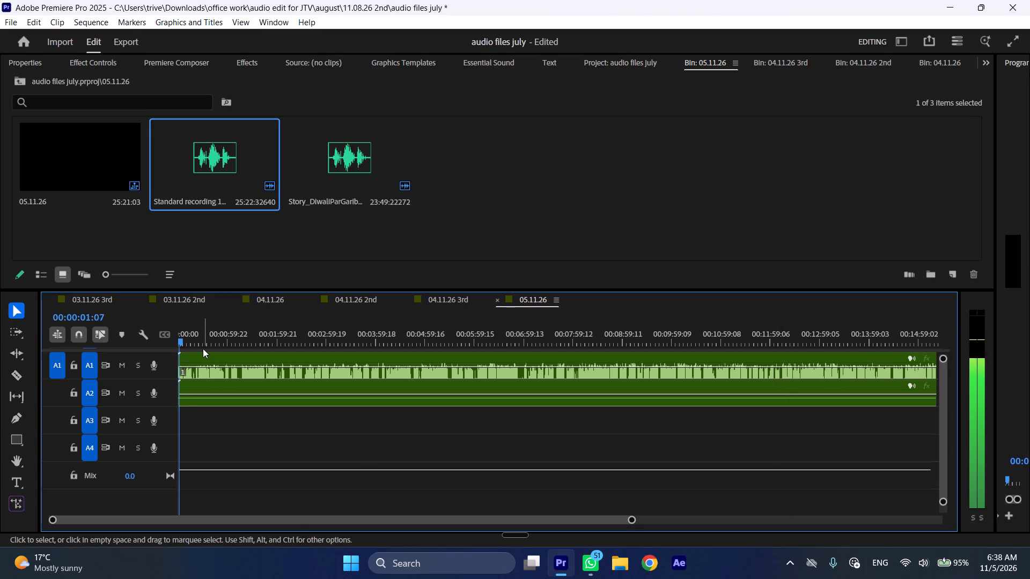
click(207, 337)
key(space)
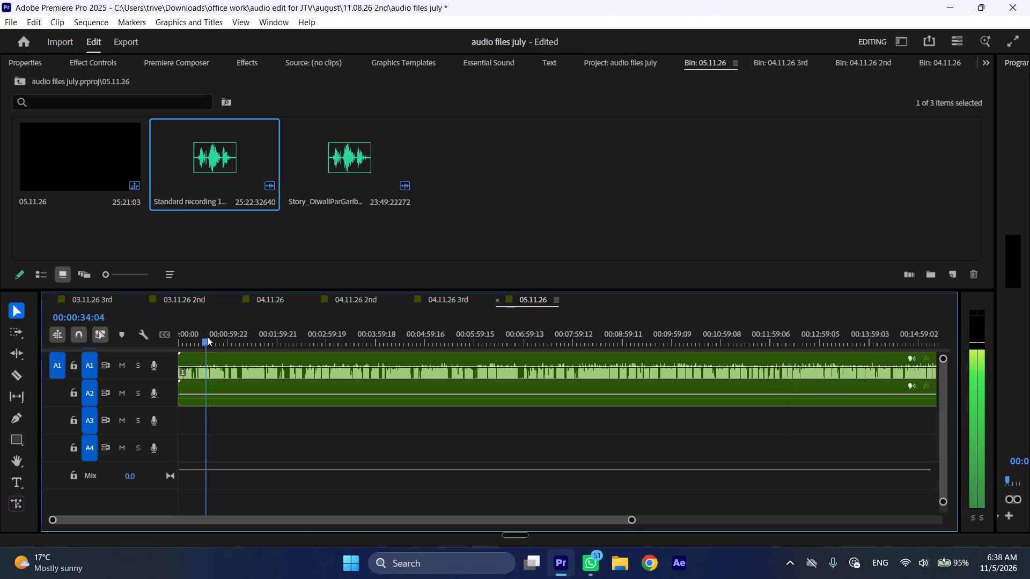
click(239, 344)
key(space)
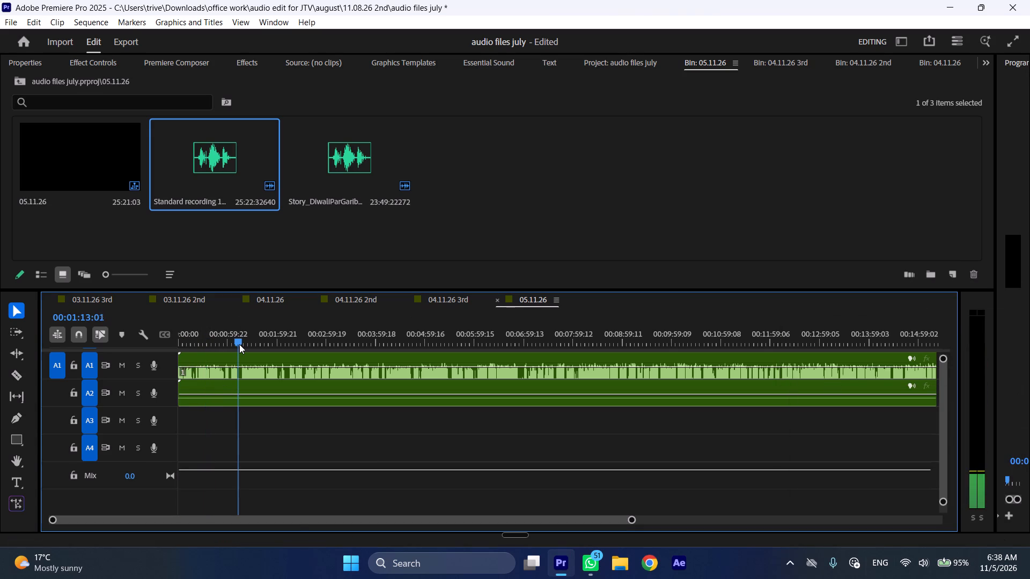
click(274, 346)
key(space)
click(272, 342)
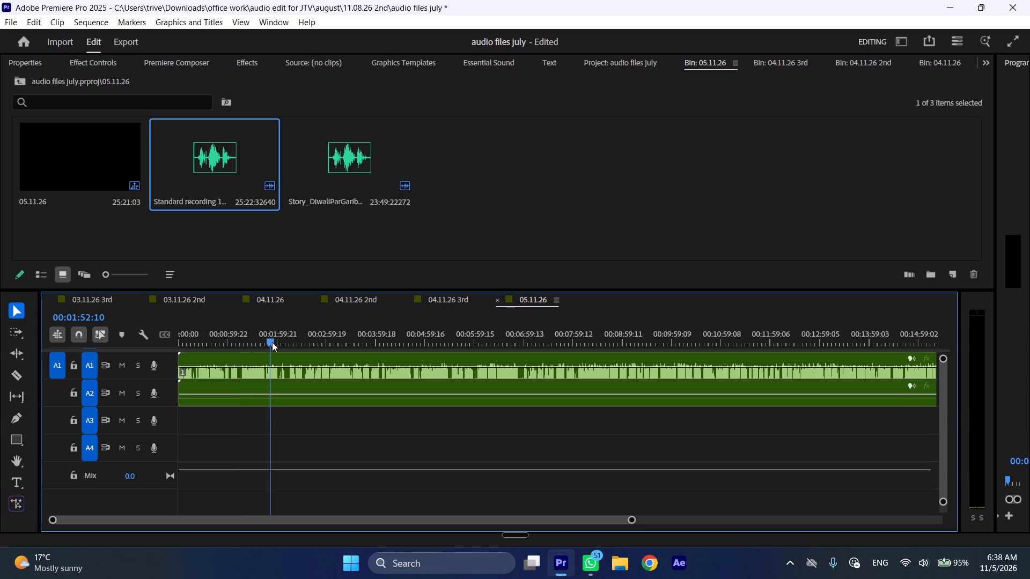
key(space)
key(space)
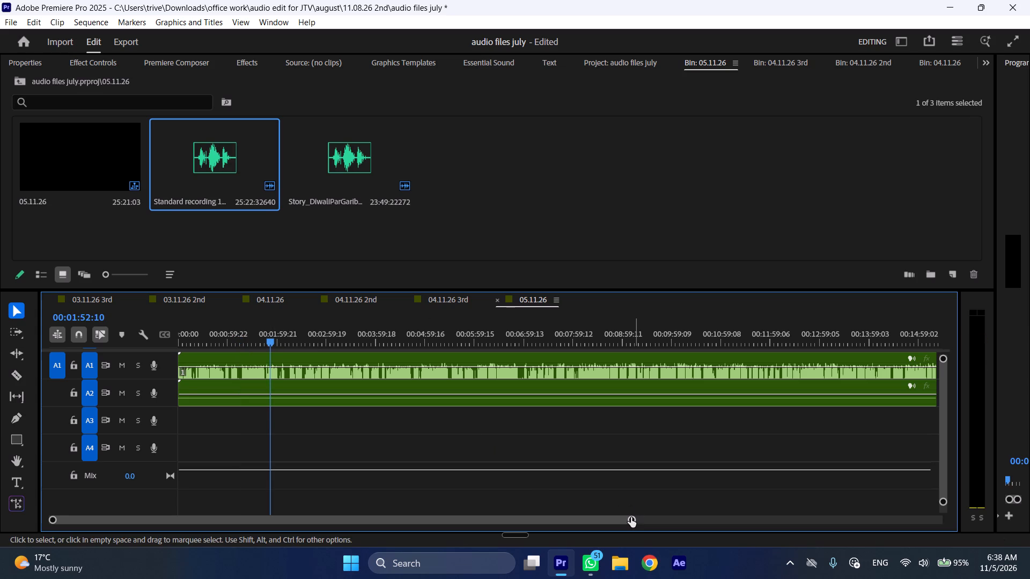
drag(631, 517, 886, 495)
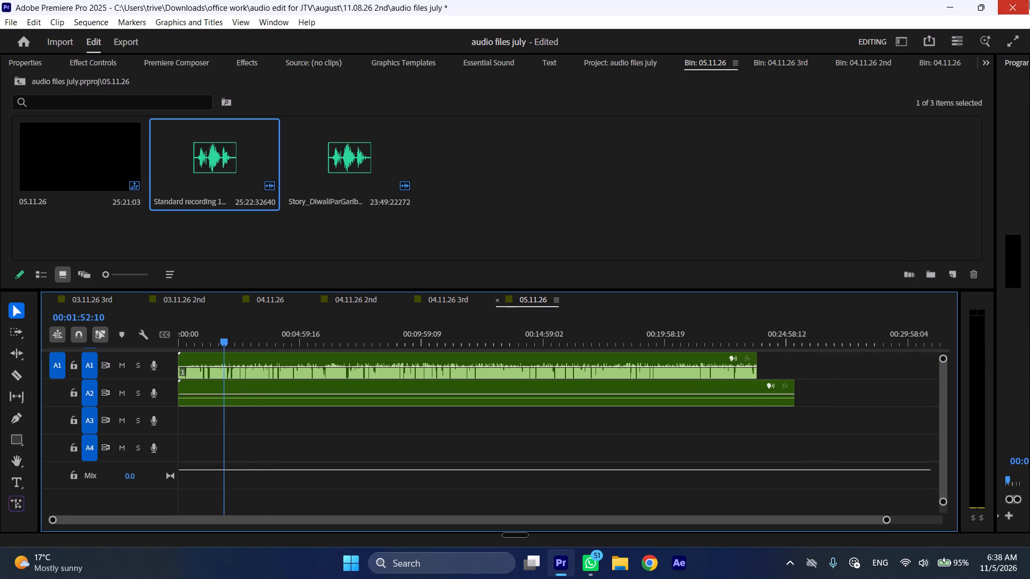
Close Premiere Pro, saving the changes to the audio files july project.
click(1029, 0)
click(487, 327)
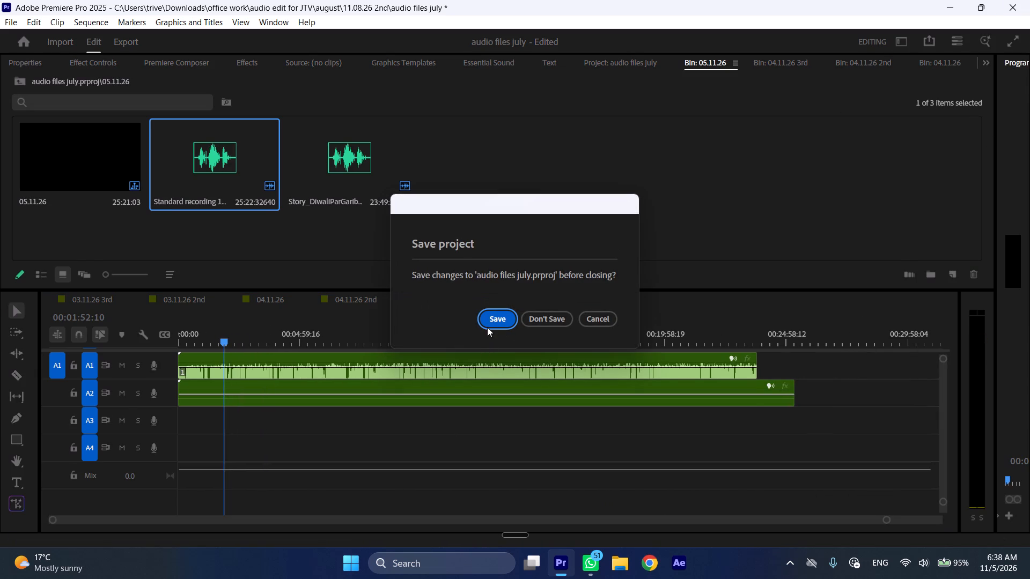
click(489, 317)
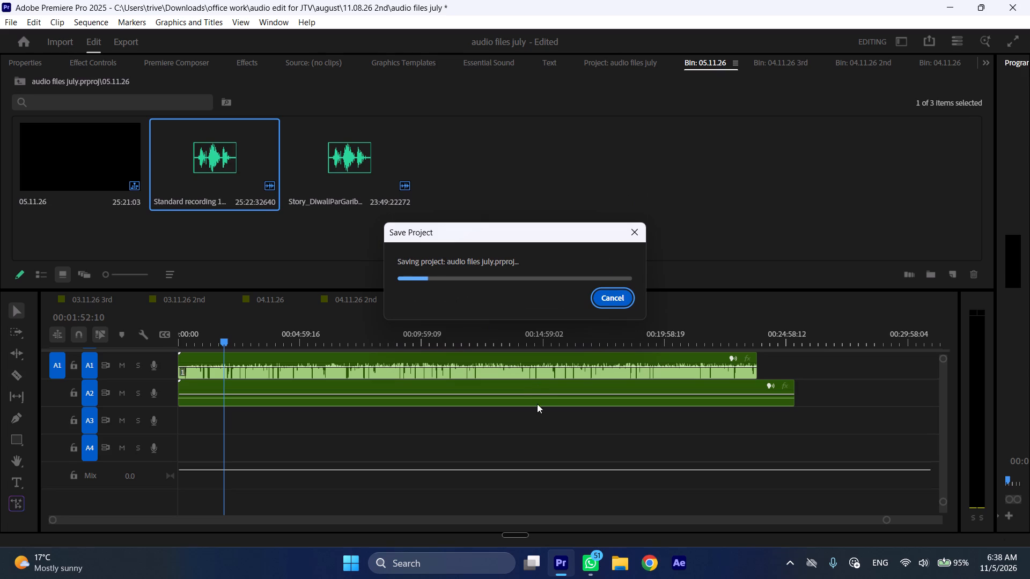
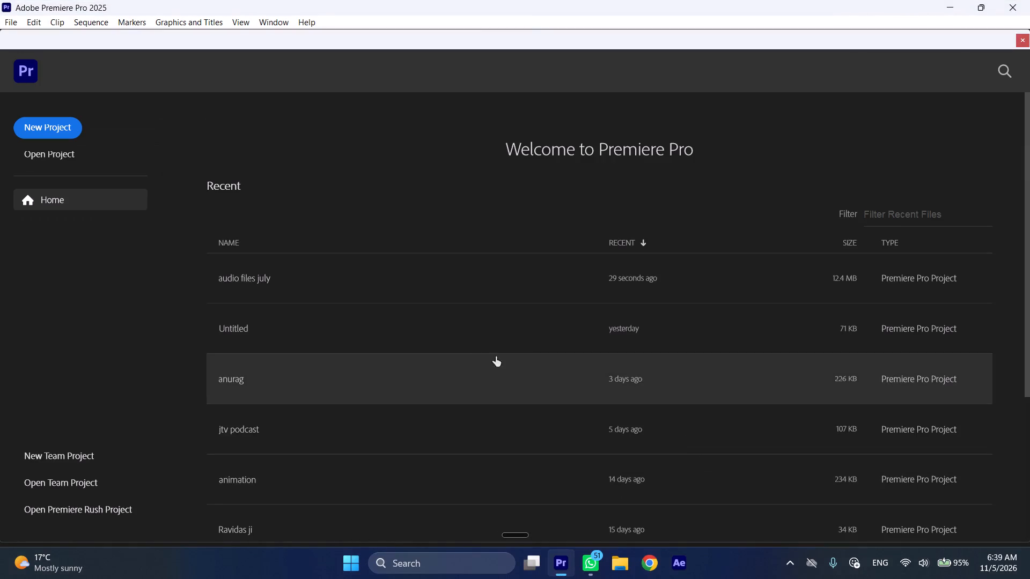
Reopen the audio files july project from the recent projects.
click(413, 279)
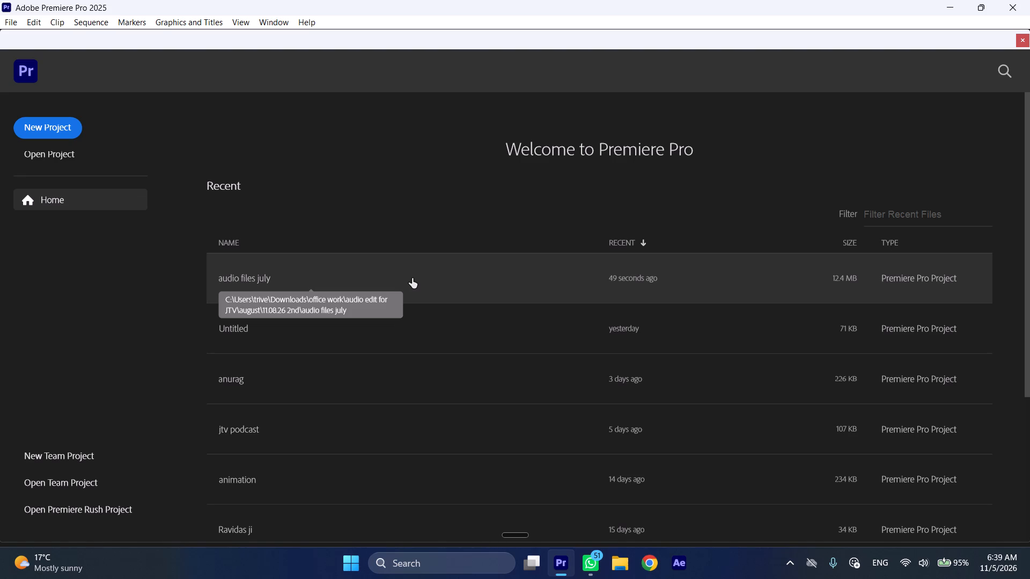
Reopen the recent audio files july project without relinking its missing media.
click(412, 278)
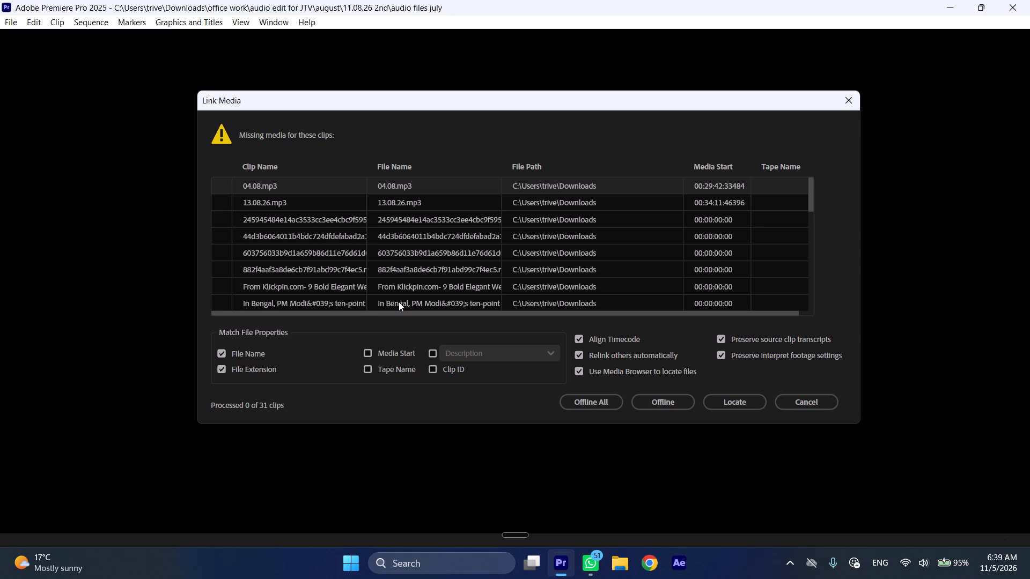
click(805, 398)
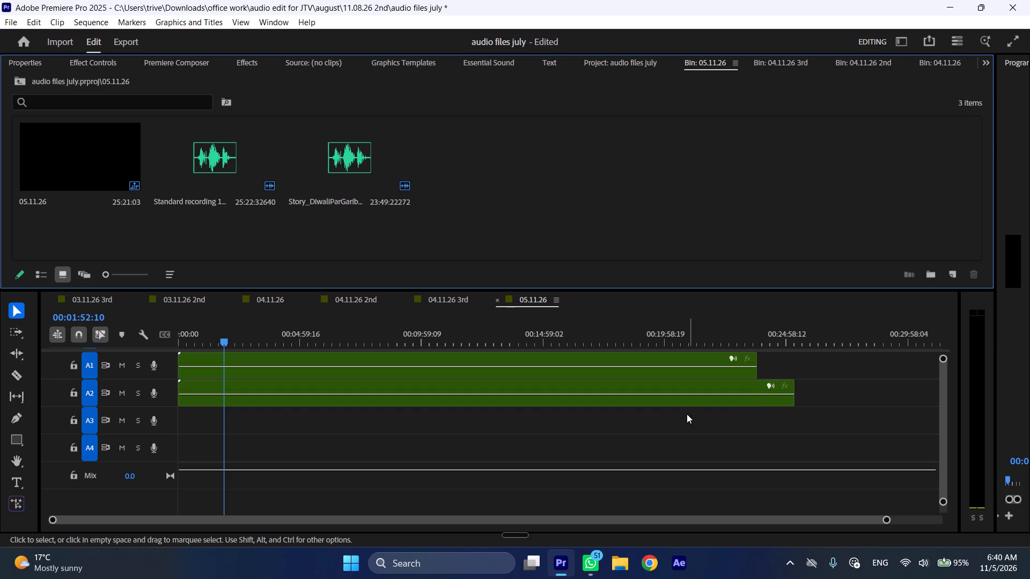
Play the sequence briefly, and move the Standard recording clip along track A2 so it starts past the end of the story clip.
drag(887, 521, 884, 521)
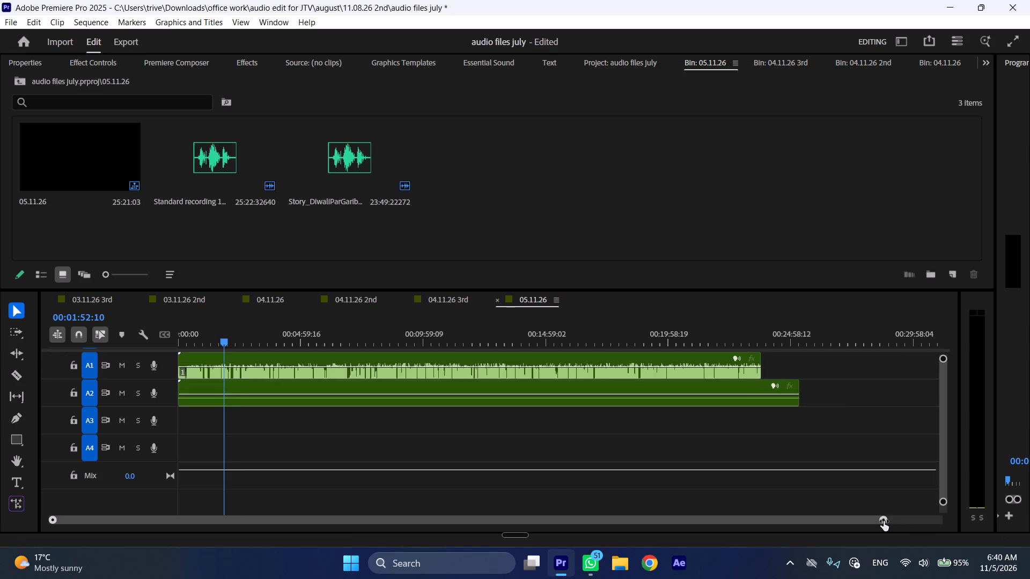
drag(884, 521, 571, 505)
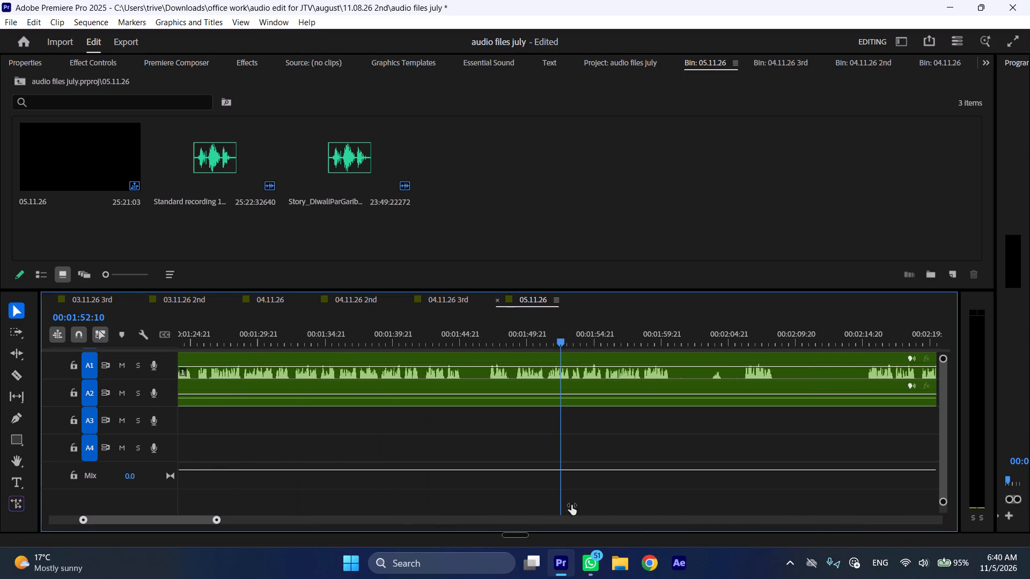
drag(571, 505, 1029, 505)
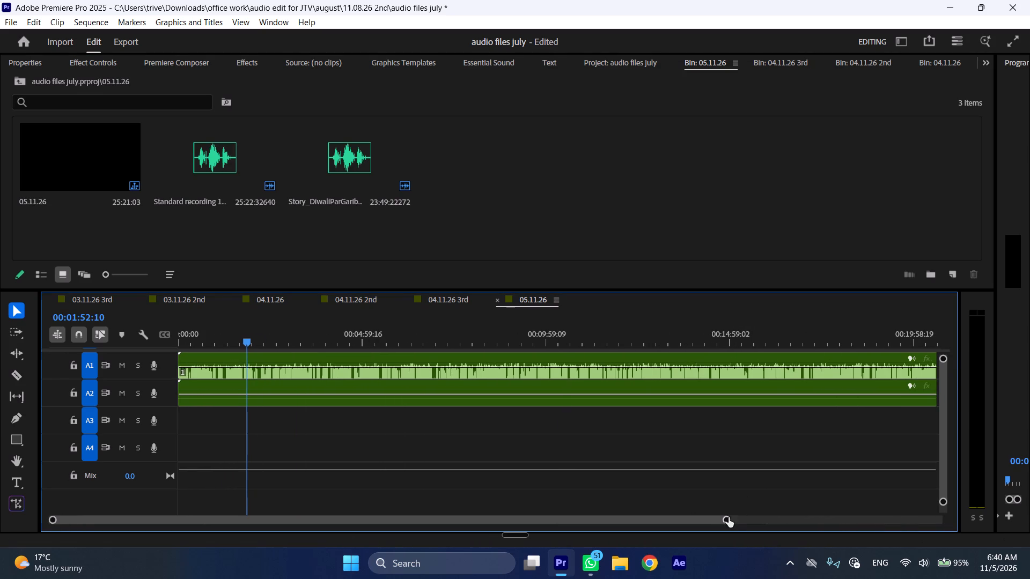
drag(727, 519, 894, 526)
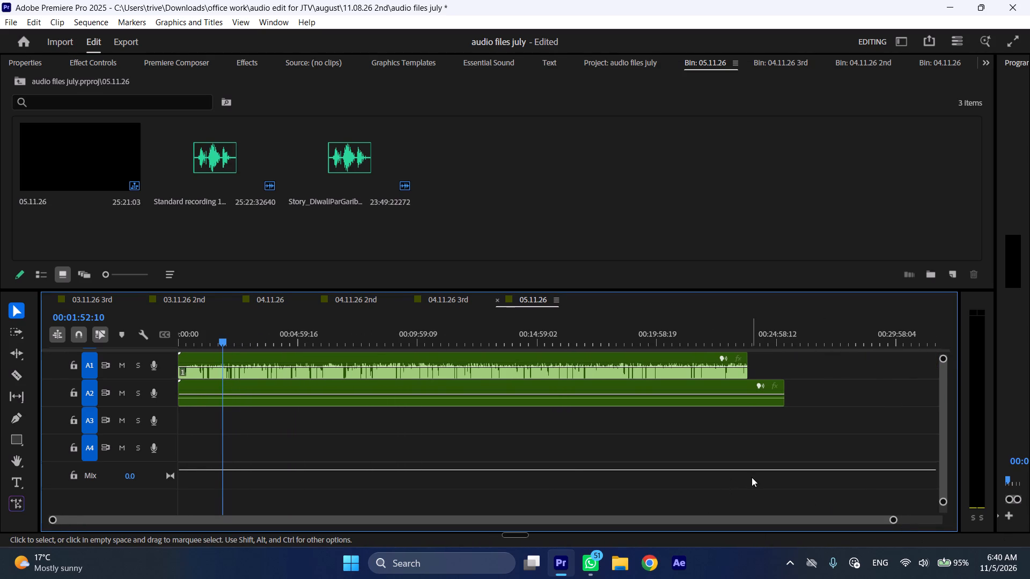
key(space)
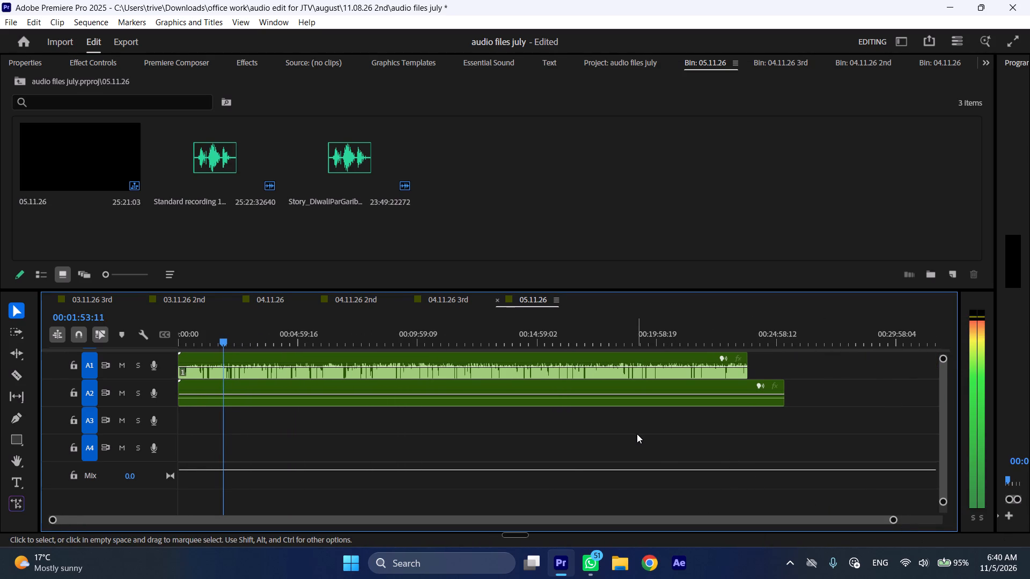
key(space)
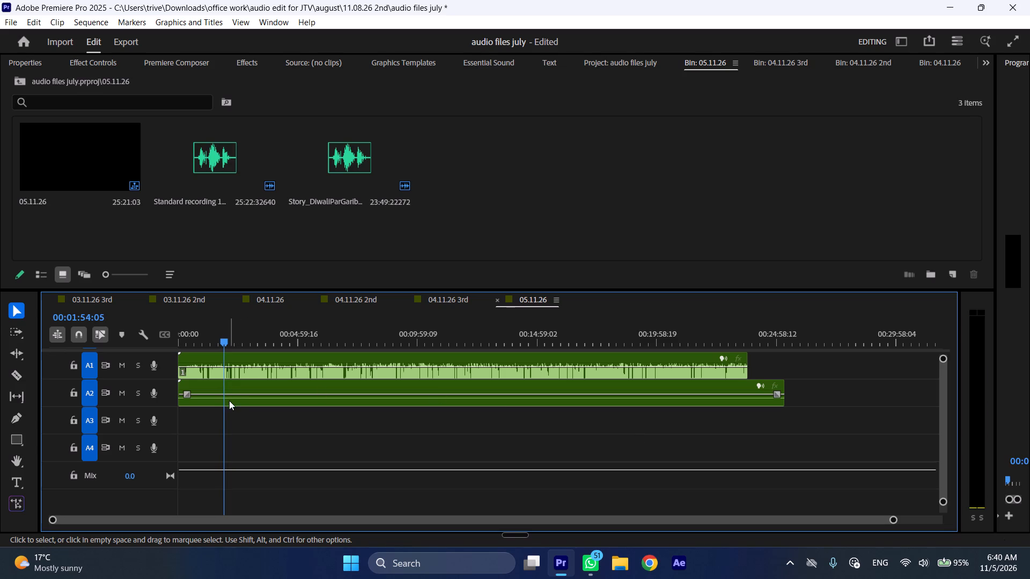
drag(198, 403, 702, 418)
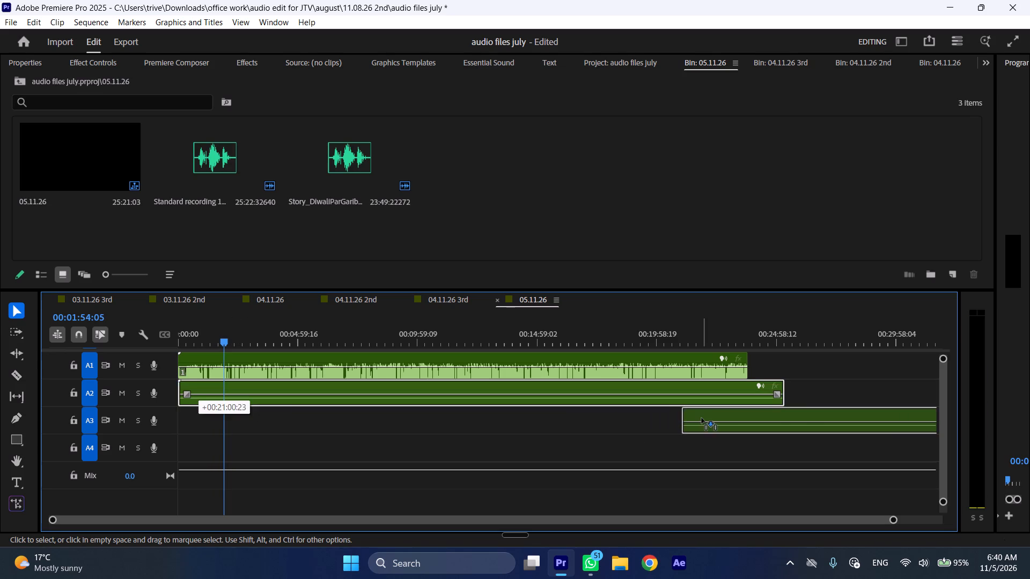
drag(702, 418, 792, 399)
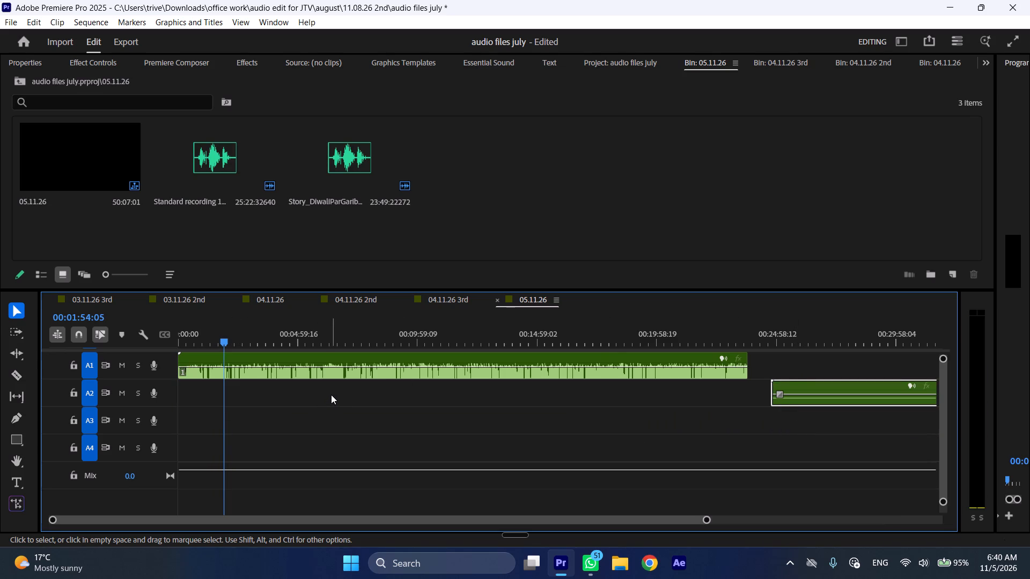
Mark the Standard recording clip's range and export it as an MP3 named 05.11 into the november > 05.11.26 folder.
text(//)
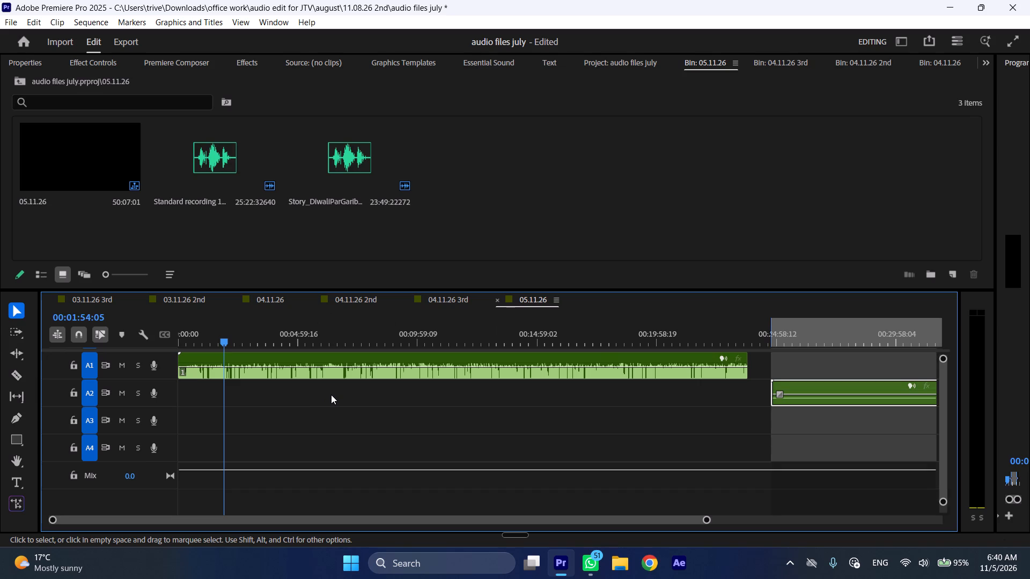
key(ctrl+m)
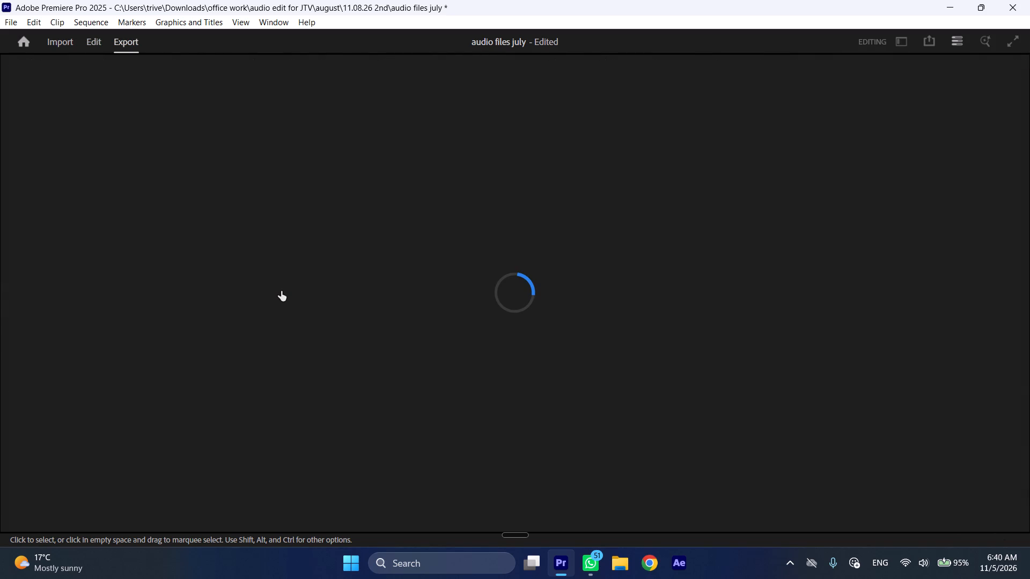
click(334, 131)
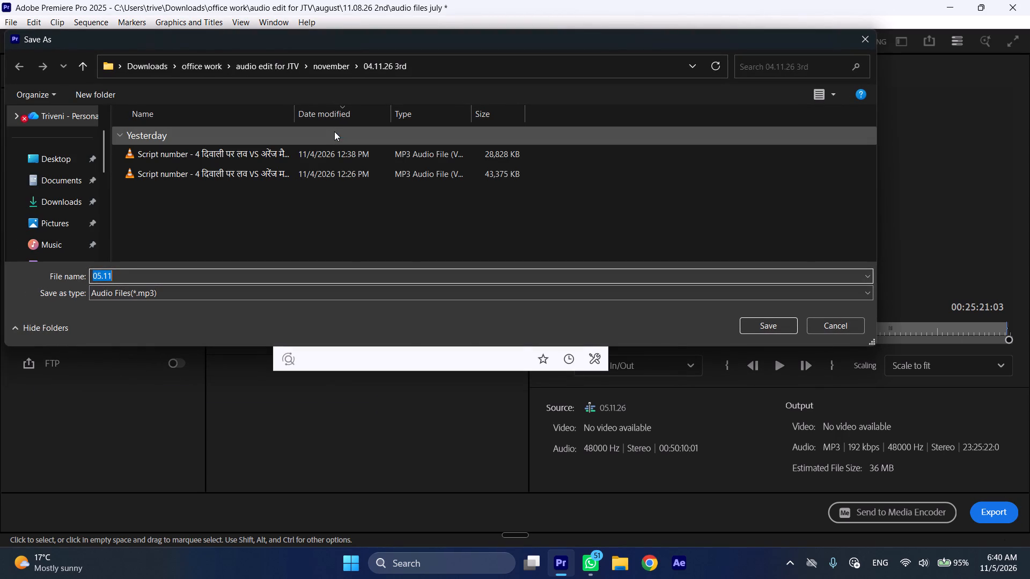
click(73, 61)
double_click(161, 154)
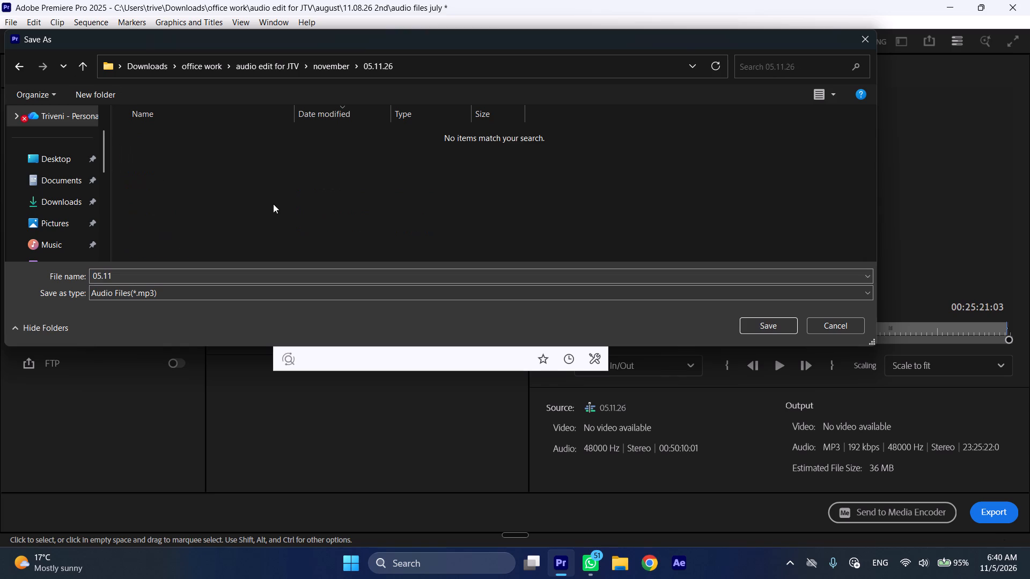
click(749, 326)
click(981, 507)
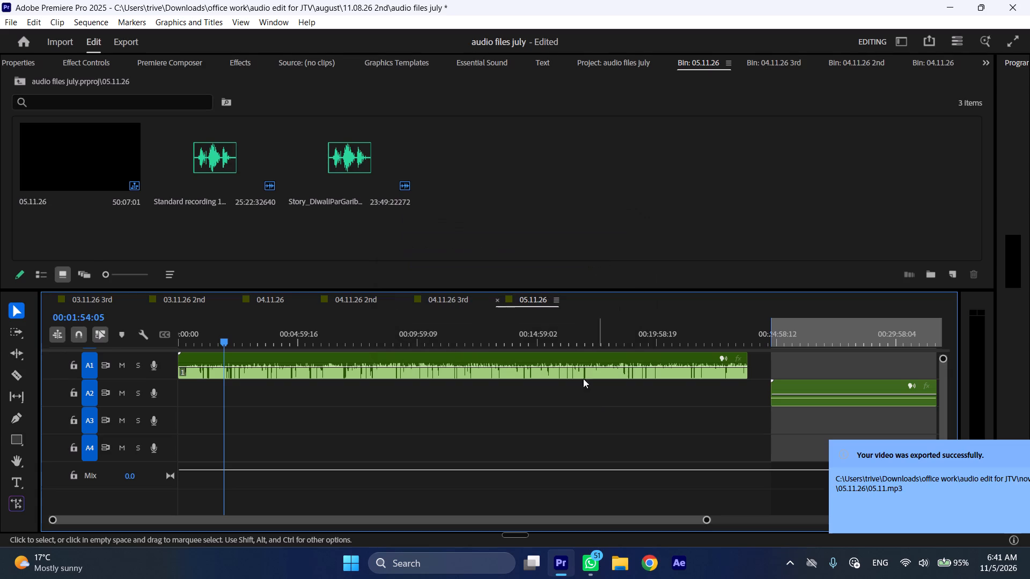
Import the exported 05.11.mp3 into the 05.11.26 bin and place its audio on track A3 at the sequence's beginning.
double_click(514, 188)
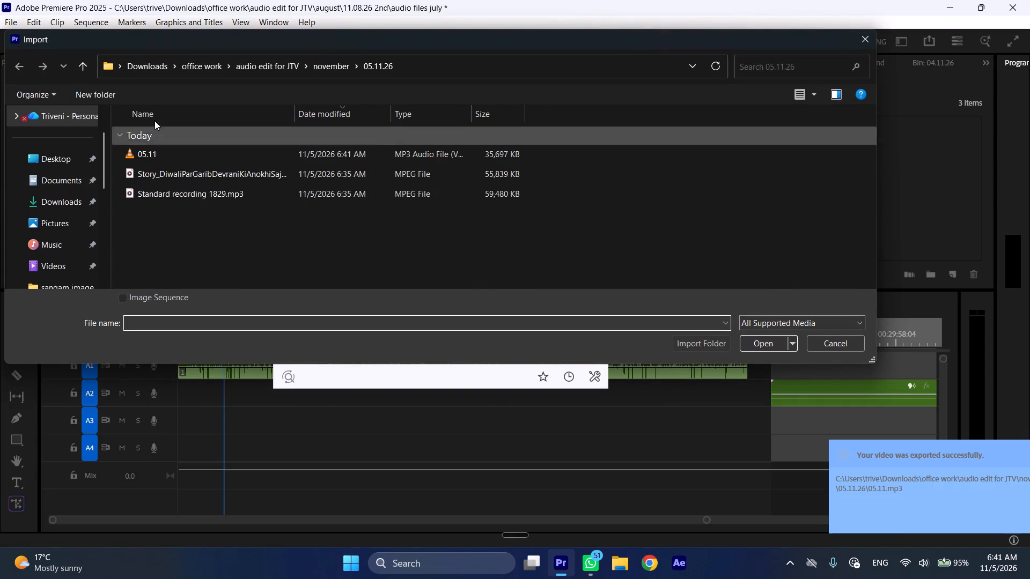
double_click(165, 154)
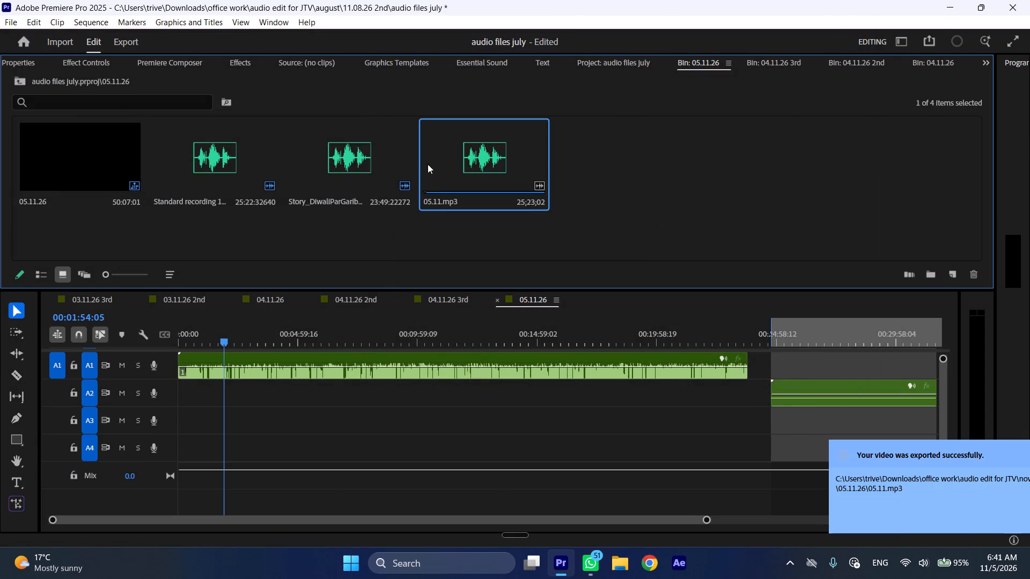
double_click(466, 164)
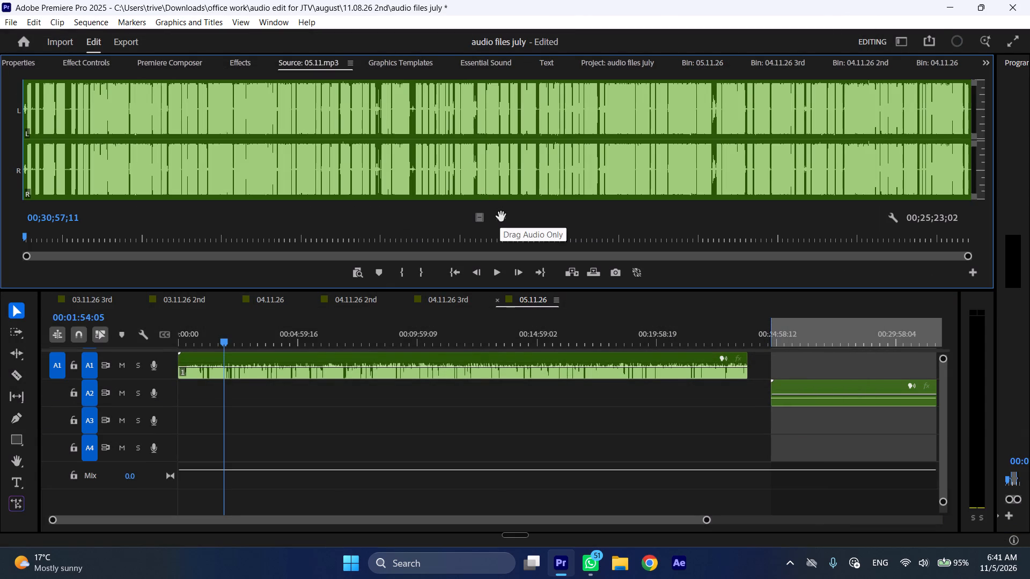
drag(501, 217, 166, 402)
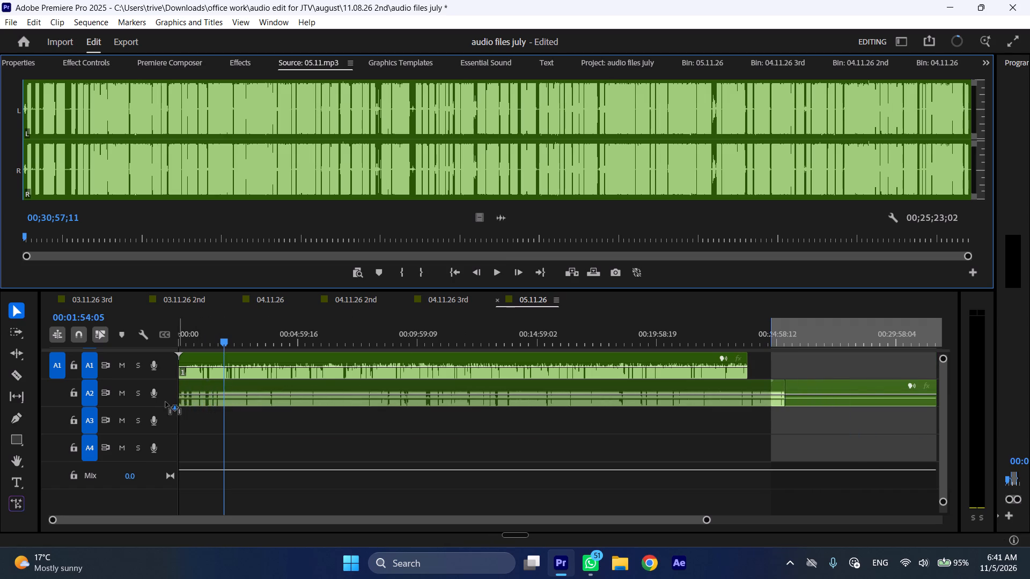
drag(166, 402, 148, 410)
Delete the original Standard recording clip from track A2 and clear the sequence's In and Out points.
click(819, 383)
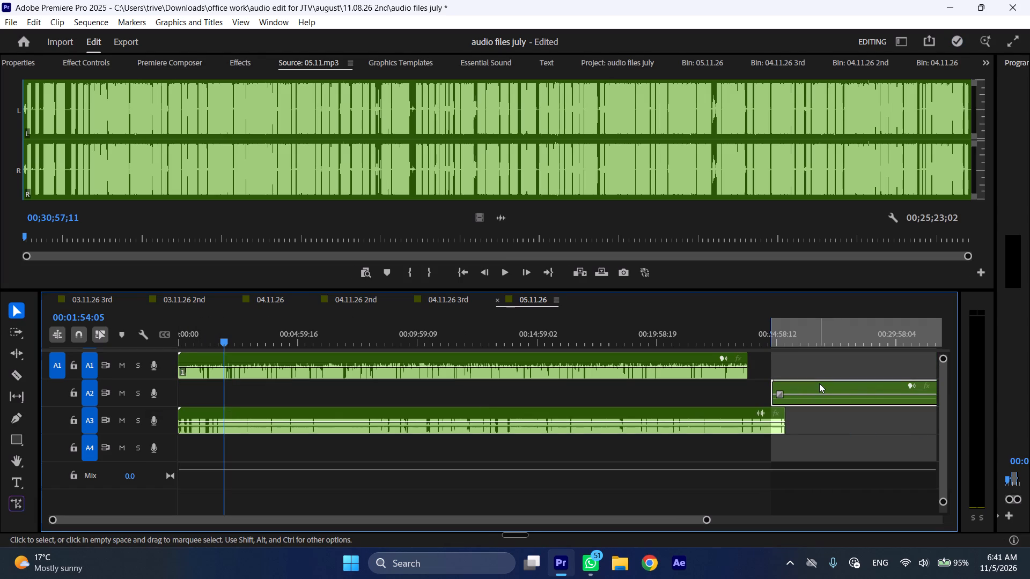
key(BackSpace)
click(803, 339)
right_click(803, 339)
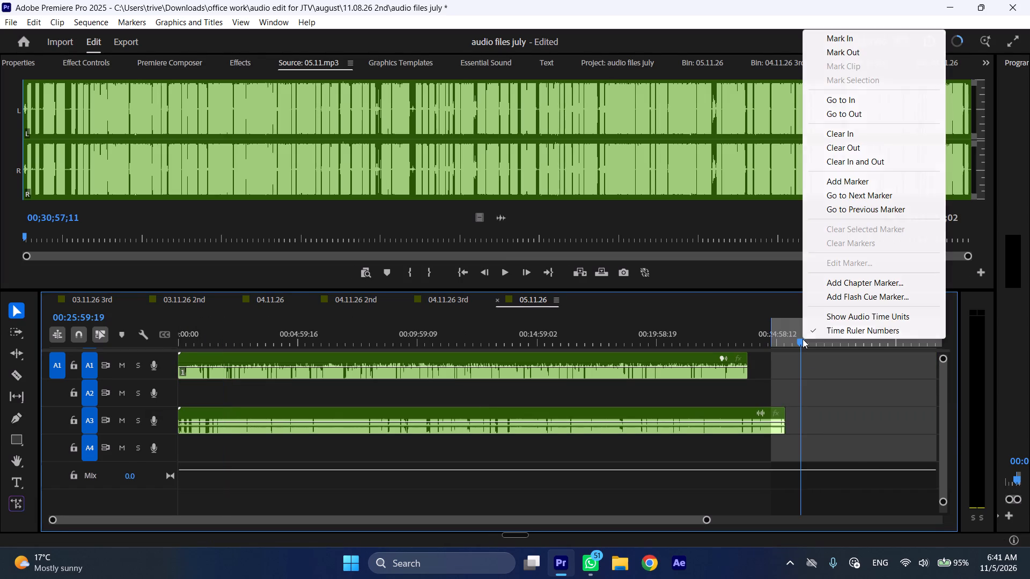
click(845, 157)
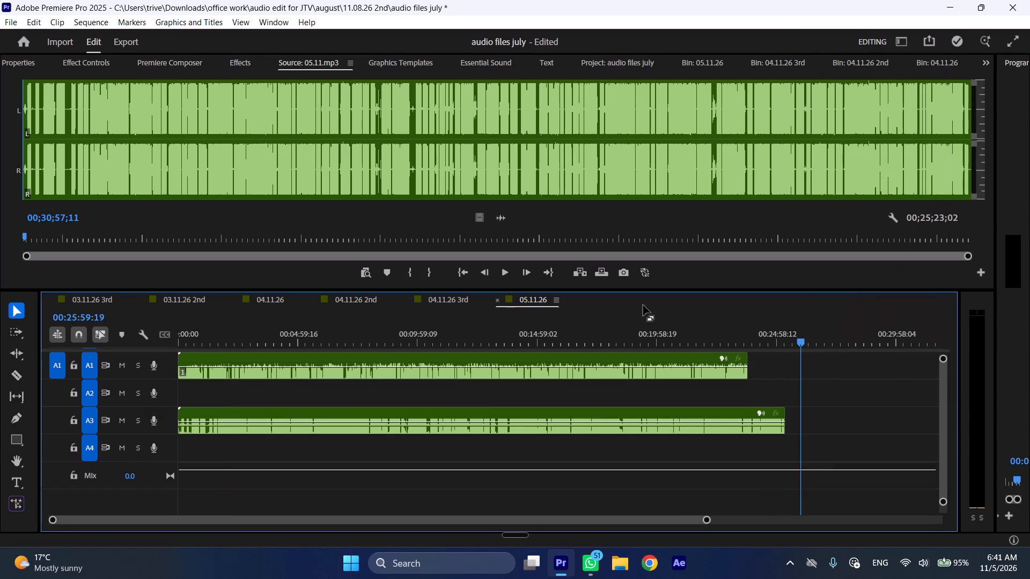
Move the 05.11.mp3 clip from track A3 to A2 at the sequence's beginning, and return the playhead to 00:00:00:00.
drag(214, 410, 198, 399)
drag(187, 341, 167, 339)
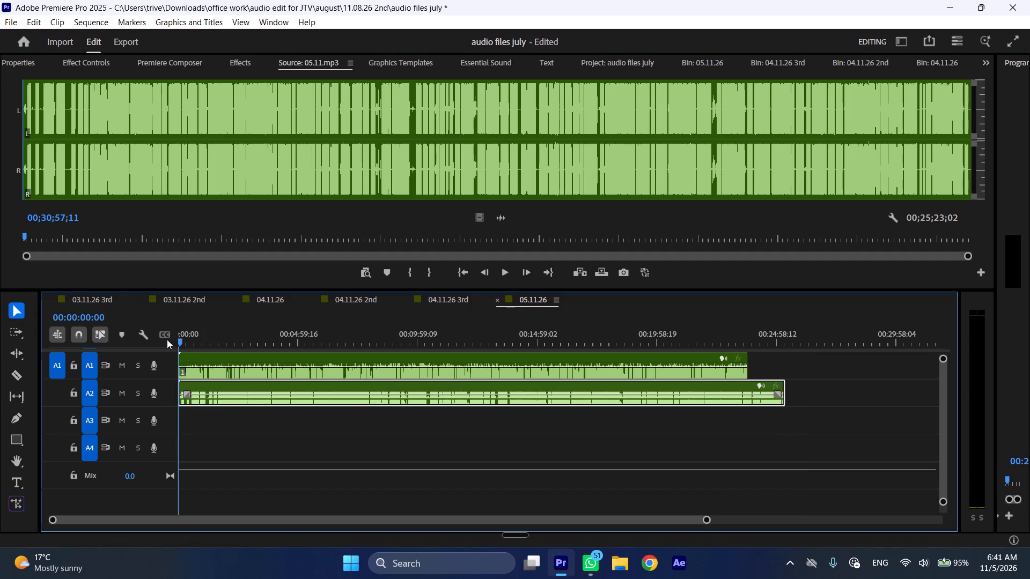
key(ctrl+shift+c)
key(ctrl+shift+c)
key(ctrl+shift+c)
key(ctrl+shift+c)
key(ctrl+shift+c)
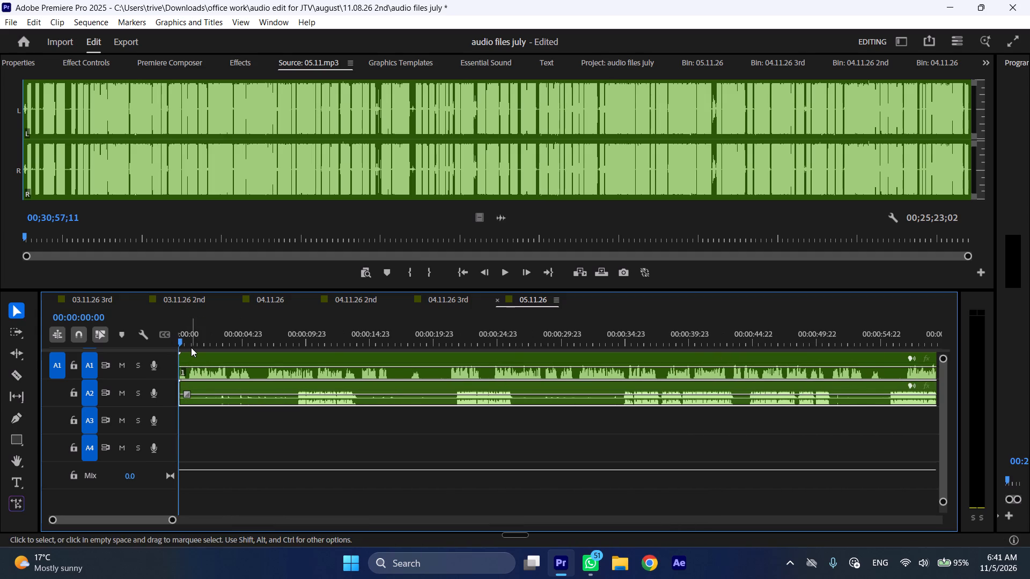
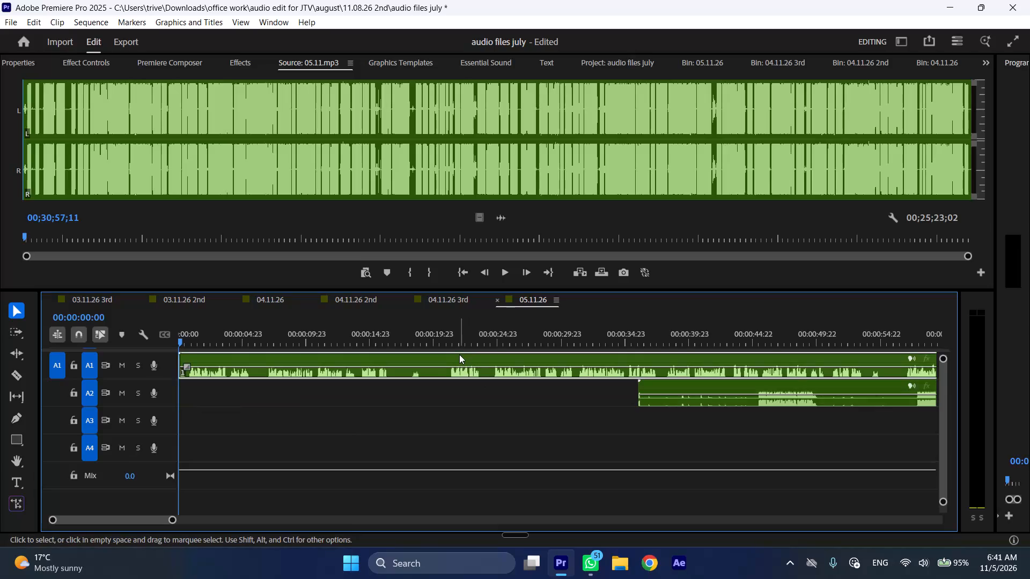
Raise the gain of the story voice-over clip on track A1 by 5 dB.
text(g5)
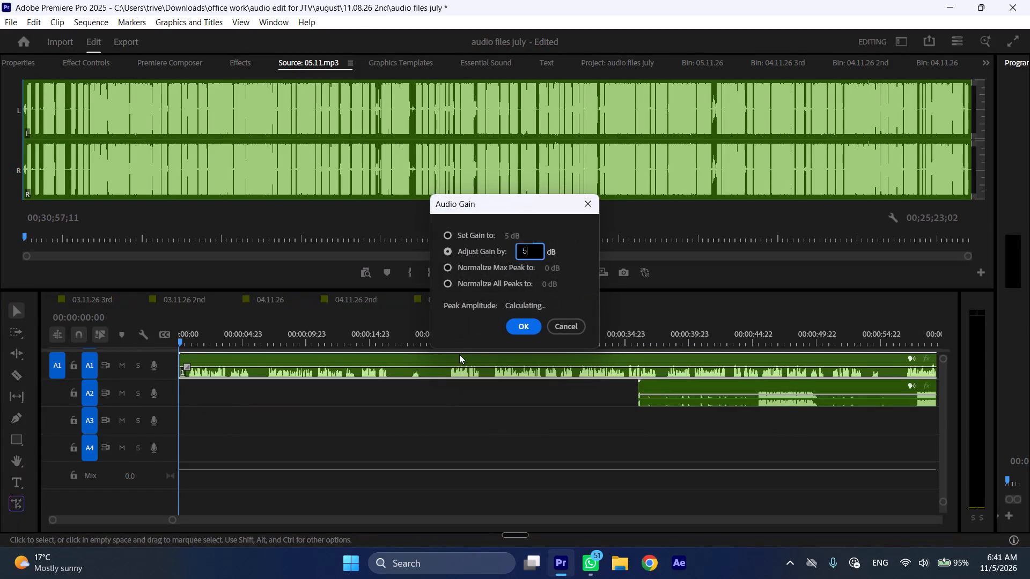
click(528, 324)
Split the A1 story clip at 00:00:00:18 and ripple delete the piece before the cut.
key(space)
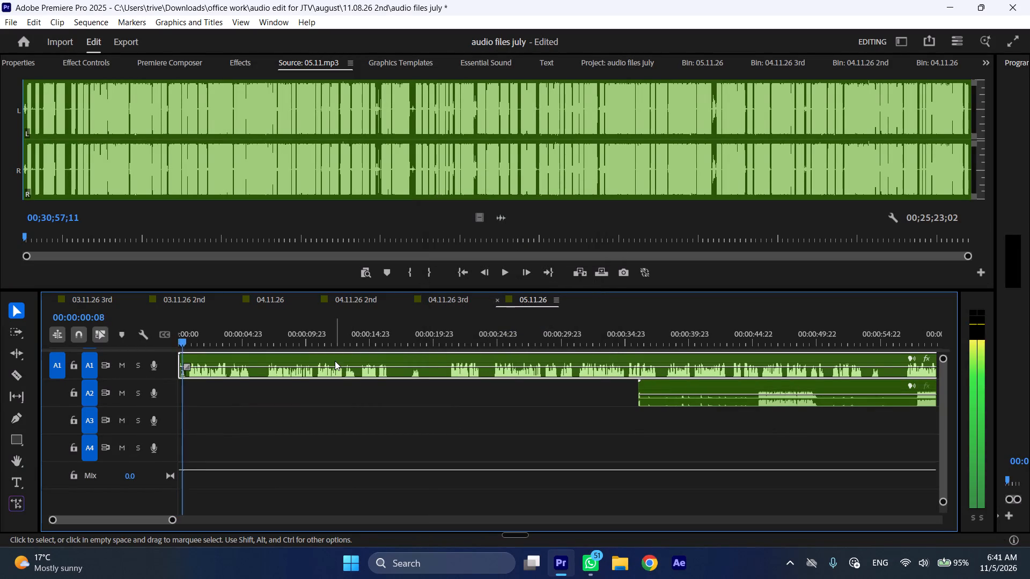
key(space)
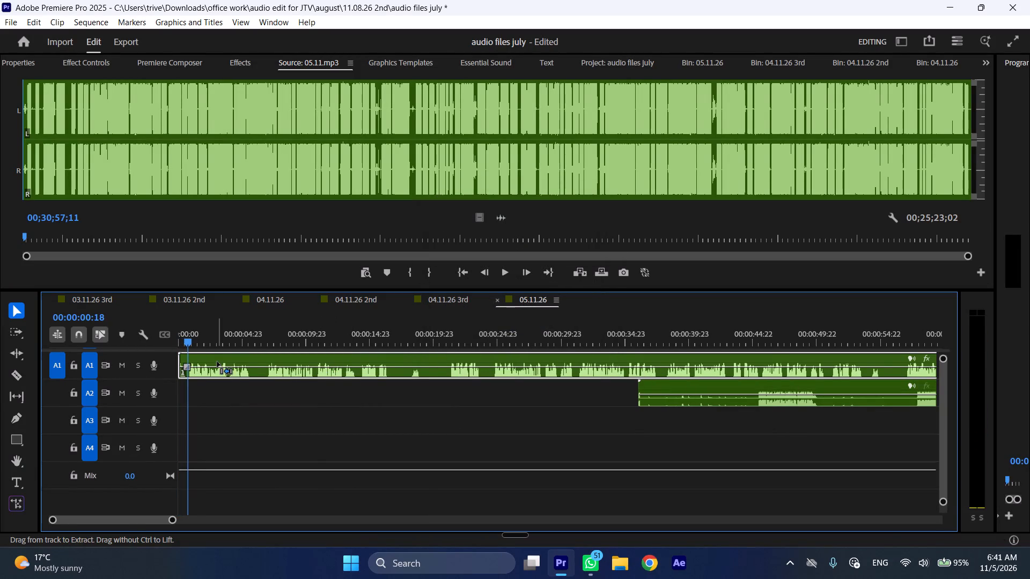
key(ctrl+shift+c)
key(shift+c)
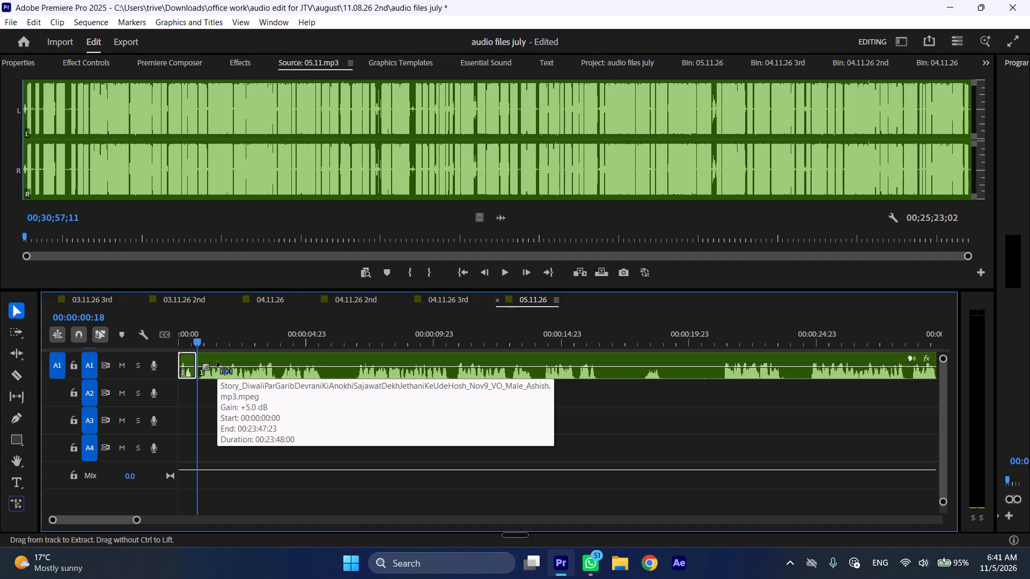
key(ctrl+shift+d)
Play the trimmed story from its beginning and split the A1 clip at 00:00:05:07.
key(space)
key(l)
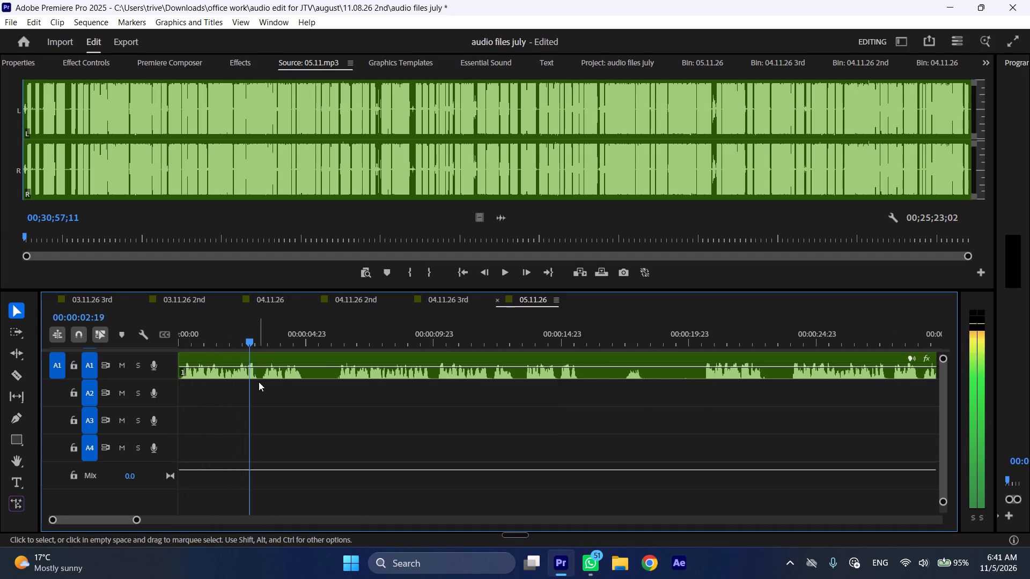
key(space)
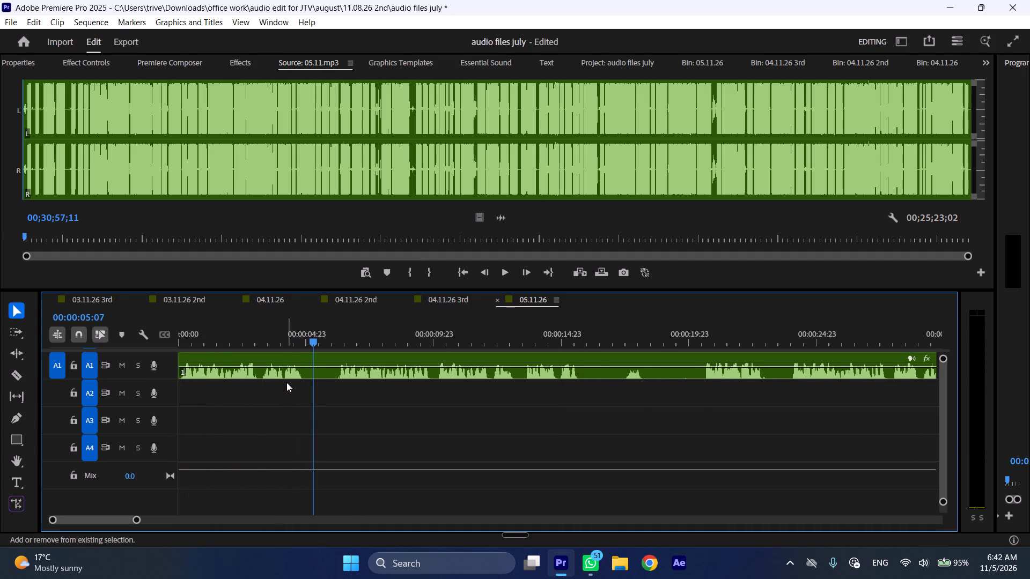
key(shift+c)
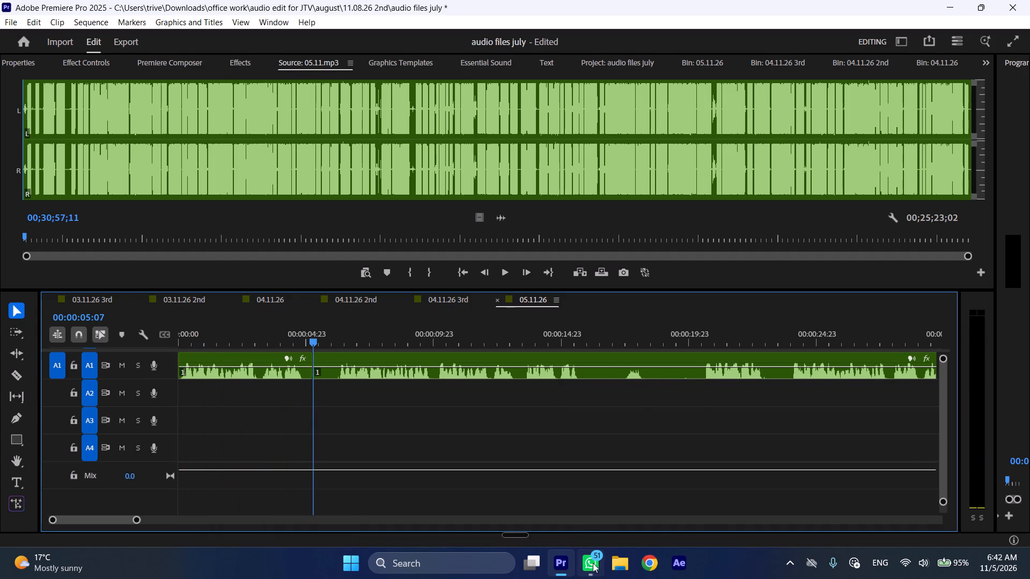
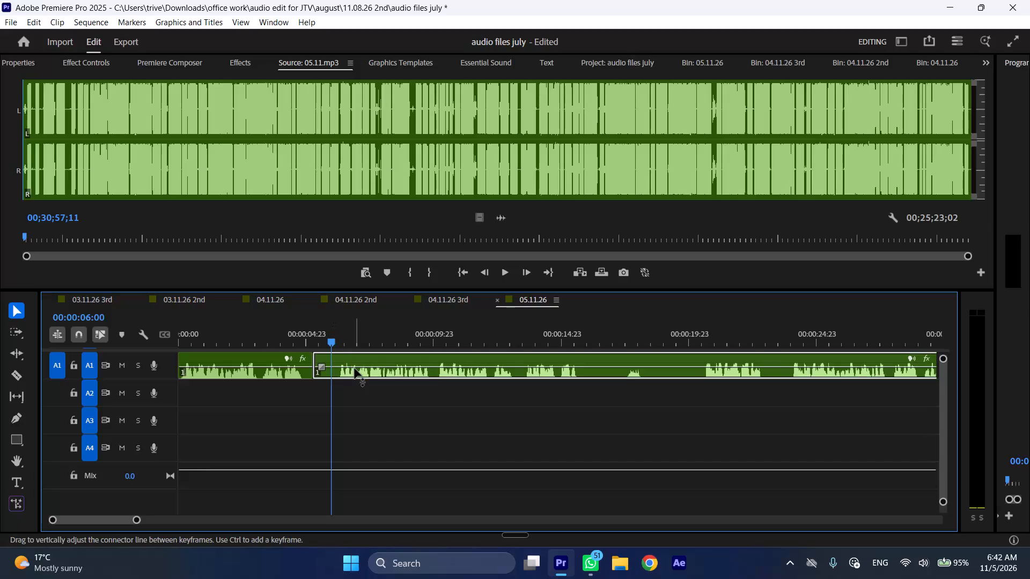
Ripple delete the silent piece of the A1 story clip between 00:00:05:07 and 00:00:06:00.
key(ctrl+shift+d)
Play on through the A1 story, split it at 00:00:09:06 and 00:00:09:09, and ripple delete the piece between the cuts.
key(space)
text(l)
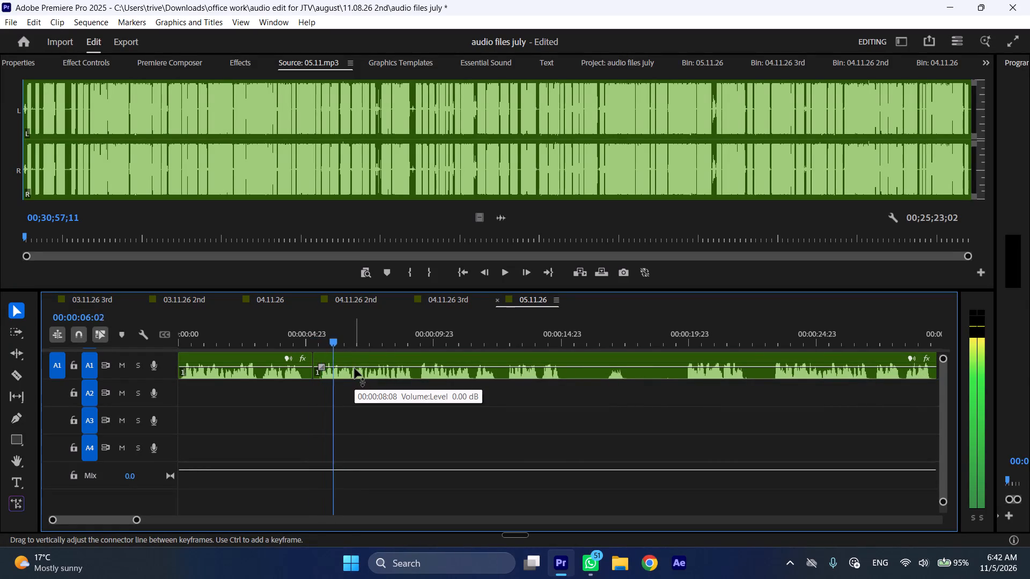
scroll(411, 399, down, 5)
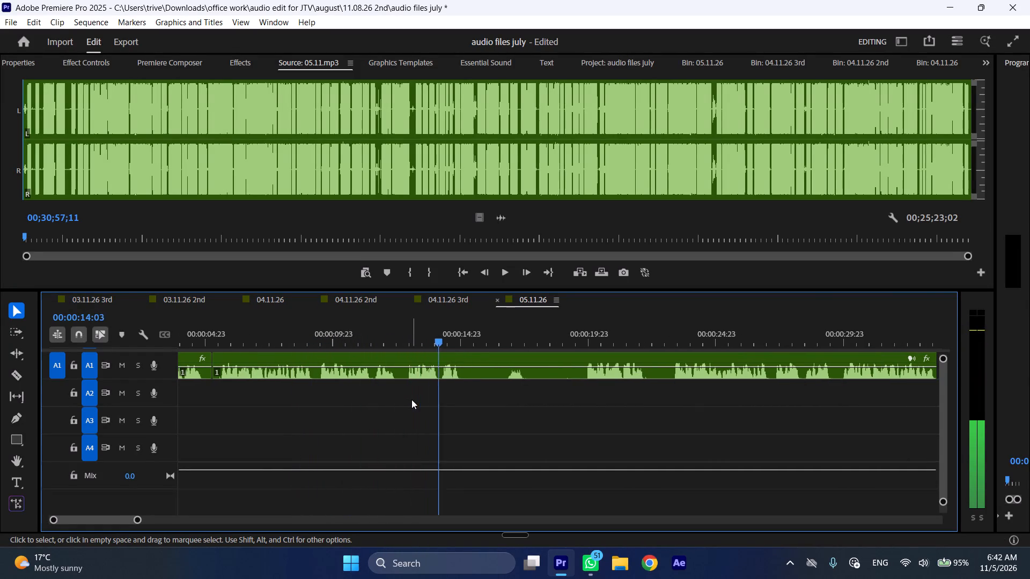
click(315, 328)
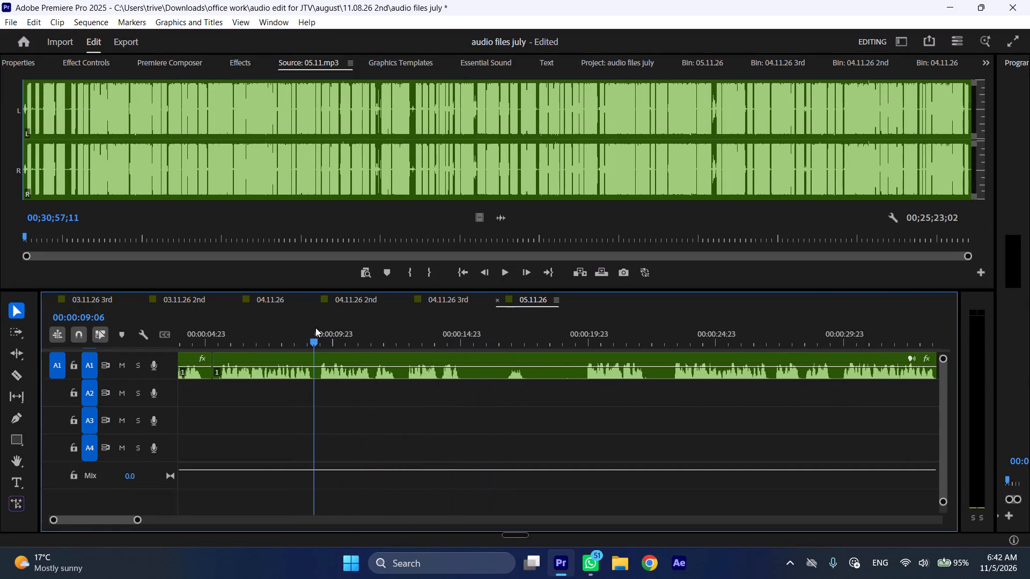
key(shift+c)
click(340, 362)
key(shift+c)
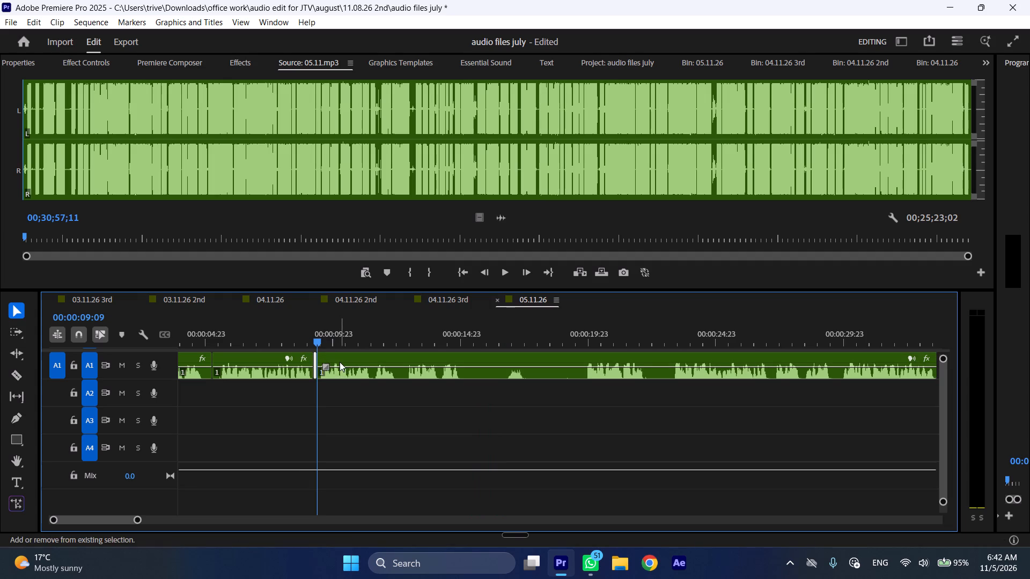
key(ctrl+shift+d)
Split the A1 story at about 00:00:12:07 and at 00:00:12:15, and ripple delete the pause between the cuts.
drag(382, 332, 394, 336)
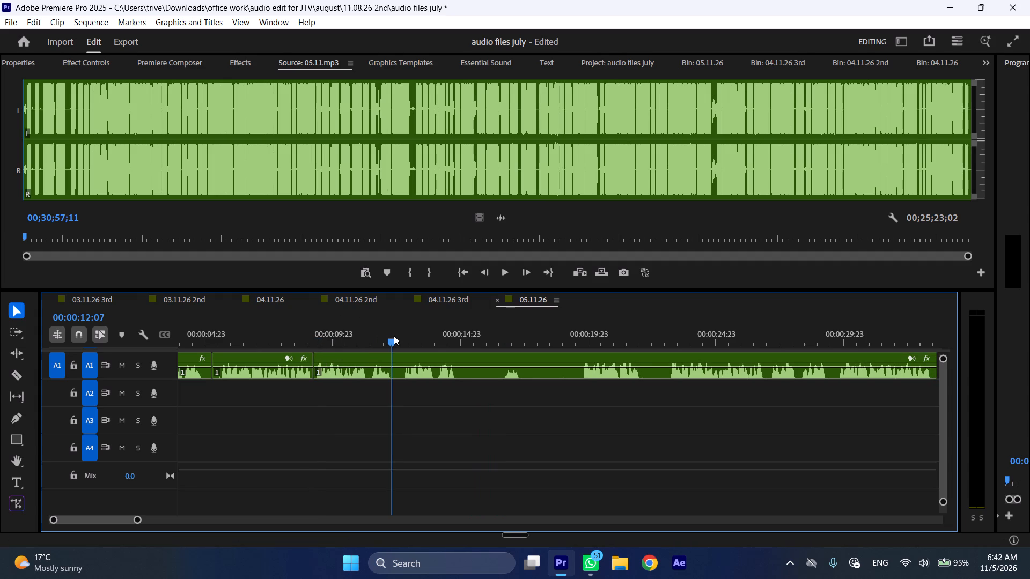
drag(394, 336, 402, 336)
key(shift+c)
click(410, 365)
key(shift+c)
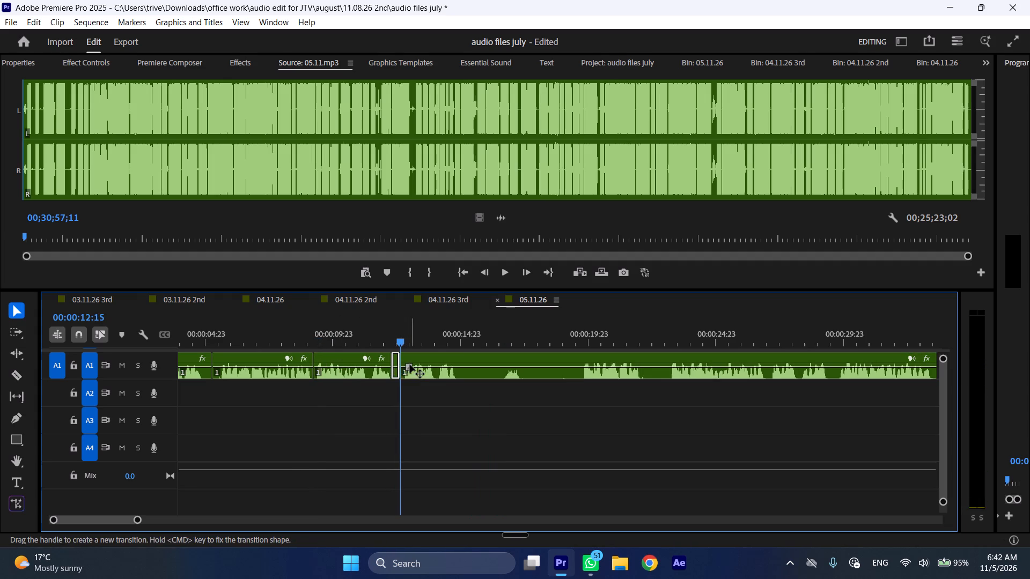
key(ctrl+shift+d)
Split the A1 story clip at 00:00:14:17, where the phrase before the long pause ends.
click(450, 337)
key(shift+c)
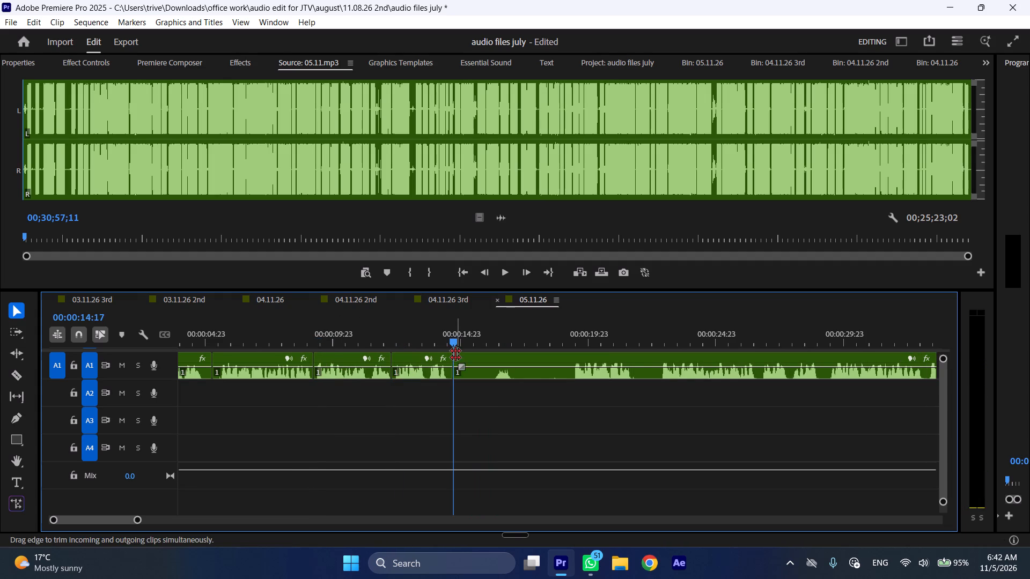
Trim about 21 seconds off the start of the A2 recording and move it to start at the 00:00:14:17 cut.
key(ctrl+shift+x)
key(ctrl+shift+x)
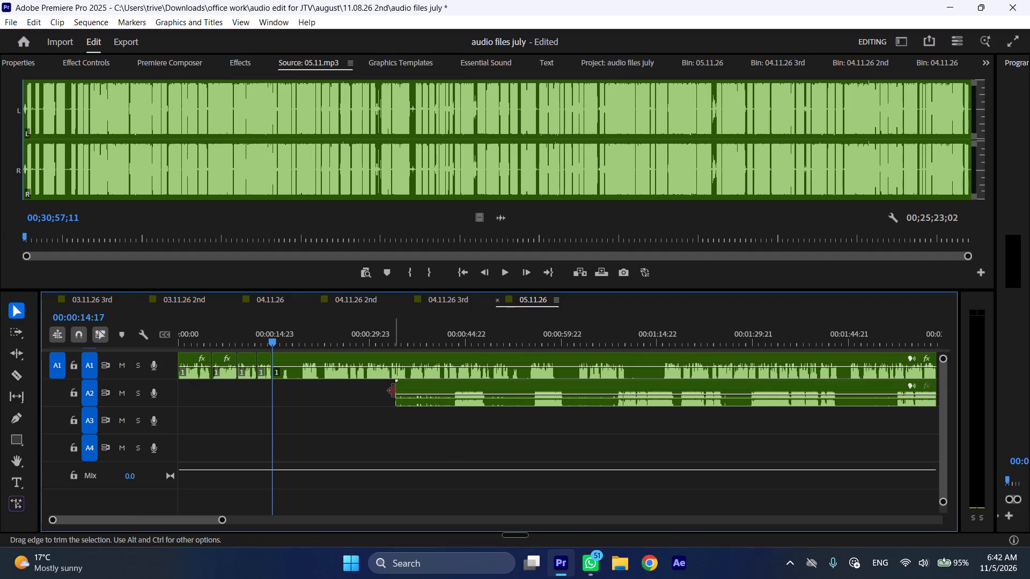
drag(398, 389, 534, 393)
drag(558, 385, 291, 397)
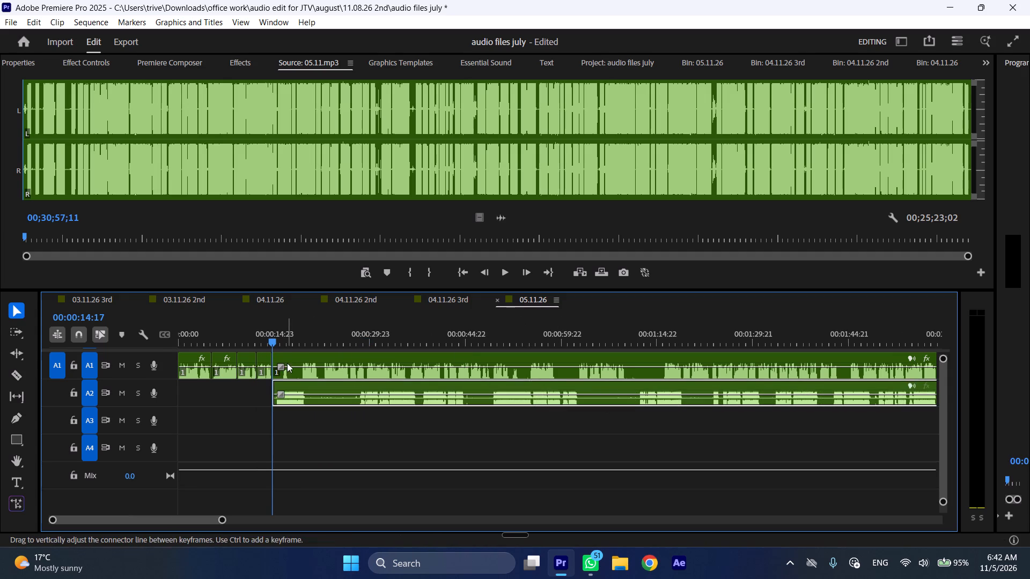
Move the remaining A1 story clip later to start at about 00:00:40, clearing space above the A2 recording.
drag(293, 358, 455, 358)
Play the start of the A2 recording, split it at 00:00:15:03 and ripple delete the silent piece before the cut.
key(space)
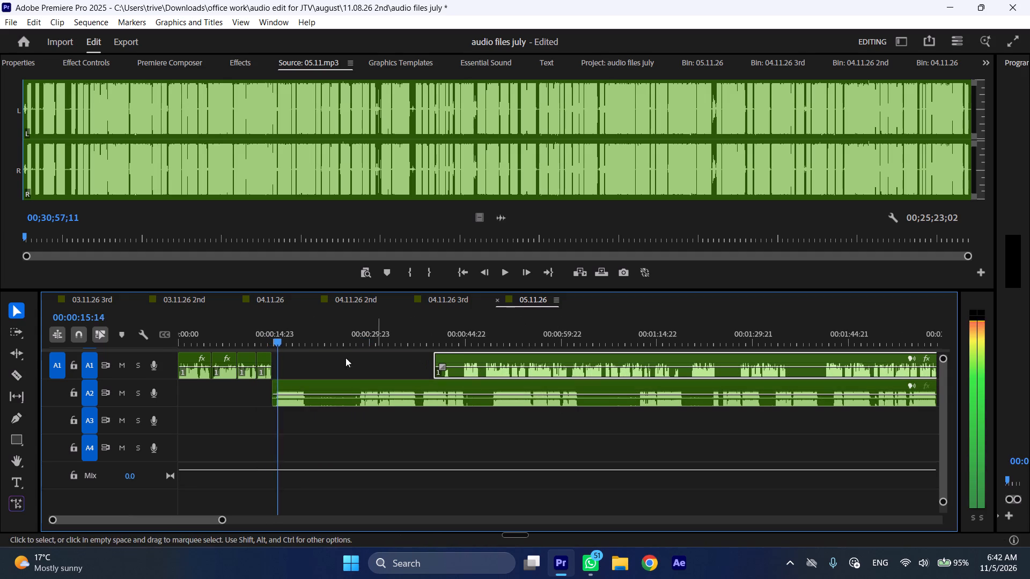
click(274, 330)
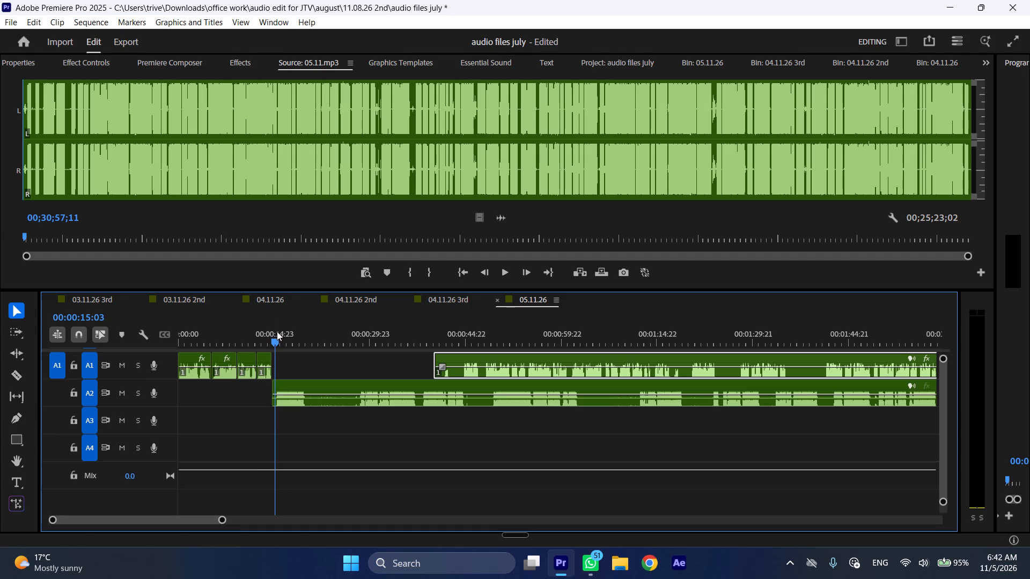
click(320, 396)
key(shift+c)
key(ctrl+shift+d)
Play the A2 recording, split it at about 00:00:19:17 and at 00:00:28:00, and ripple delete the piece between the cuts.
key(space)
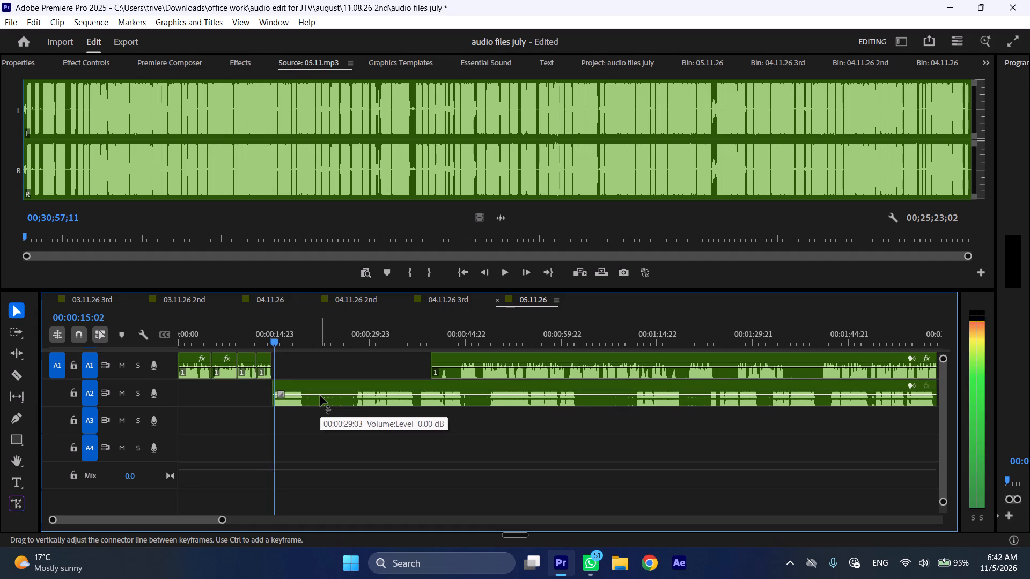
key(l)
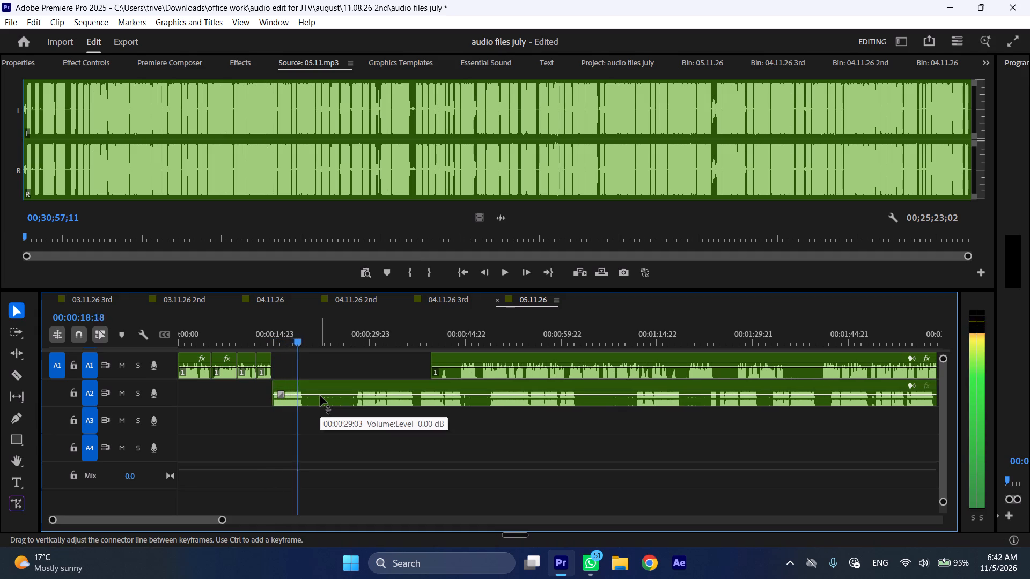
key(space)
text(C)
drag(349, 334, 359, 334)
click(370, 395)
key(shift+c)
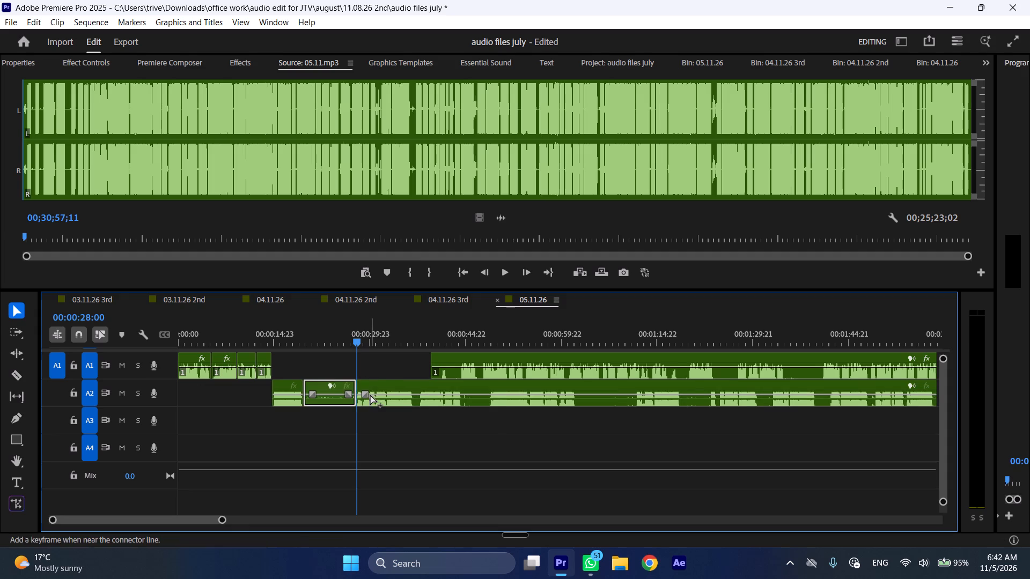
key(ctrl+shift+d)
Play on through the A2 recording and move the remaining A1 story clip to start at about 00:00:43.
key(space)
text(l)
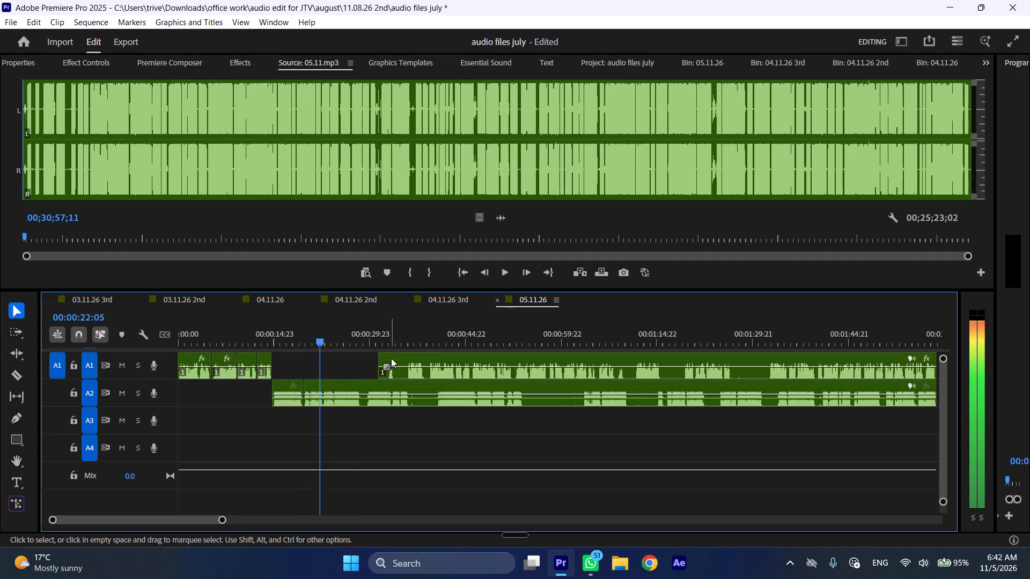
drag(382, 358, 407, 361)
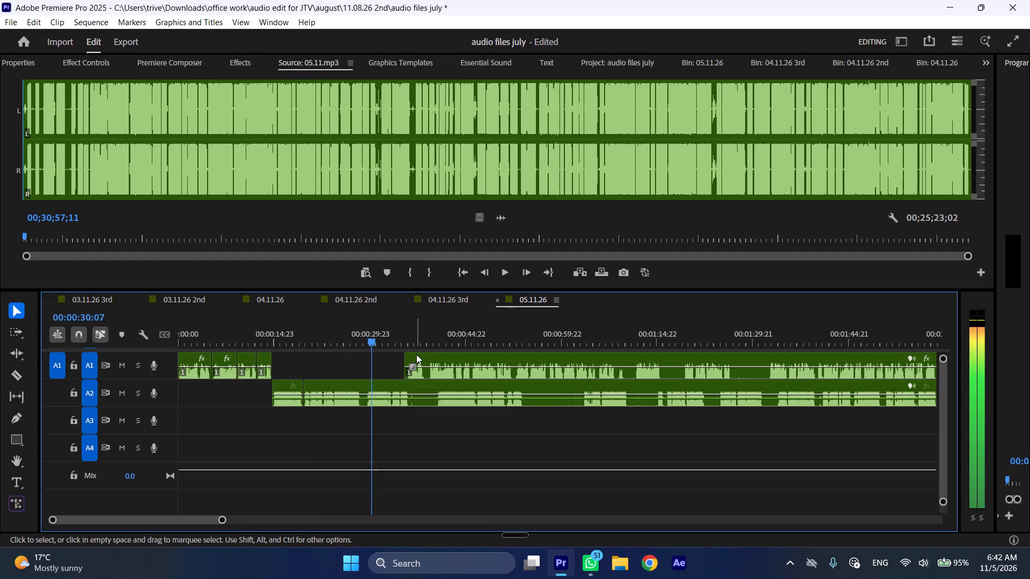
drag(424, 354, 477, 355)
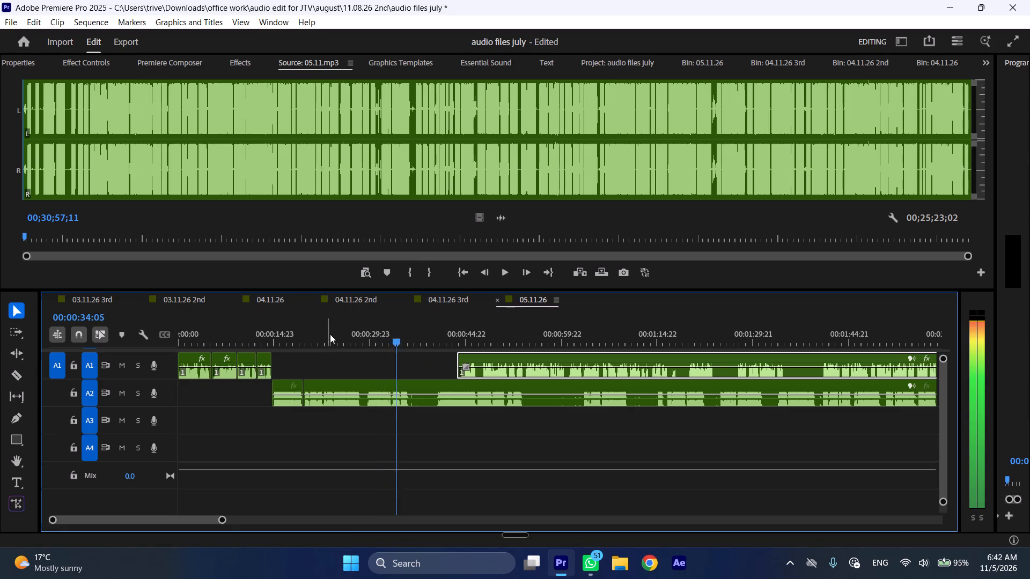
Split the A2 recording at 00:00:24:06 and 00:00:29:14, and ripple delete the piece between the cuts.
click(333, 334)
key(space)
click(336, 334)
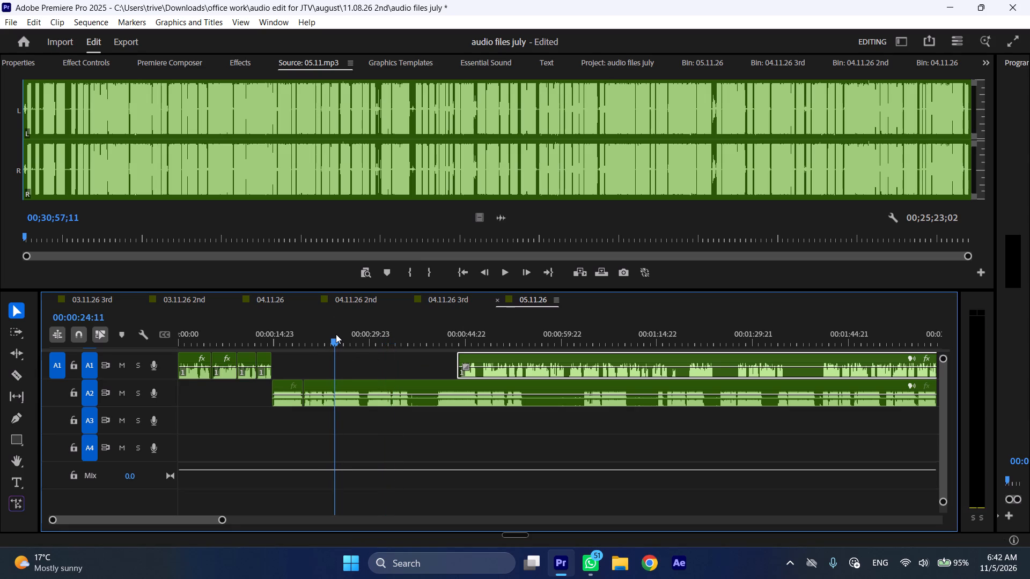
key(shift+c)
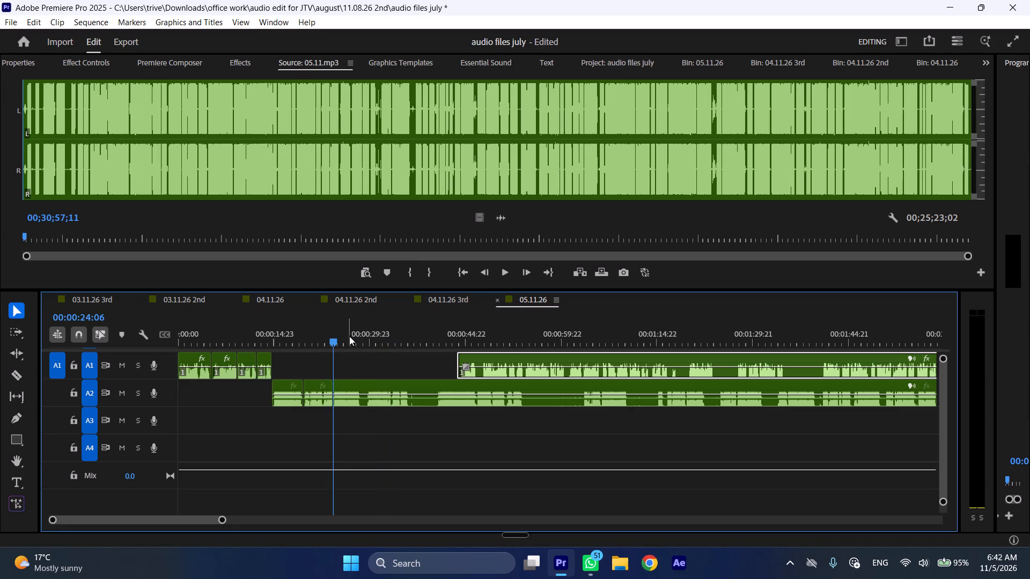
drag(356, 336, 369, 338)
click(385, 382)
key(shift+c)
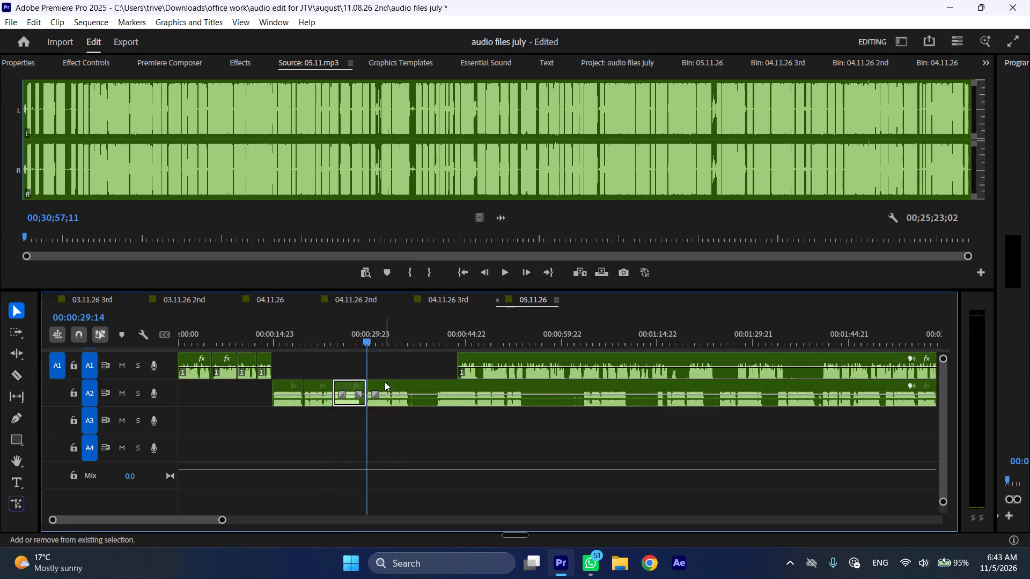
key(ctrl+shift+d)
Play the A2 recording onward from the removed section and split it at 00:00:30:23.
key(space)
text(l)
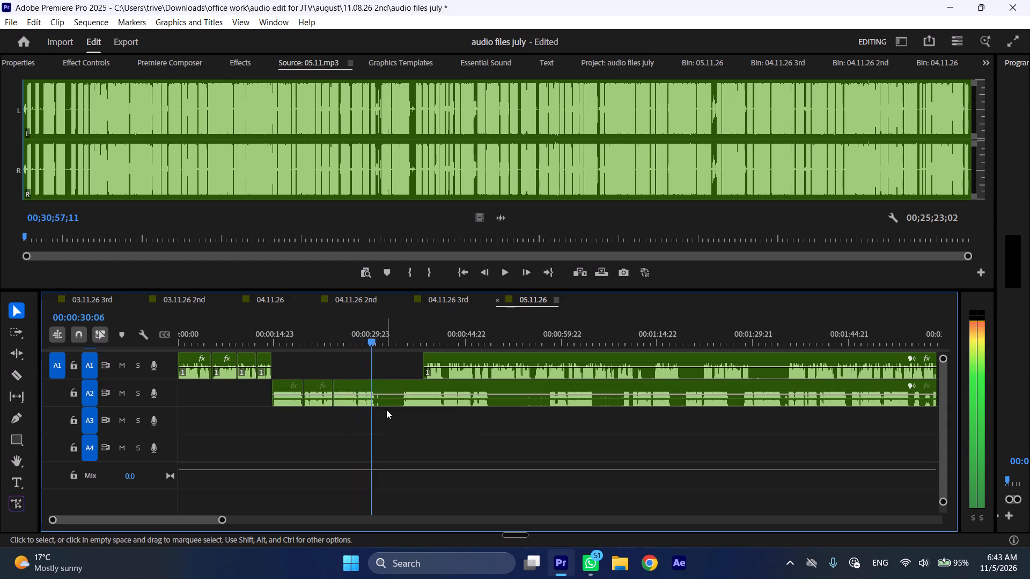
key(space)
click(386, 410)
key(shift+c)
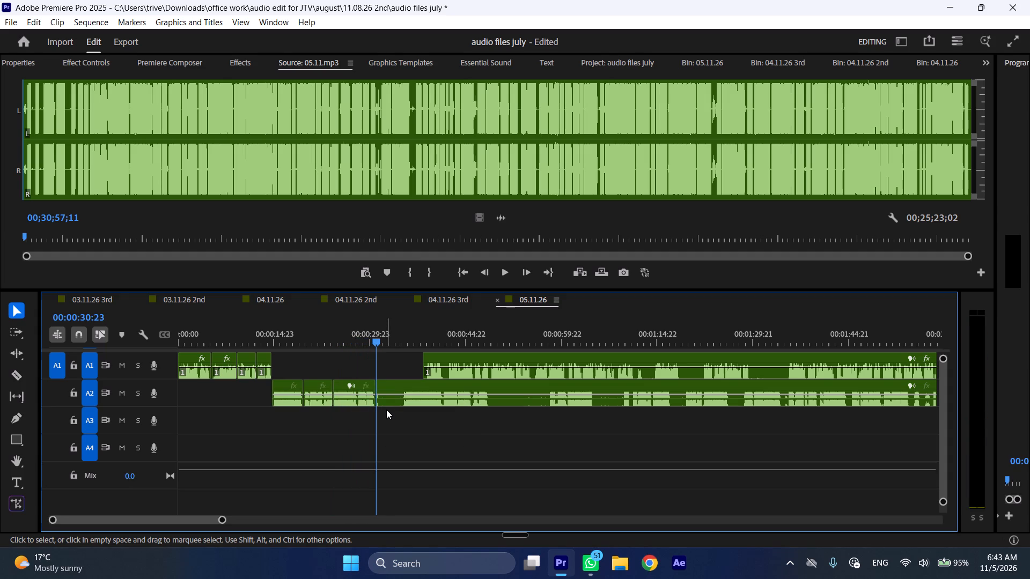
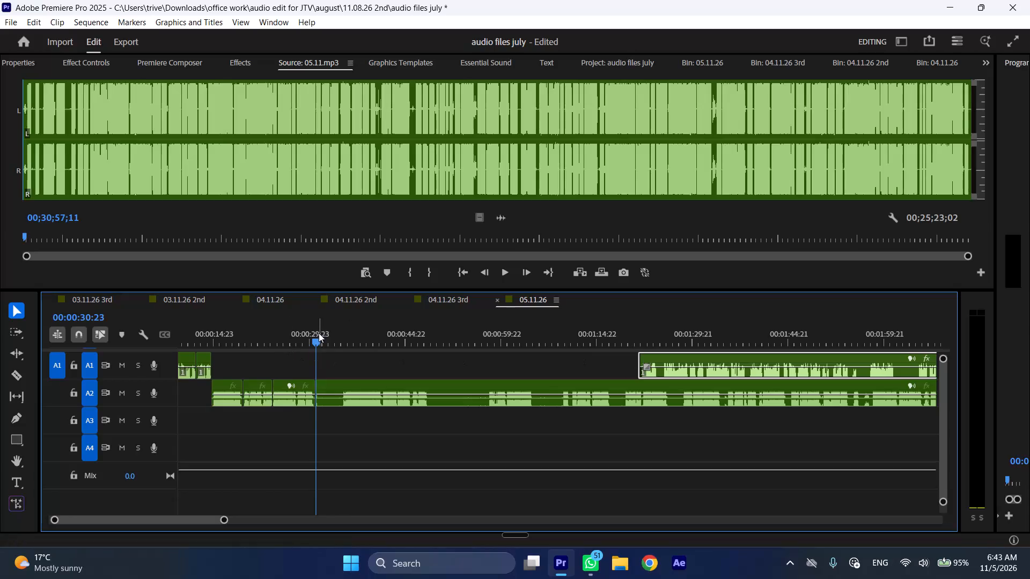
Split the A2 recording at 00:00:34:23 and ripple delete the piece between the 00:00:30:23 cut and this one.
drag(329, 335, 334, 335)
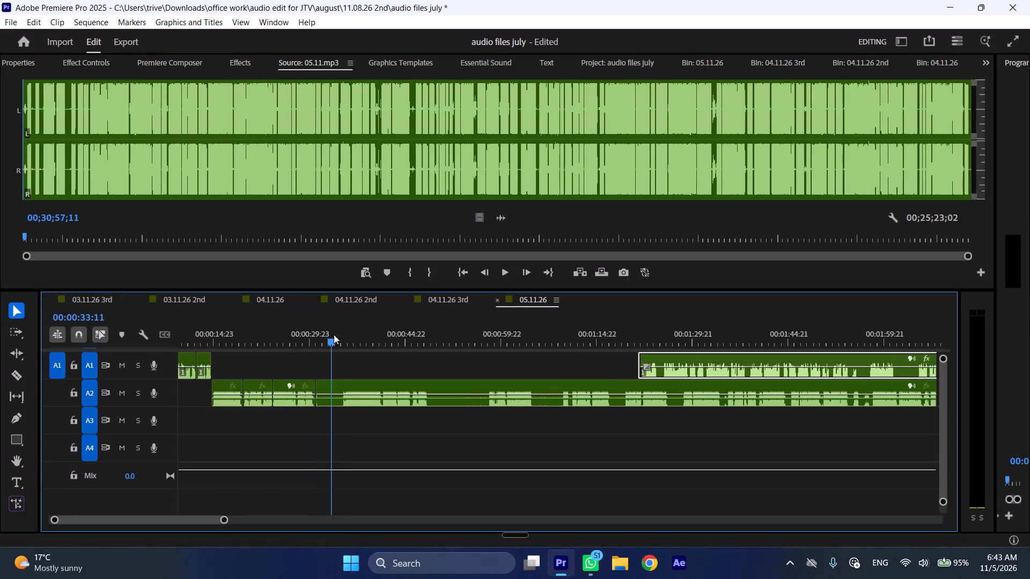
drag(334, 335, 342, 337)
click(351, 387)
key(shift+c)
key(ctrl+shift+d)
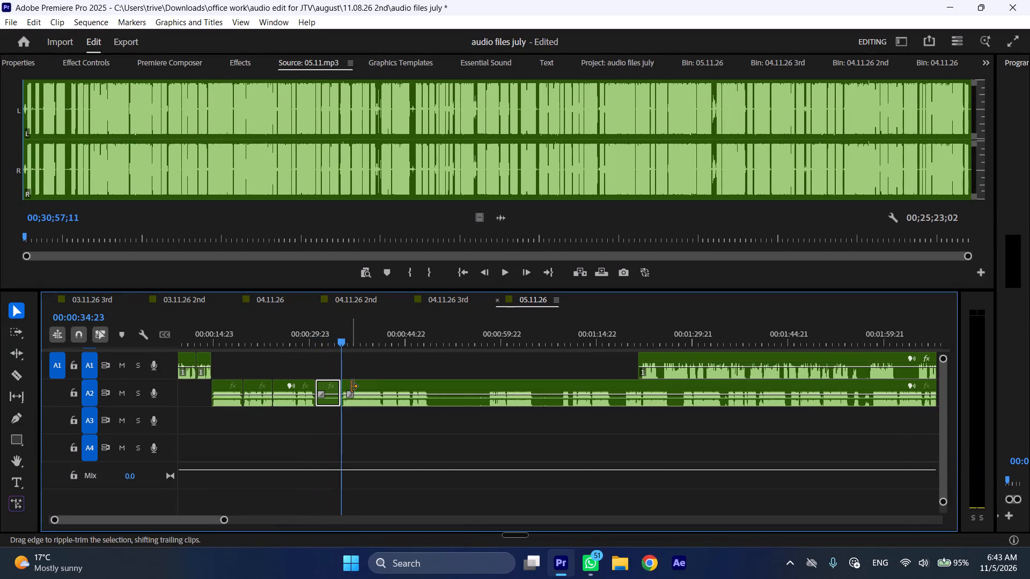
Play the A2 recording onward from the removed section and stop at the pause at 00:00:44:20.
key(space)
text(l)
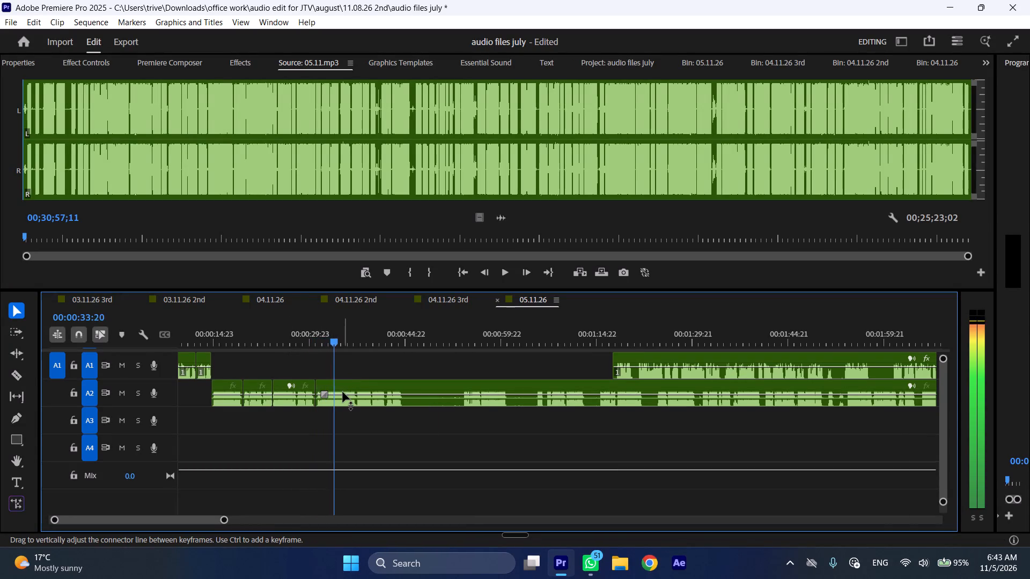
scroll(343, 392, down, 3)
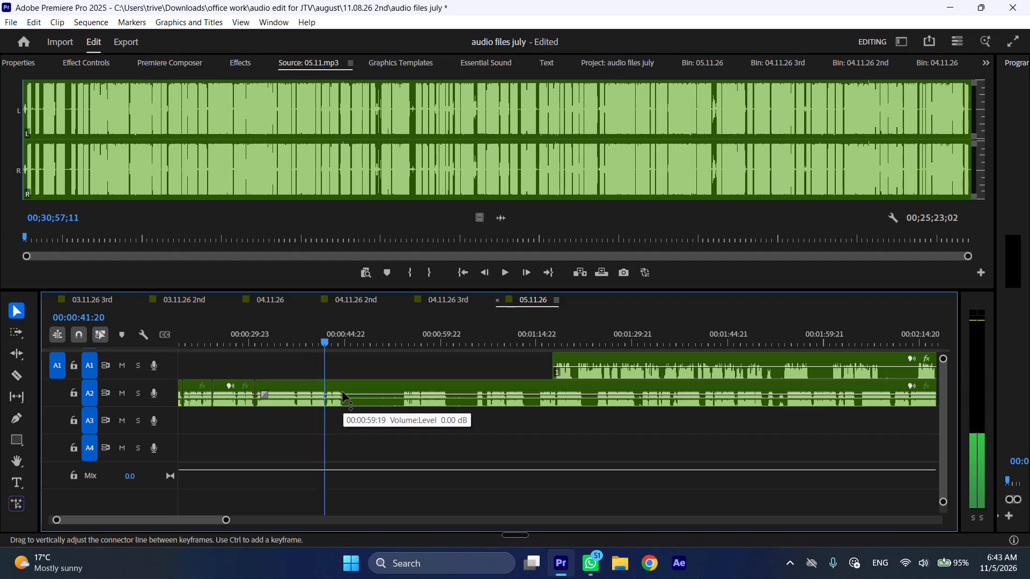
key(space)
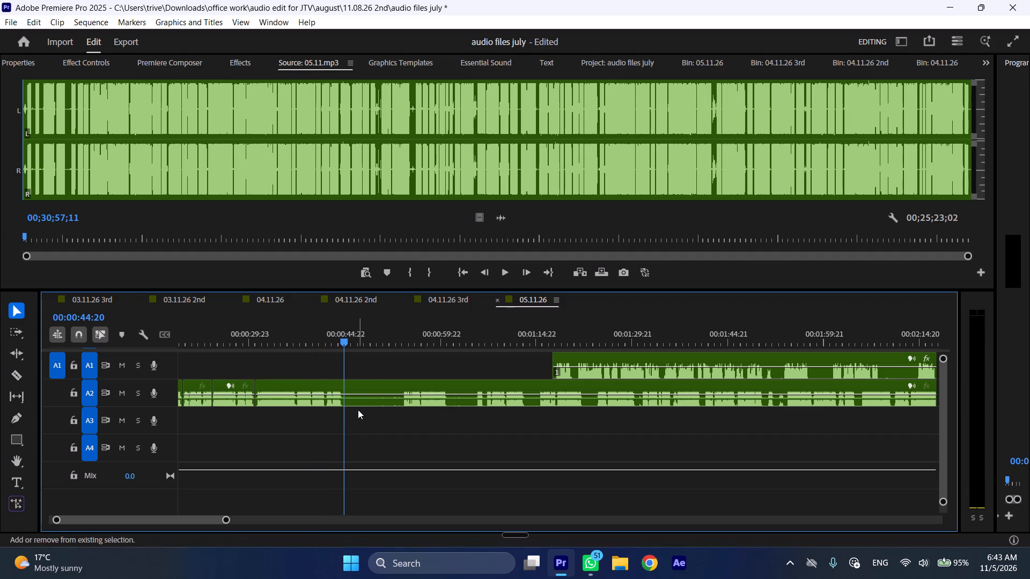
Split the A2 recording at 00:00:44:20 and 00:00:54:01, and ripple delete the piece between the cuts.
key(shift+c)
drag(394, 333, 404, 333)
click(410, 388)
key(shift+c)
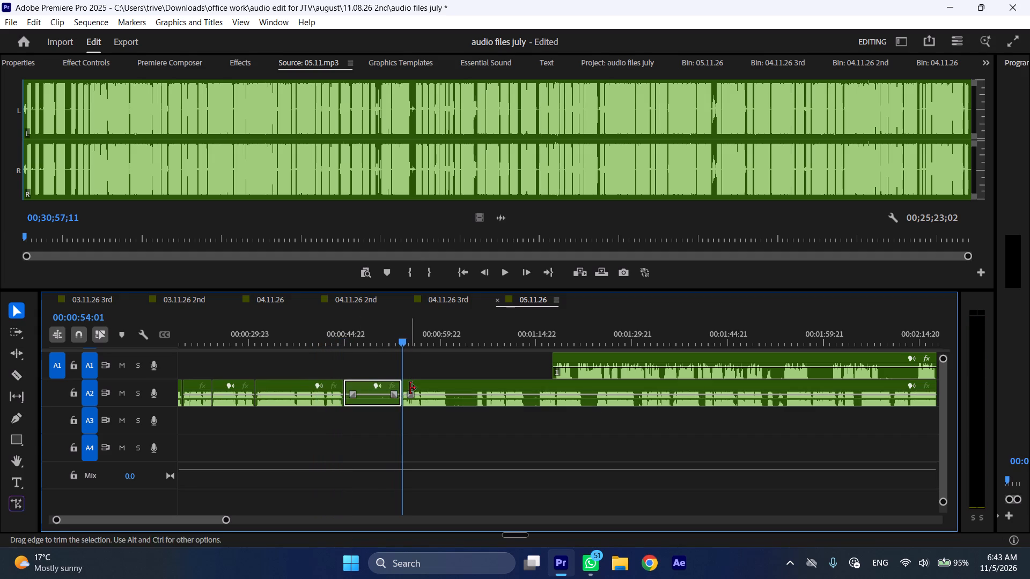
ctrl+shift+click(410, 388)
key(ctrl+shift+d)
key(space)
click(376, 406)
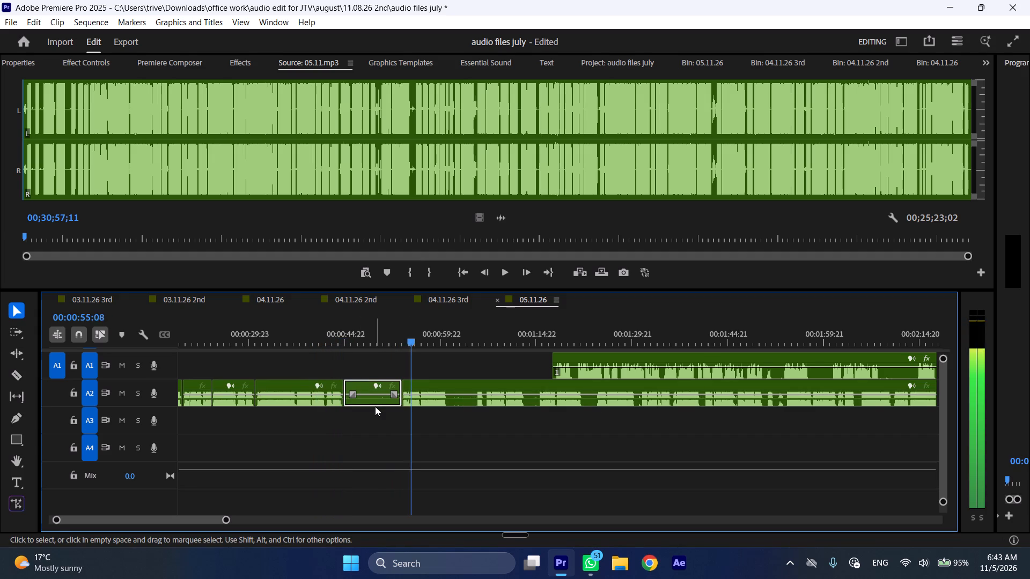
key(ctrl+shift+d)
Play the A2 recording onward from the removed section and split it at 00:00:52:04.
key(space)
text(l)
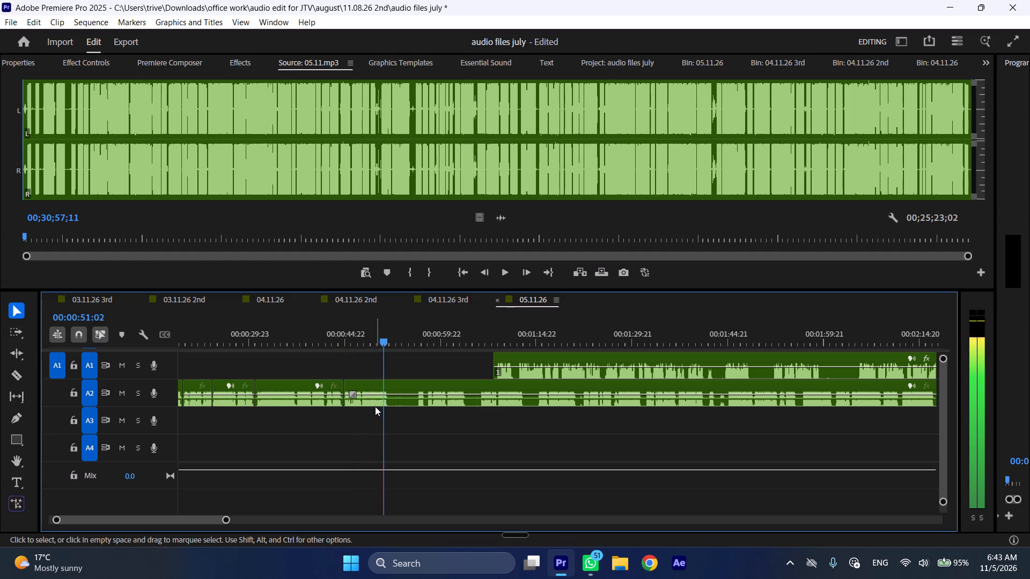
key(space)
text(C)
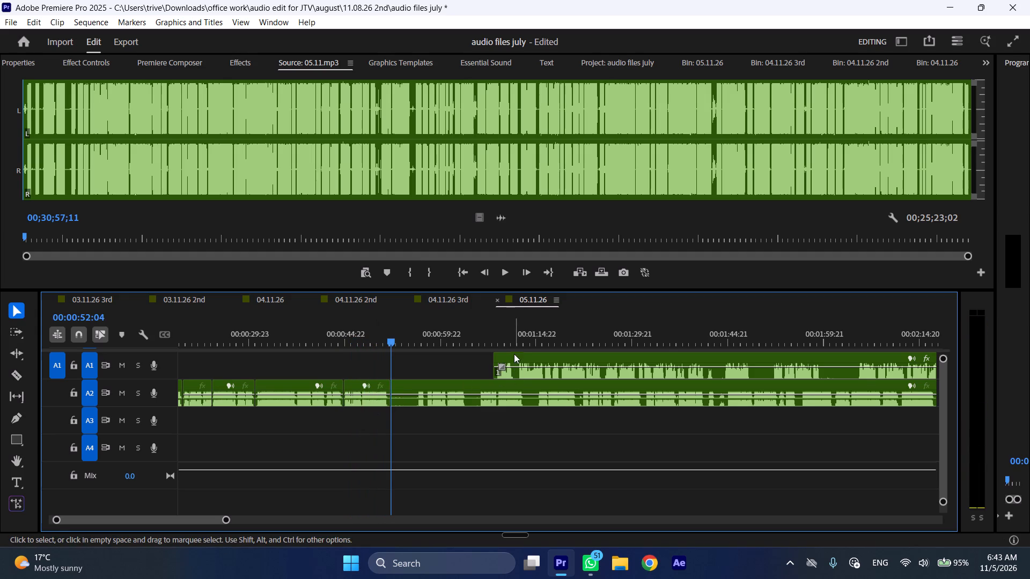
Move the A1 clip to start at the 00:00:52:04 cut, and shift the remaining A2 recording to start at about 00:01:35.
drag(514, 354, 418, 359)
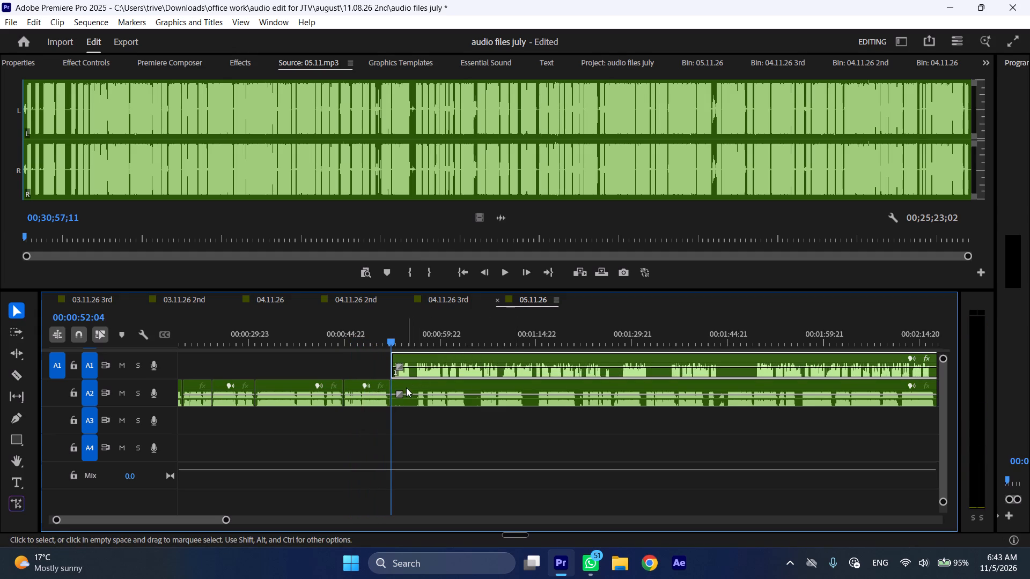
drag(408, 388, 682, 389)
Play the A1 clip from its start, split it at 00:00:56:01 and ripple delete the piece before the cut.
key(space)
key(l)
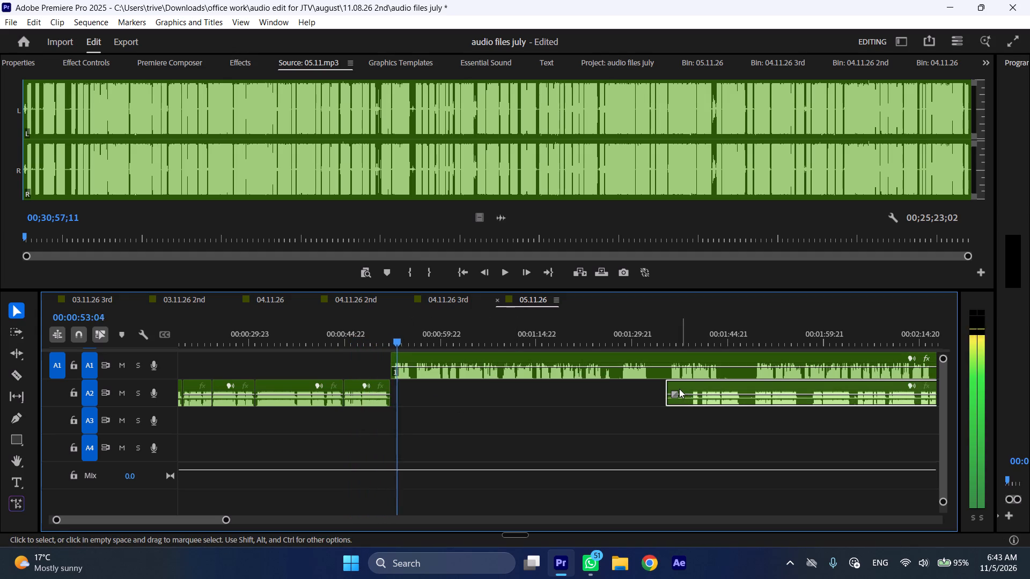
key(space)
click(501, 374)
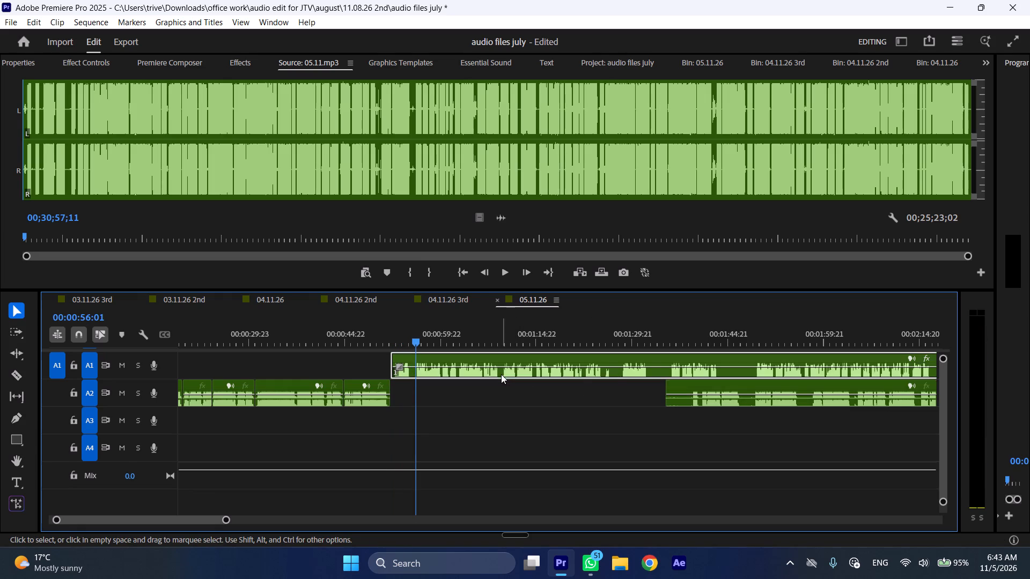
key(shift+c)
key(ctrl+shift+d)
Play the A1 clip onward from the removed opening and split it at 00:01:05:13.
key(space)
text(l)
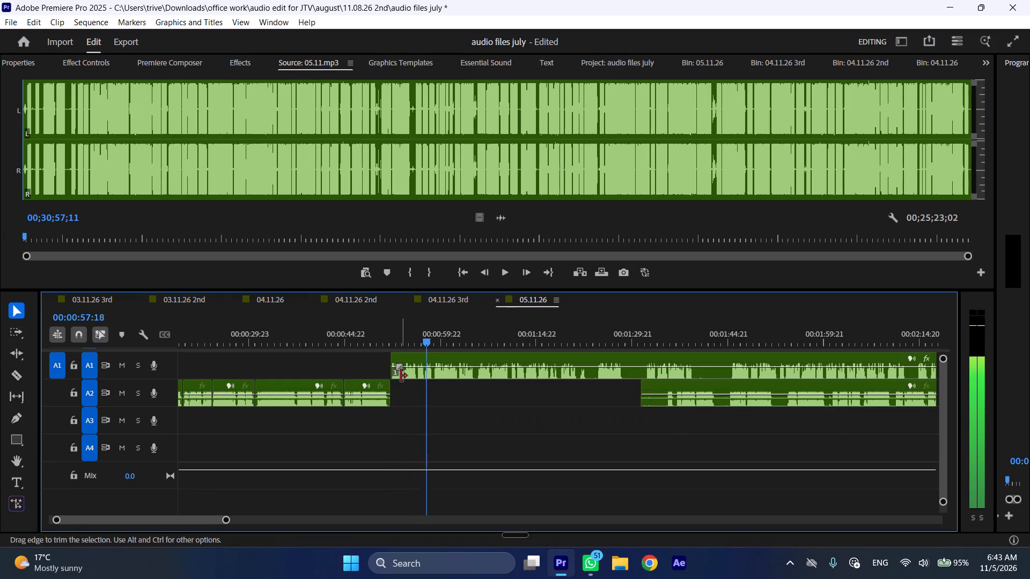
scroll(423, 398, down, 3)
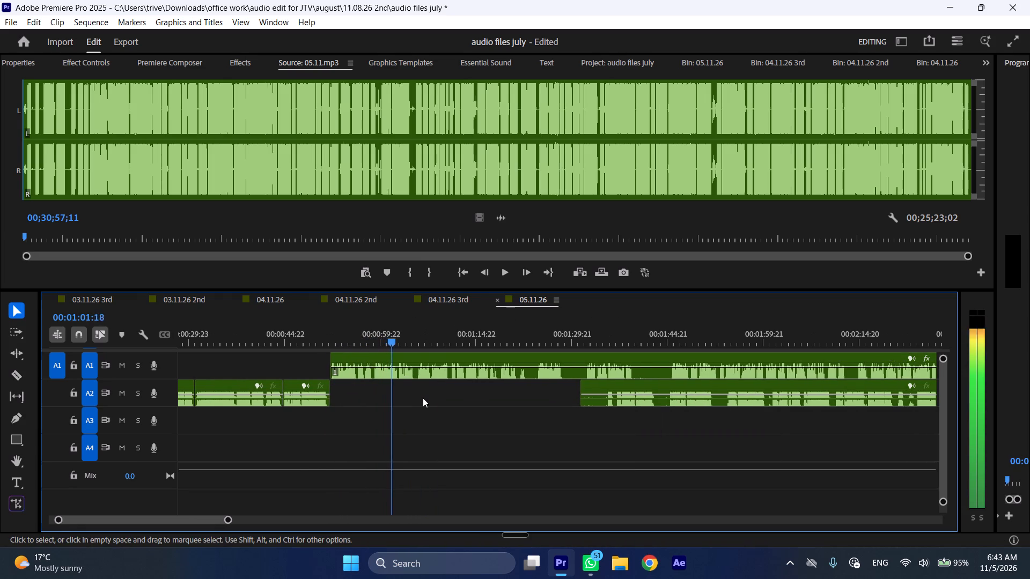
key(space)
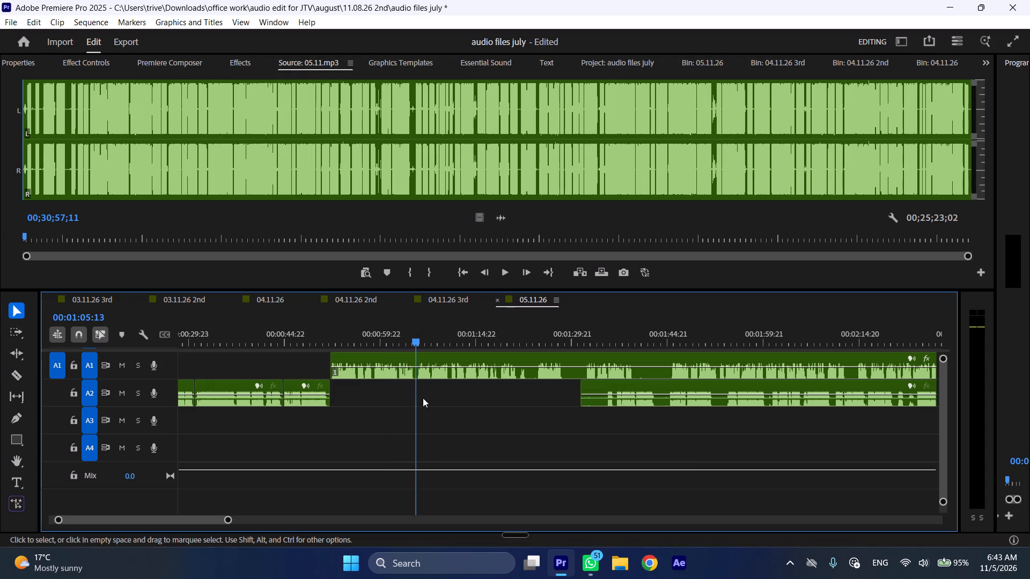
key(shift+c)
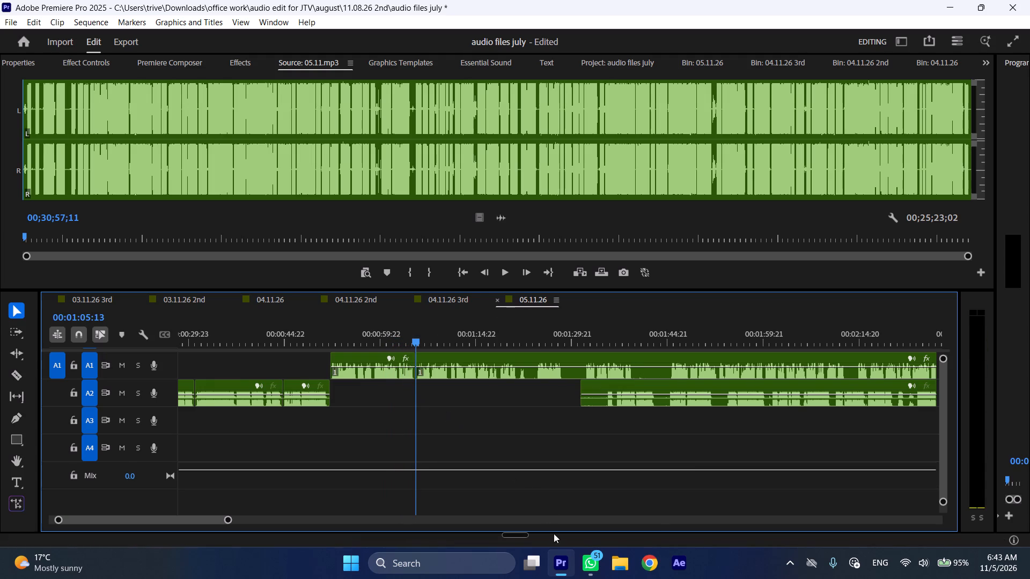
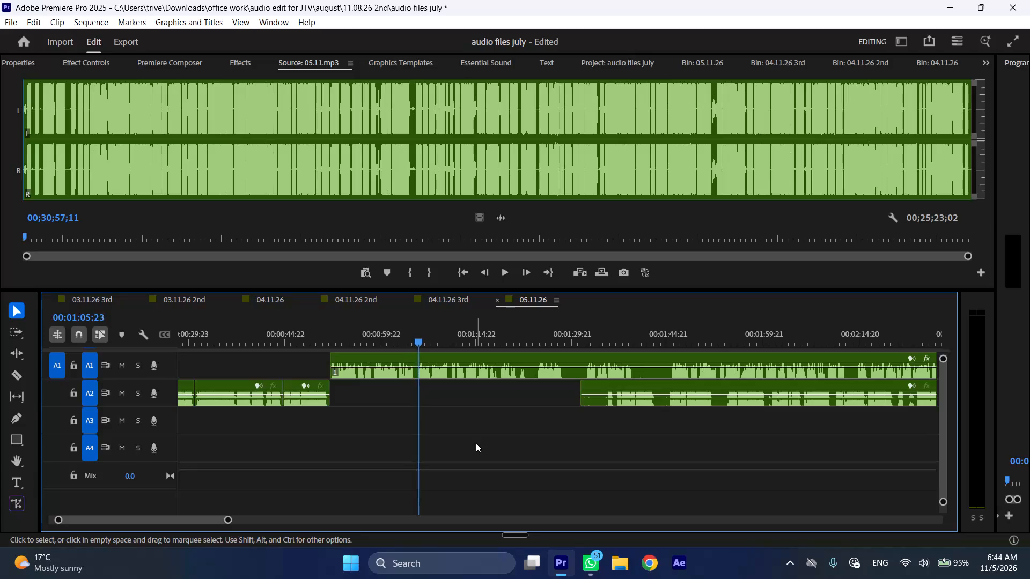
Play the A1 recording onward and trim the quiet start off the A2 clip that follows the gap, up to its first speech.
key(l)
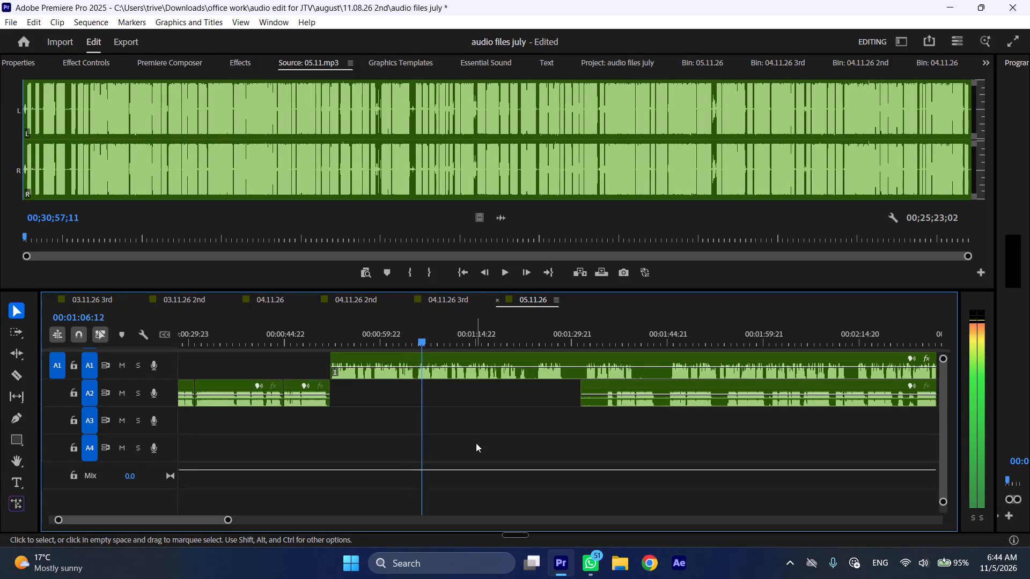
drag(577, 388, 586, 388)
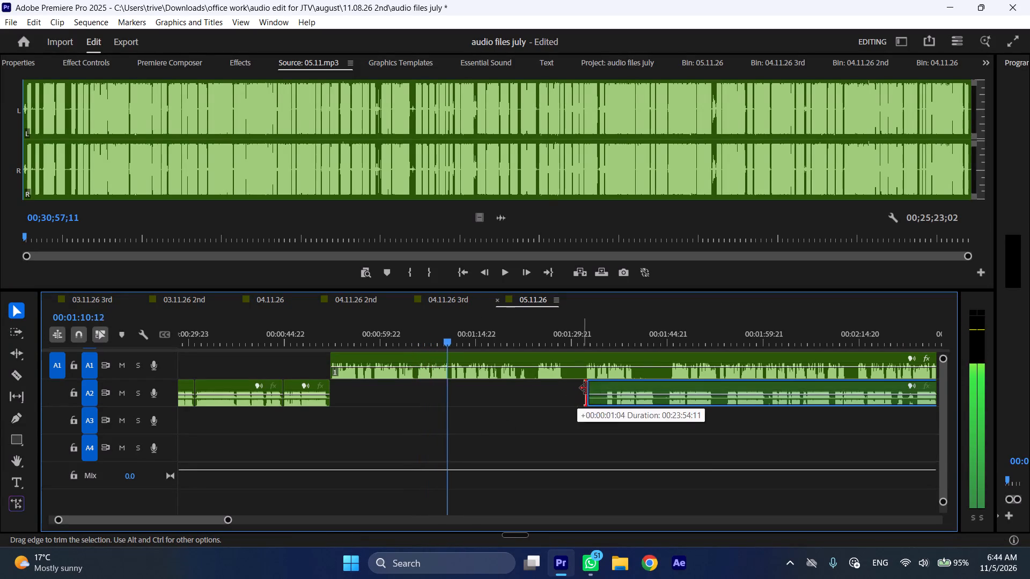
drag(586, 388, 601, 387)
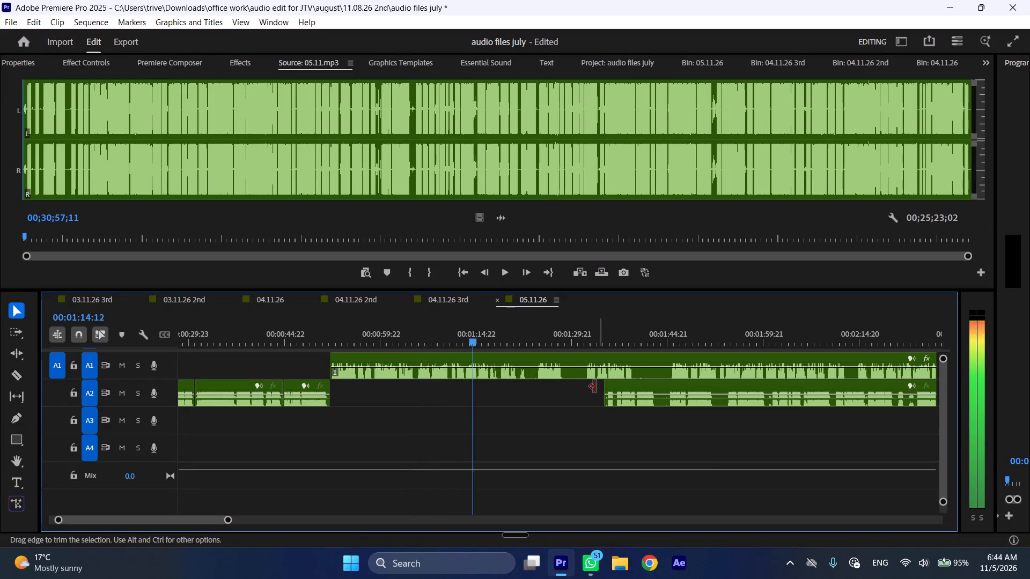
Stop listening to the A1 recording and move the playhead back to 00:01:17:01.
scroll(473, 415, down, 1)
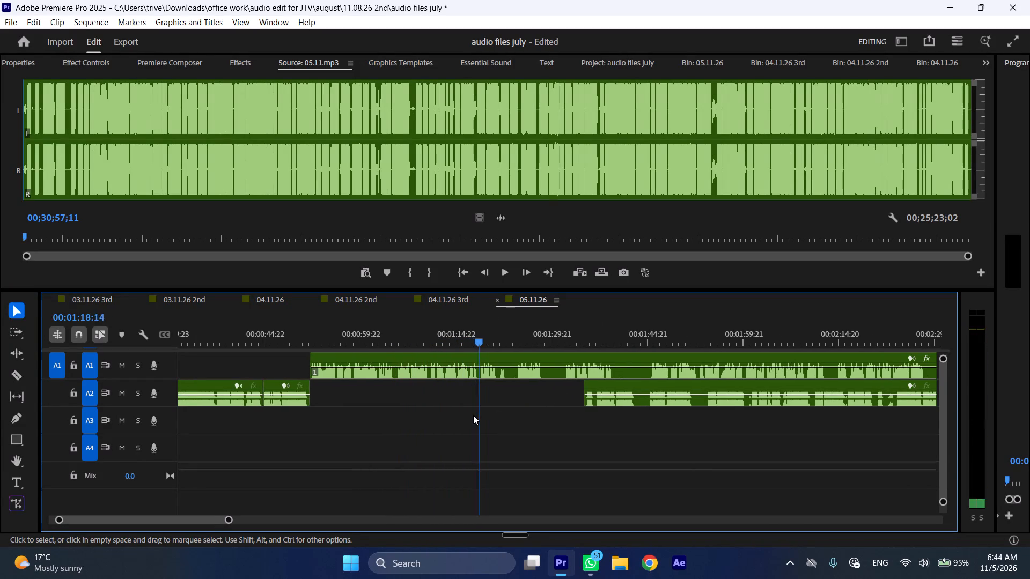
click(469, 341)
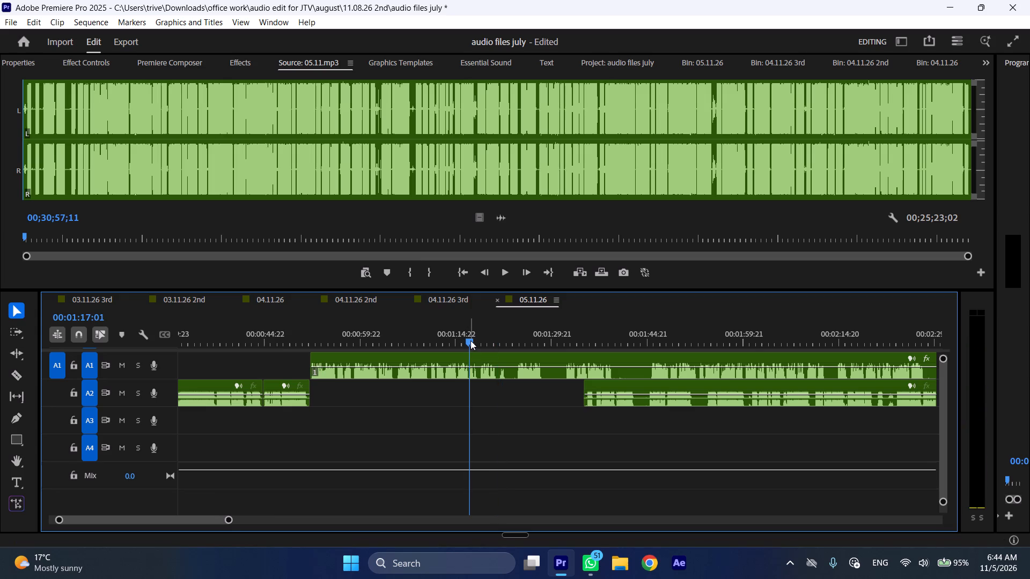
Split the A1 voice-over at 00:01:17:01 and 00:01:18:08, and ripple delete the piece between the two cuts.
text(C)
key(space)
key(space)
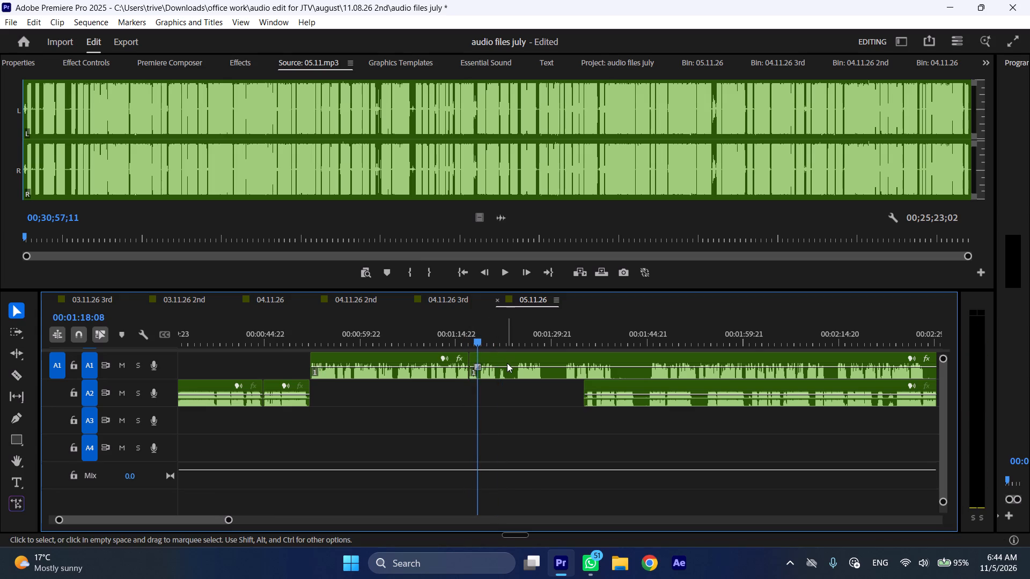
click(507, 363)
key(shift+c)
key(ctrl+shift+d)
Review the join on A1, split the voice-over at about 00:01:17:06, and ripple delete the short piece after the 00:01:17:01 cut.
key(space)
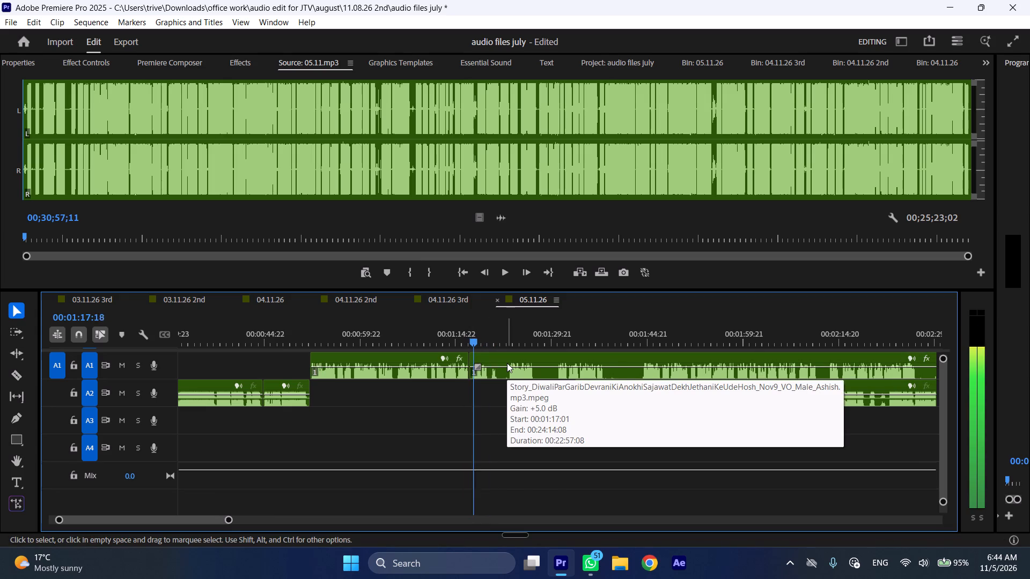
key(l)
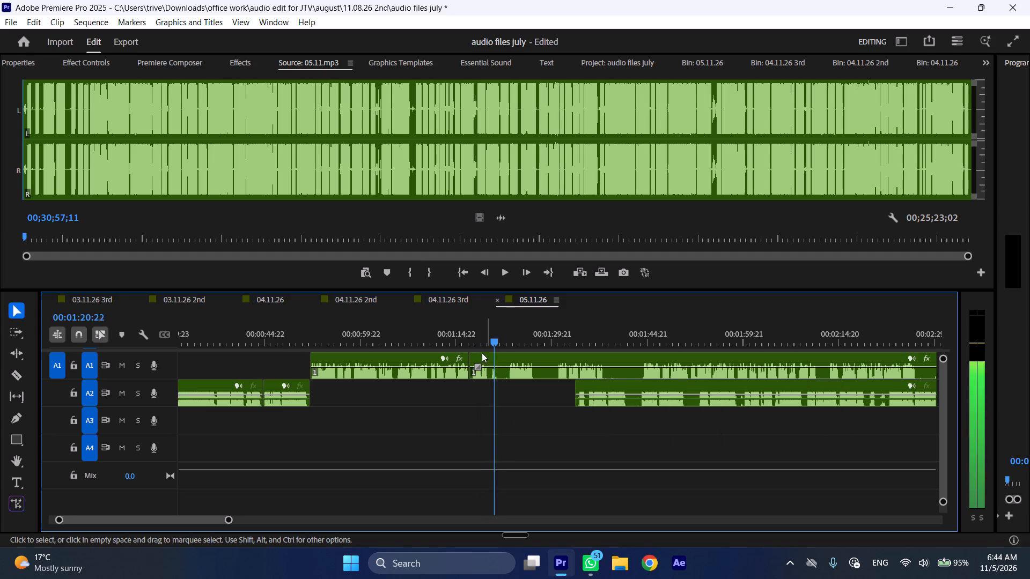
drag(472, 339, 509, 339)
key(space)
drag(494, 337, 472, 337)
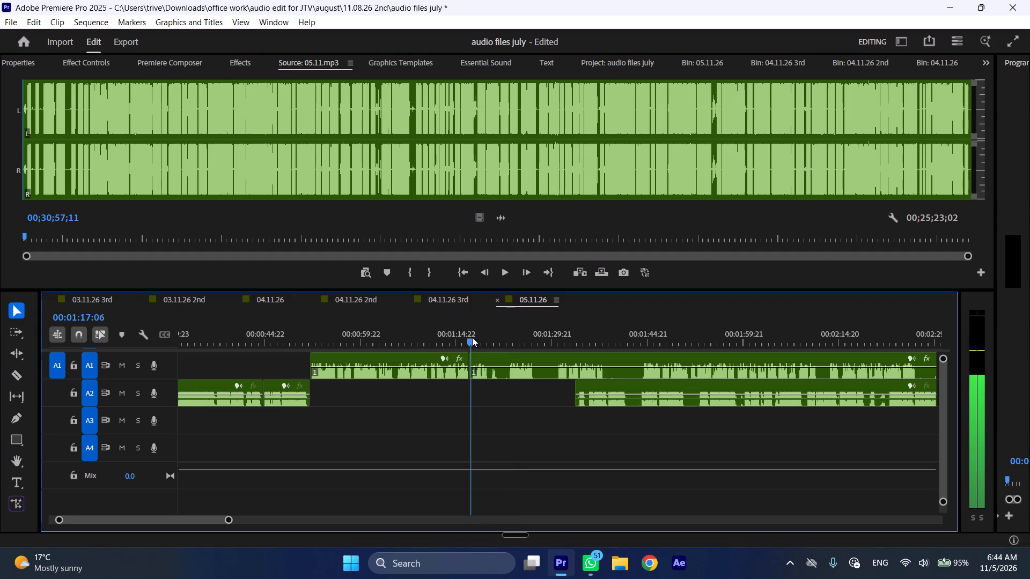
drag(472, 337, 472, 337)
click(488, 355)
key(shift+c)
key(ctrl+shift+d)
Play the A1 voice-over onward from the join and split it at the pause at 00:01:20:04.
key(space)
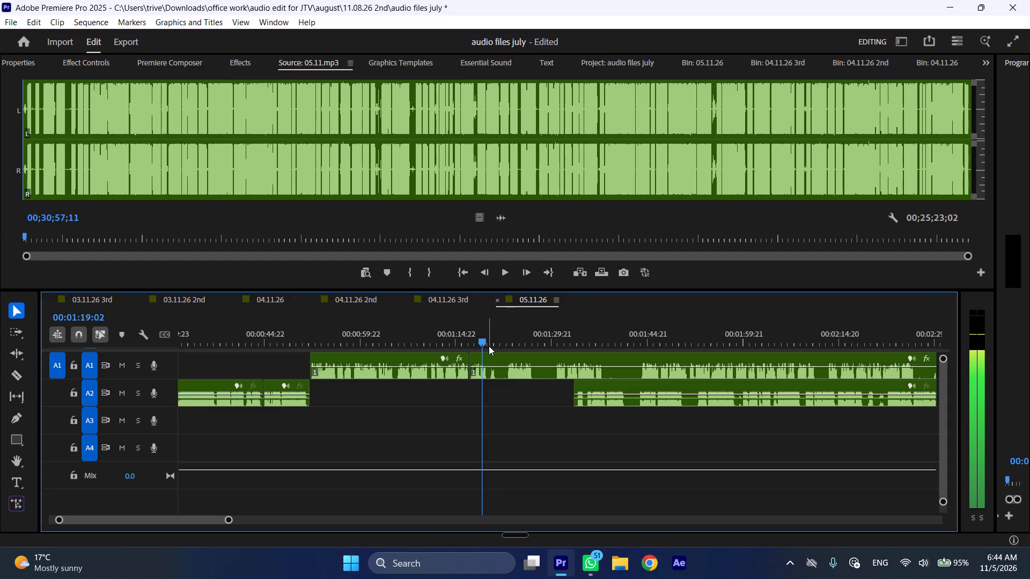
drag(487, 337, 490, 336)
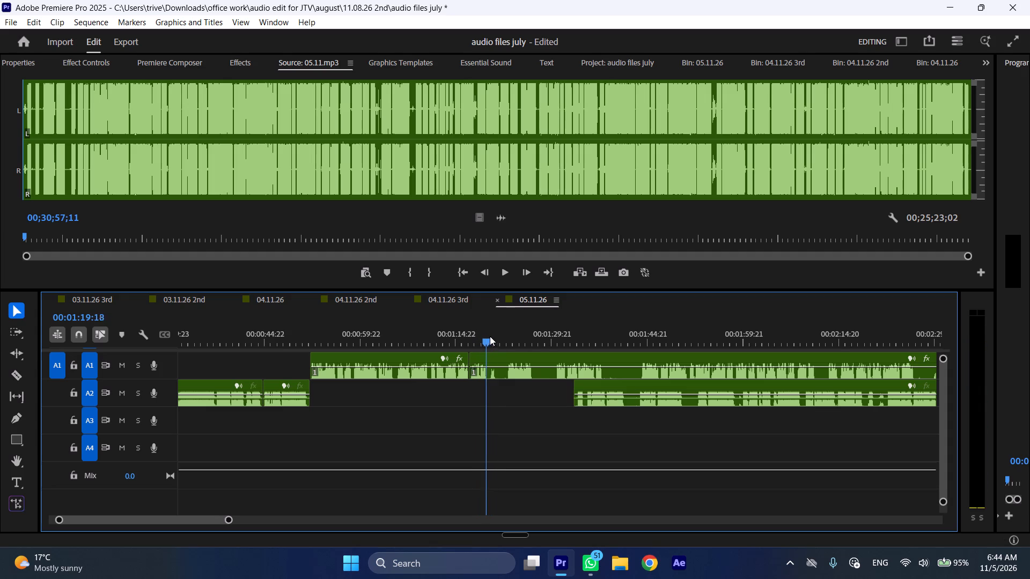
drag(490, 336, 491, 337)
key(shift+c)
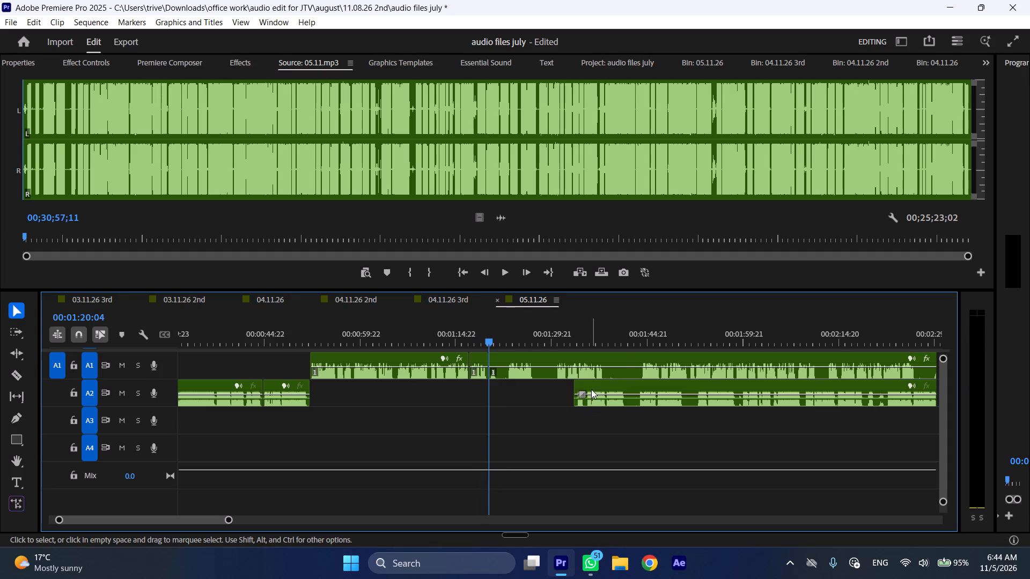
Move the A2 recording to start at the 00:01:20:04 cut, and shift the remaining A1 voice-over to start about 18 seconds after it.
drag(591, 387, 504, 382)
drag(510, 354, 622, 366)
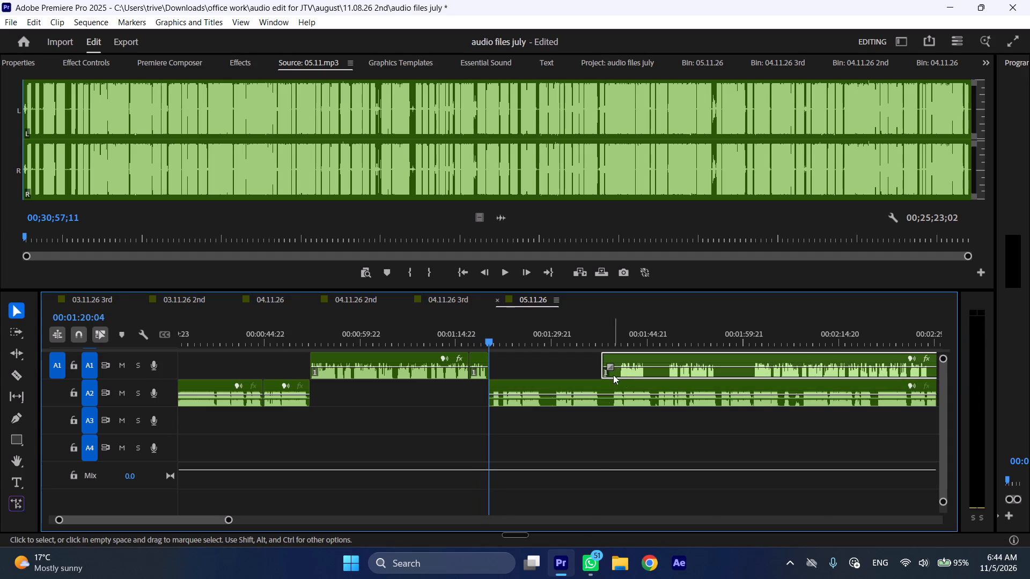
Play the A2 recording from 00:01:20:04.
key(space)
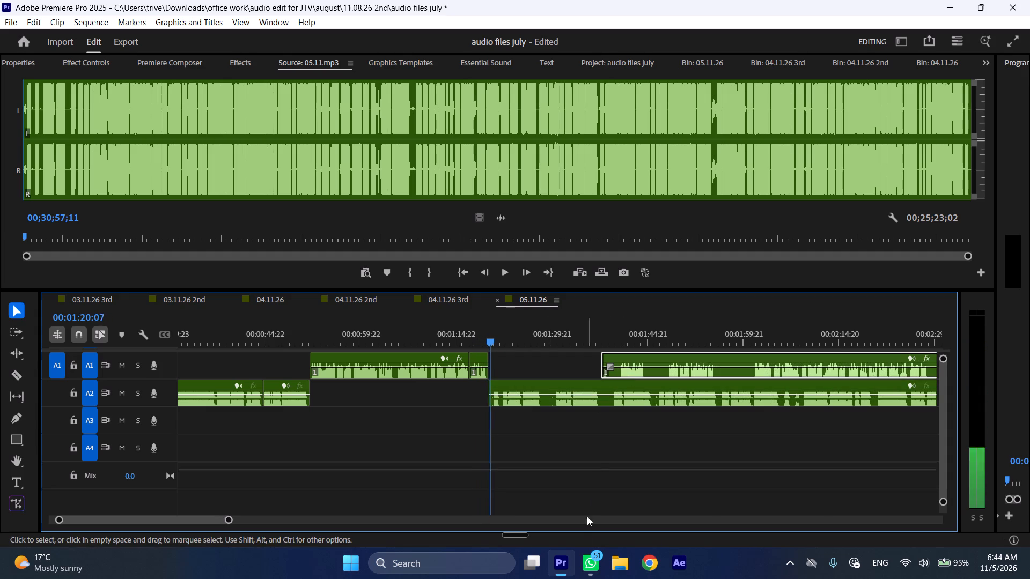
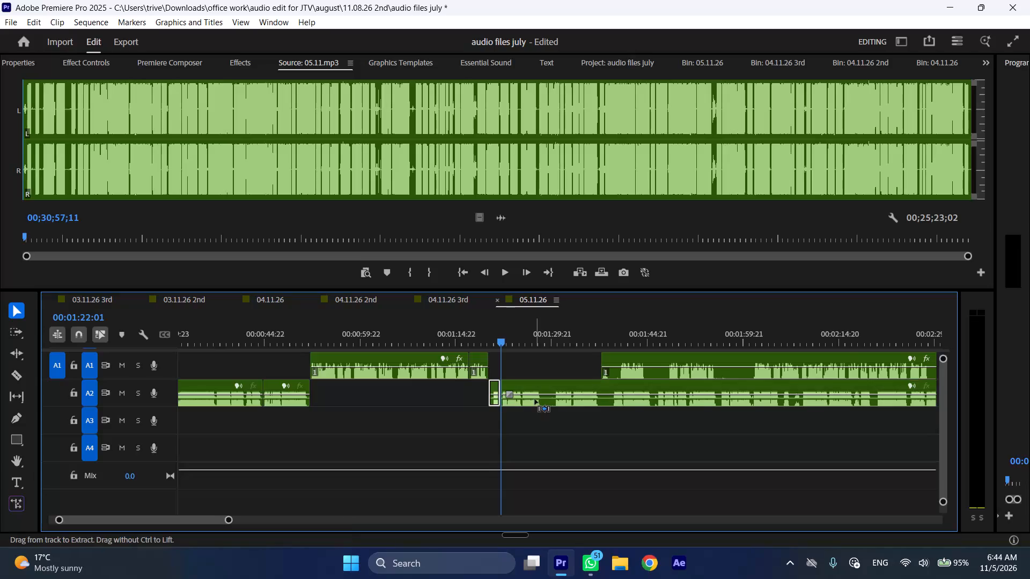
Ripple delete the short A2 piece between 00:01:20:04 and 00:01:22:01.
key(ctrl+shift+d)
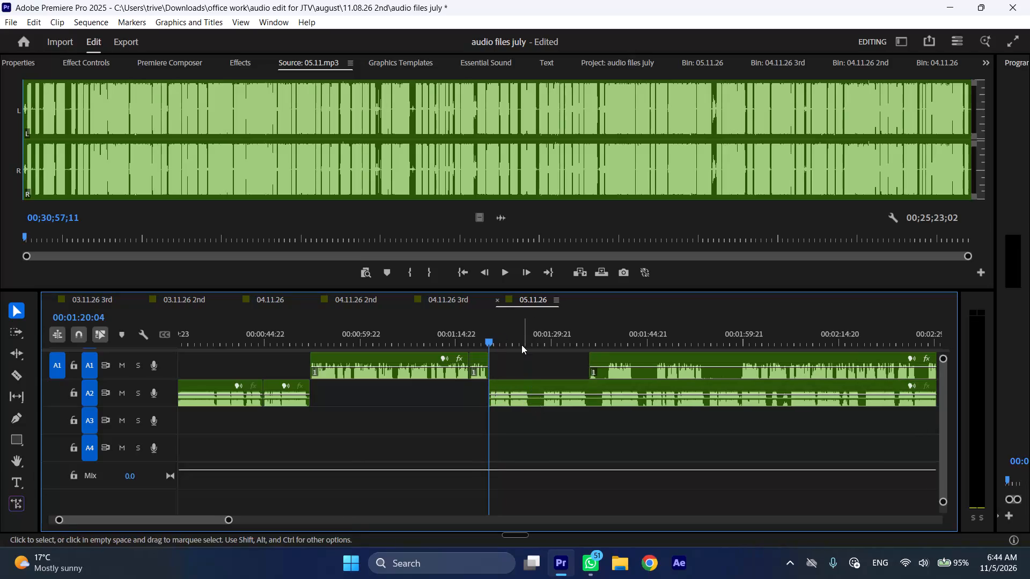
Play the A2 recording from 00:01:20:04 and split it at the pause at about 00:01:26.
key(space)
text(kll)
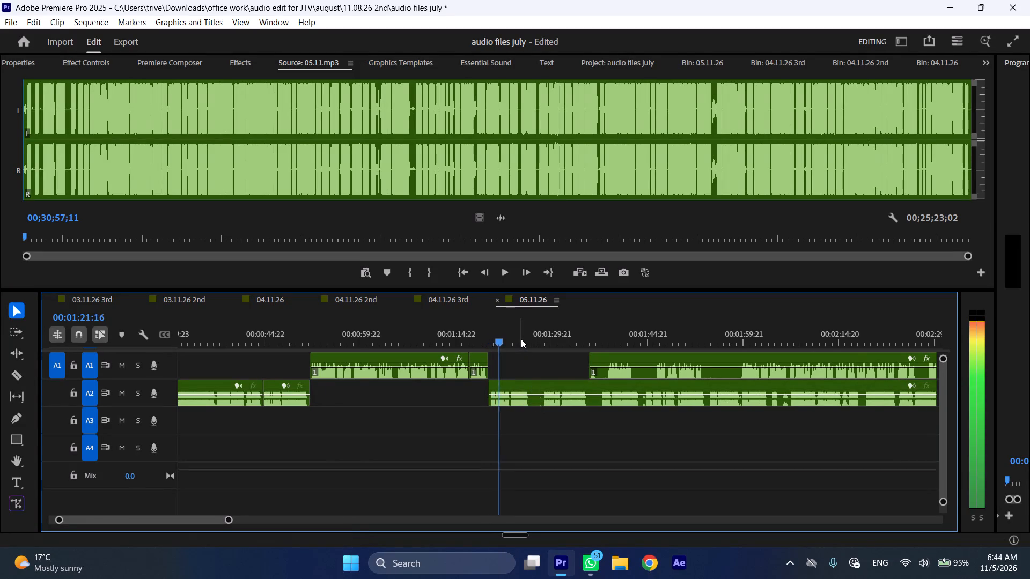
scroll(544, 406, down, 3)
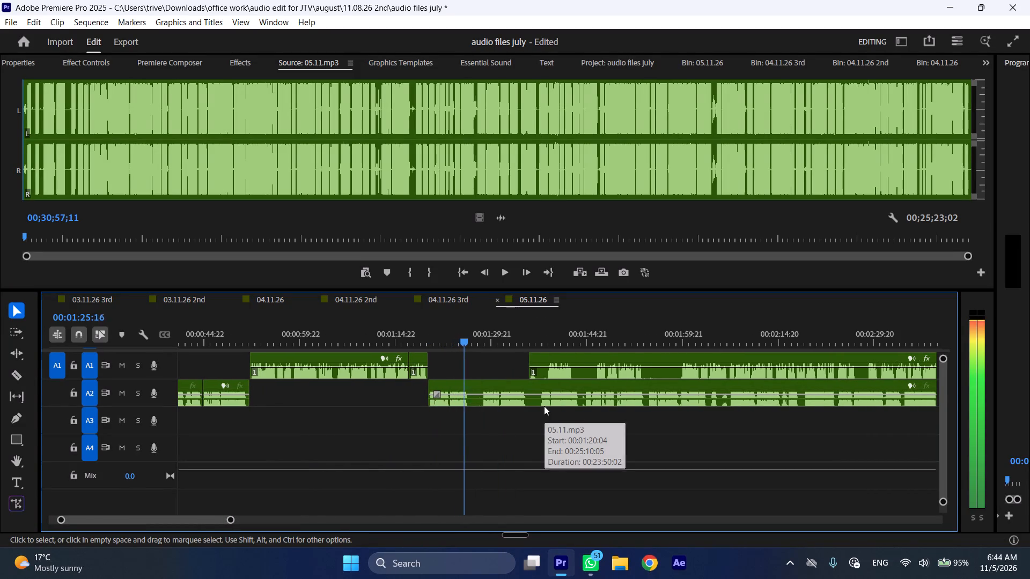
key(space)
text(C)
Shift the remaining A1 voice-over about 2.5 seconds later and split it after its first phrase at 00:01:43:01.
drag(533, 360, 549, 361)
drag(569, 343, 579, 345)
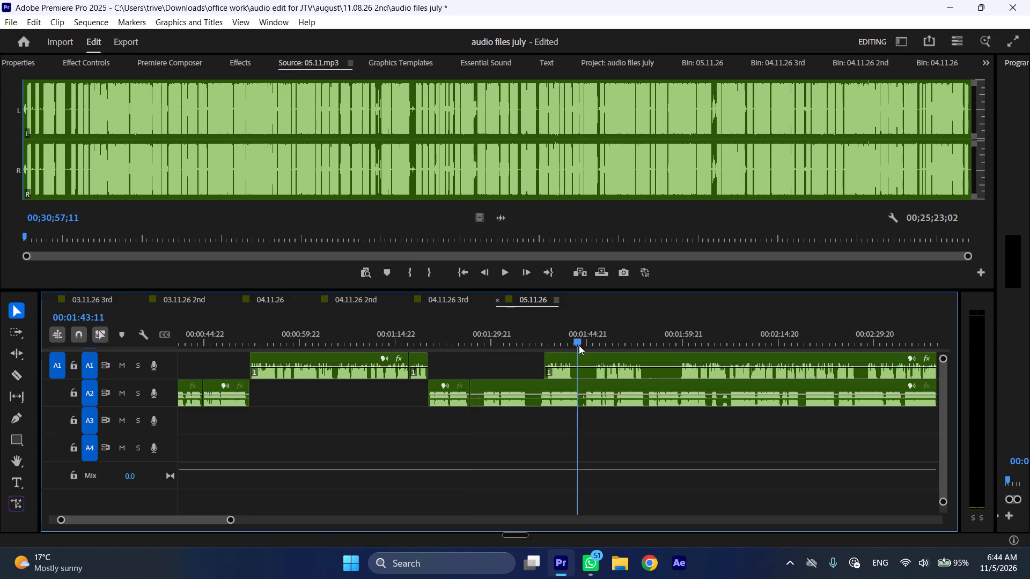
drag(579, 345, 577, 345)
click(577, 358)
key(shift+c)
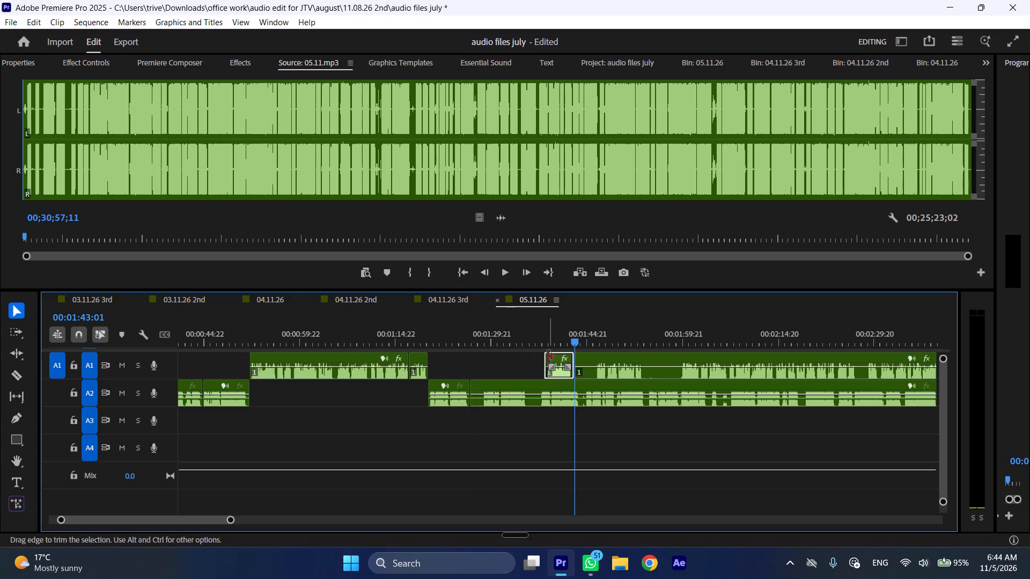
Insert the short A1 phrase at the A2 cut near 00:01:26, with the remaining A2 recording starting directly at its end.
drag(552, 357, 480, 354)
click(505, 376)
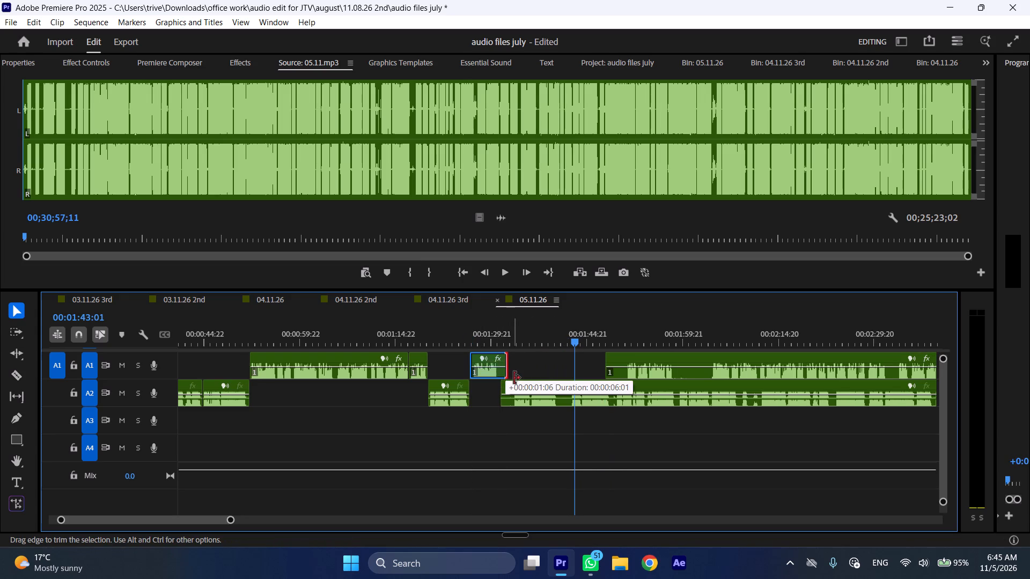
drag(507, 383, 518, 385)
drag(546, 384, 537, 383)
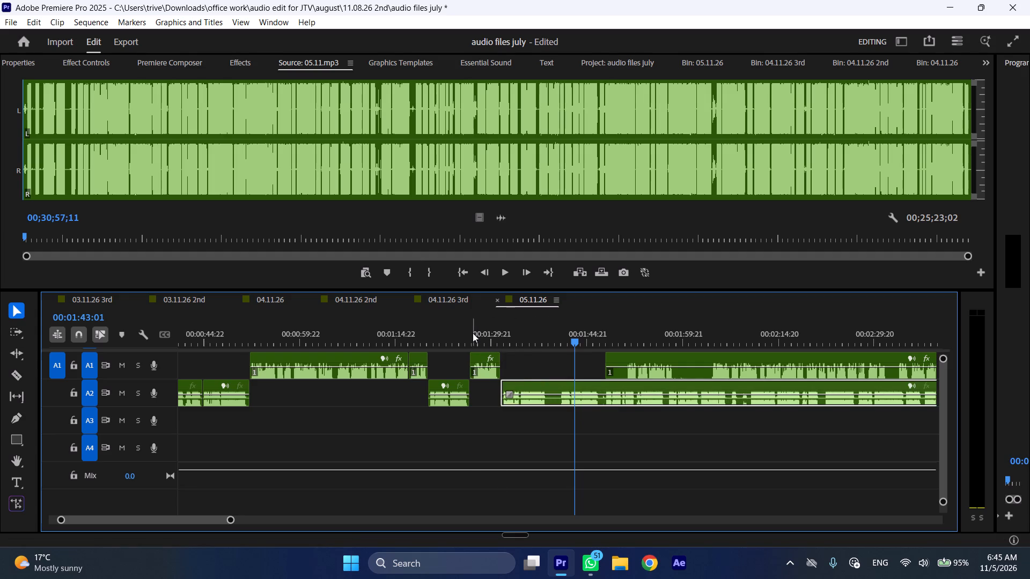
Play the sequence from the start of the inserted A1 phrase and split the A2 recording at 00:01:38:18.
click(471, 332)
key(space)
text(l)
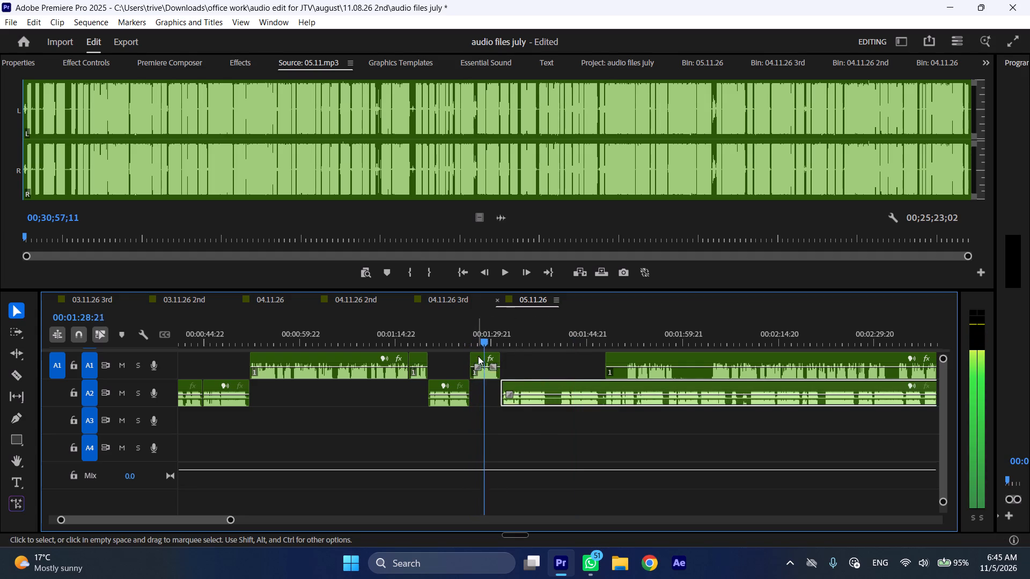
scroll(545, 439, down, 4)
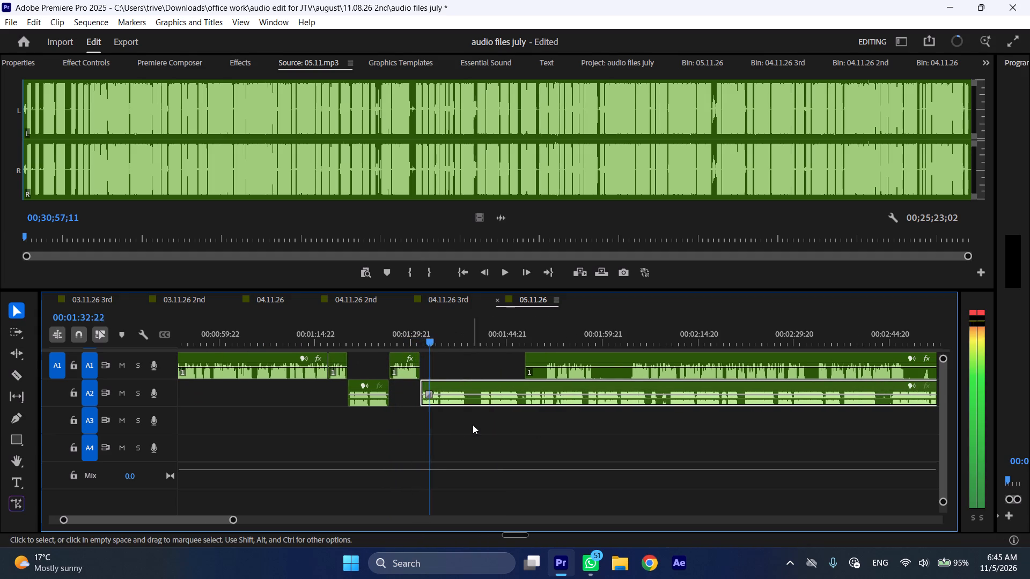
scroll(473, 425, down, 1)
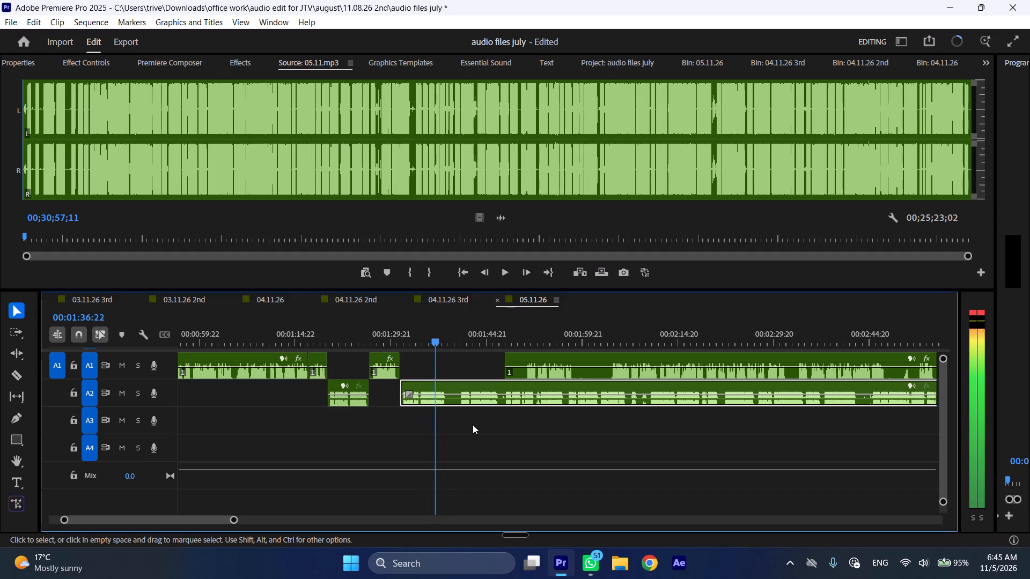
key(space)
text(C)
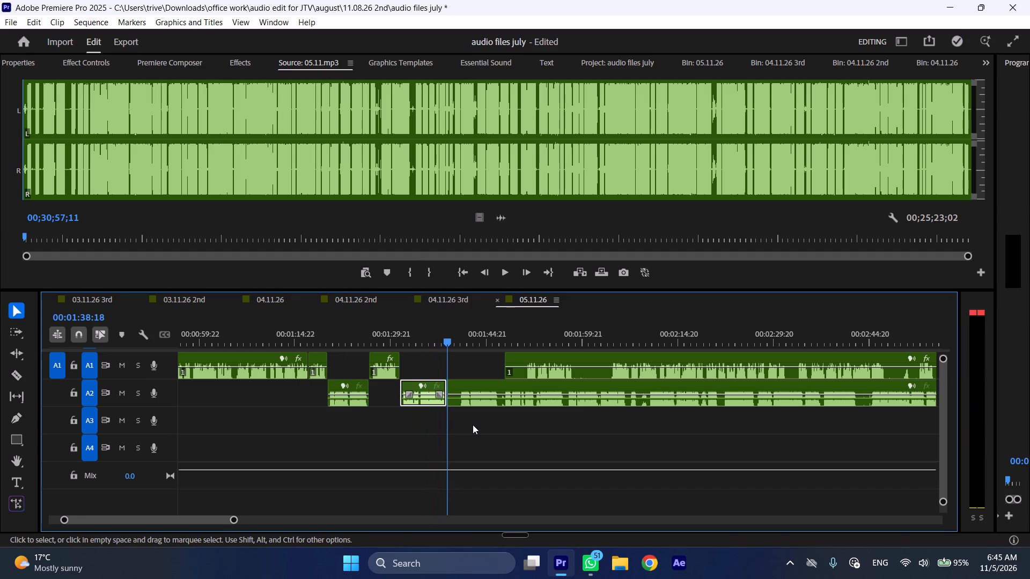
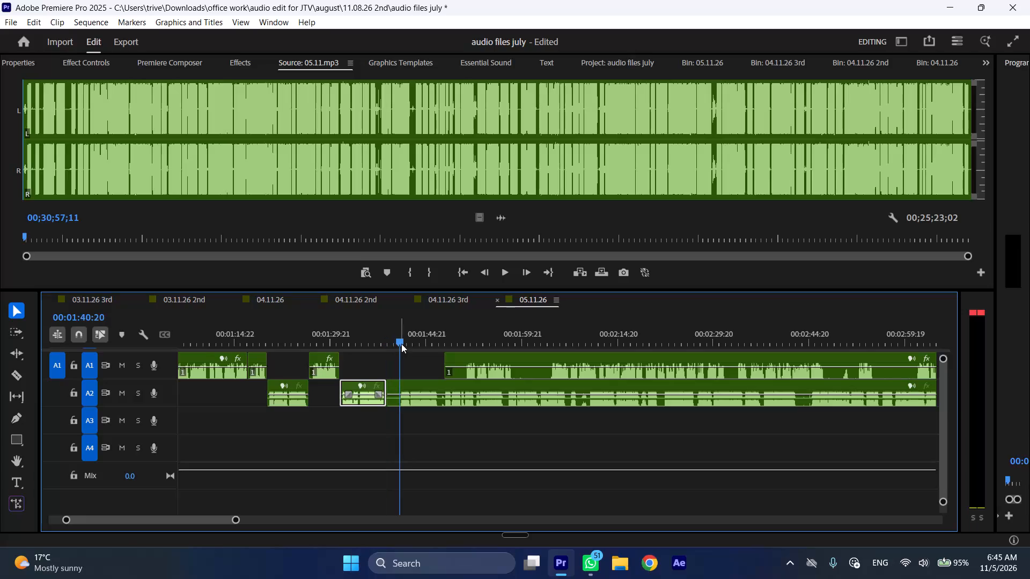
Split the A2 recording at 00:01:40:20.
click(415, 386)
key(shift+c)
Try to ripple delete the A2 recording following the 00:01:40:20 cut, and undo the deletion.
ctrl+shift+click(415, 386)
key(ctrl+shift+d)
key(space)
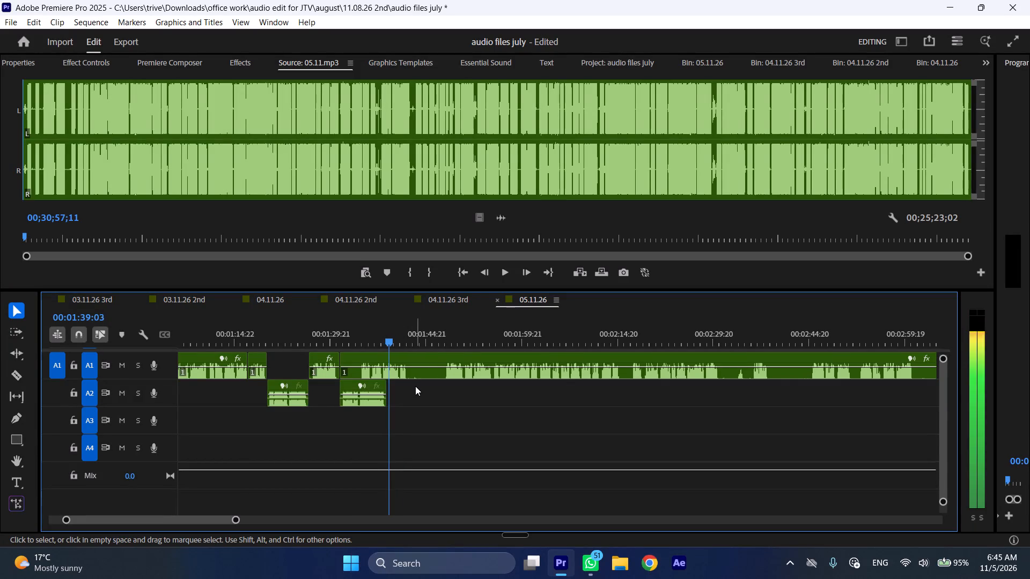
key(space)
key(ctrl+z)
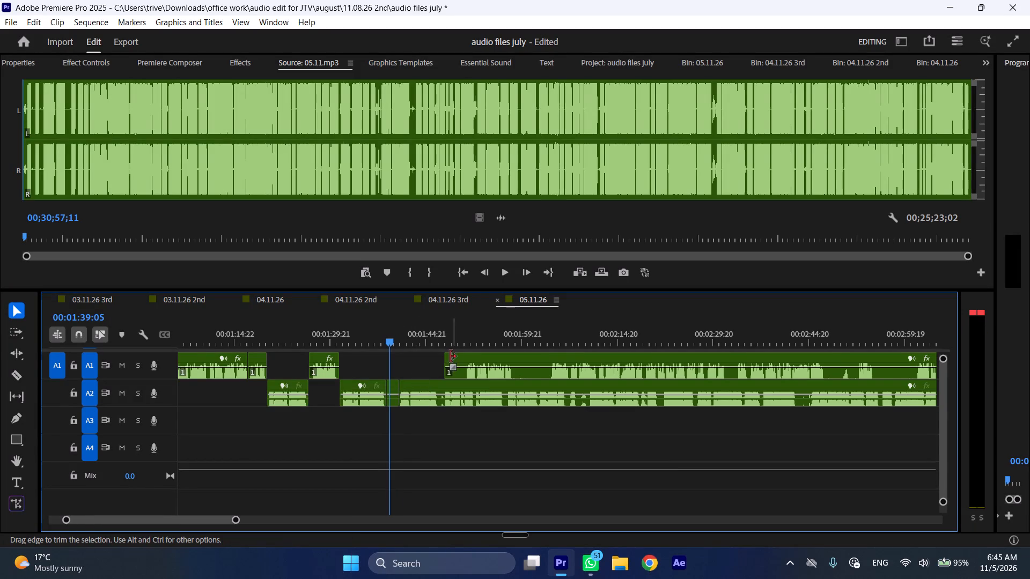
Trim about 3 seconds of silence off the remaining A1 voice-over's start and ripple delete the short A2 piece between 00:01:38:18 and 00:01:40:20.
drag(450, 355, 469, 357)
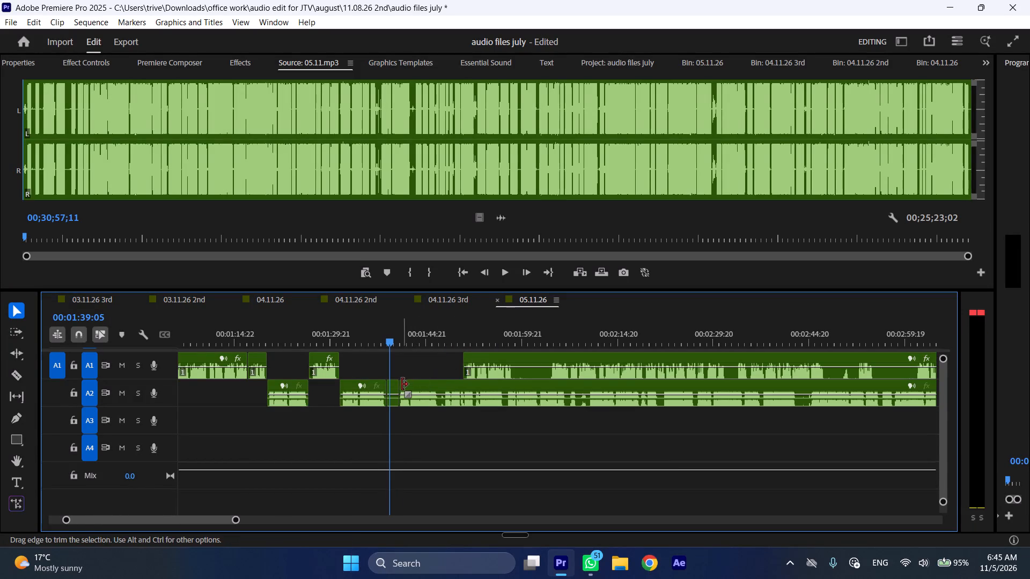
click(393, 393)
key(ctrl+shift+d)
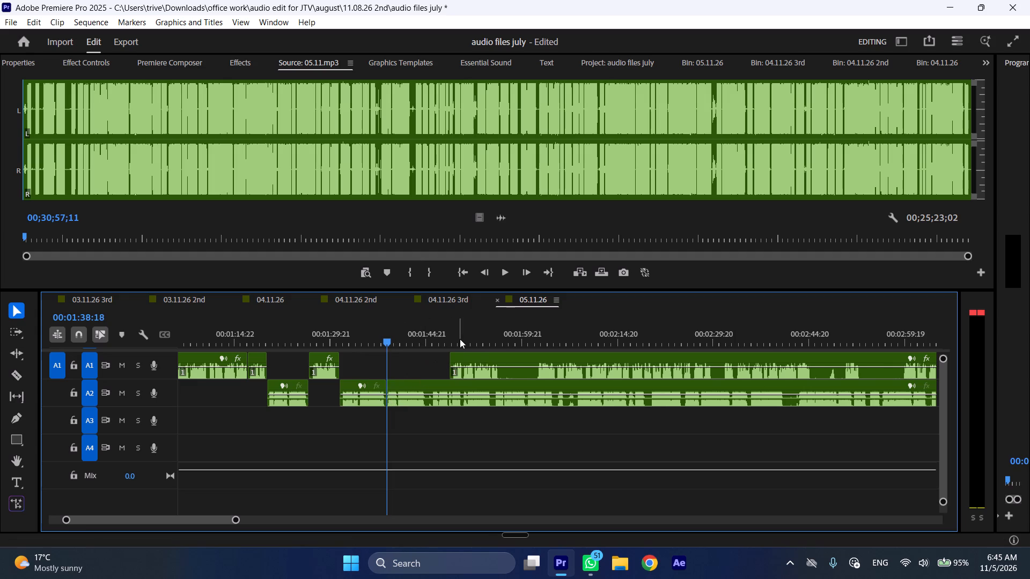
Split the A2 recording at 00:01:45:06 and the remaining A1 voice-over after its first phrase at 00:01:56:12.
click(430, 328)
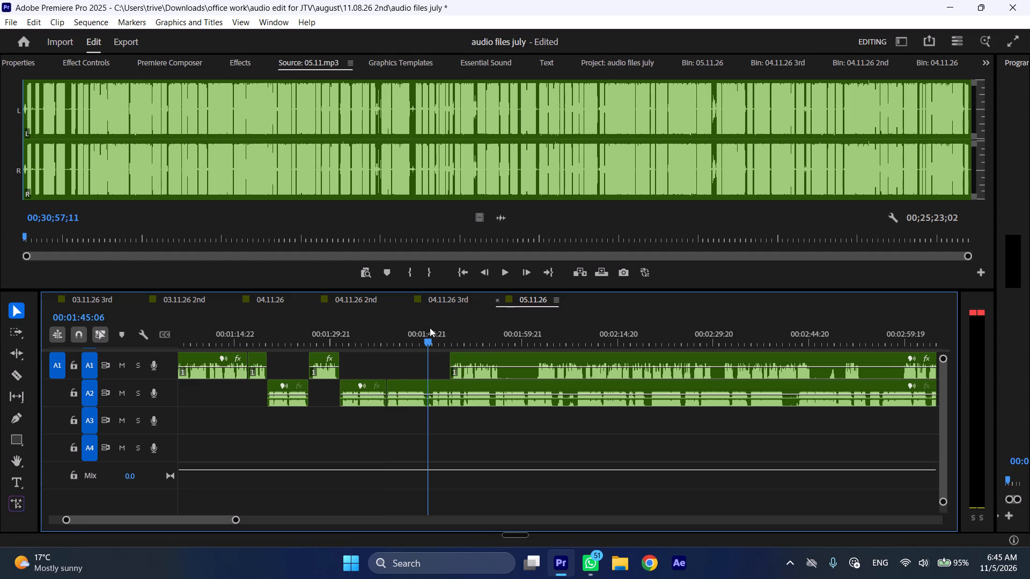
key(shift+c)
click(504, 339)
click(511, 363)
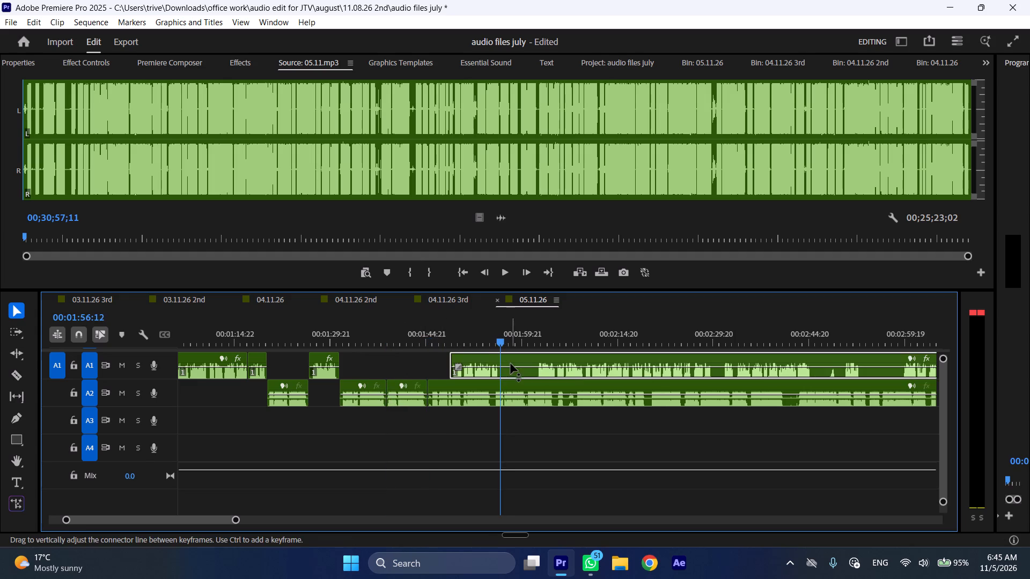
key(shift+c)
Insert the split-off A1 phrase at the A2 cut at 00:01:45:06, and trim about 5 seconds of silence off the remaining A1 voice-over's start.
drag(485, 372, 463, 367)
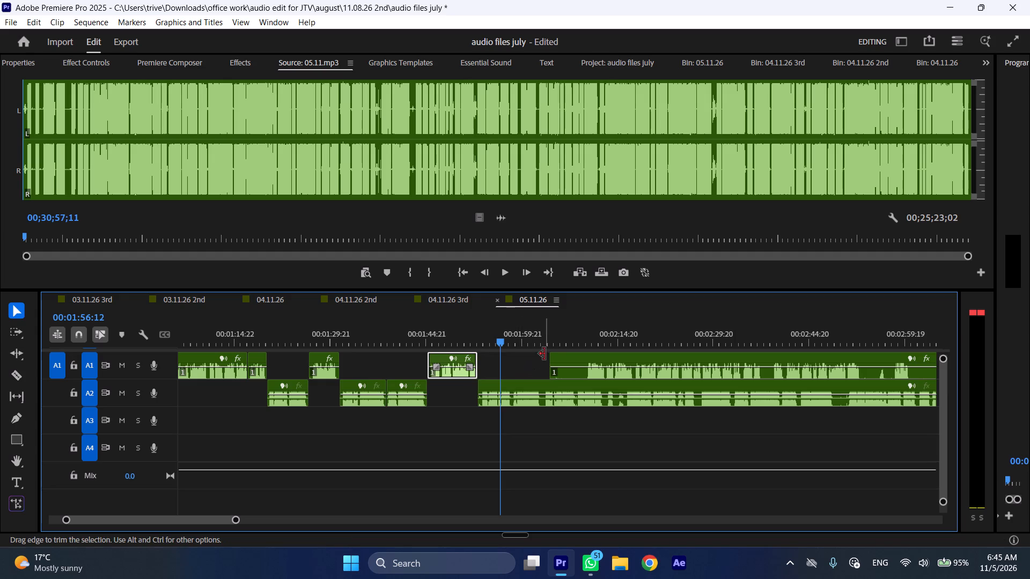
drag(553, 354, 586, 355)
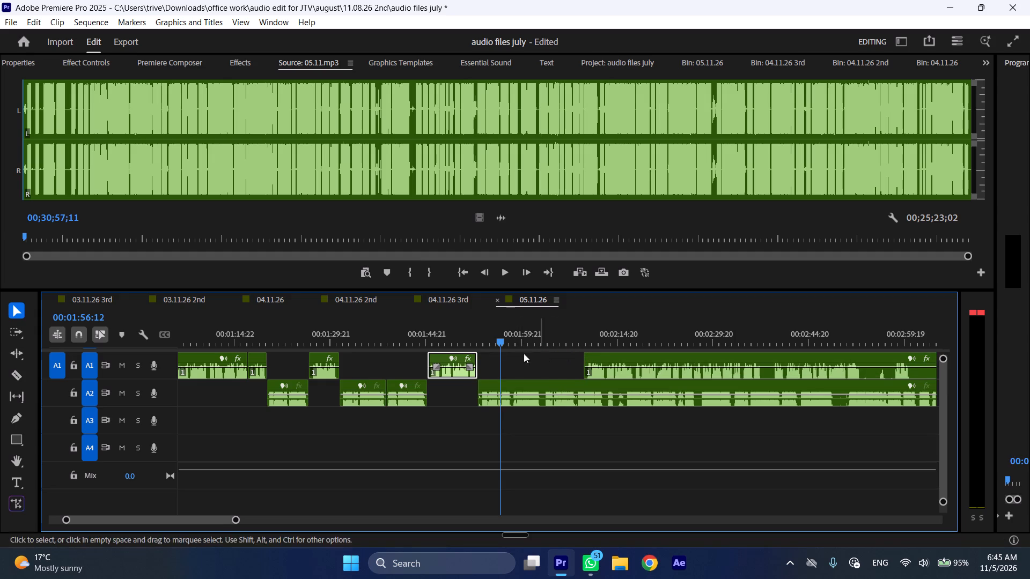
Play the sequence at increased speed from just before the inserted A1 phrase, at about 00:01:43.
click(413, 332)
key(space)
key(l)
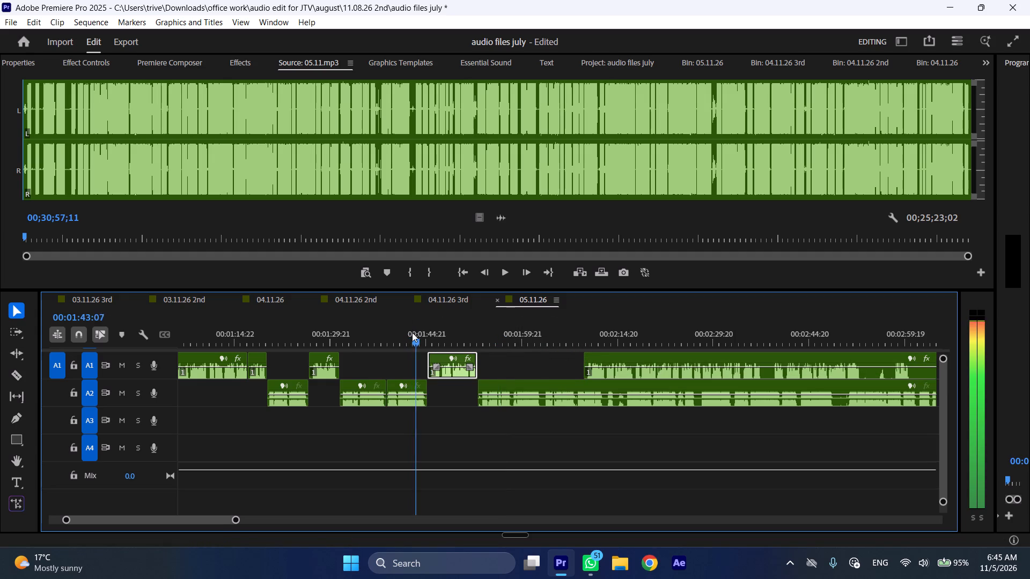
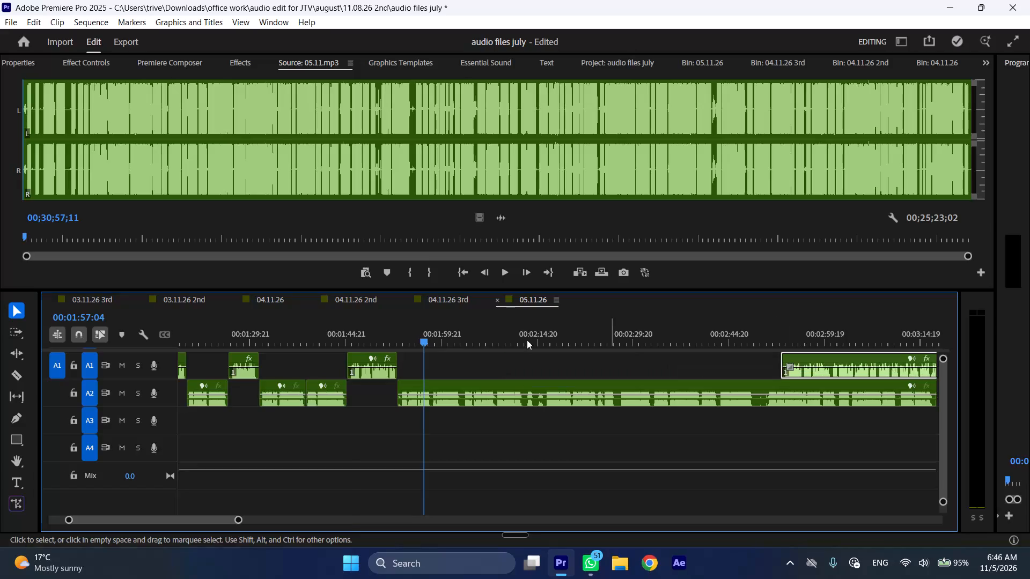
Cut out and ripple delete the A2 section between 00:01:56:01 and about 00:01:58:11.
click(391, 336)
key(space)
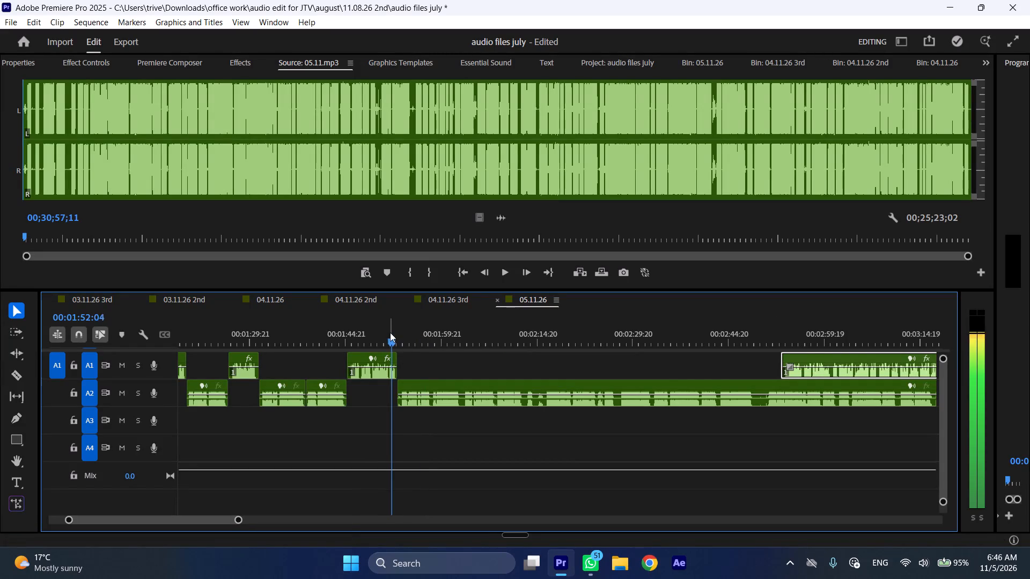
key(l)
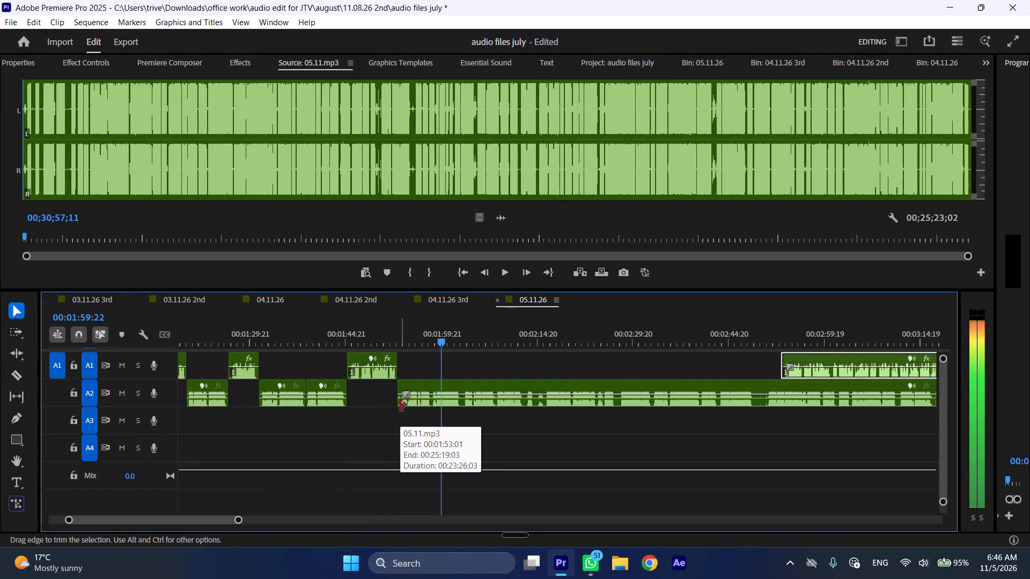
click(418, 326)
key(ctrl+shift+c)
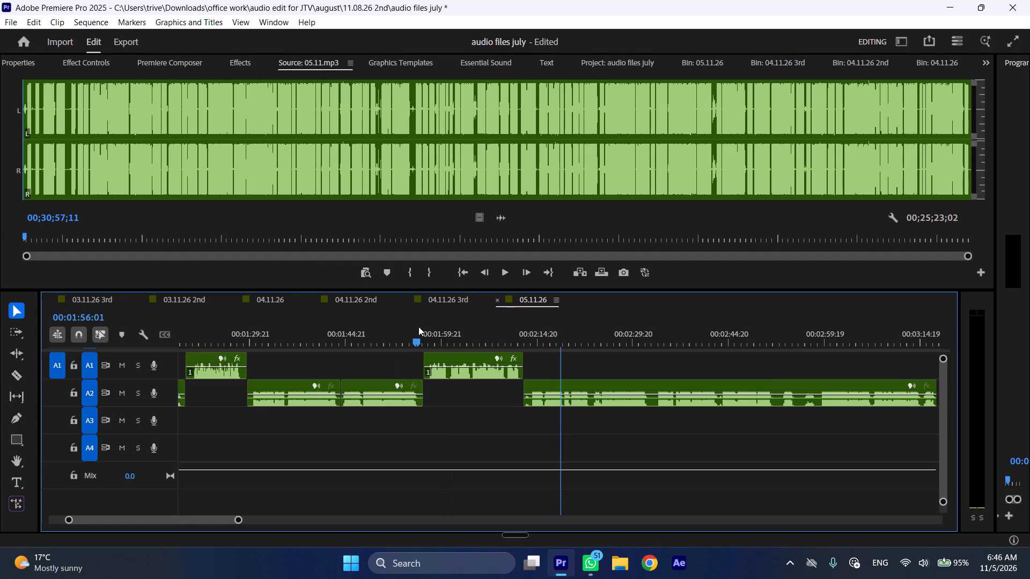
key(space)
click(561, 341)
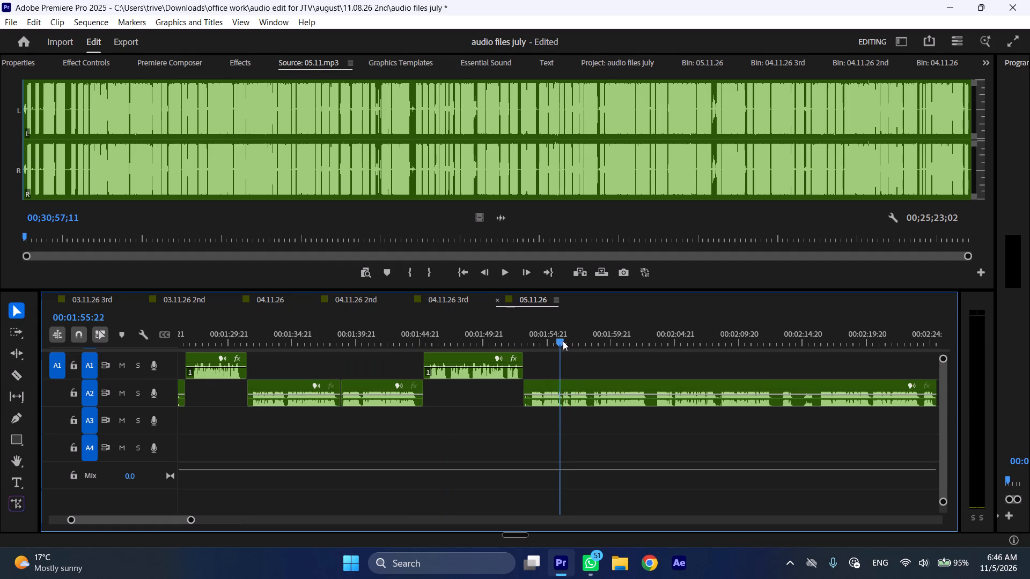
key(shift+c)
drag(580, 330, 594, 333)
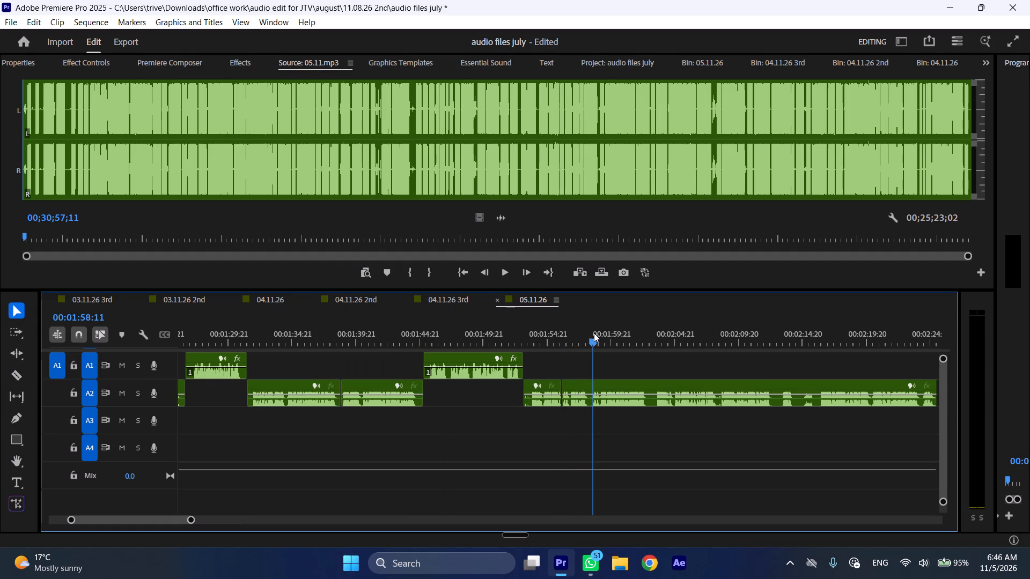
click(594, 333)
click(606, 388)
key(shift+c)
key(ctrl+shift+d)
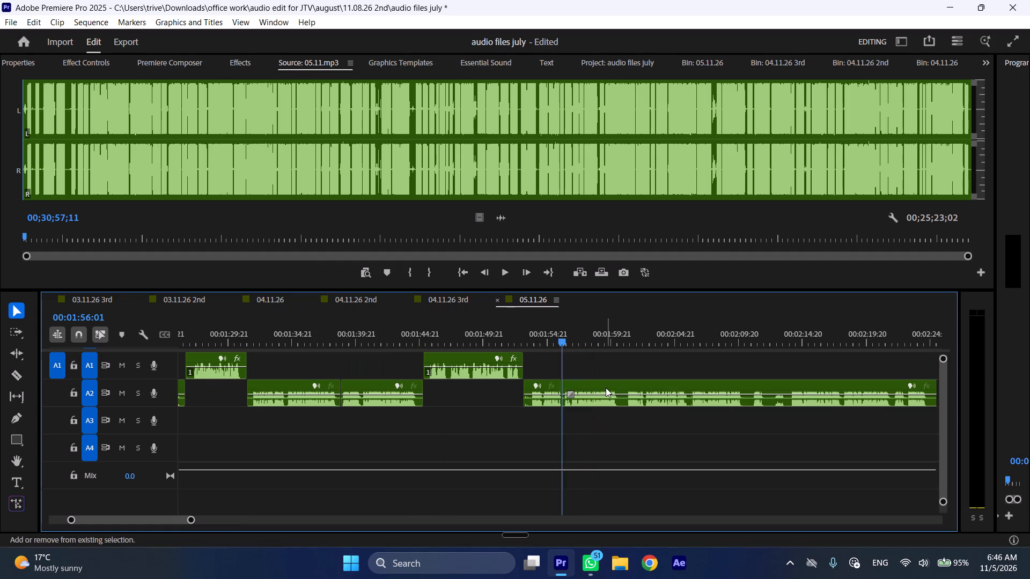
Cut out and ripple delete the short A2 piece between 00:02:00:07 and about 00:02:00:21.
key(space)
text(l)
scroll(544, 426, down, 7)
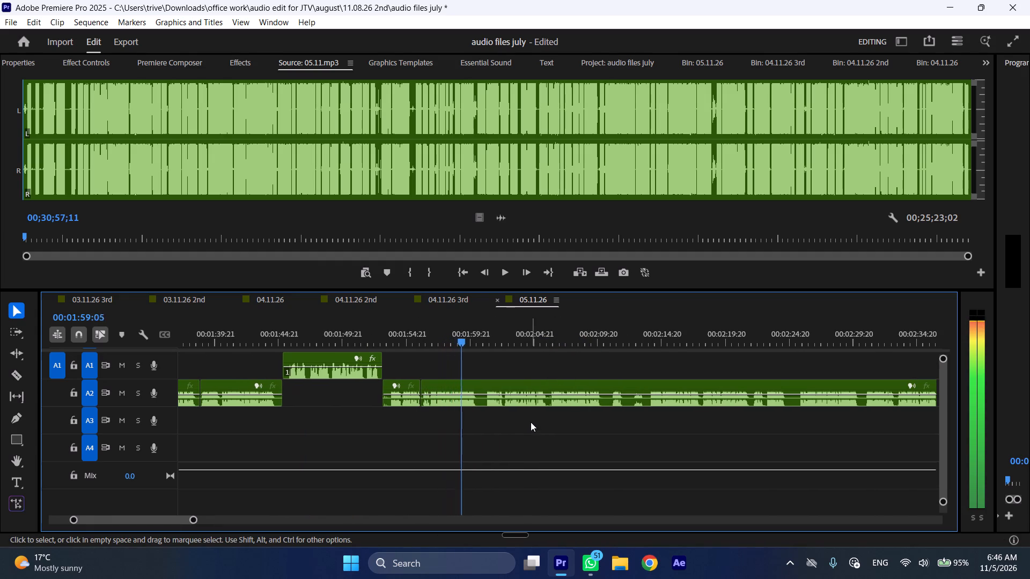
scroll(514, 416, down, 5)
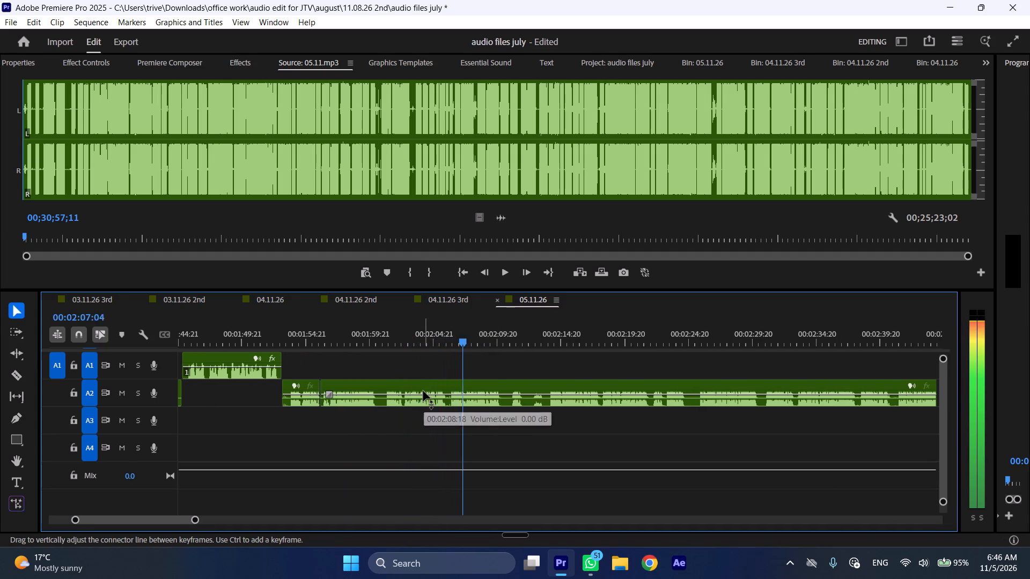
drag(376, 334, 383, 334)
key(shift+c)
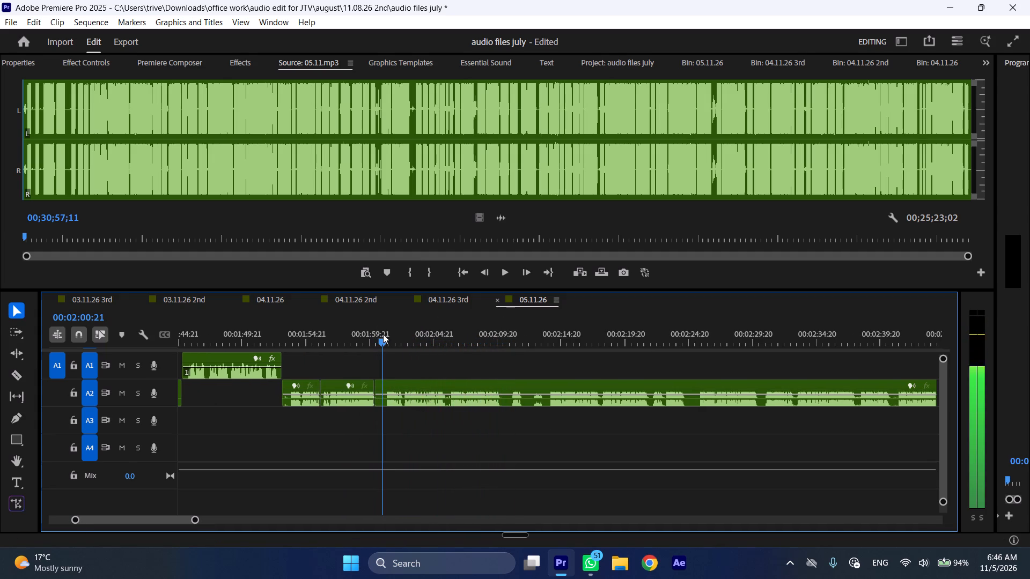
click(411, 396)
key(shift+c)
key(ctrl+shift+d)
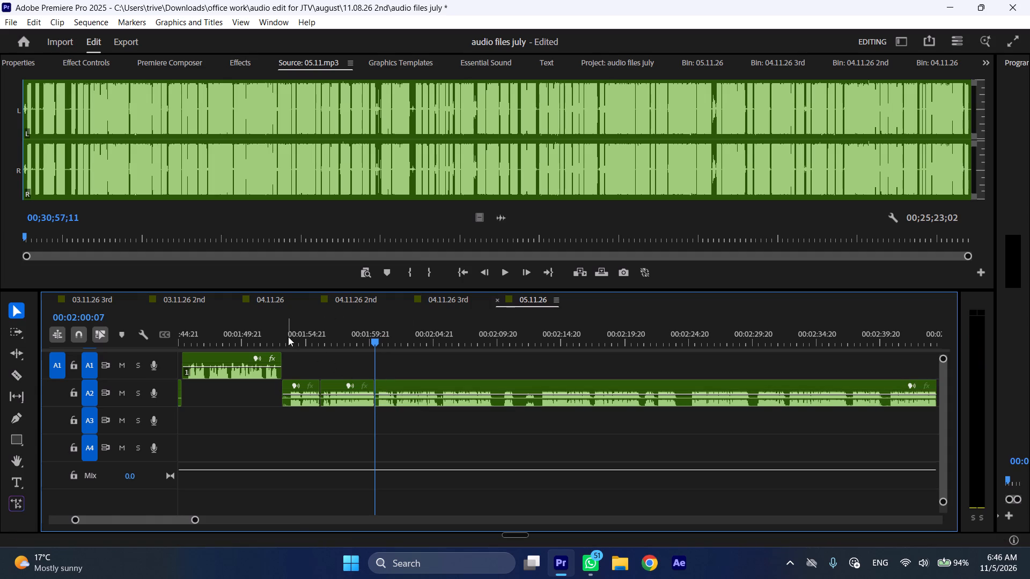
Split off and ripple delete the start of the A2 segment following the A1 phrase, up to 00:01:53:11.
click(287, 336)
click(310, 398)
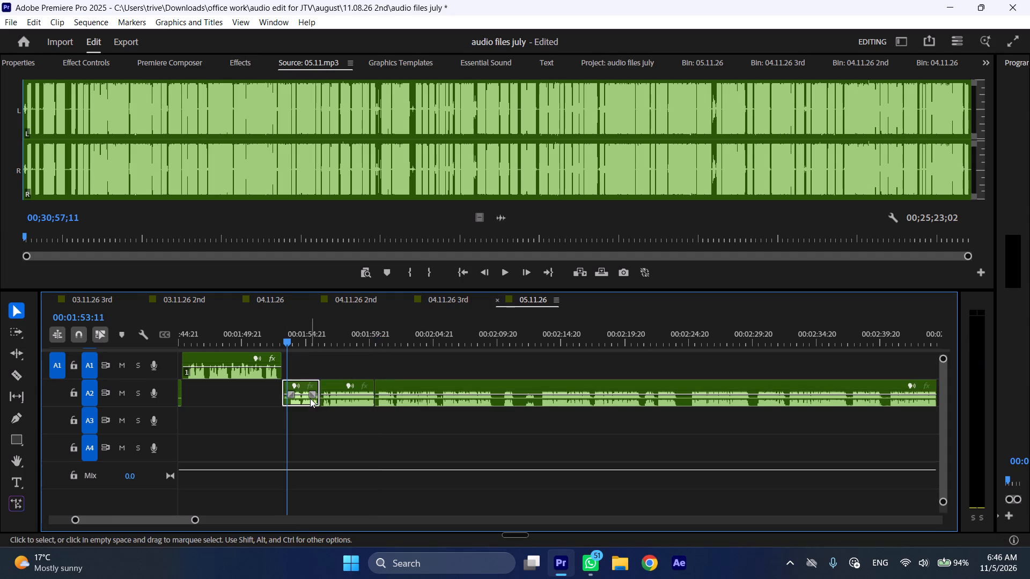
key(shift+c)
key(ctrl+shift+d)
Cut out and ripple delete the A2 section from about 00:02:09 to 00:02:13:00.
drag(457, 333, 495, 336)
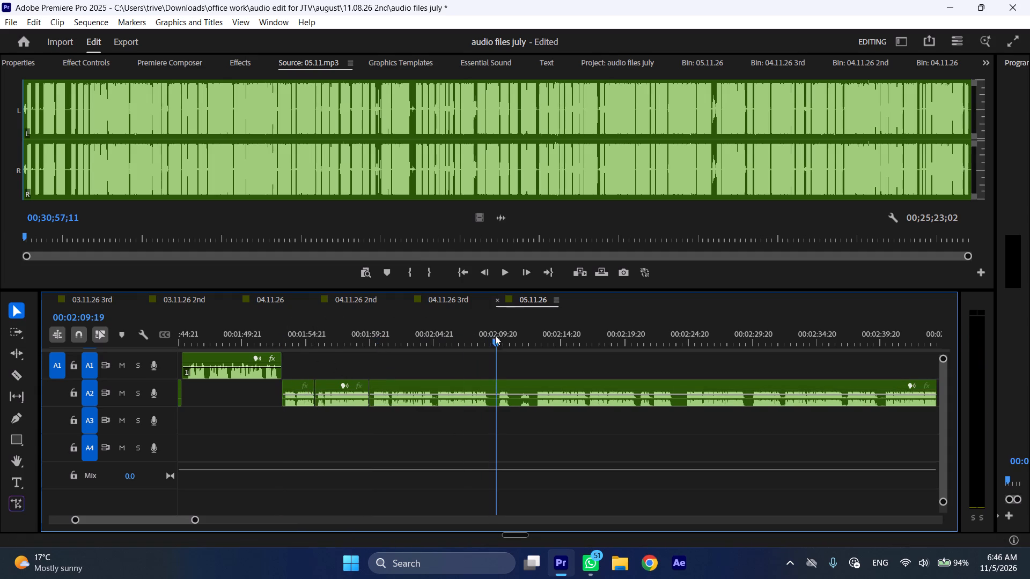
drag(495, 336, 493, 335)
key(space)
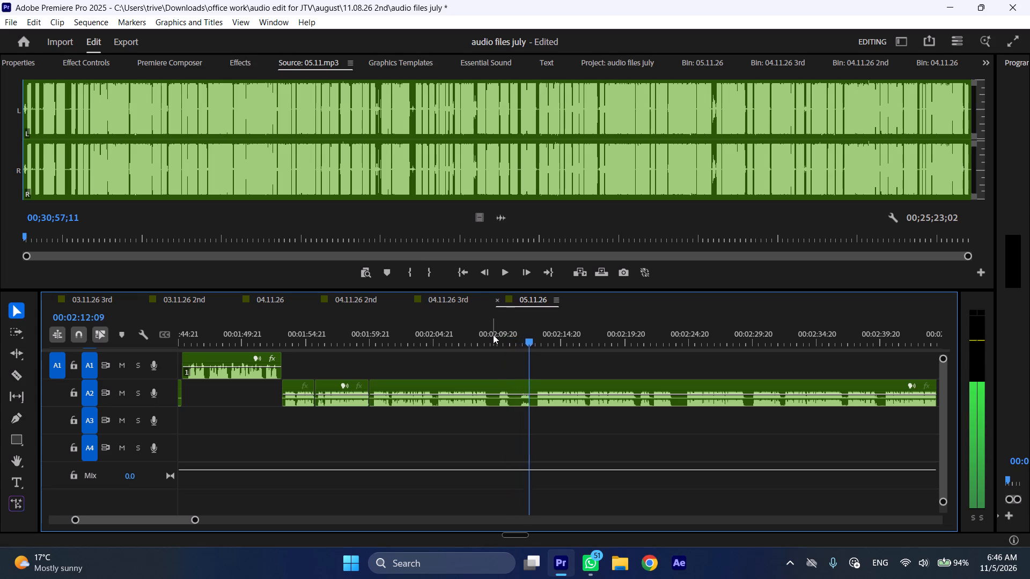
drag(493, 335, 539, 335)
key(shift+c)
click(541, 408)
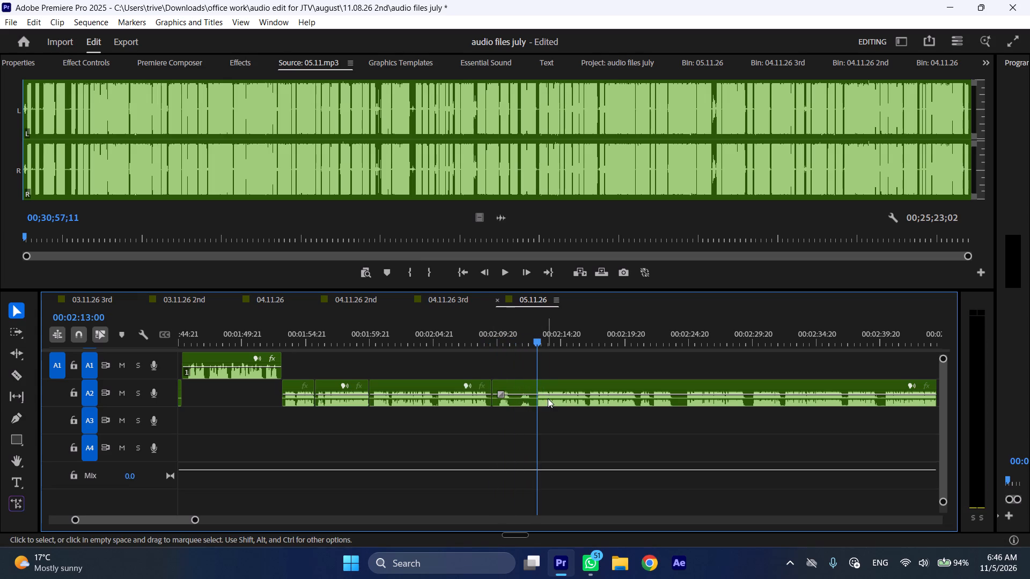
click(548, 398)
key(shift+c)
key(ctrl+shift+d)
Cut out and ripple delete about 1 second of pause in the A2 recording starting at 00:02:20:03.
key(space)
text(l)
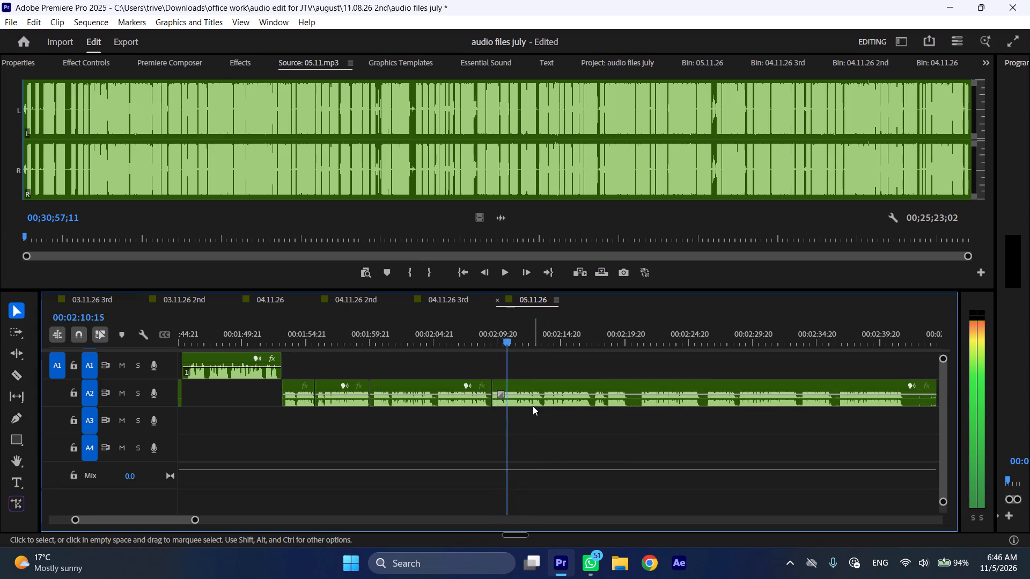
scroll(533, 406, down, 6)
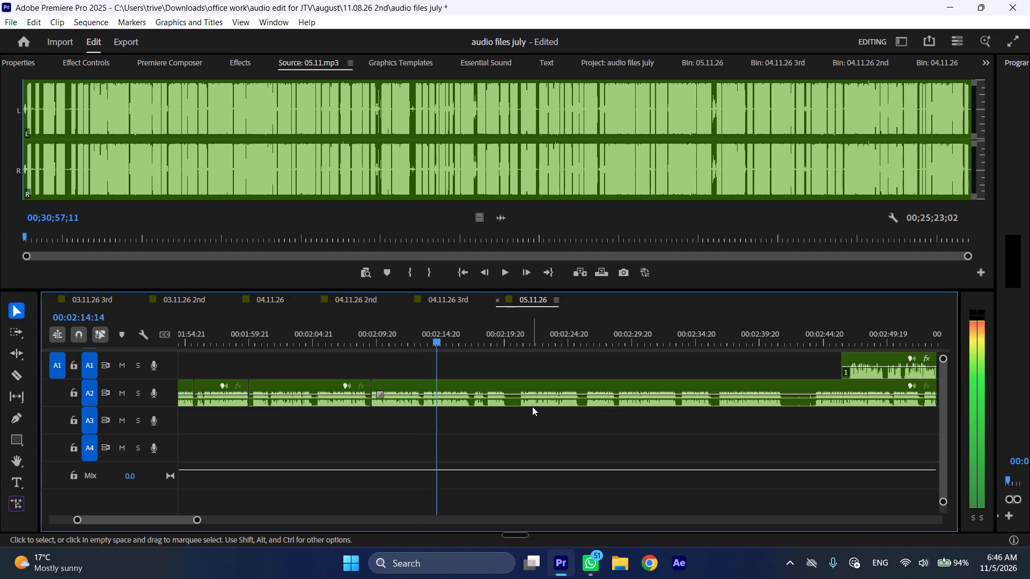
scroll(532, 406, down, 4)
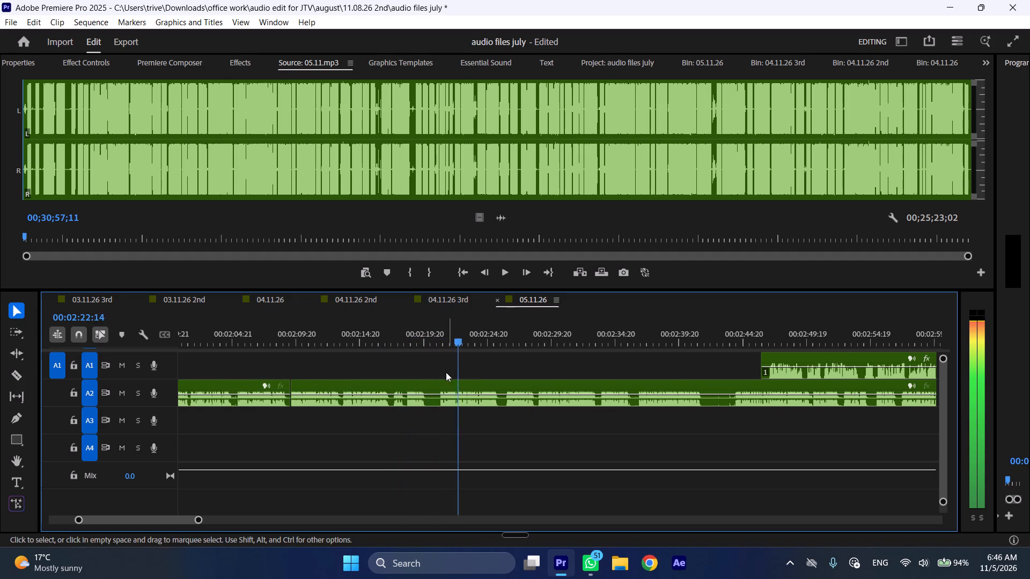
click(404, 335)
key(space)
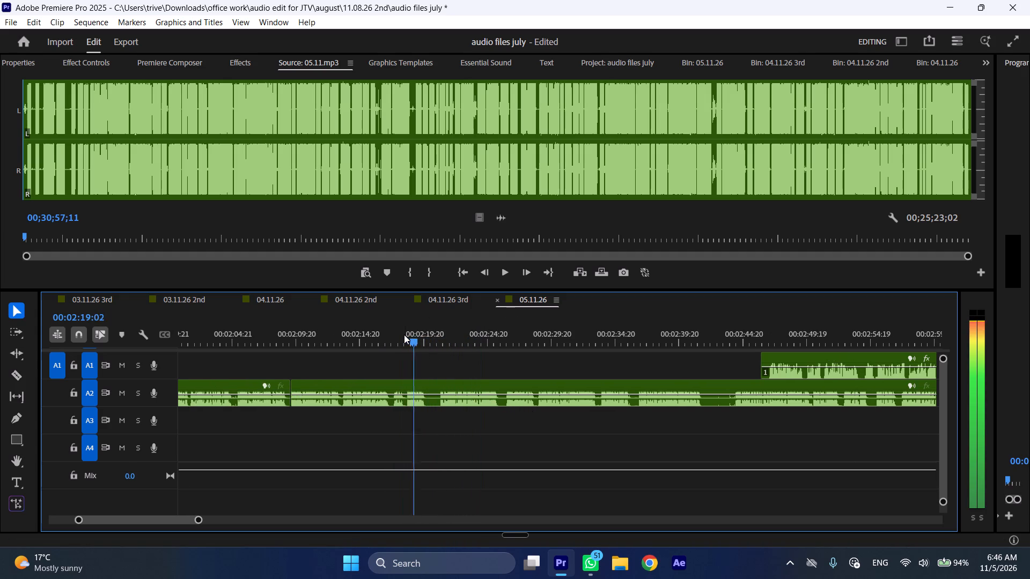
key(space)
text(C)
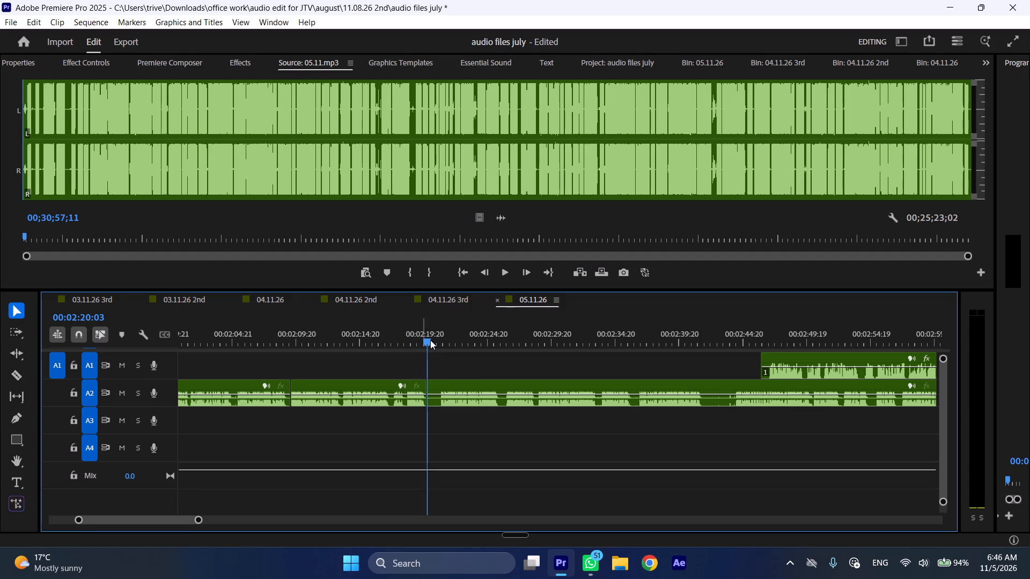
click(441, 339)
click(470, 397)
key(shift+c)
key(ctrl+shift+d)
Cut out and ripple delete the A2 pieces between 00:02:17:07 and about 00:02:25.
key(space)
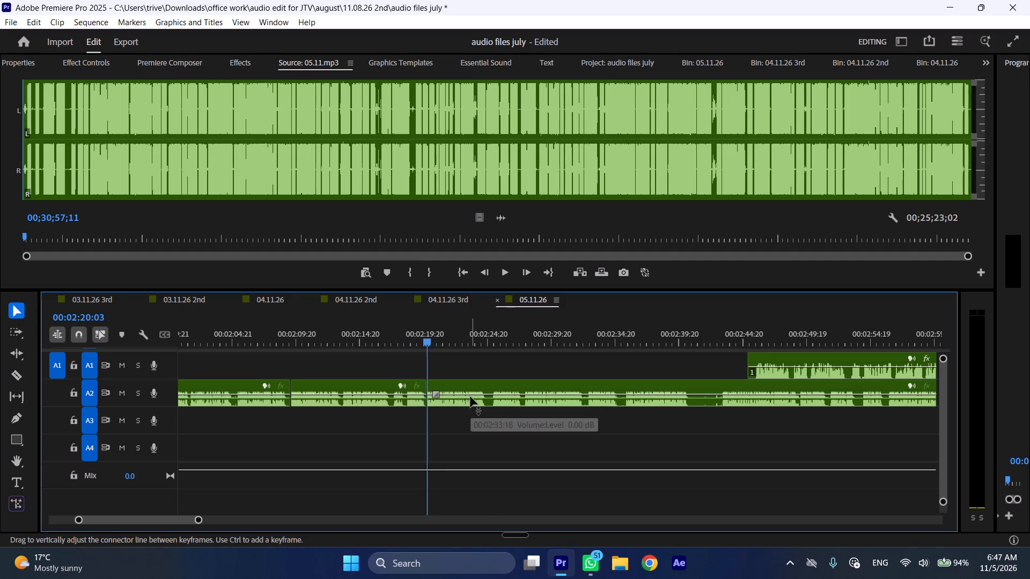
text(l)
scroll(470, 397, down, 4)
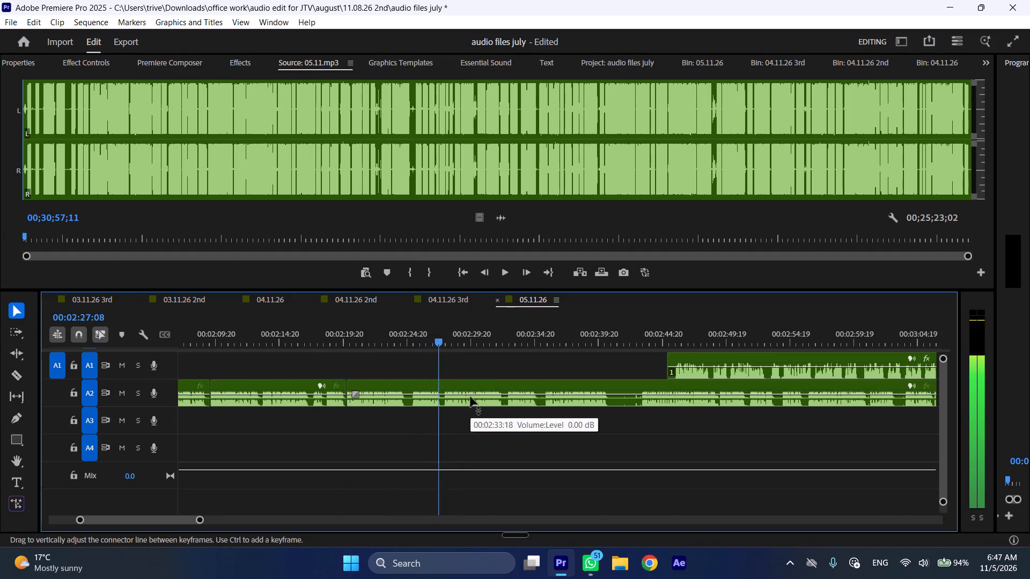
key(space)
drag(307, 335, 312, 333)
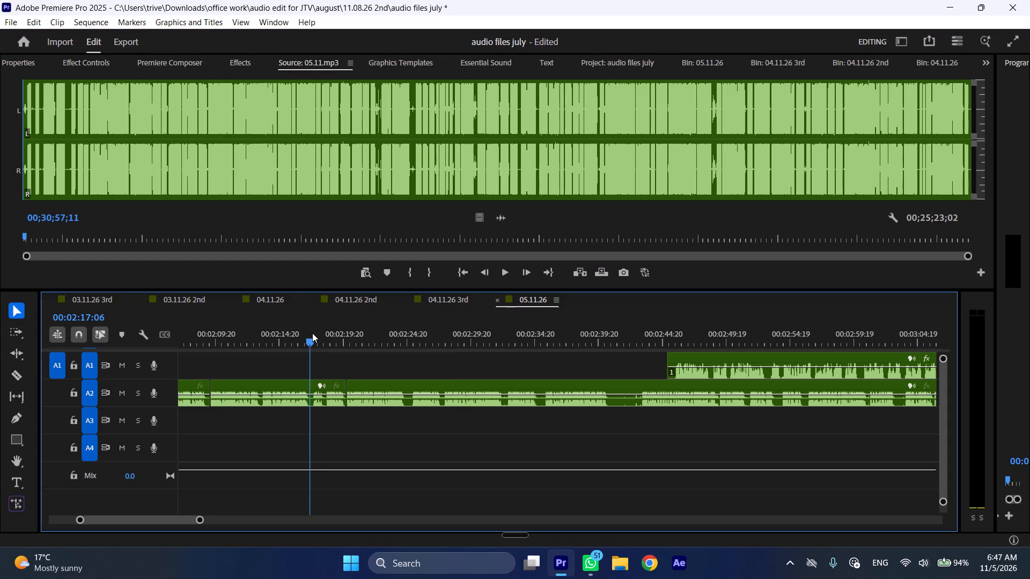
drag(312, 333, 411, 326)
key(shift+c)
click(431, 391)
key(shift+c)
drag(335, 425, 363, 403)
key(ctrl+shift+d)
Cut out and ripple delete the A2 section between 00:02:24:21 and 00:02:27:19.
key(space)
text(l)
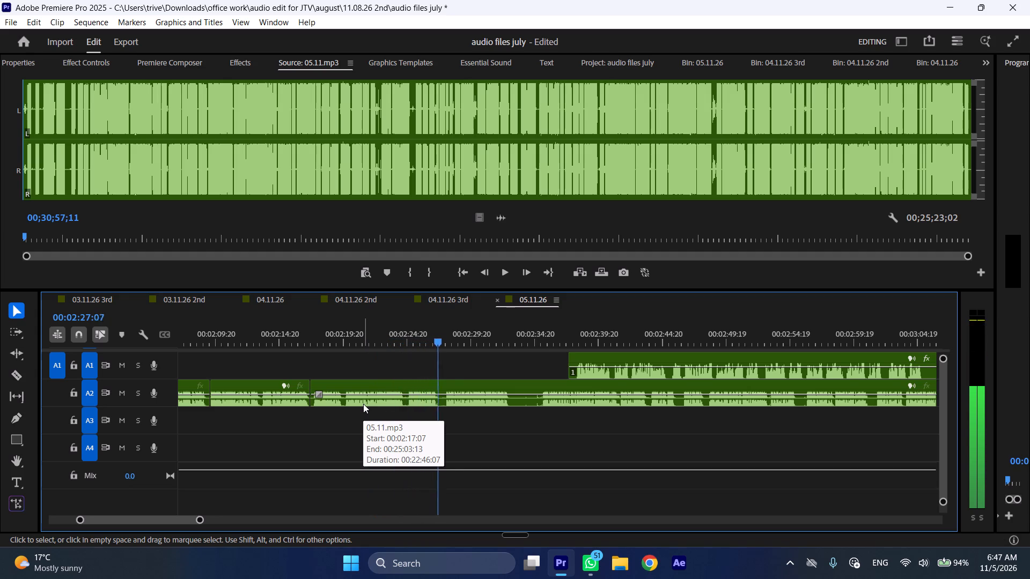
drag(408, 333, 409, 337)
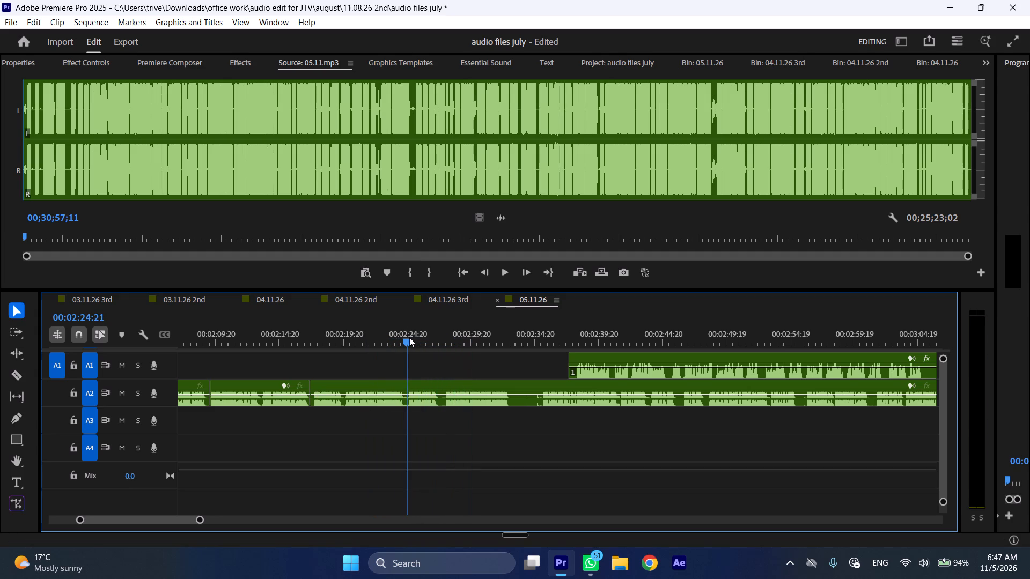
drag(409, 337, 446, 337)
key(shift+c)
click(459, 393)
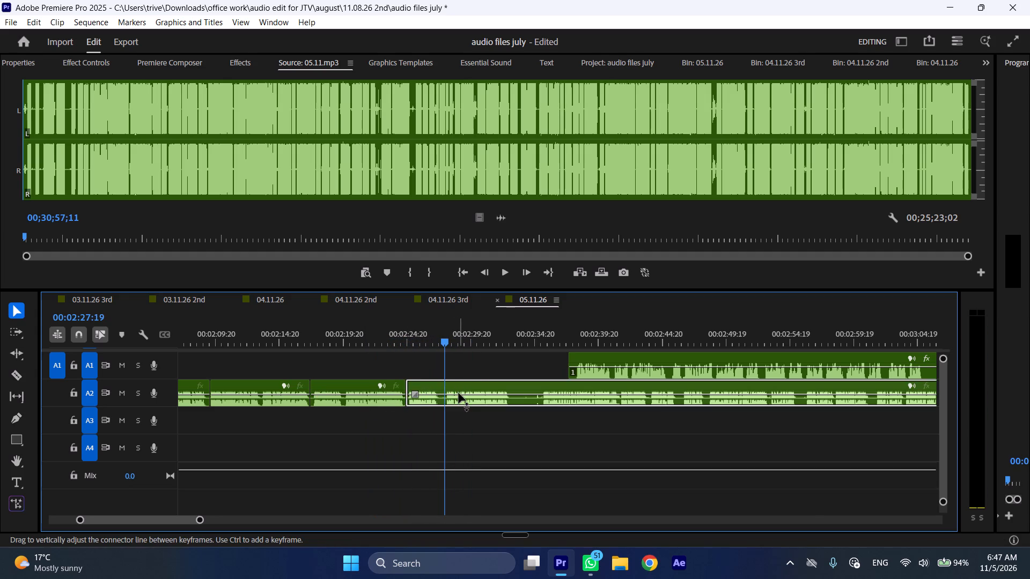
key(shift+c)
key(ctrl+shift+d)
Split the A2 recording at the start of the long pause, at 00:02:30:01.
key(space)
text(l)
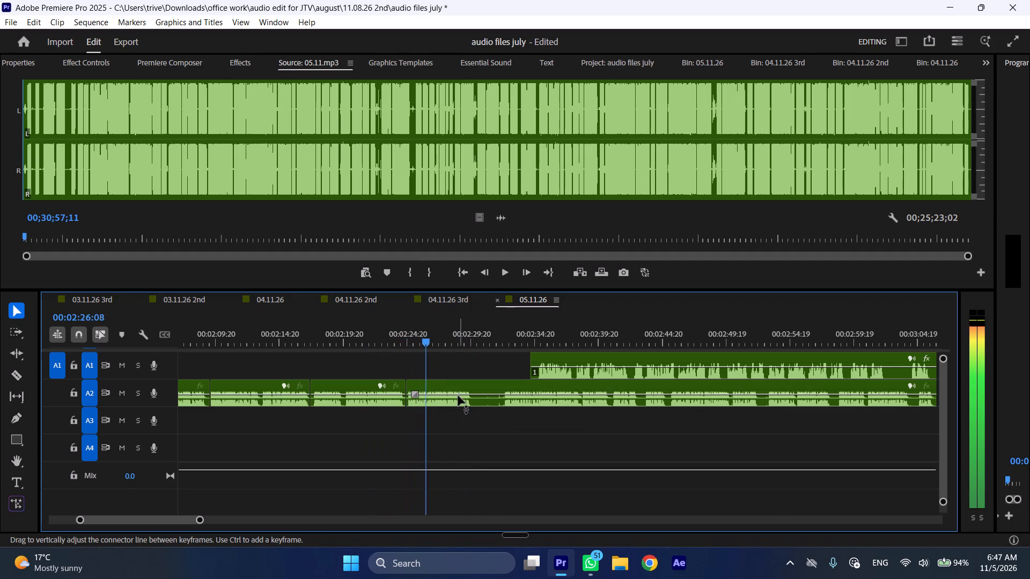
scroll(458, 399, down, 2)
key(space)
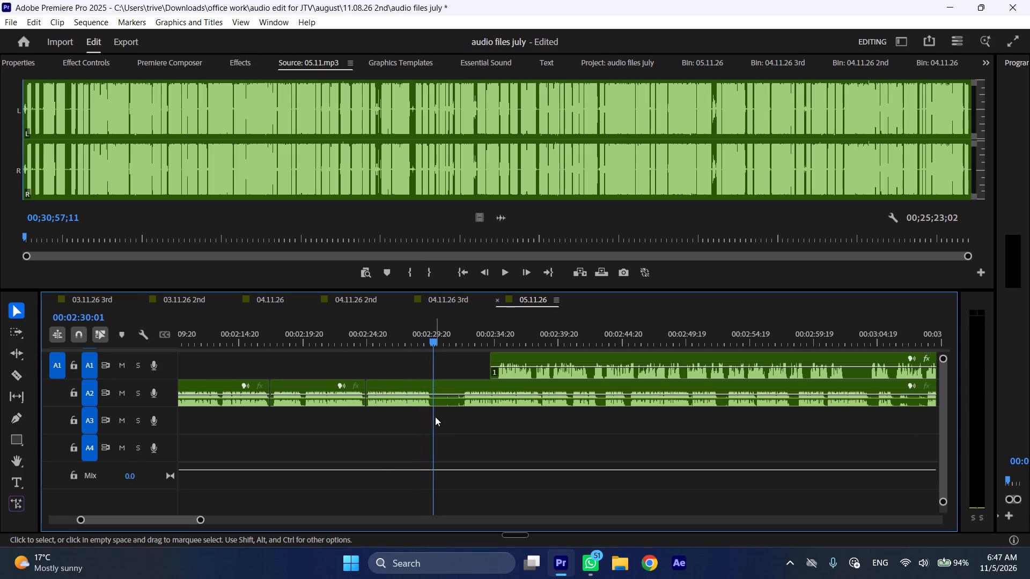
key(shift+c)
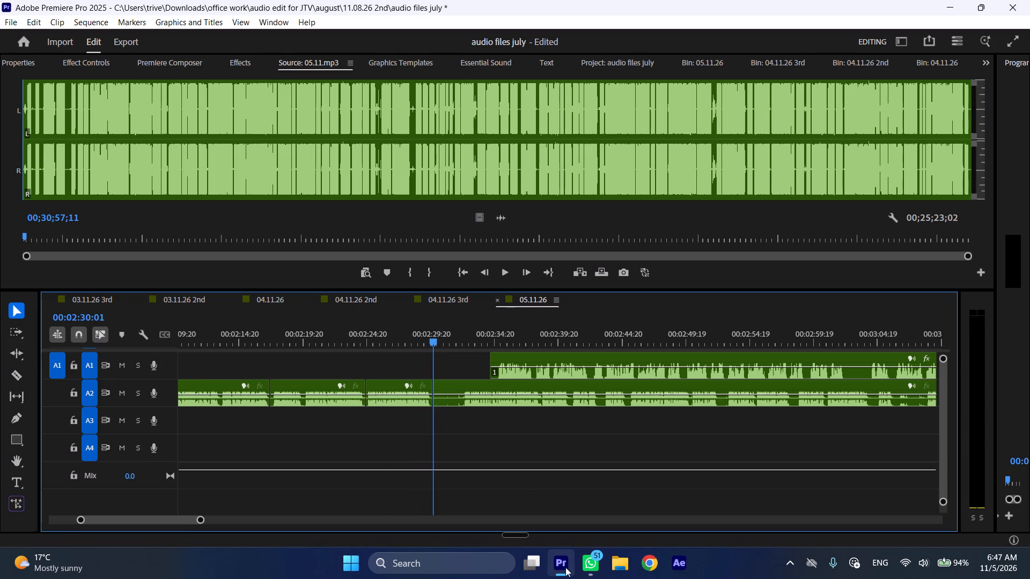
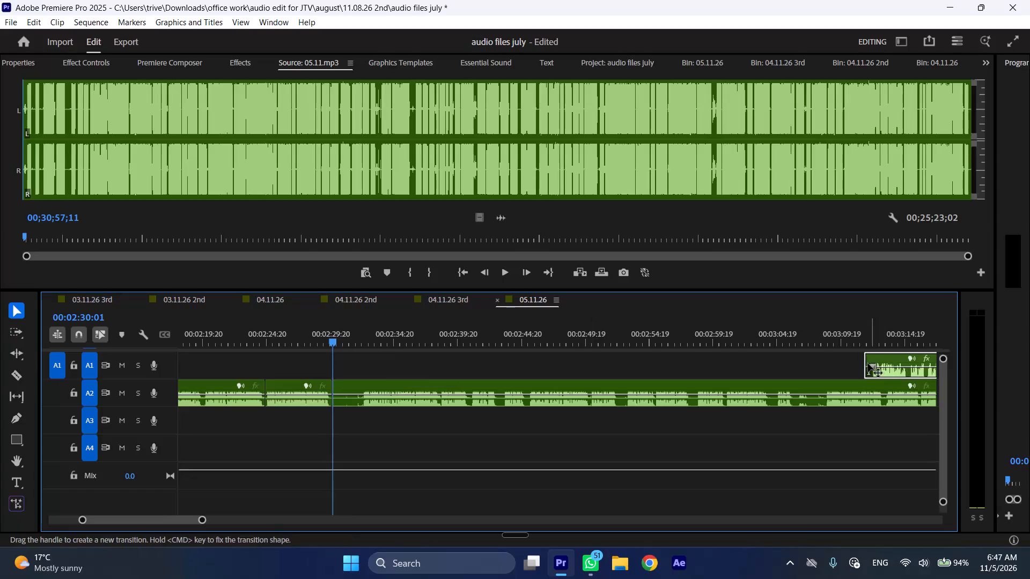
Cut out and ripple delete about 2 seconds of pause in the A2 recording starting at 00:02:30:01.
drag(865, 359, 870, 359)
drag(350, 331, 363, 330)
click(386, 385)
key(shift+c)
key(ctrl+shift+d)
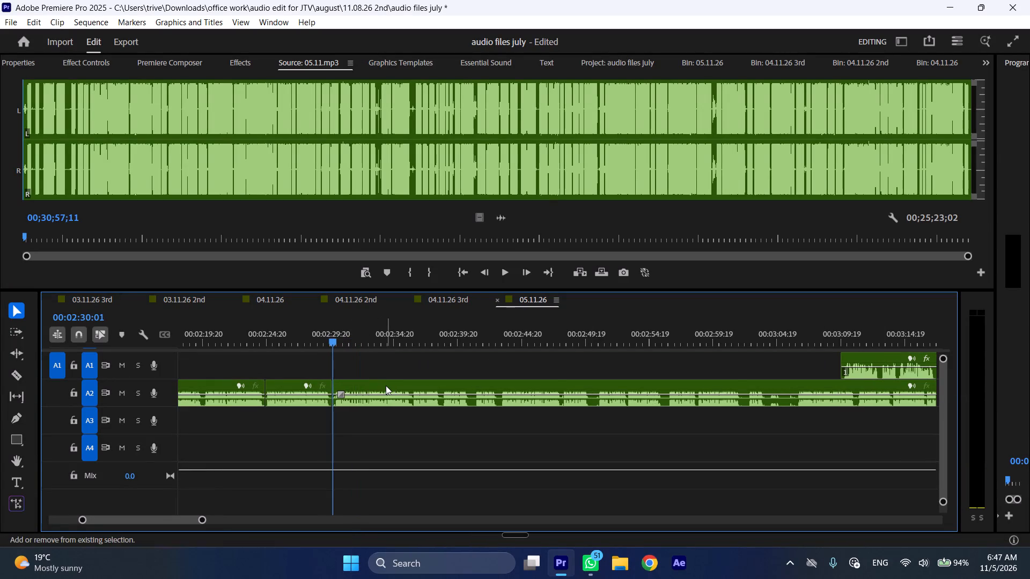
Play on through the A2 recording, and cut out and ripple delete the section between 00:02:38:14 and 00:02:43:02.
key(space)
text(l)
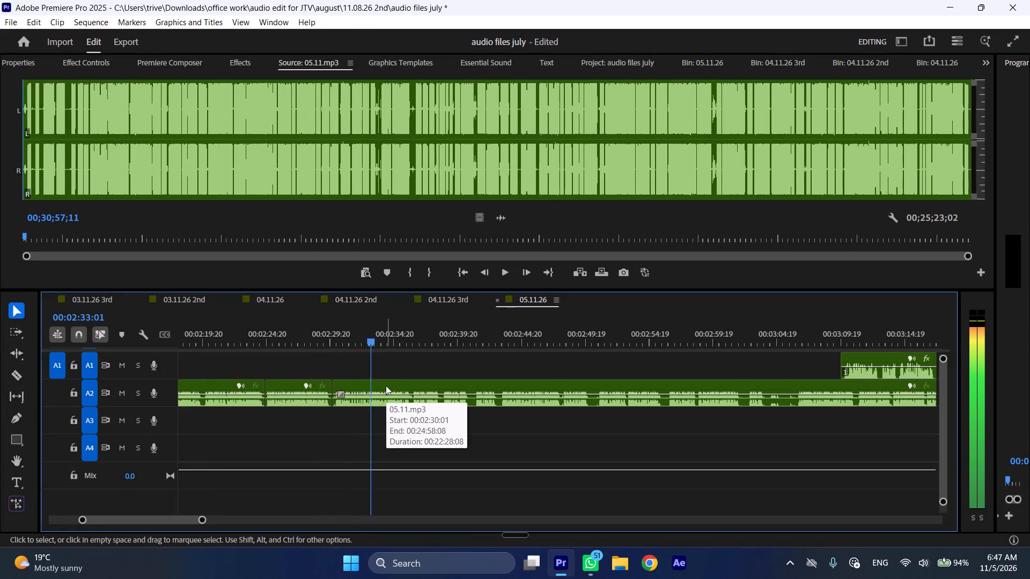
scroll(420, 419, down, 5)
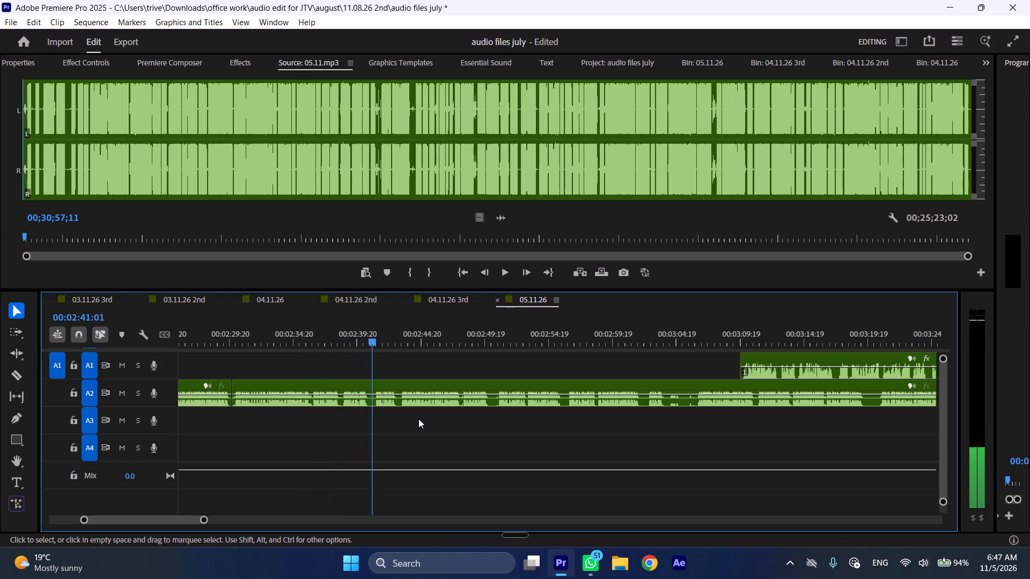
drag(342, 335, 401, 336)
key(shift+c)
click(418, 403)
key(shift+c)
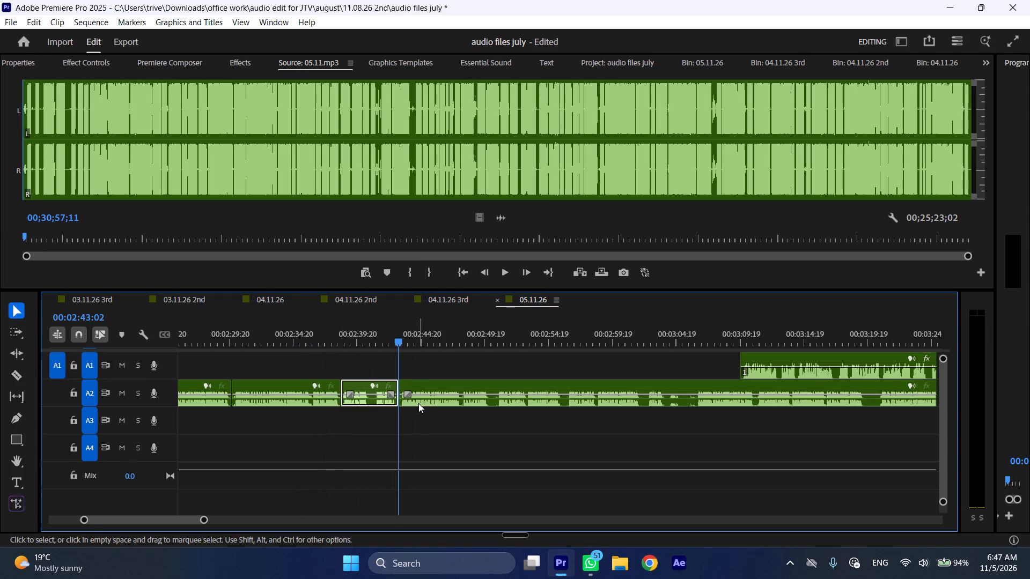
key(ctrl+shift+d)
Play on through the A2 recording, and cut out and ripple delete the section between about 00:02:46 and 00:02:51:18.
key(space)
text(l)
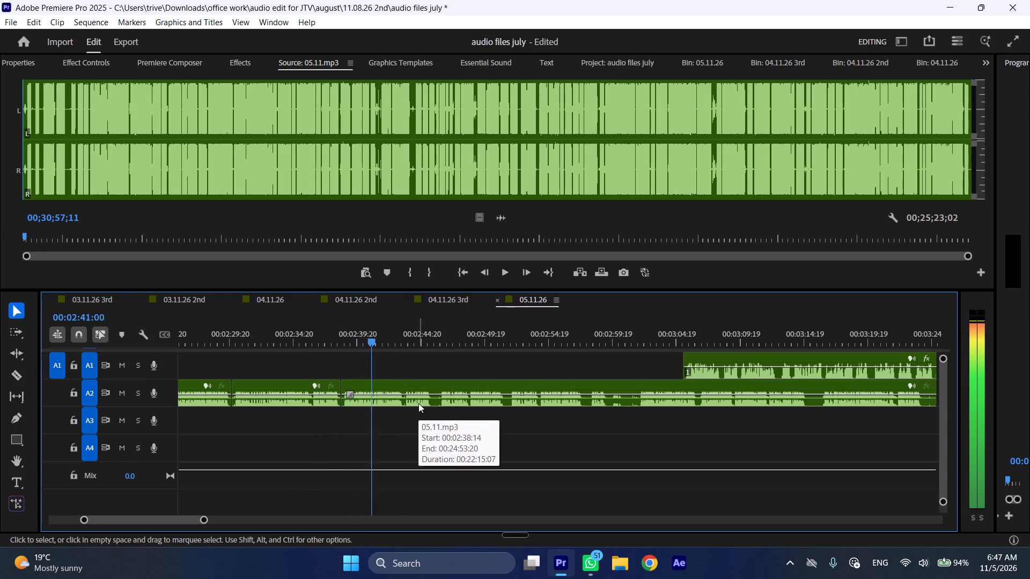
scroll(418, 407, down, 2)
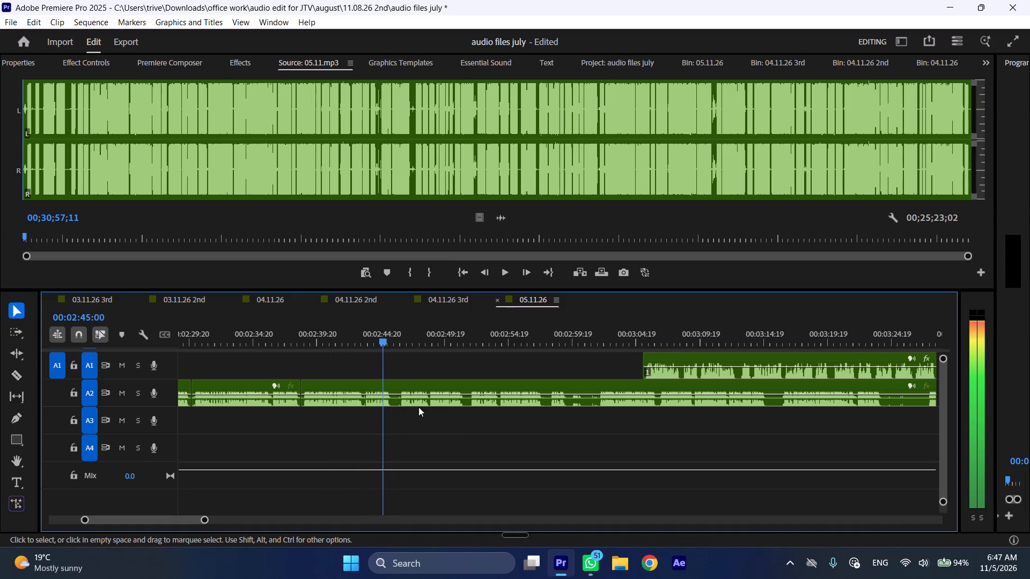
scroll(418, 407, down, 2)
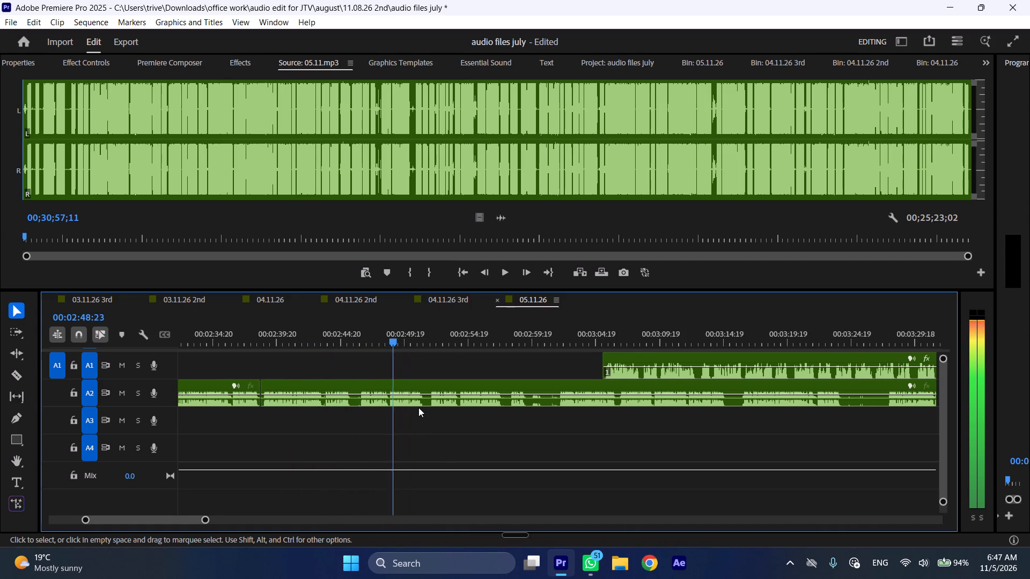
scroll(418, 407, down, 1)
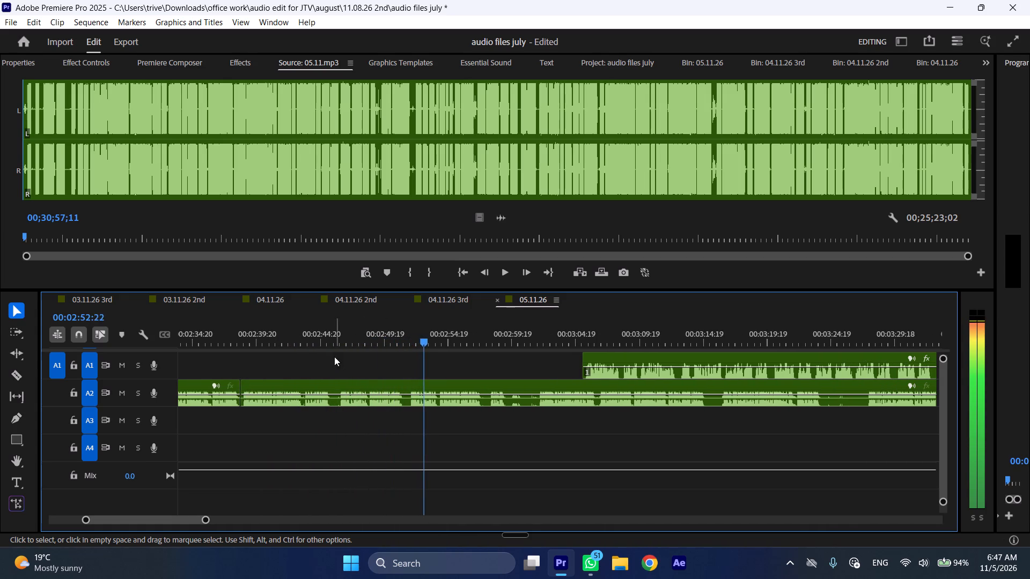
drag(329, 331, 401, 333)
key(shift+c)
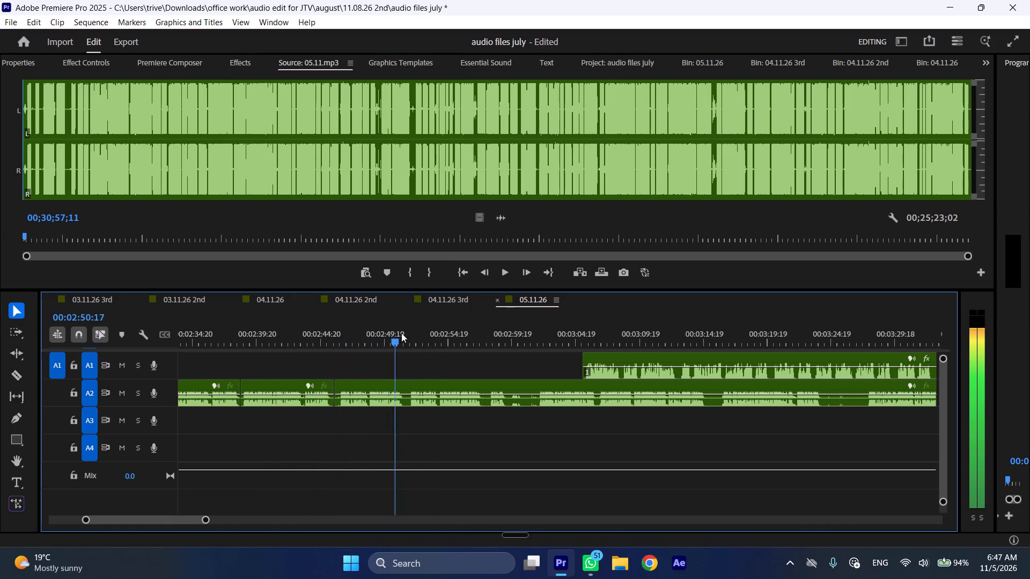
drag(401, 333, 411, 332)
click(429, 396)
key(shift+c)
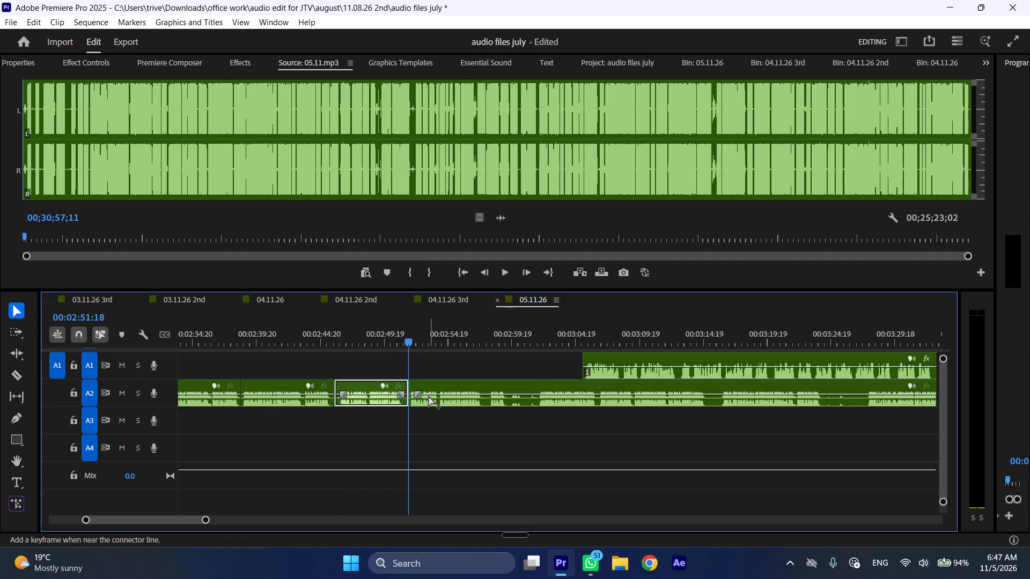
key(ctrl+shift+d)
Play on through the A2 recording, and cut out and ripple delete the section between 00:02:51:19 and 00:02:56:00.
key(space)
text(l)
scroll(429, 402, down, 3)
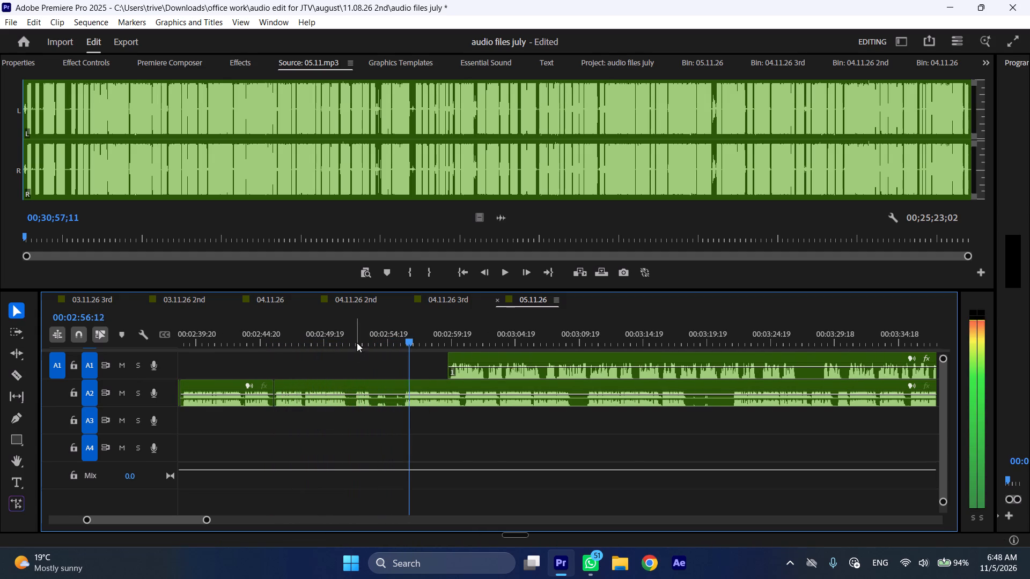
drag(350, 331, 370, 333)
key(shift+c)
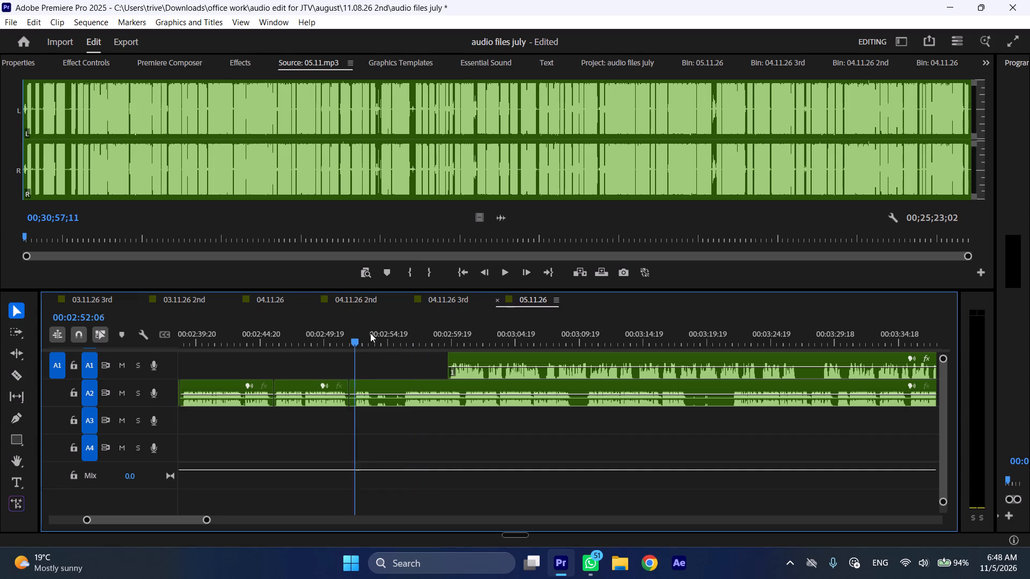
drag(370, 333, 404, 333)
click(421, 387)
key(shift+c)
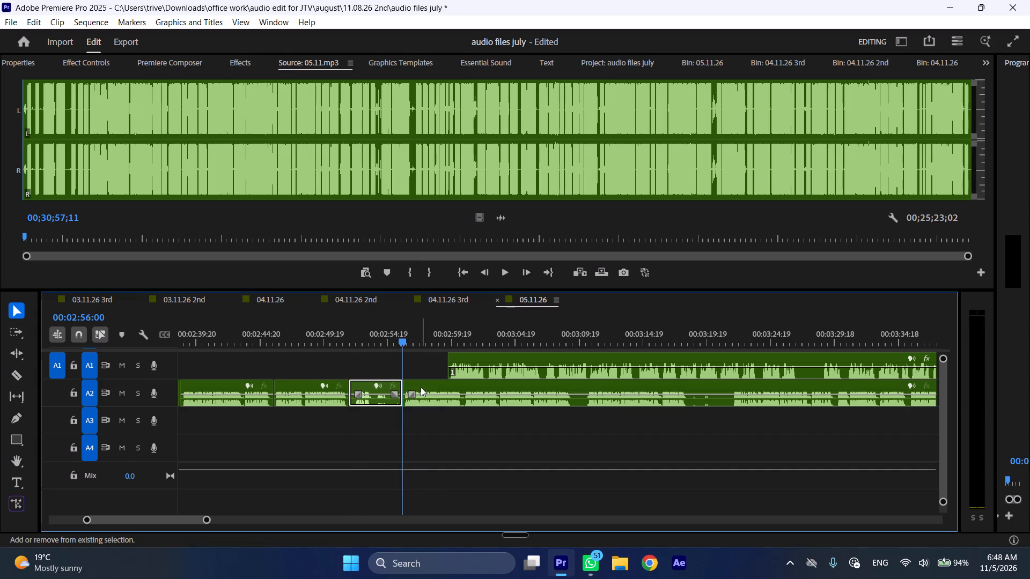
key(ctrl+shift+d)
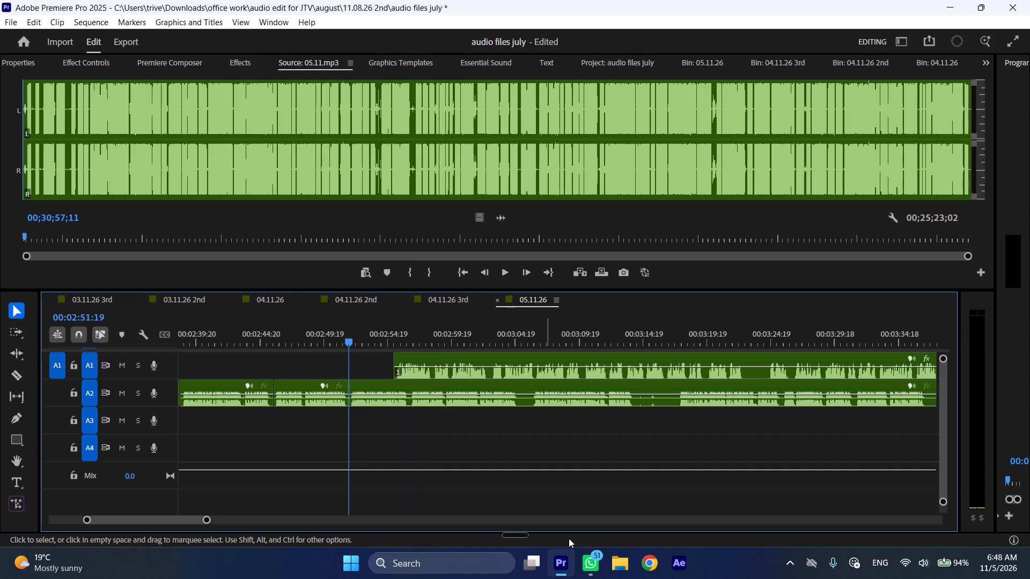
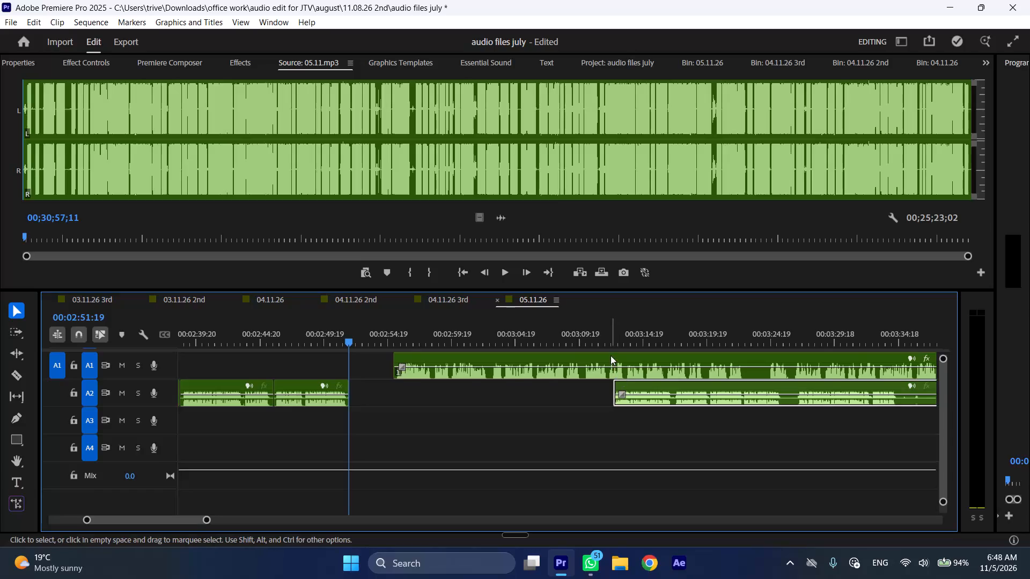
Move the A1 voice-over clip back to start at 00:02:51:19, and shift the remaining A2 clip to start at about 00:03:21.
drag(610, 355, 572, 358)
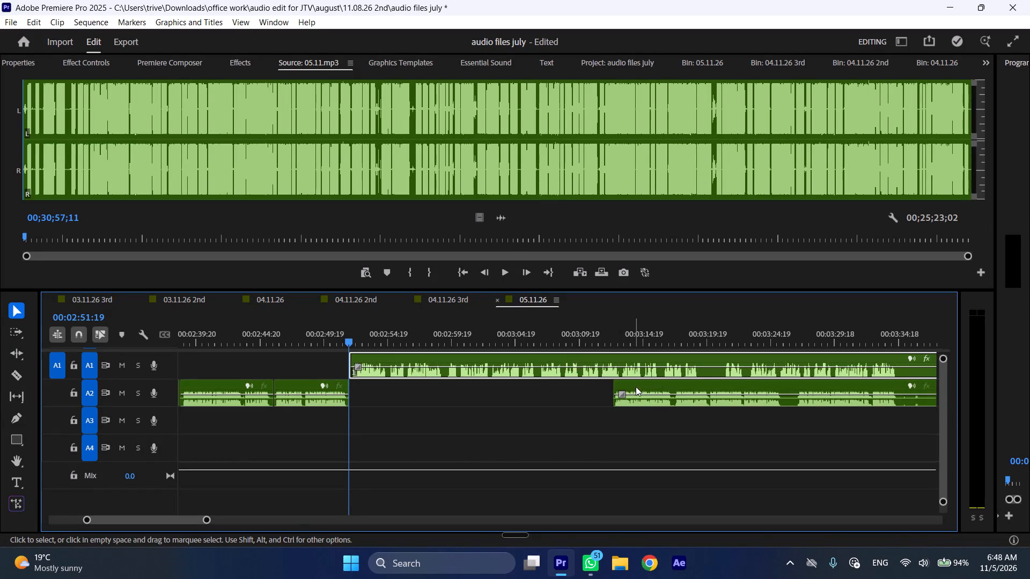
drag(637, 387, 743, 387)
Play back the sequence at faster speed from about 00:02:45 to check the transition from A2 into the A1 voice-over.
click(266, 319)
key(space)
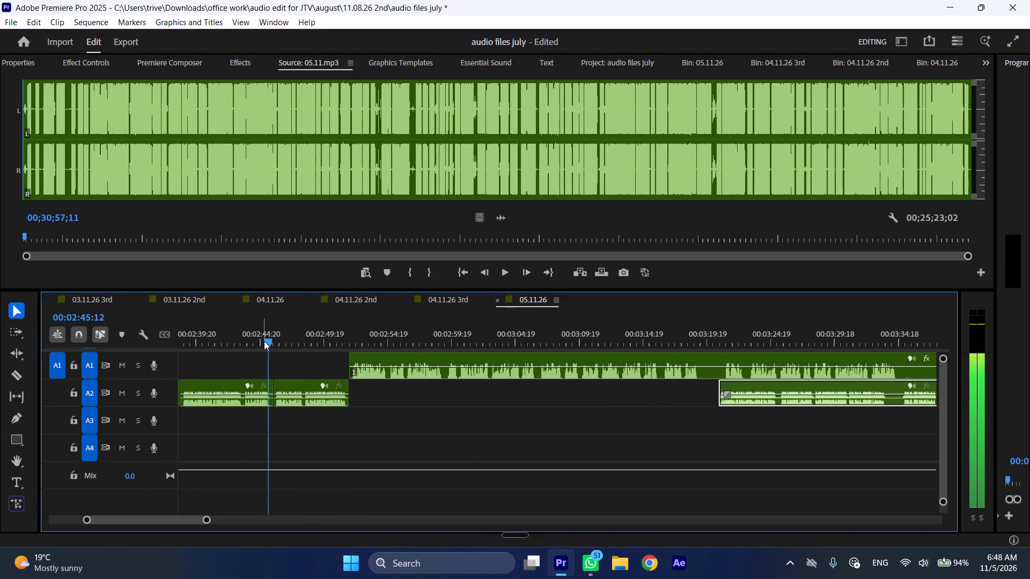
key(l)
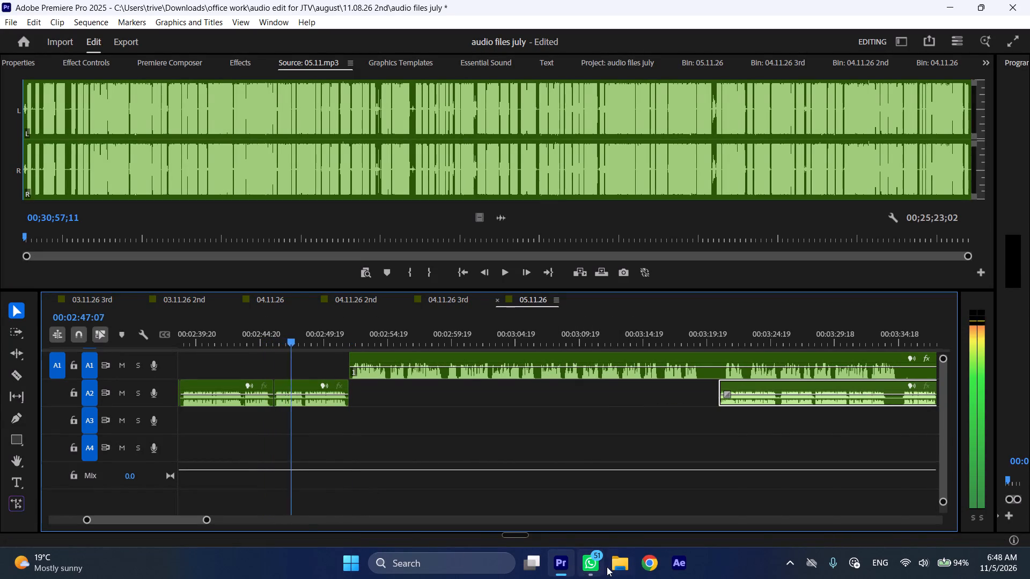
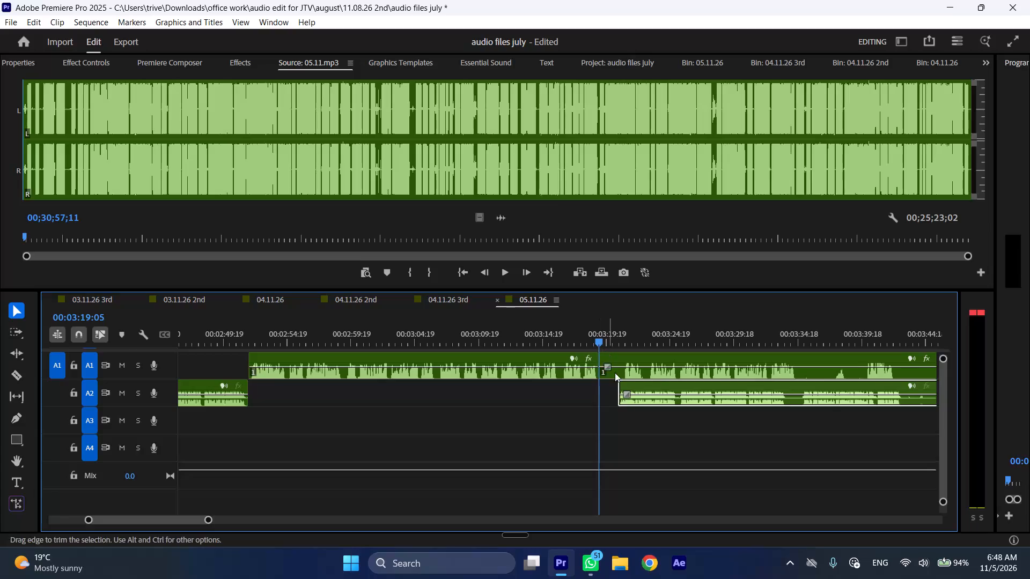
Move the A2 clip back to start at 00:03:19:05, and shift the following A1 voice-over clip to start at about 00:03:42.
drag(641, 386, 627, 388)
scroll(626, 388, down, 9)
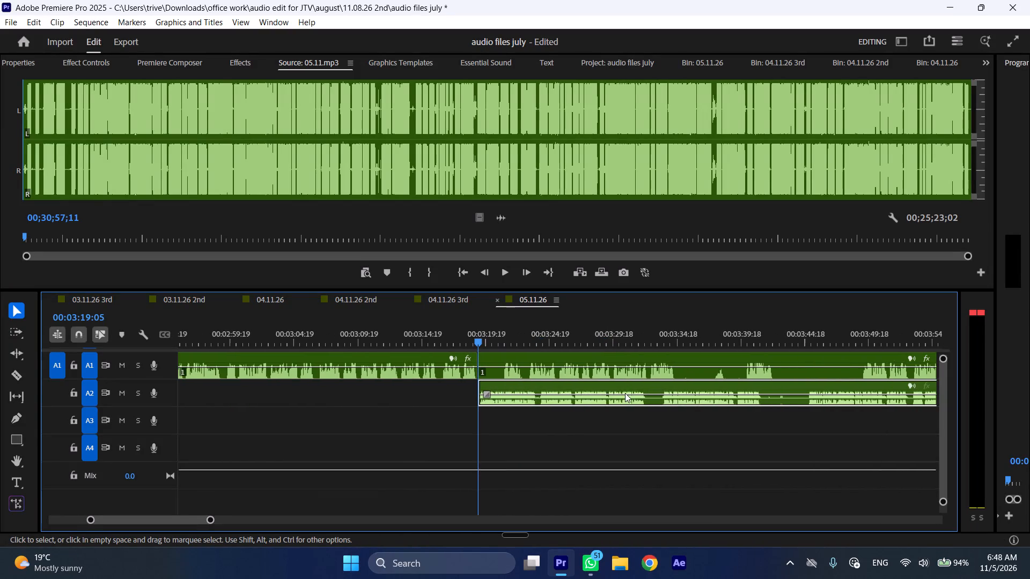
drag(440, 357, 738, 357)
Play back the sequence at faster speed from 00:03:19:05 to review the A2 section after the A1 voice-over.
key(space)
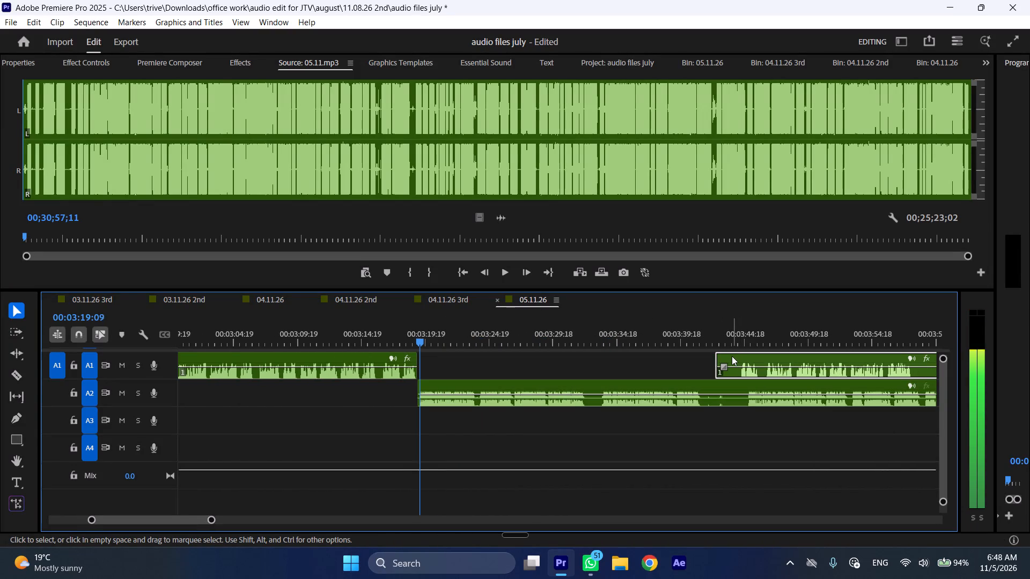
key(l)
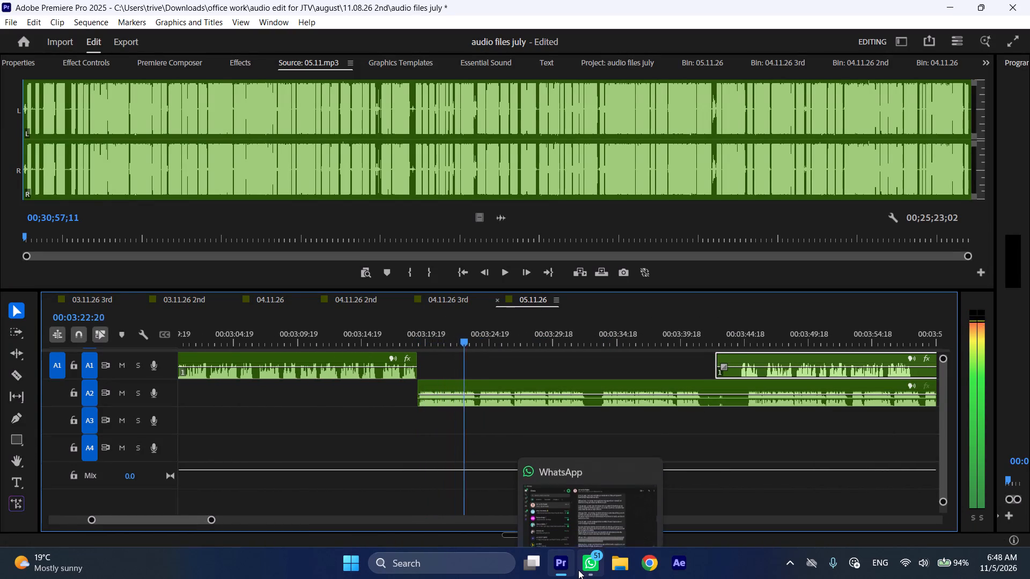
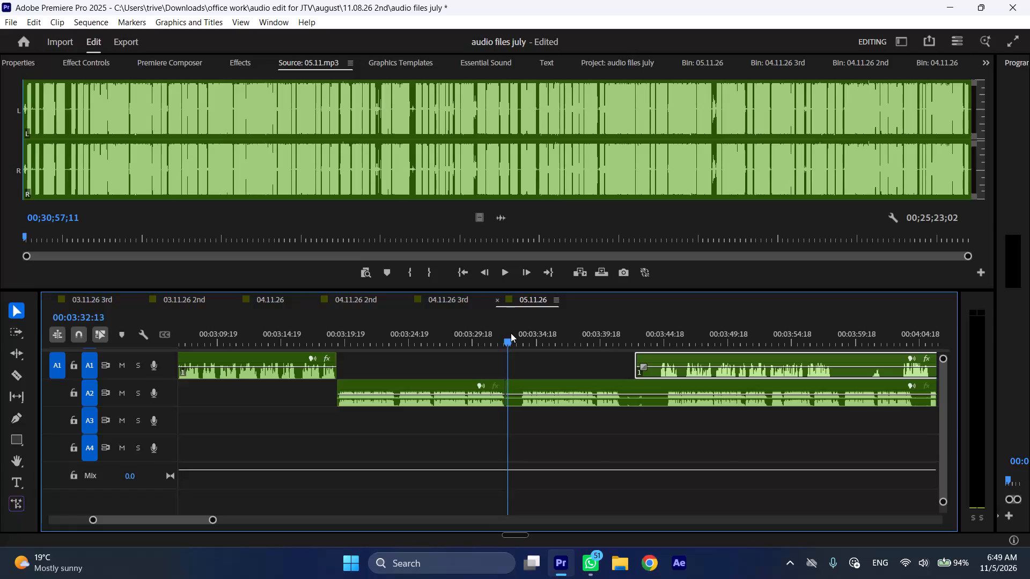
Cut the pause between about 00:03:32 and 00:03:33:10 out of the A2 clip and ripple delete it to close the gap.
click(539, 385)
key(shift+c)
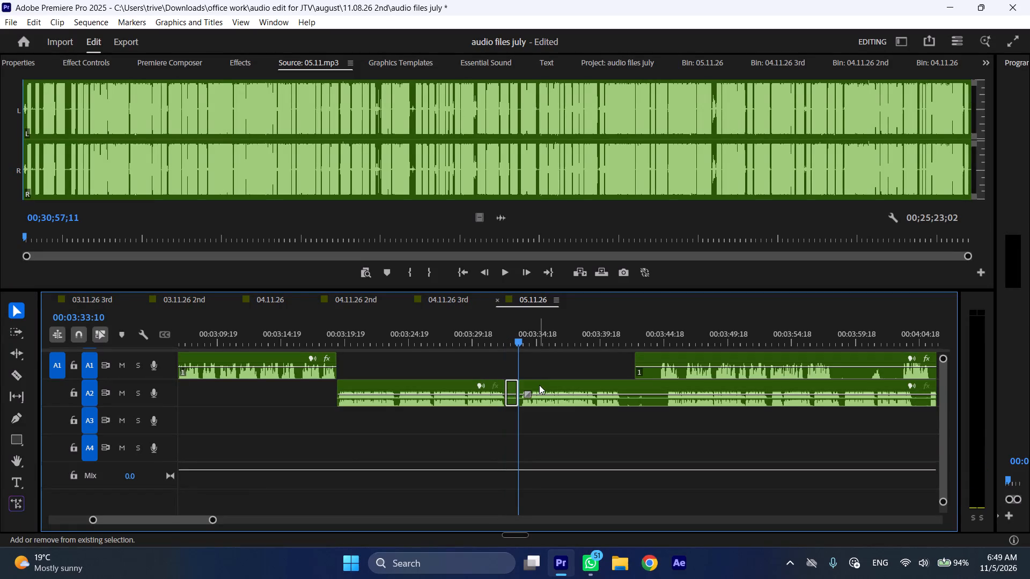
key(ctrl+shift+d)
Play back the sequence from about 00:03:39 to review the end of the A2 section before the next A1 voice-over clip.
click(590, 331)
key(space)
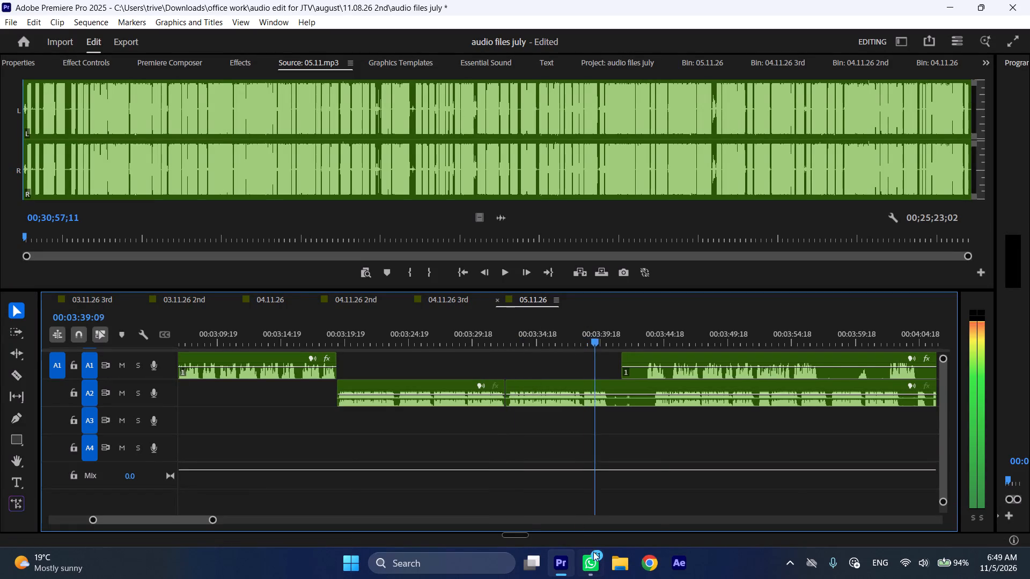
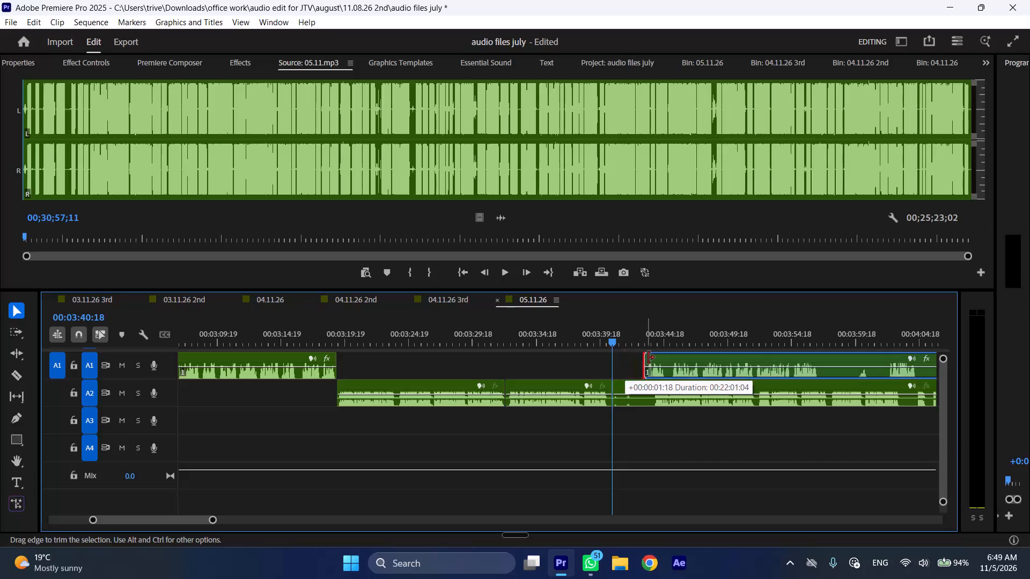
Move the A1 voice-over clip to start at the A2 cut near 00:03:40:20, shift the following A2 clip to about 00:03:57, and start playback.
drag(679, 354, 650, 353)
scroll(649, 354, down, 4)
drag(554, 383, 767, 383)
key(space)
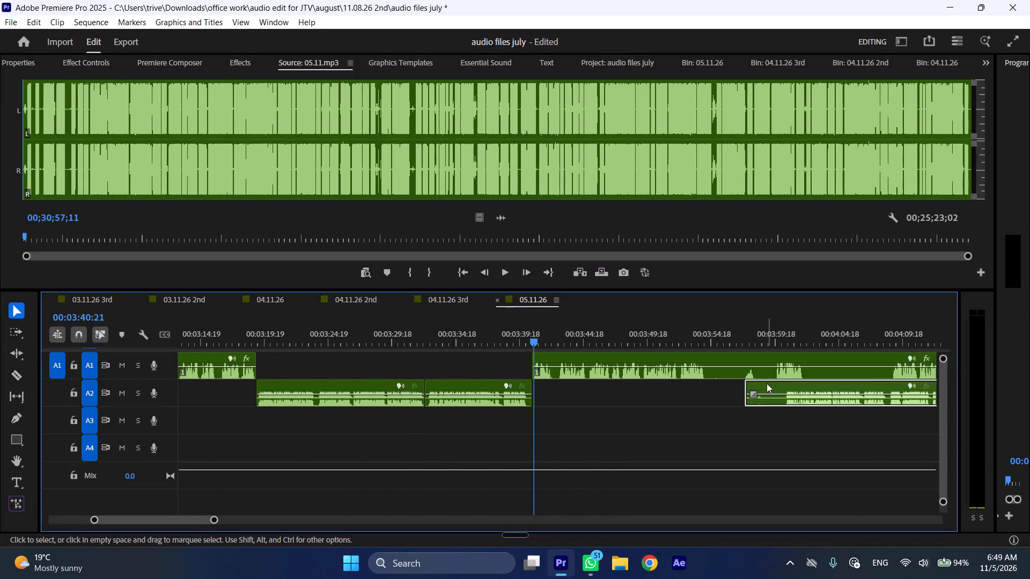
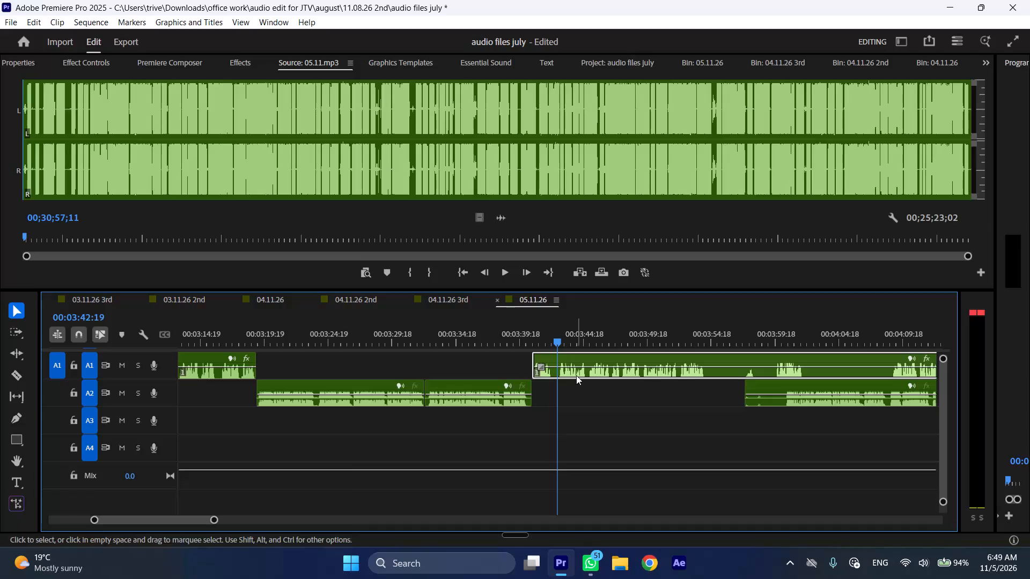
Cut at about 00:03:42:19 and ripple-delete the opening two seconds or so of the A1 voice-over clip.
key(shift+c)
key(ctrl+shift+d)
Play through the A1 voice-over segment and split the clip at 00:03:52:14, where the speech pauses.
key(space)
text(l)
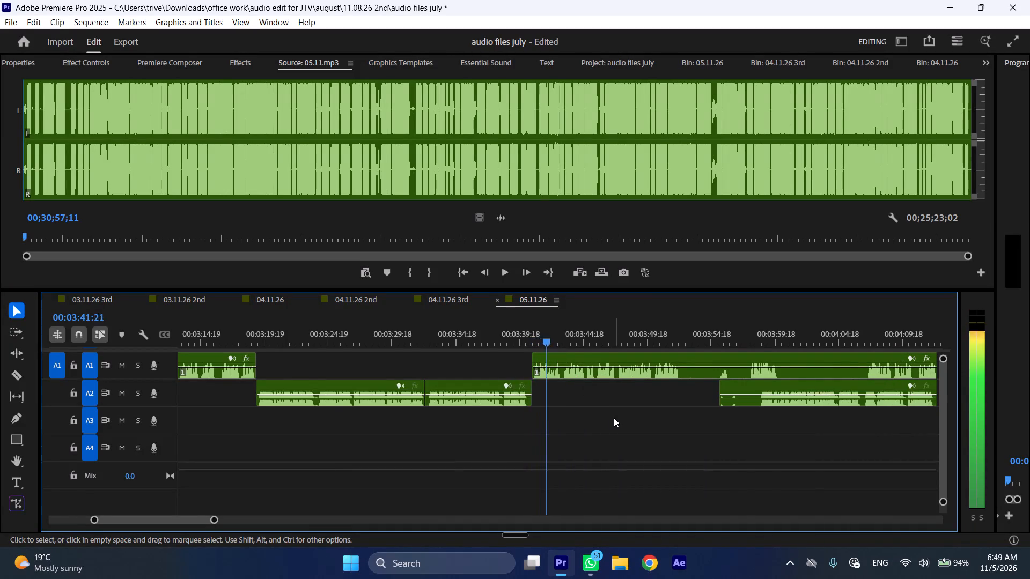
scroll(614, 418, down, 5)
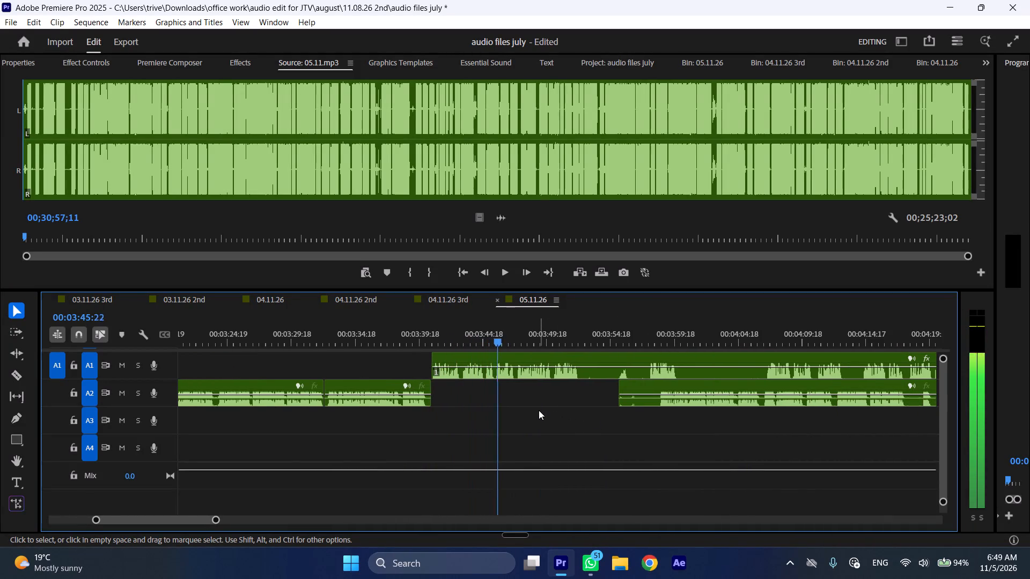
scroll(538, 410, down, 3)
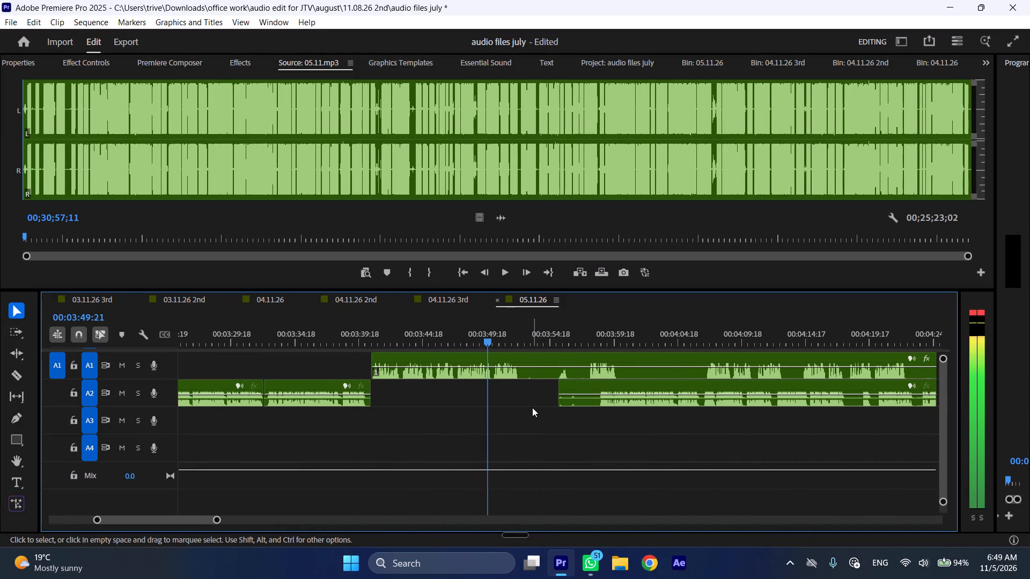
key(space)
text(C)
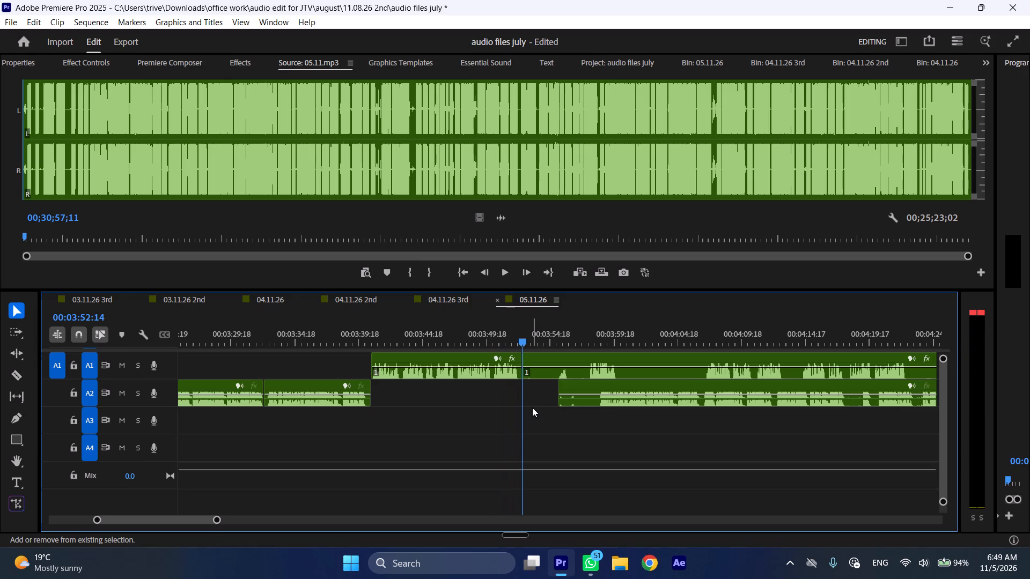
Trim about 00:00:02:16 off the start of the following A2 clip and move it to start at 00:03:52:14.
drag(554, 384, 588, 390)
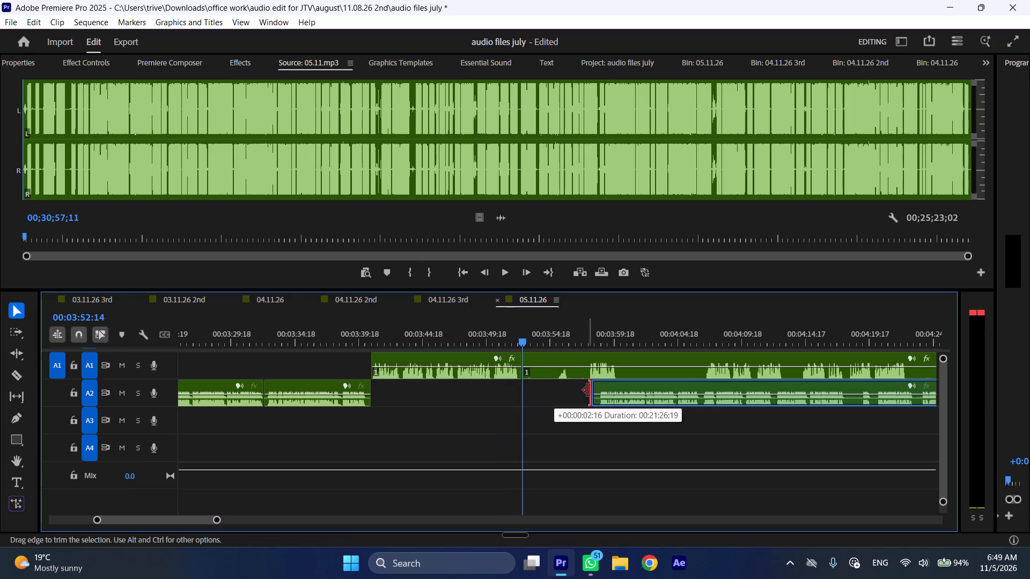
drag(588, 390, 591, 391)
drag(636, 386, 562, 384)
Move the A1 clip after the 00:03:52:14 cut to start at about 00:04:25, and start playback of the A2 section.
scroll(563, 383, down, 3)
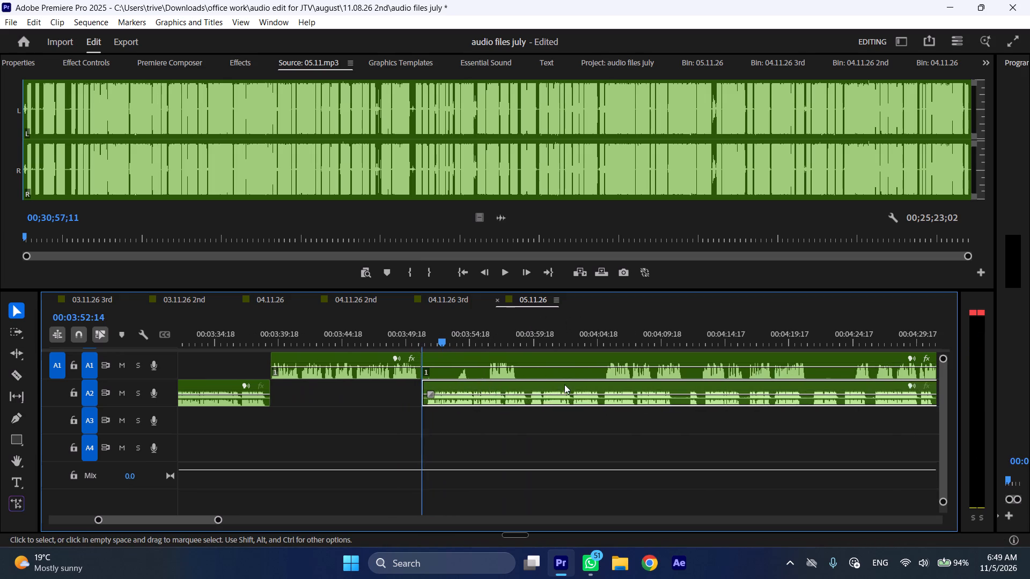
scroll(564, 384, down, 6)
drag(362, 348, 661, 355)
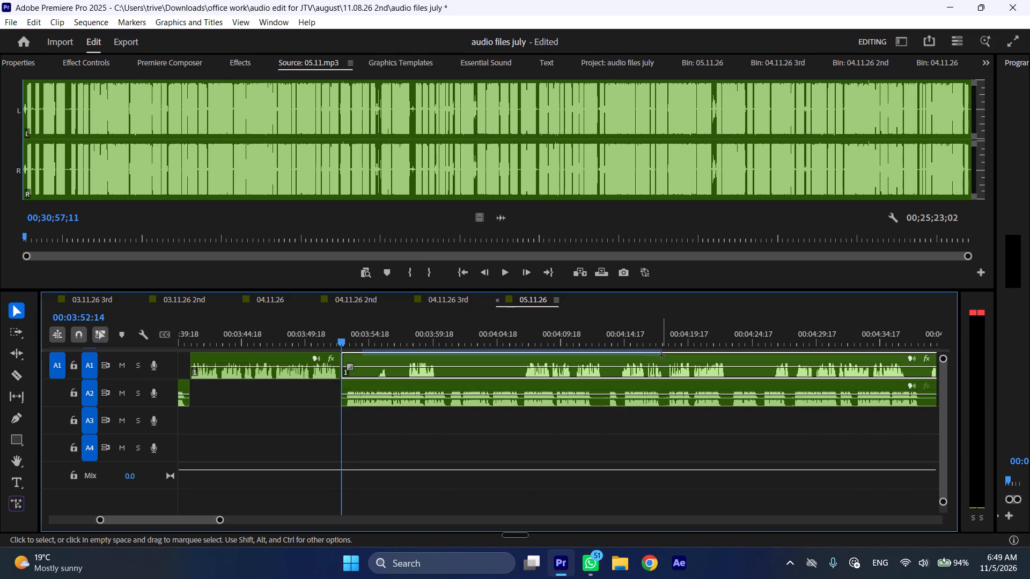
drag(661, 355, 681, 365)
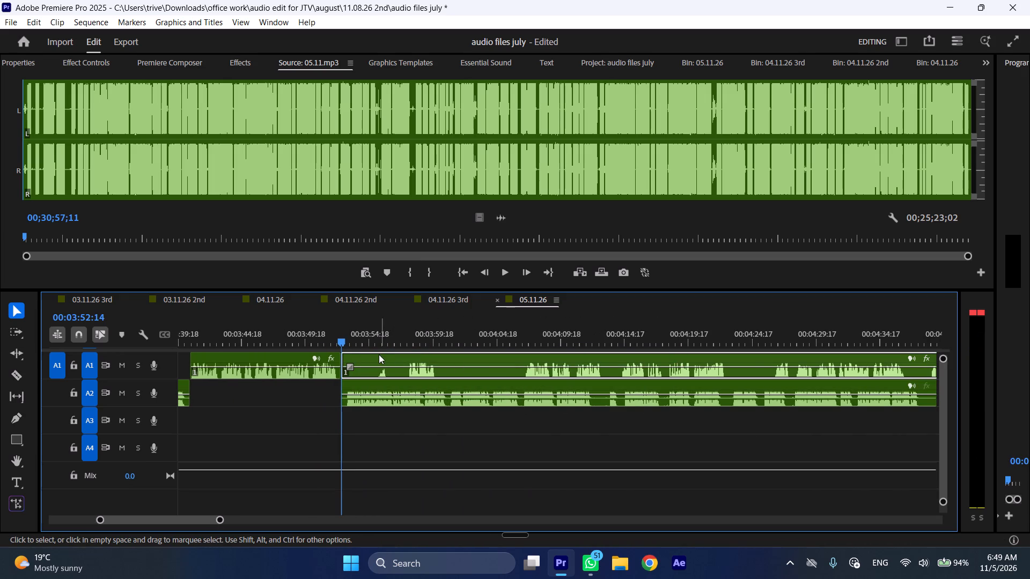
drag(371, 355, 787, 367)
key(space)
key(l)
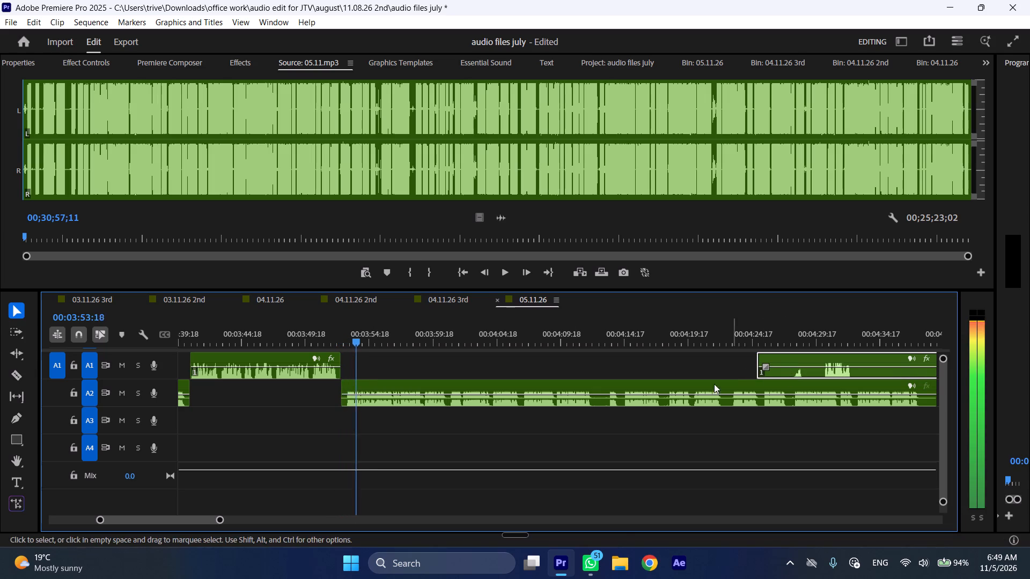
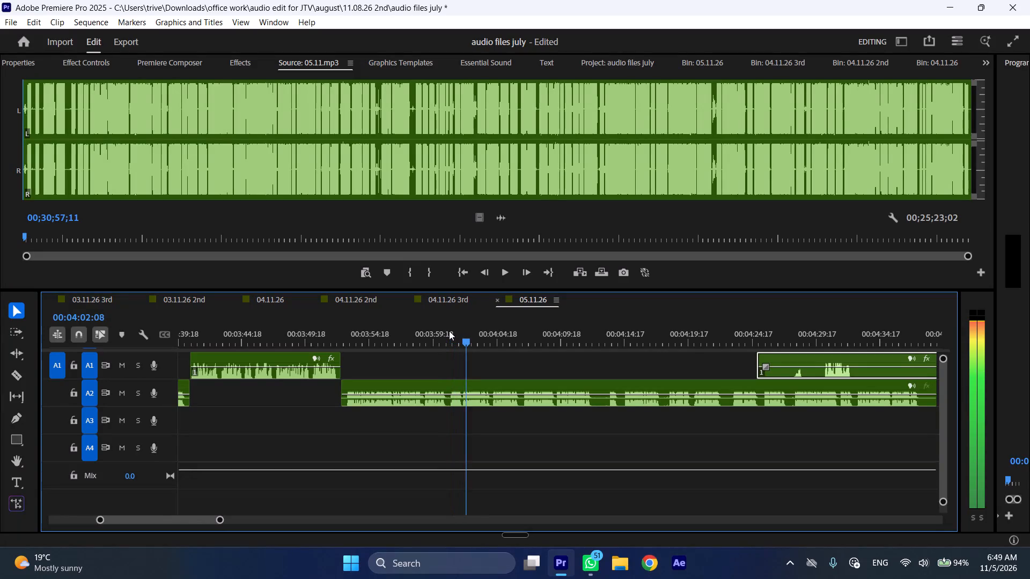
Cut the A2 clip at 00:04:04:07 and ripple-delete the section from there to about 00:04:06:16.
key(space)
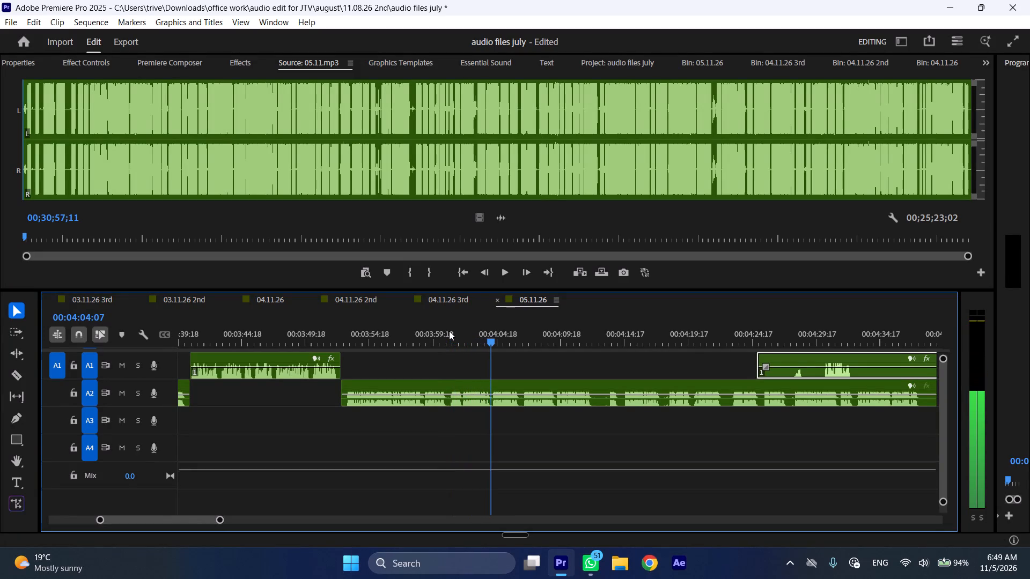
text(C)
key(space)
click(519, 334)
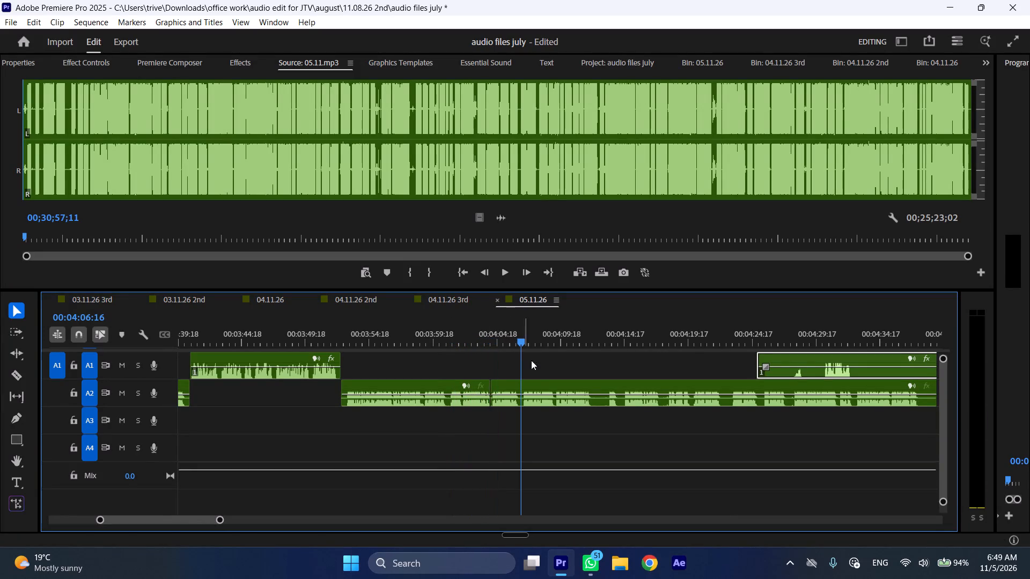
click(539, 385)
key(shift+c)
key(ctrl+shift+d)
Play through the A2 clip after the 00:04:04:07 cut and listen again to the passage from about 00:04:08.
key(space)
text(l)
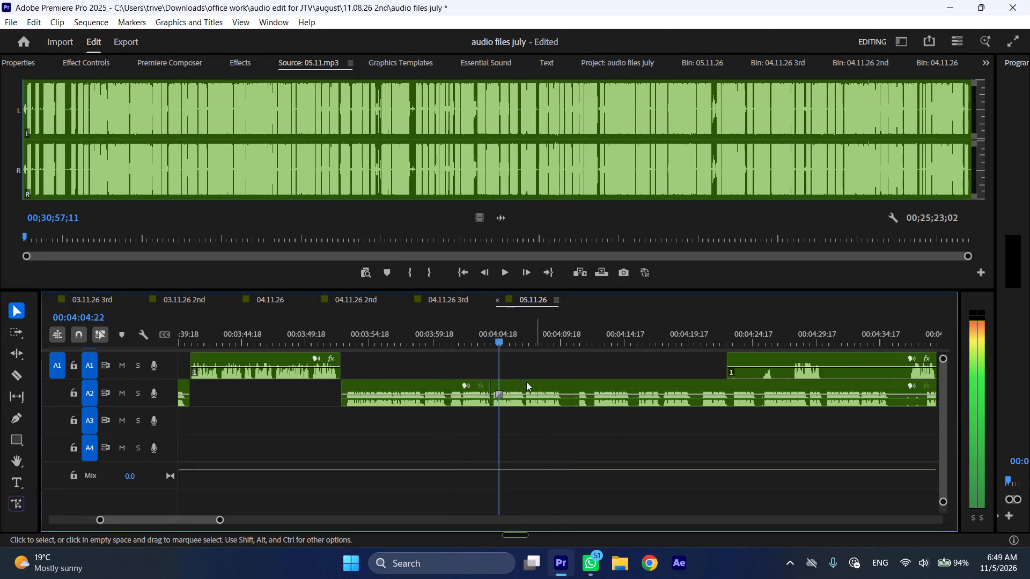
scroll(521, 405, down, 4)
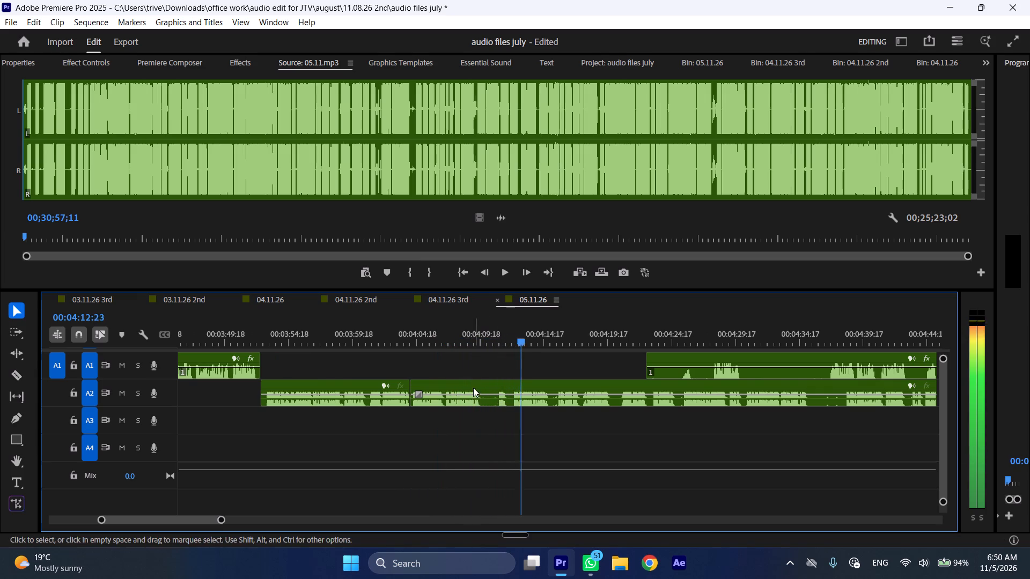
click(475, 332)
drag(474, 331, 464, 335)
key(space)
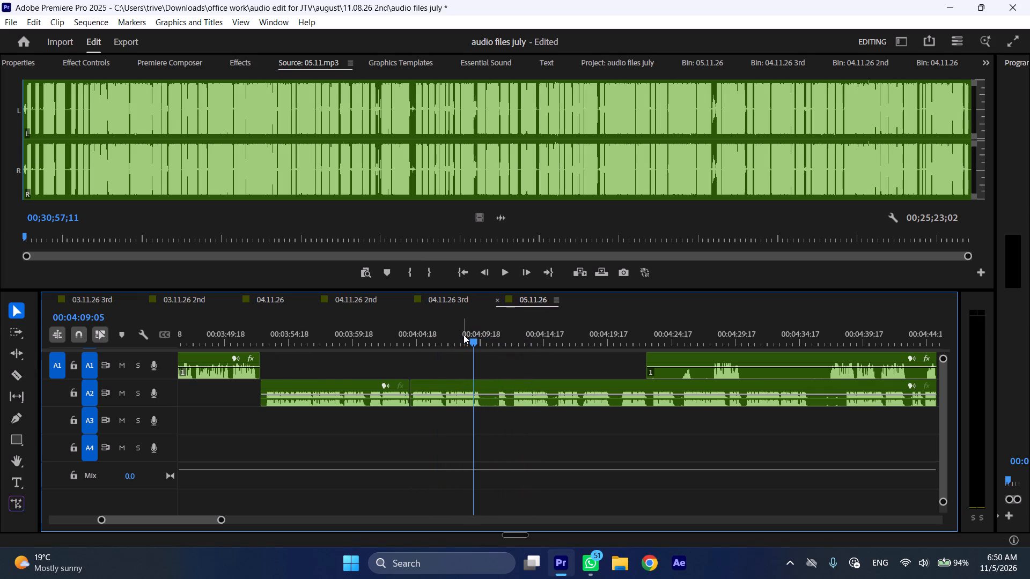
click(462, 335)
key(space)
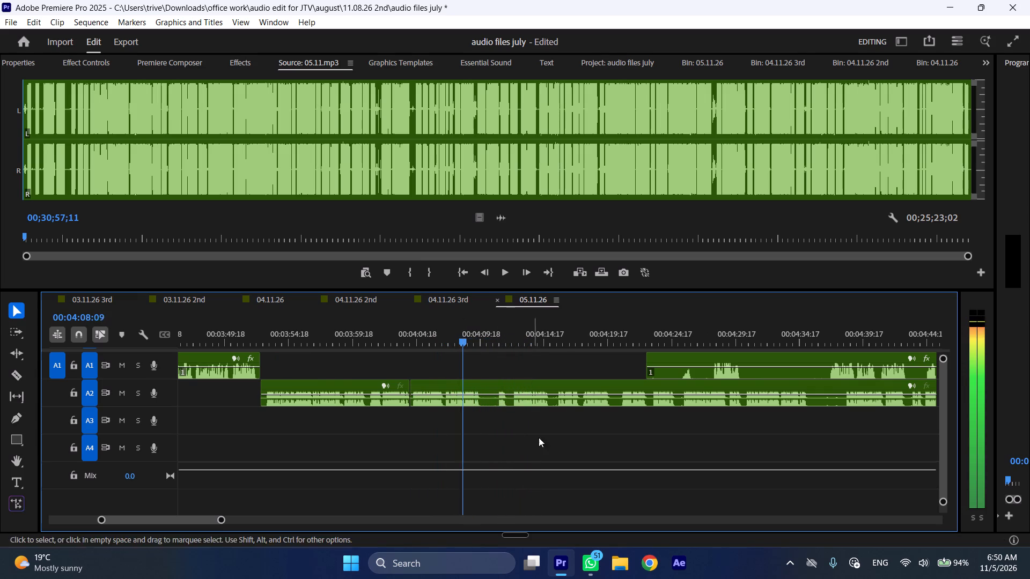
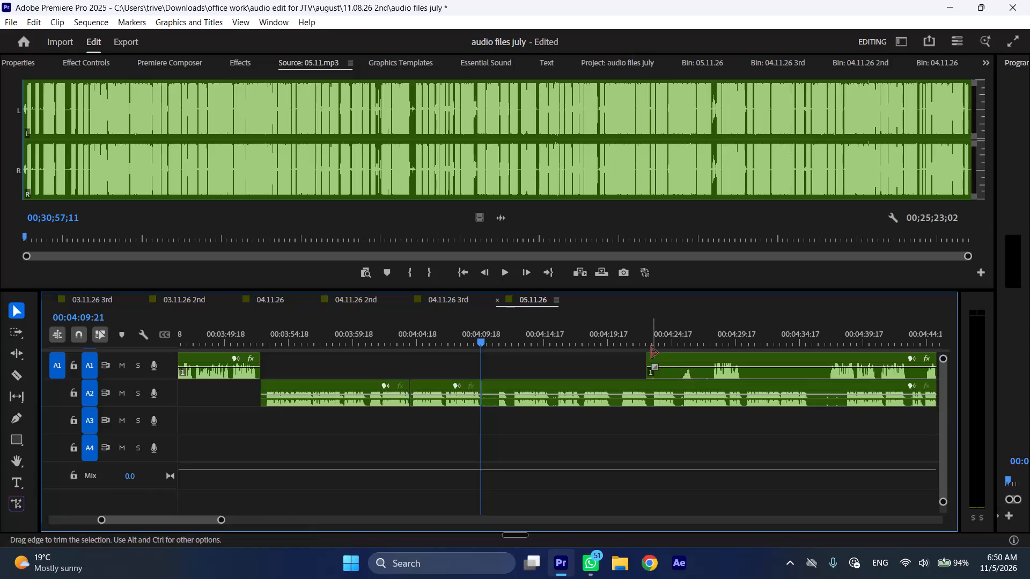
Listen to the A1 clip from about 00:04:27 and trim its start to about 00:04:27:15, just before the first phrase.
scroll(657, 360, down, 4)
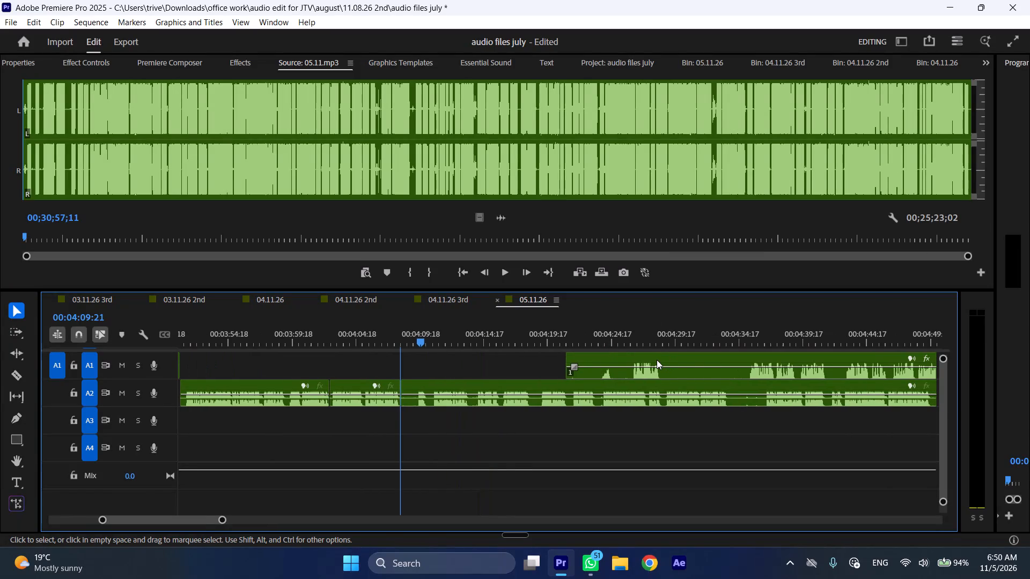
click(629, 336)
key(space)
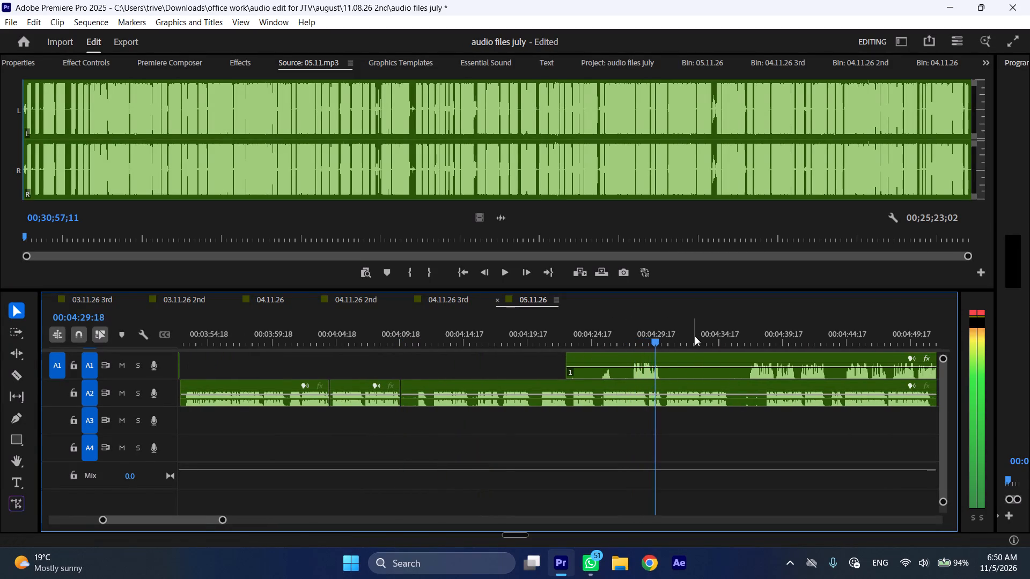
scroll(681, 367, up, 4)
drag(650, 355, 713, 355)
click(675, 339)
Replay the earlier A1 clip's ending near 00:03:50, and cut the trimmed A1 clip at 00:04:30:06 after its first phrase.
scroll(621, 374, up, 3)
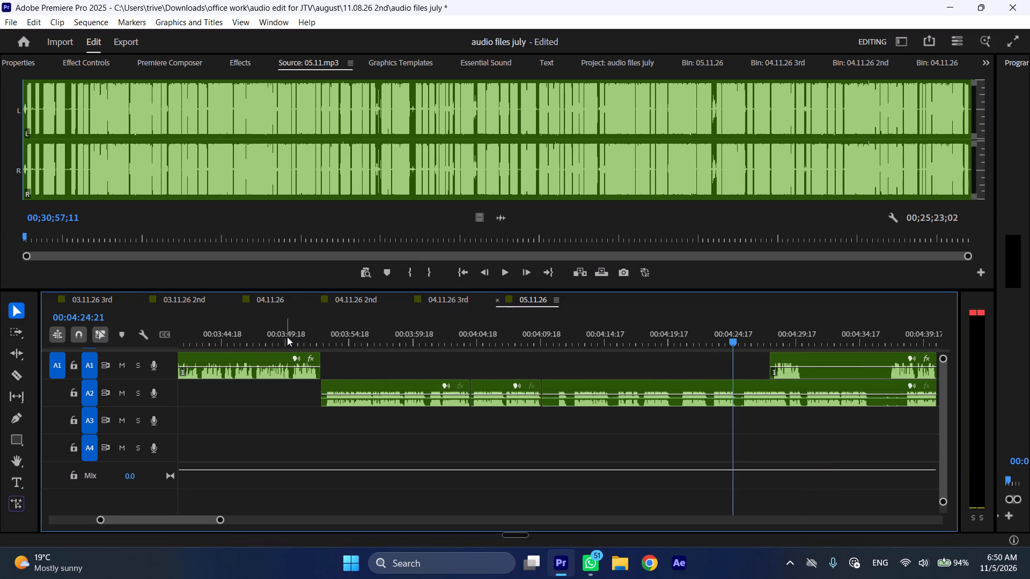
drag(288, 335, 293, 336)
key(space)
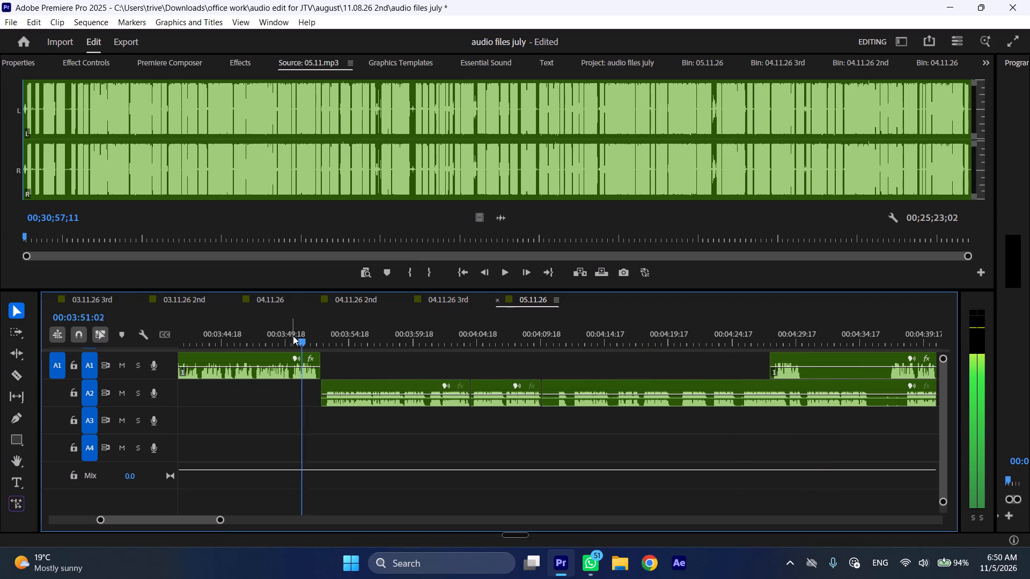
click(293, 336)
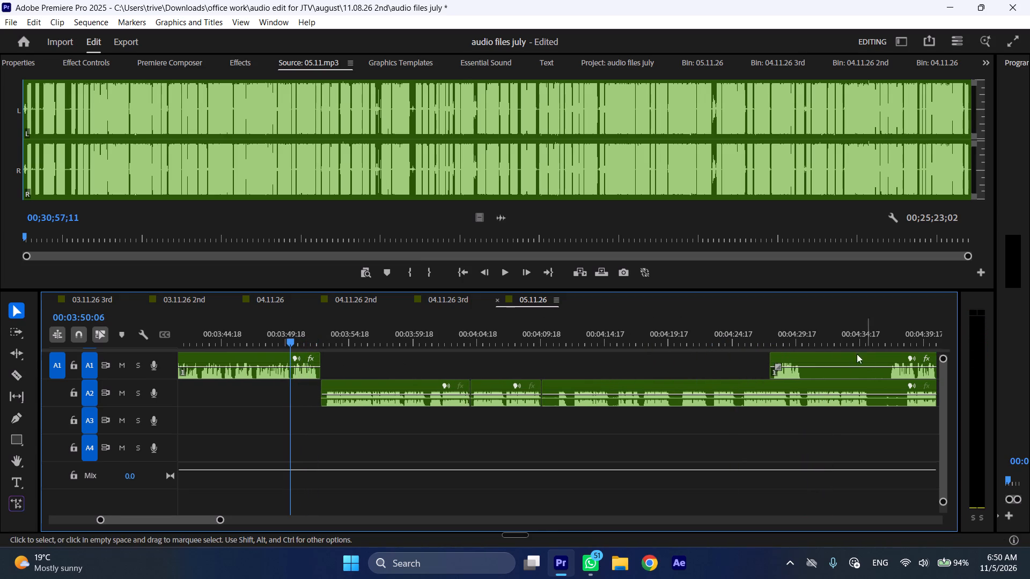
click(808, 337)
click(820, 362)
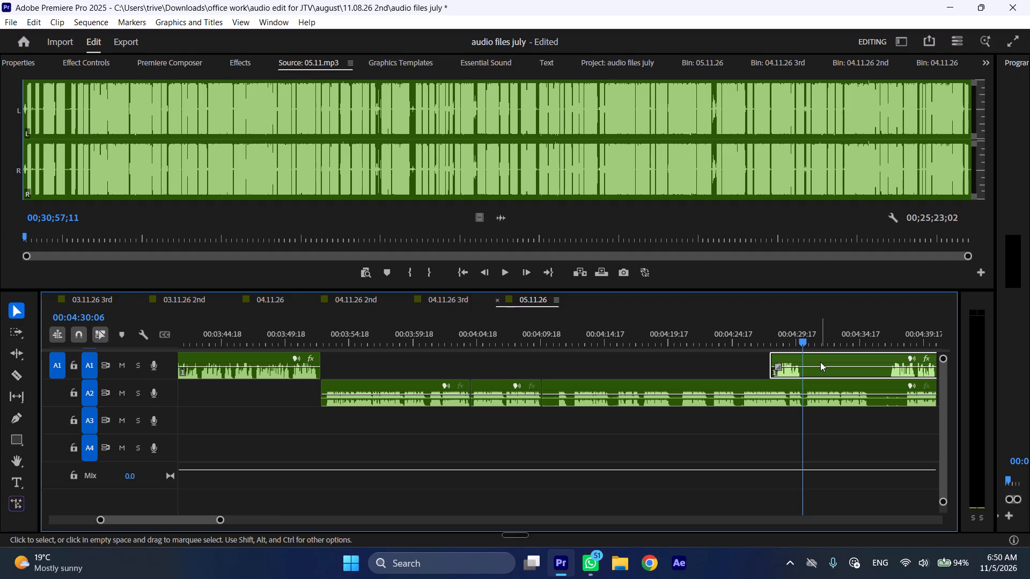
key(shift+c)
Move the cut A1 phrase over the earlier A1 clip's tail at about 00:03:50, ending where A2 begins, and play the join.
drag(792, 373, 286, 366)
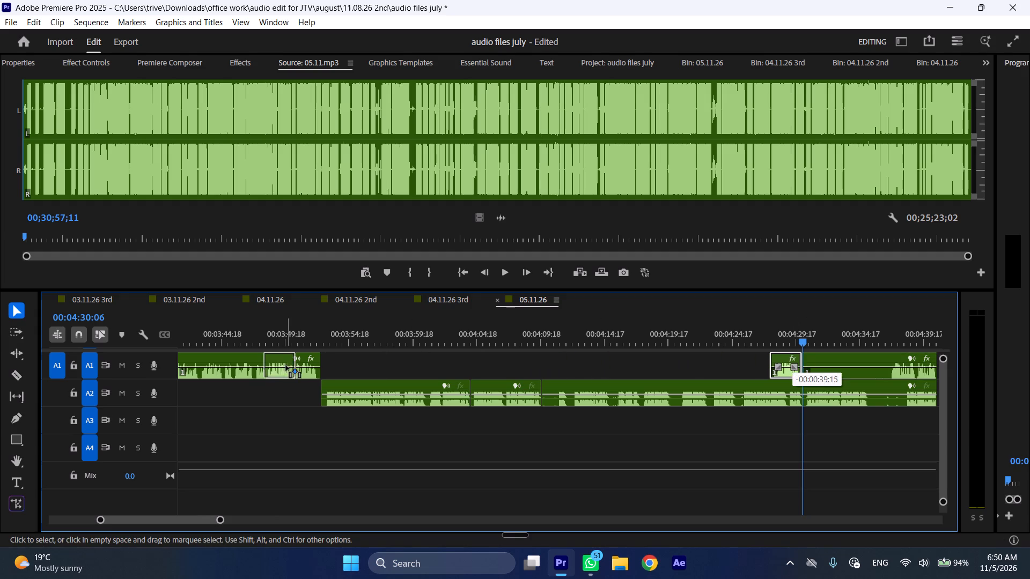
drag(286, 366, 315, 363)
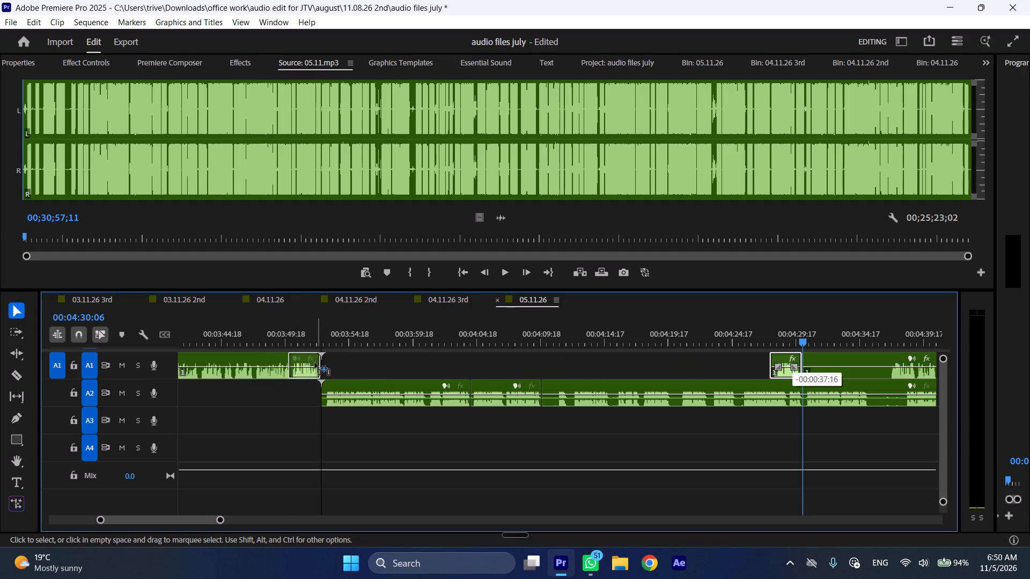
drag(315, 363, 322, 363)
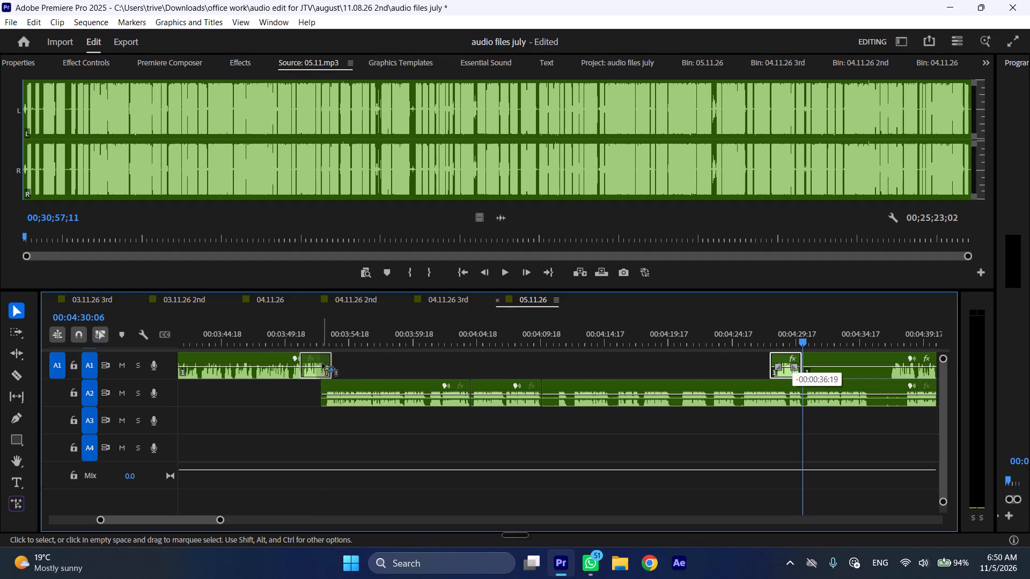
drag(322, 363, 373, 354)
click(349, 354)
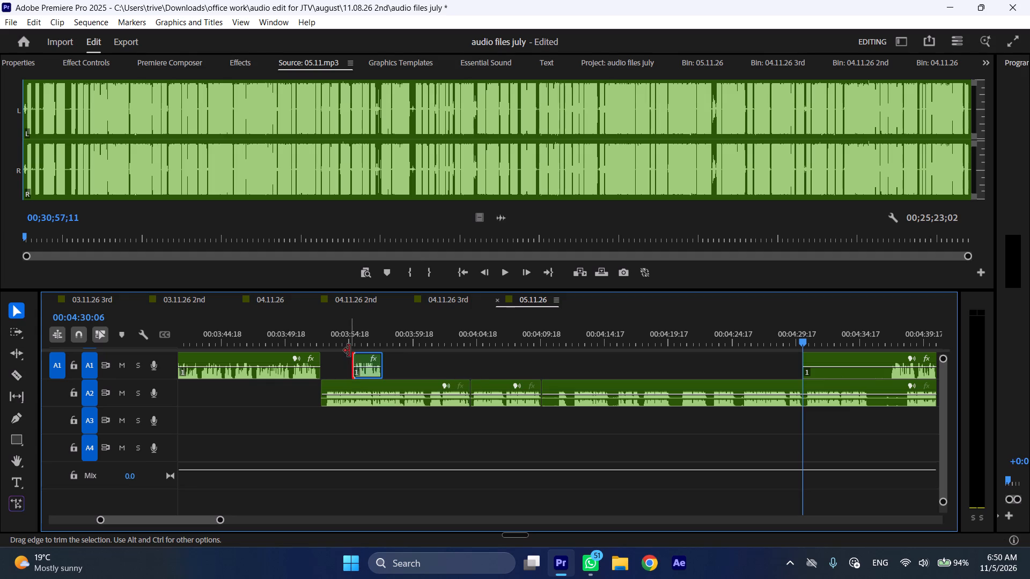
drag(374, 373, 327, 372)
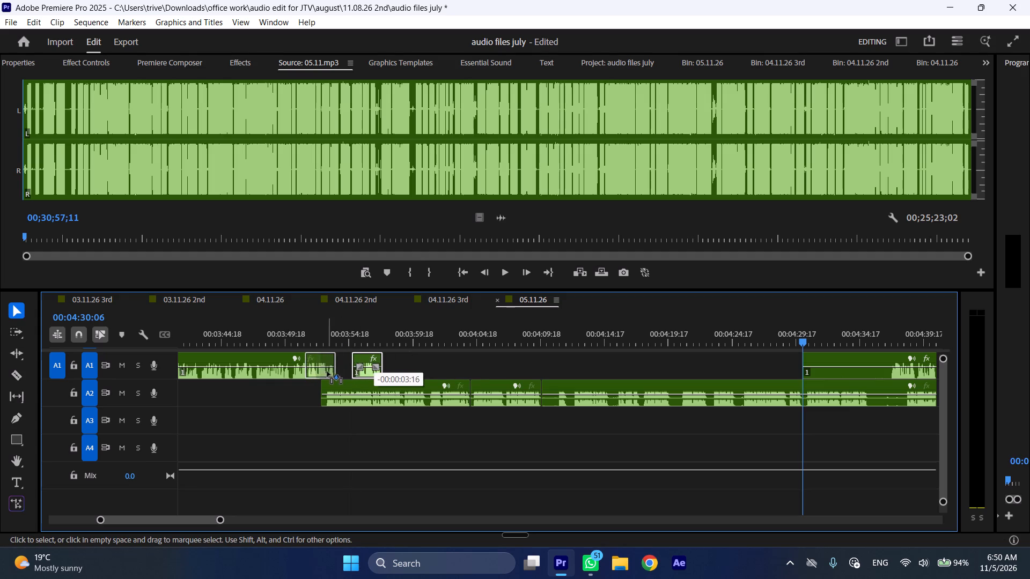
drag(327, 372, 318, 372)
click(283, 333)
key(space)
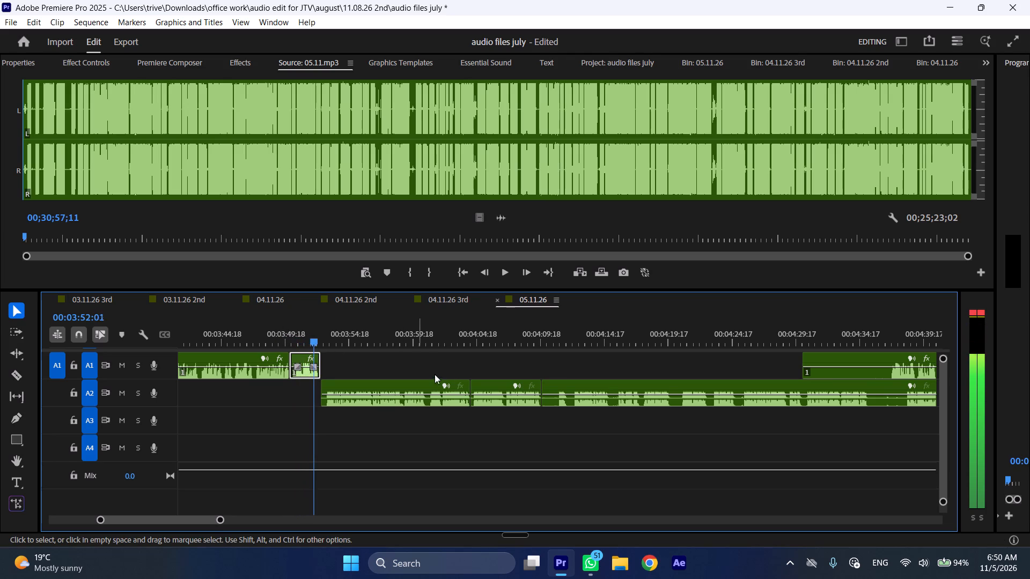
Trim the remaining A1 clip's start to about 00:04:37 and cut the clip at 00:04:43:07.
scroll(453, 377, down, 4)
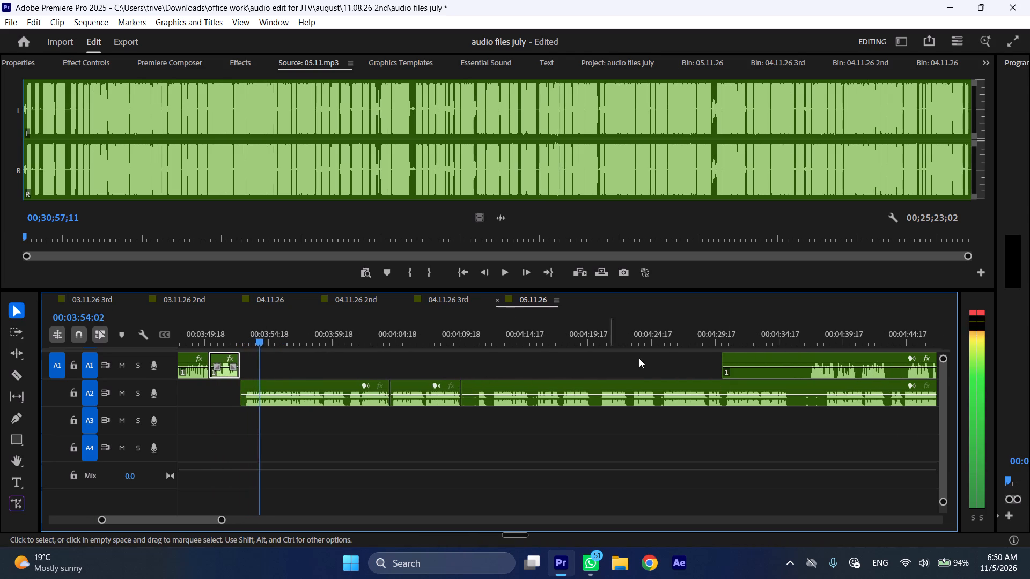
key(space)
drag(724, 352, 808, 355)
drag(878, 346, 890, 347)
click(894, 364)
key(shift+c)
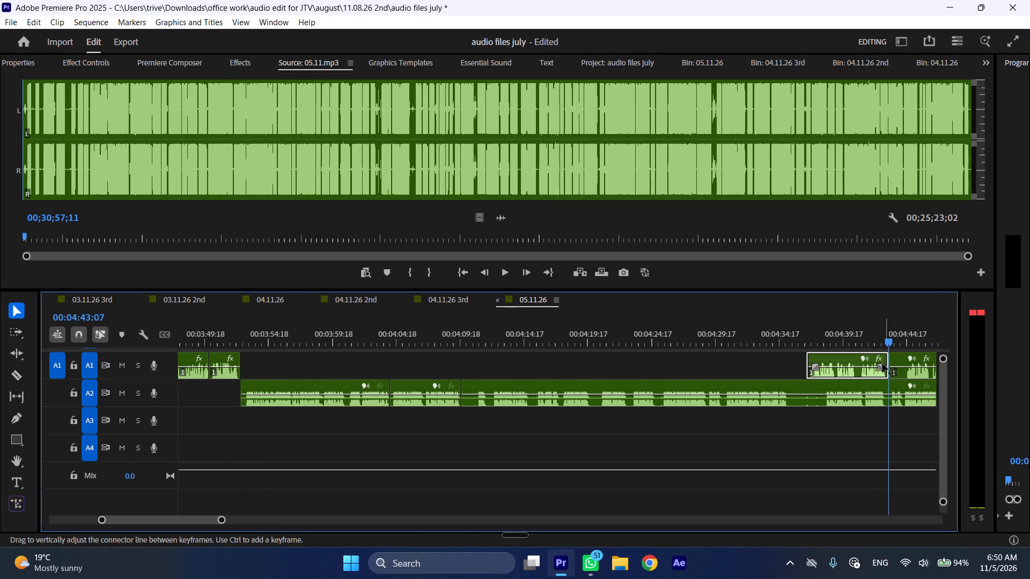
Insert the cut A1 segment at 00:04:09:21, trim about one second off the following A2 clip's start and close the gap.
drag(842, 358, 502, 360)
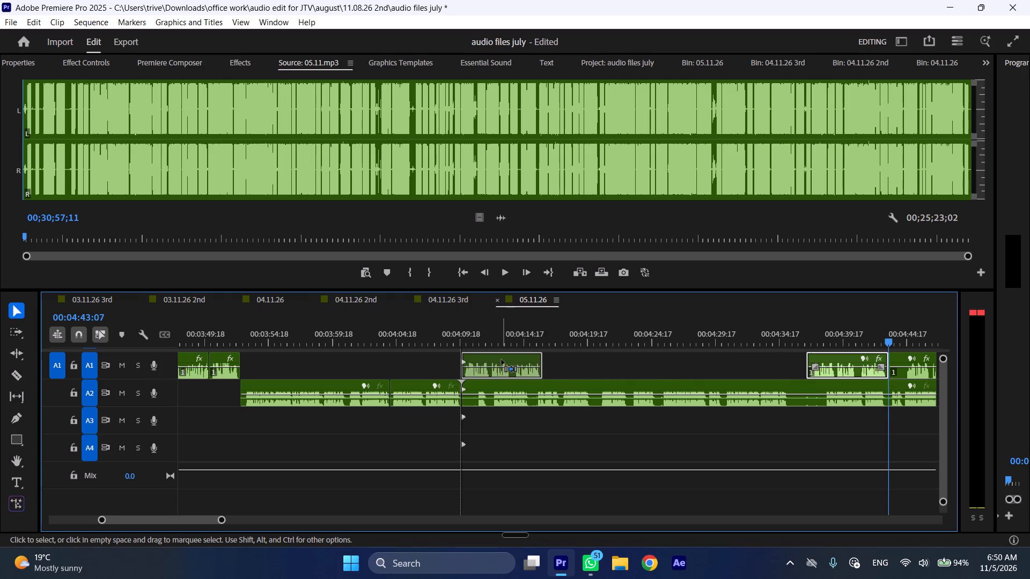
drag(551, 385, 567, 384)
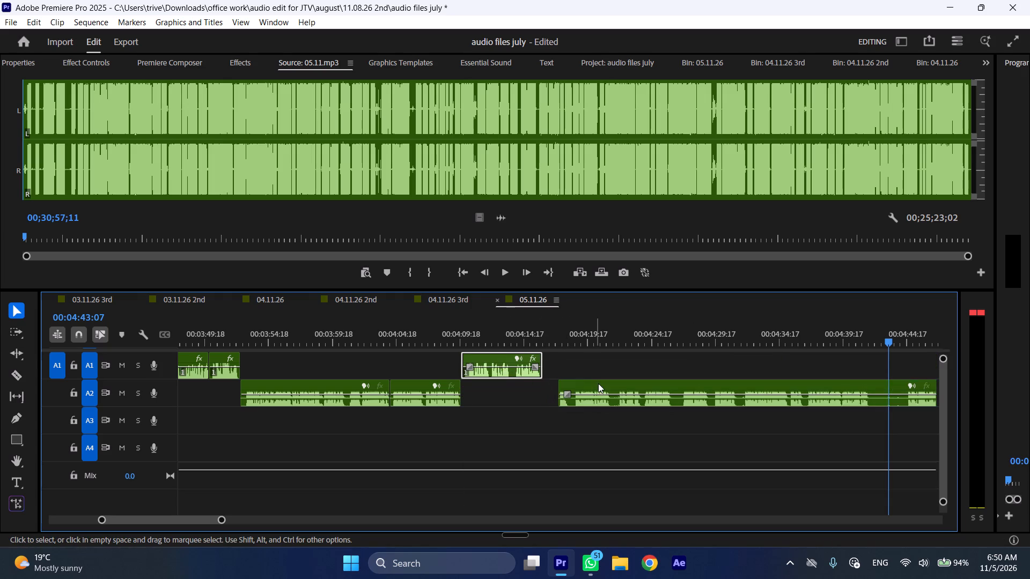
drag(593, 381, 578, 380)
Play the transition from A2 into the inserted A1 segment from about 00:04:07 at increased speed.
click(432, 318)
key(space)
text(l)
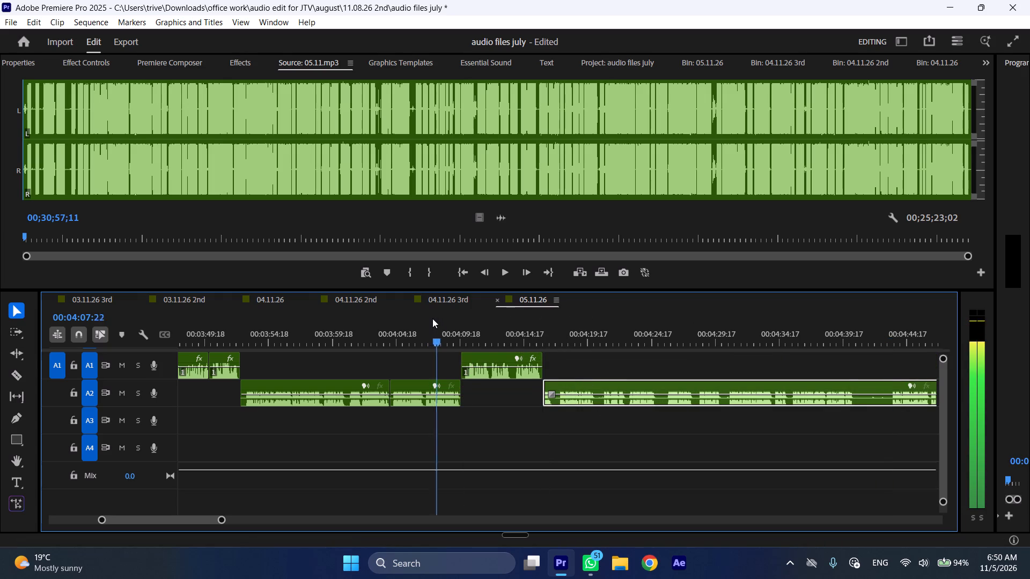
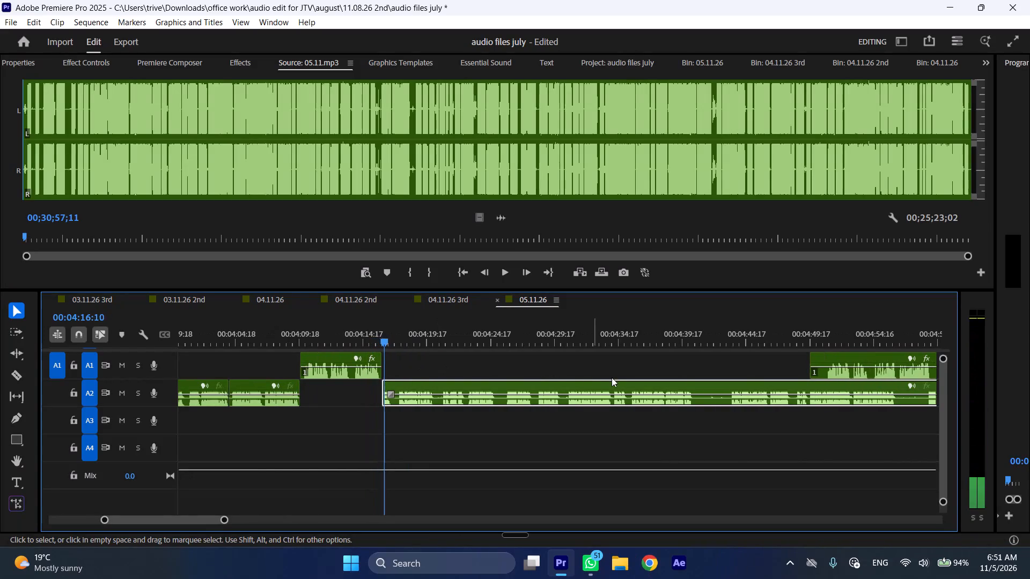
Move the next A1 clip earlier, trim its start to about 00:04:25, and cut it after its first phrases at 00:04:33:13.
key(space)
drag(837, 357, 506, 357)
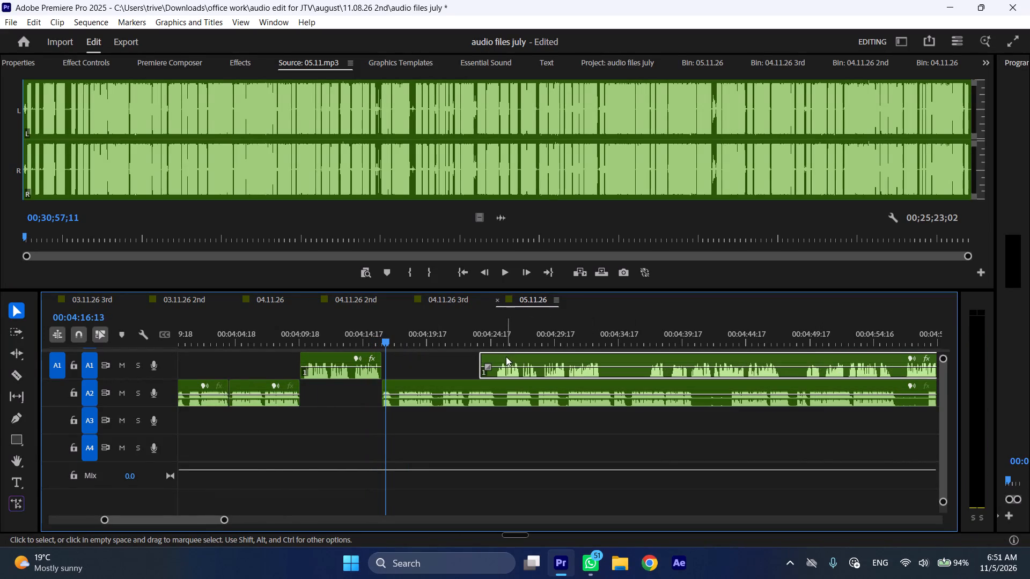
drag(478, 354, 491, 355)
drag(612, 329, 611, 329)
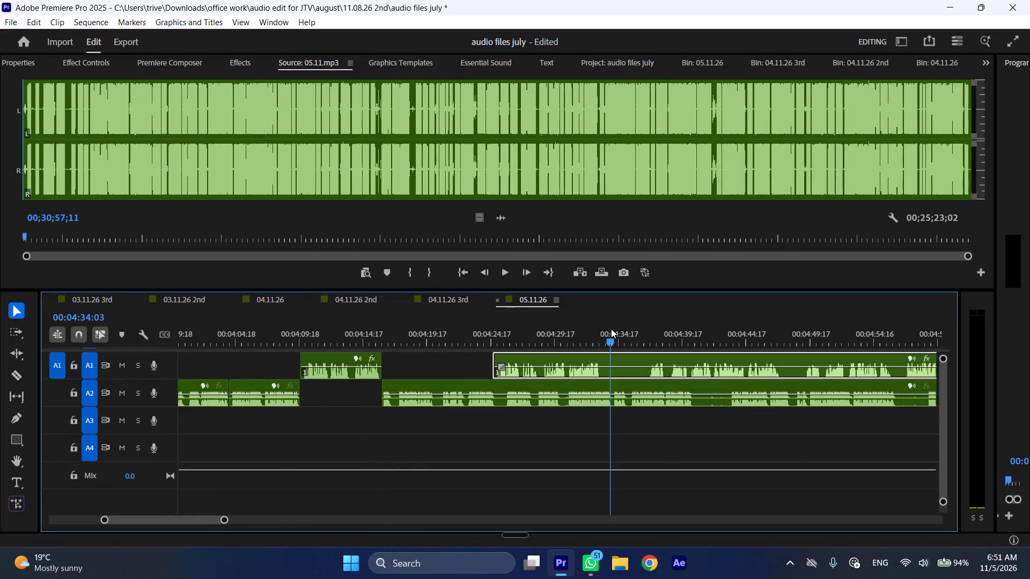
drag(611, 329, 605, 329)
click(620, 360)
key(shift+c)
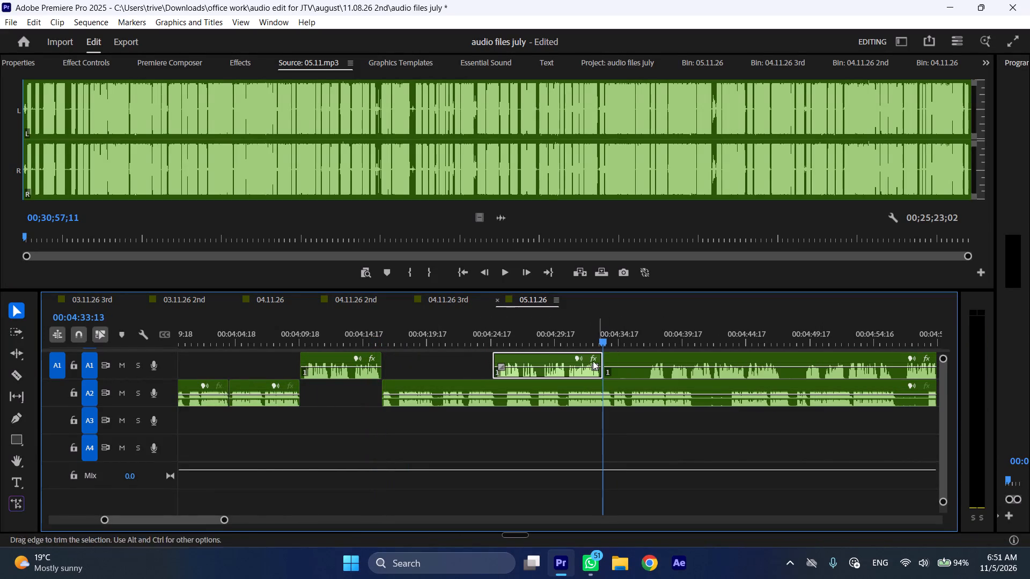
Place the cut A1 segment over the earlier A1 segment from its start near 00:04:10 and shift the following A2 clip to begin where it ends.
drag(547, 355, 364, 359)
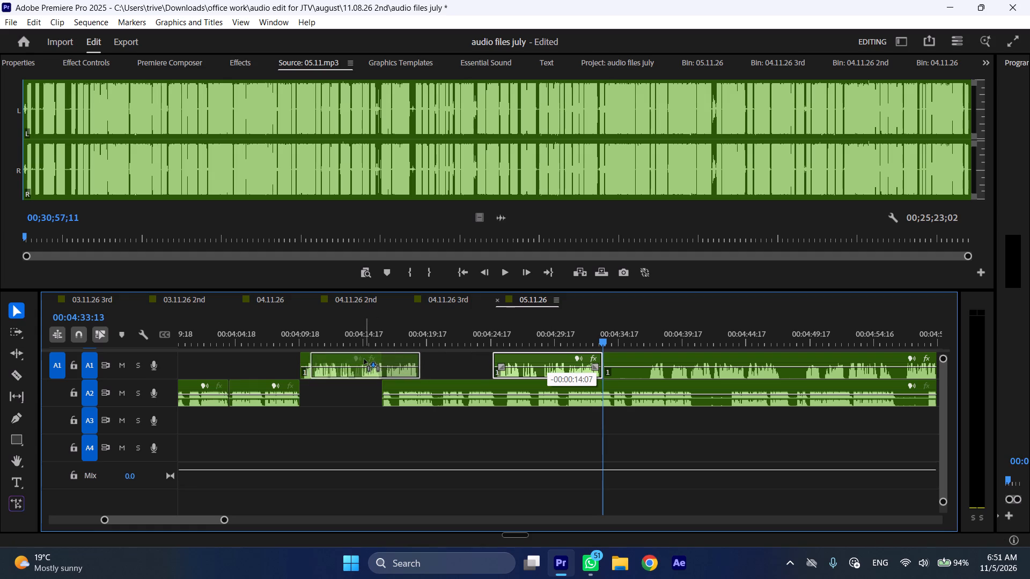
drag(364, 359, 358, 359)
drag(402, 381, 430, 383)
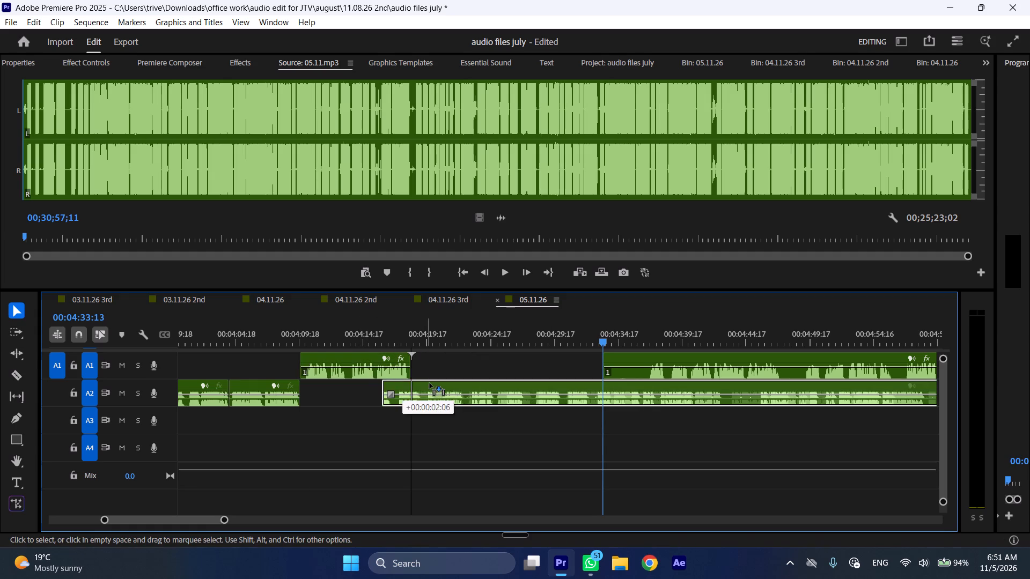
drag(430, 383, 432, 383)
Play the new A1 segment, cut out the section from about 00:04:12 to 00:04:13:18 with the gap closed, and play the join.
click(291, 328)
key(space)
text(l)
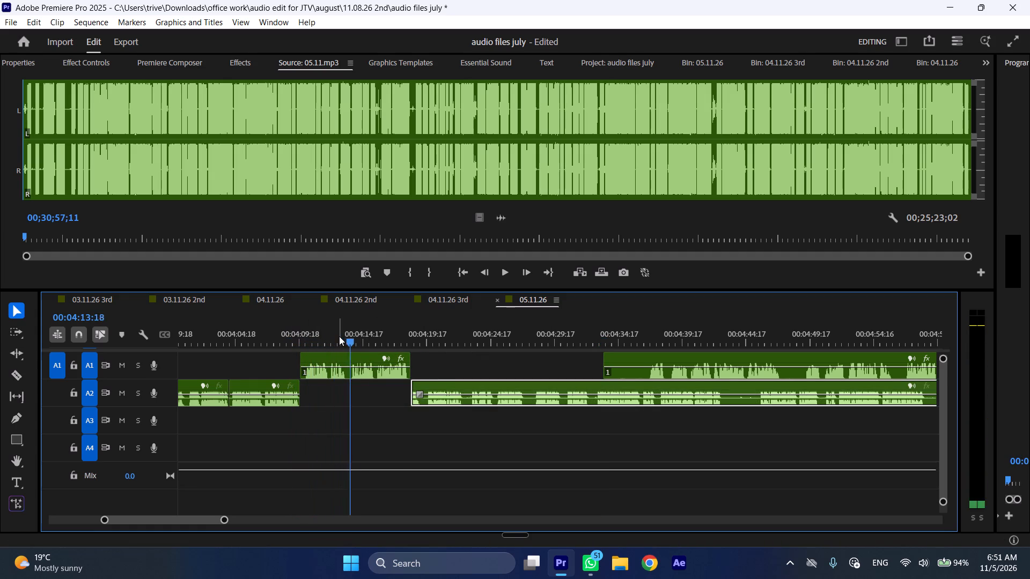
drag(331, 337, 352, 337)
key(shift+c)
click(363, 348)
click(364, 351)
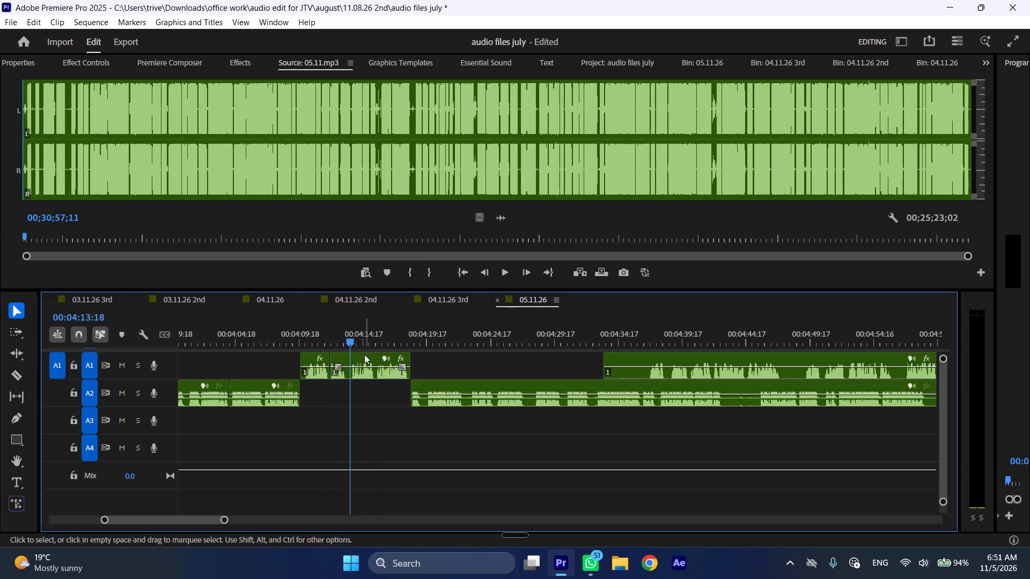
click(364, 354)
key(shift+c)
key(ctrl+shift+d)
key(space)
text(l)
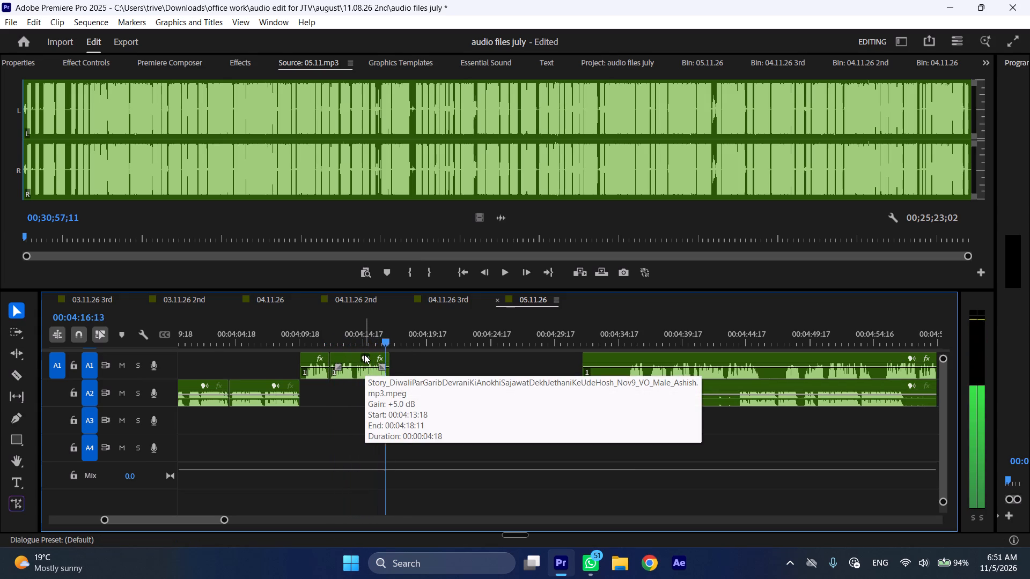
Trim about three seconds off the remaining A1 clip's start and move the clip later to begin at about 00:04:44.
scroll(460, 432, down, 3)
drag(526, 355, 561, 355)
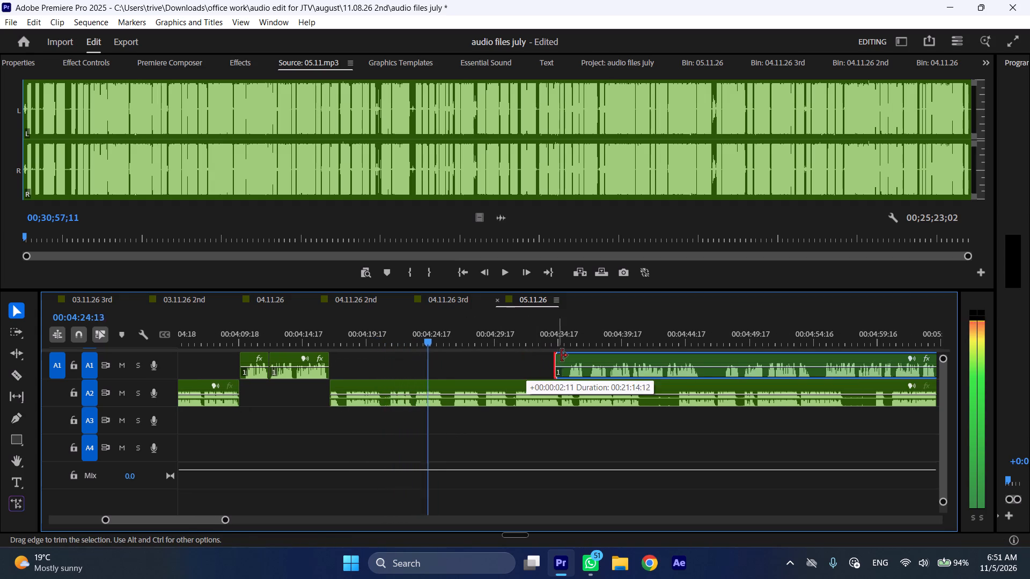
drag(561, 355, 566, 355)
drag(580, 356, 694, 357)
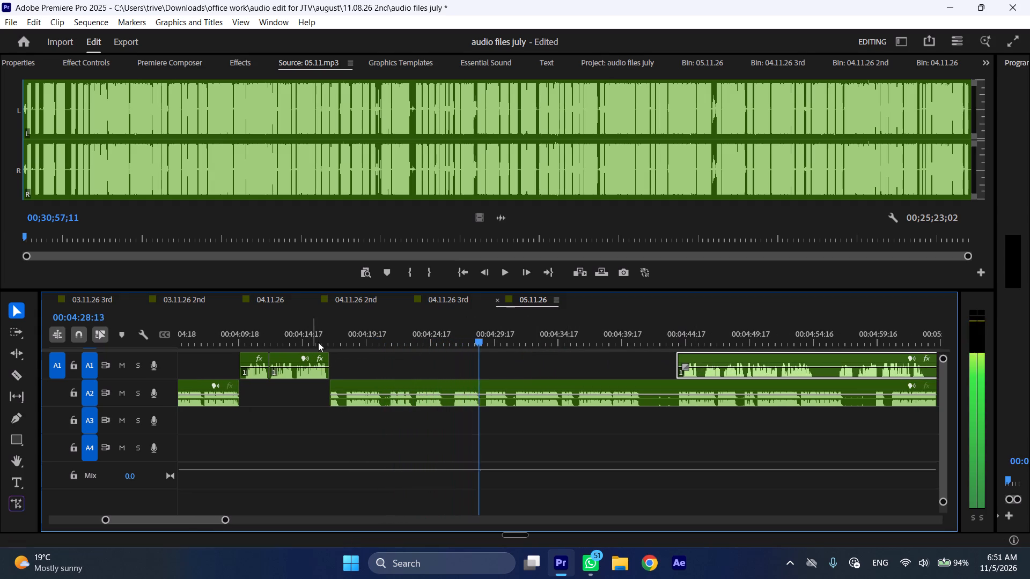
Play the A2 clip from its start just after the A1 segment, at about 00:04:16.
click(327, 340)
key(space)
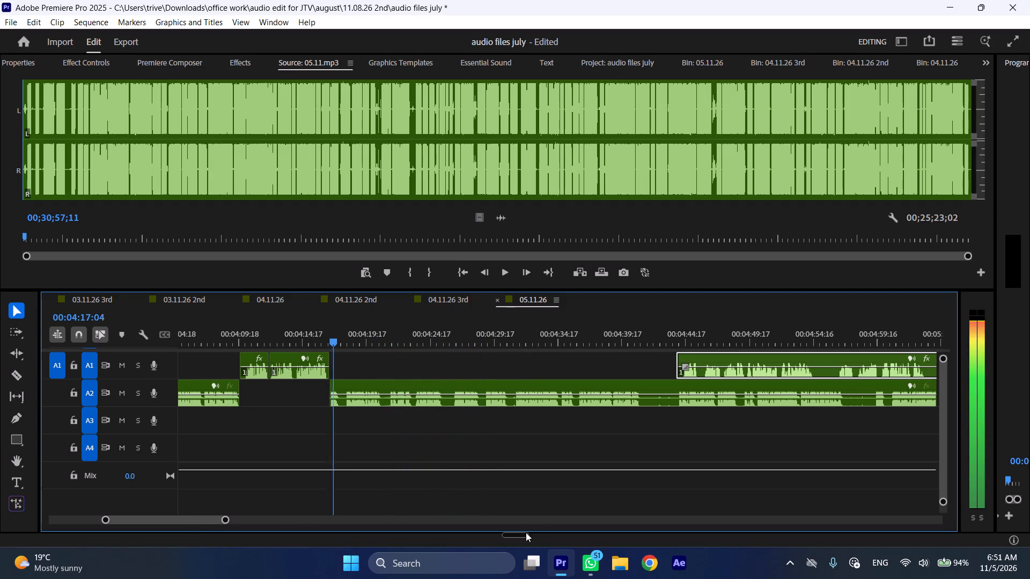
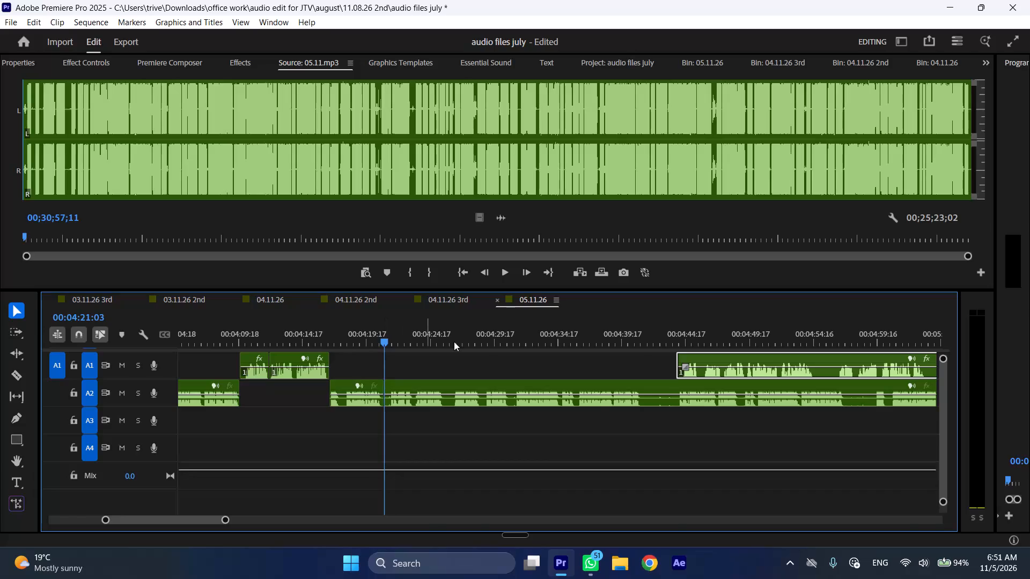
Cut the A1 clip at 00:04:54:20 and insert its first segment at 00:04:21:03, shifting the following A2 audio to start where it ends.
drag(786, 341, 816, 342)
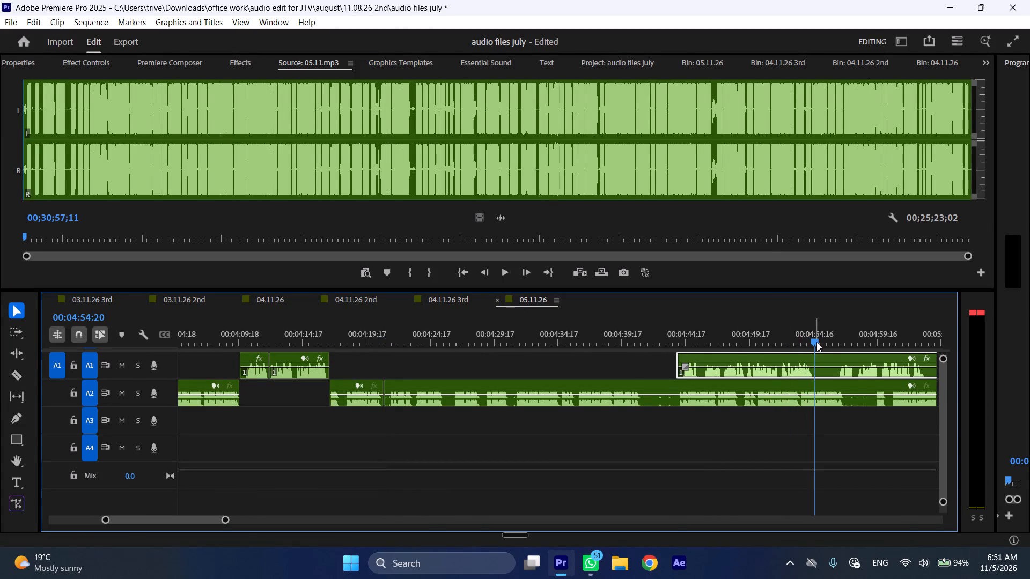
key(shift+c)
drag(741, 358, 442, 359)
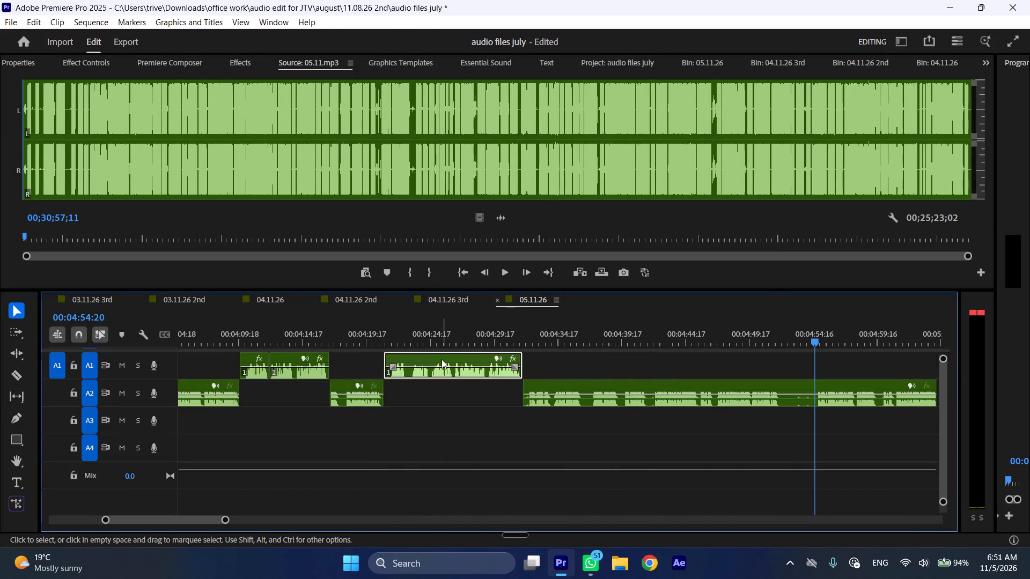
Play the inserted A1 segment at increased speed from the join near 00:04:21.
click(379, 343)
key(space)
key(l)
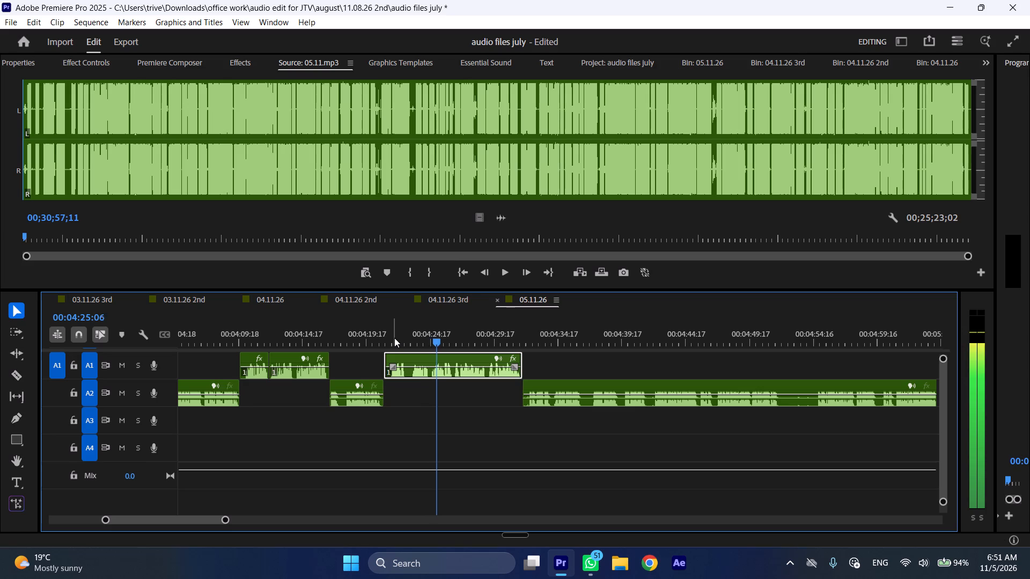
Remove about 5.5 seconds from the start of the A2 clip beginning at 00:04:31:23, and close the gap.
scroll(457, 358, down, 3)
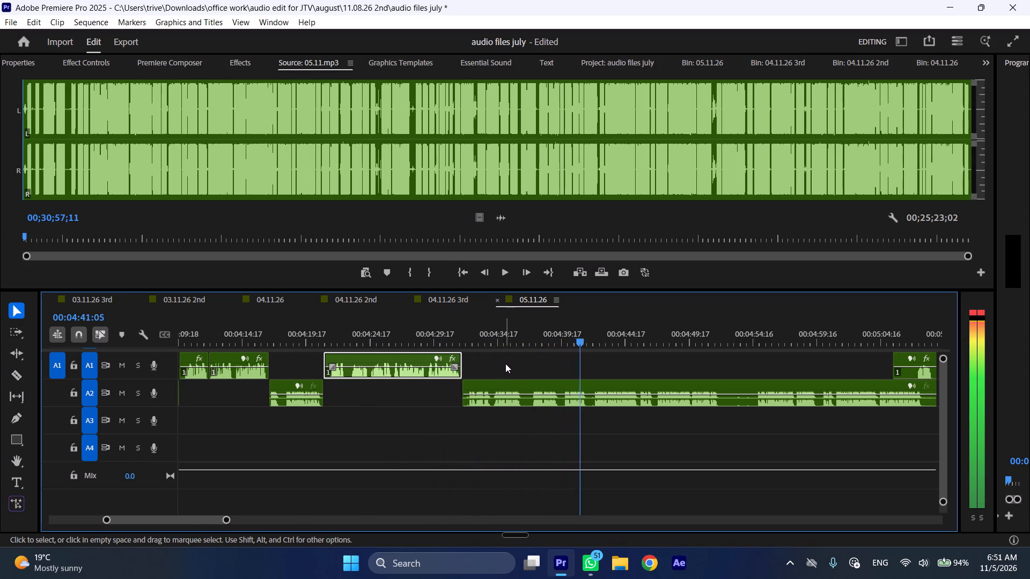
click(533, 338)
click(564, 393)
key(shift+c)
key(ctrl+shift+d)
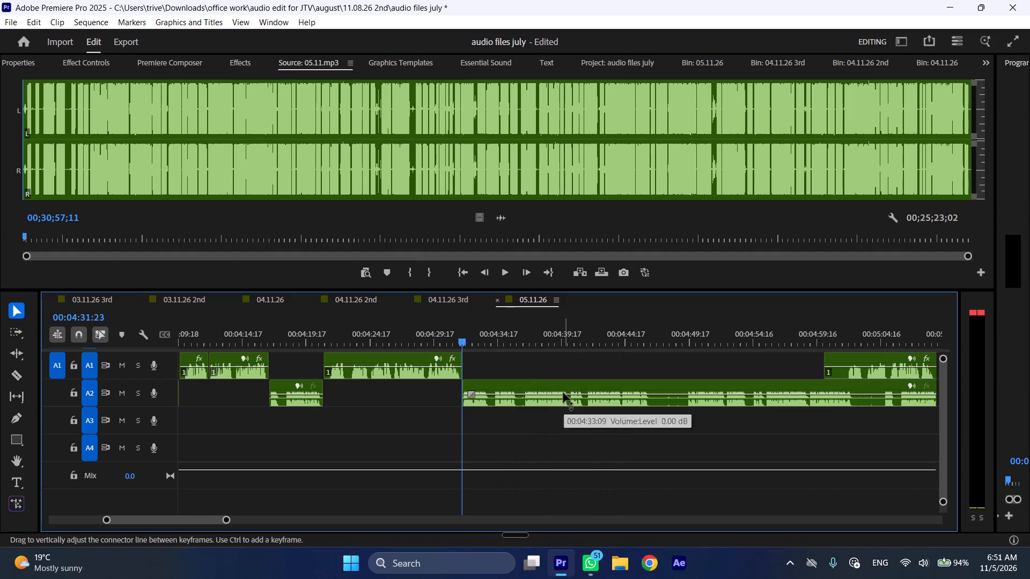
Cut out the A2 section from about 00:04:34 to 00:04:36:15 and close the gap.
drag(499, 333, 506, 328)
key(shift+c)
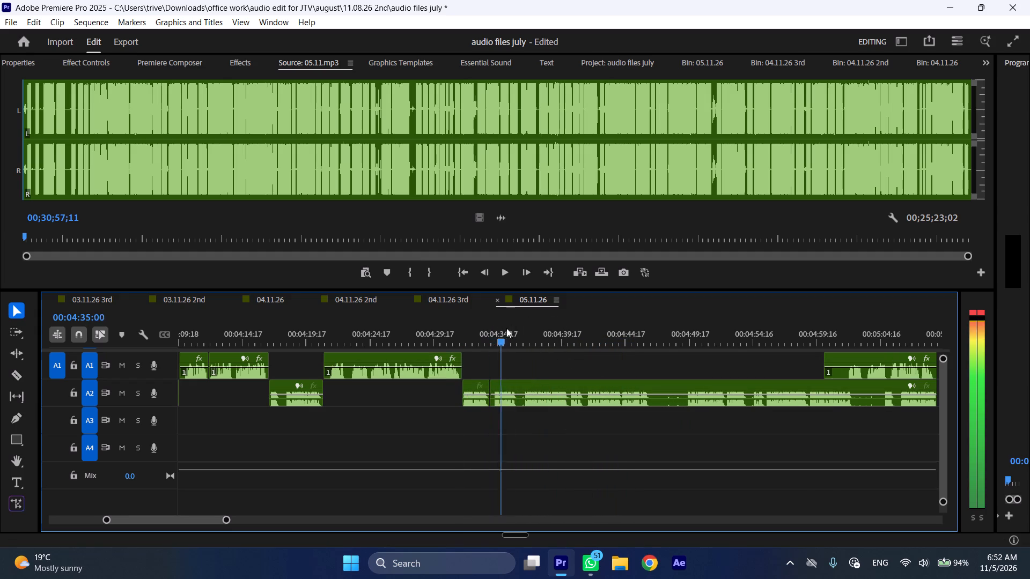
drag(506, 328, 524, 326)
click(550, 385)
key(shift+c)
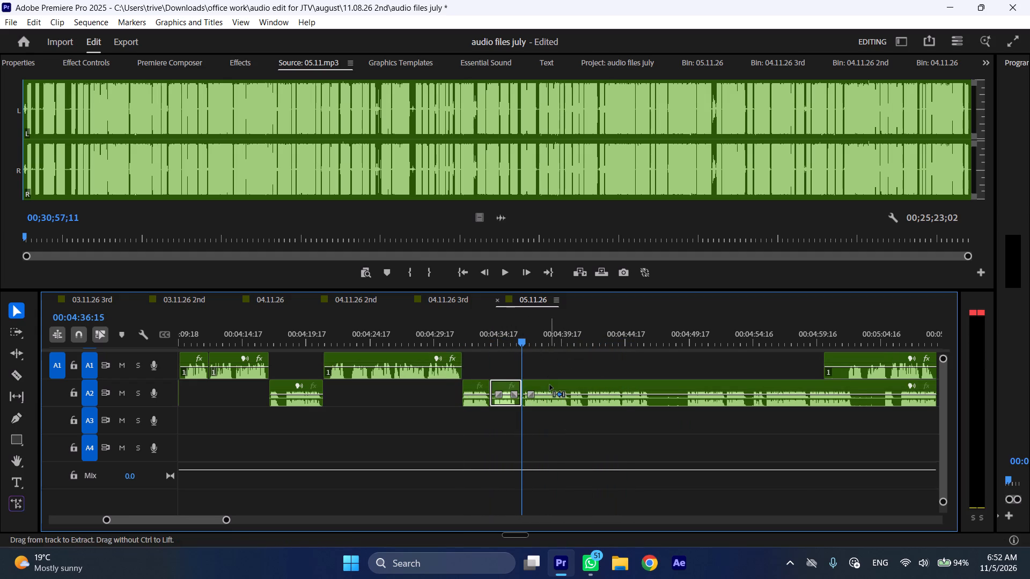
key(ctrl+shift+d)
Trim the start of the inserted A1 segment up to 00:04:21:12 and close the gap.
click(329, 330)
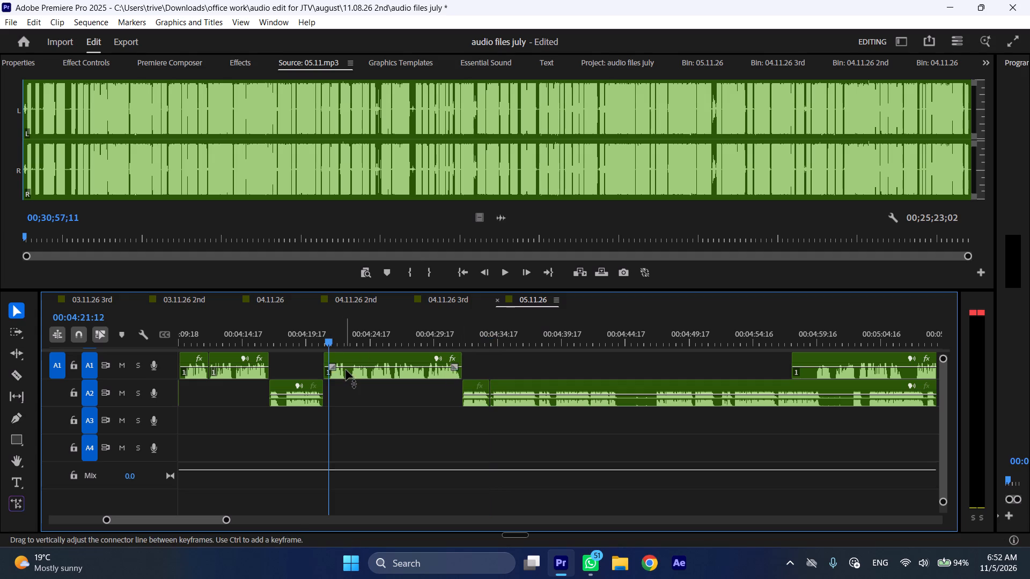
click(346, 370)
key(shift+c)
key(ctrl+shift+d)
Cut the A1 segment at 00:04:22:09 and ripple-delete less than half a second of audio directly after the cut.
click(341, 336)
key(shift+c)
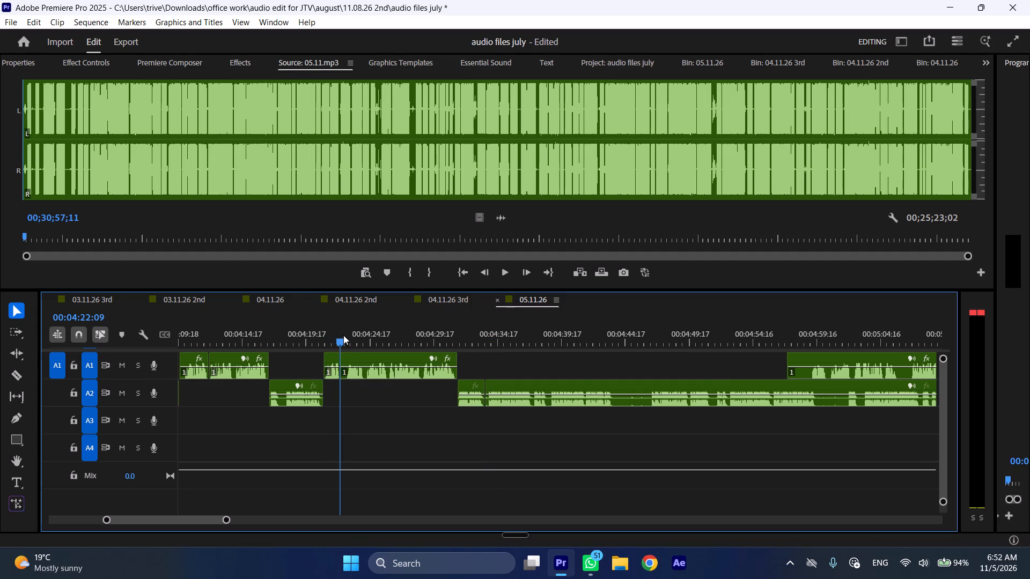
click(365, 369)
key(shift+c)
key(ctrl+shift+d)
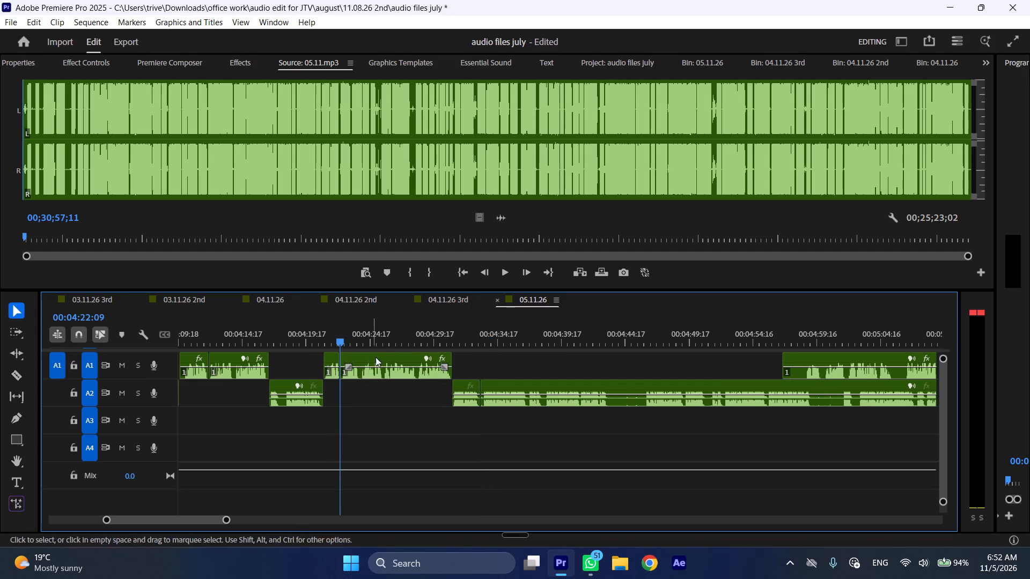
Play the sequence at increased speed from just before the A1-to-A2 transition near 00:04:31.
click(445, 334)
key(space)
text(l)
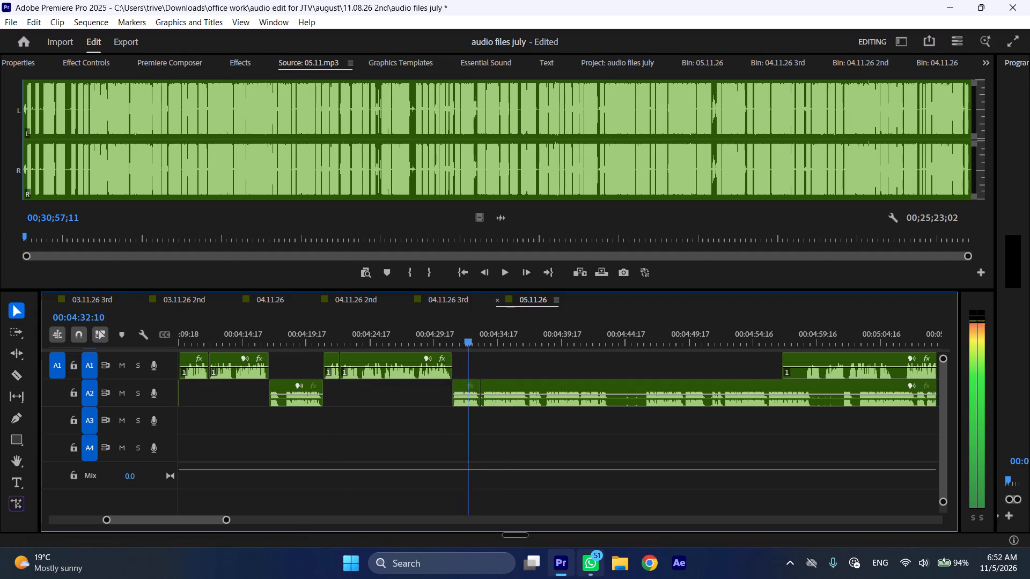
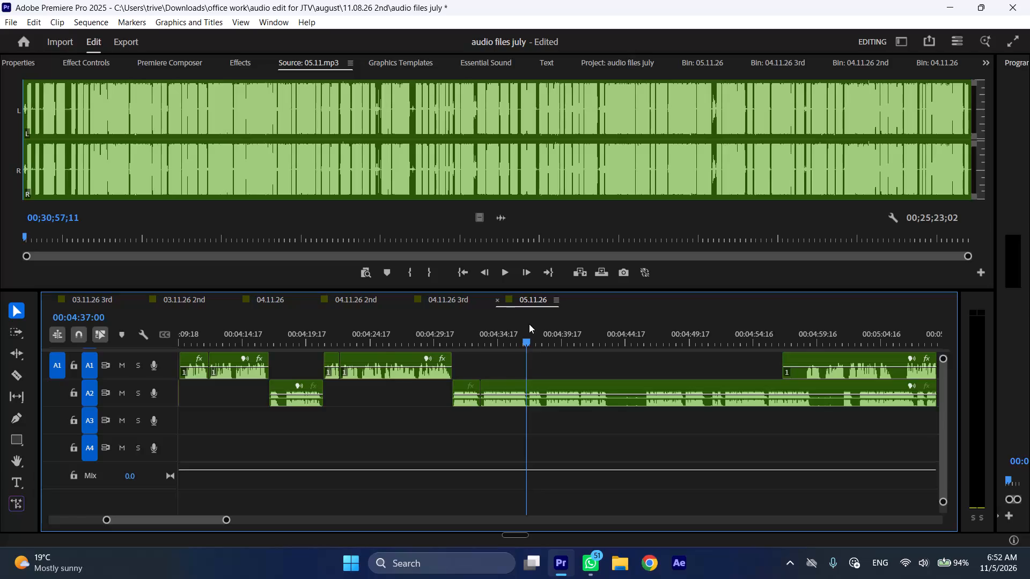
Cut the A2 clip at 00:04:37:00 and 00:04:38:10 and ripple-delete the section between the cuts.
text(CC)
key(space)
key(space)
click(567, 394)
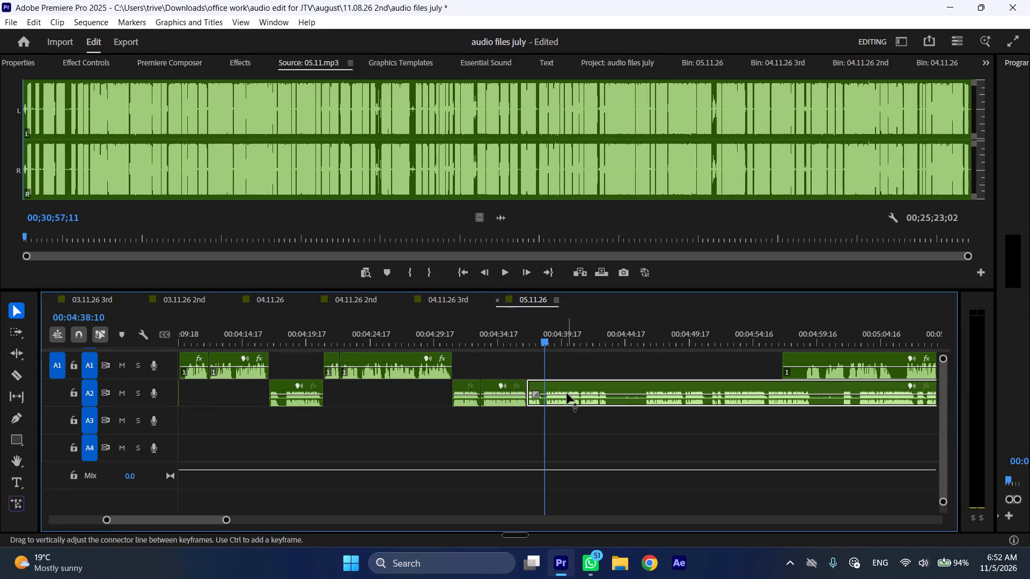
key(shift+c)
key(ctrl+shift+d)
Play the A2 audio onward from the join at 00:04:37:00 and cut the clip at 00:04:42:03.
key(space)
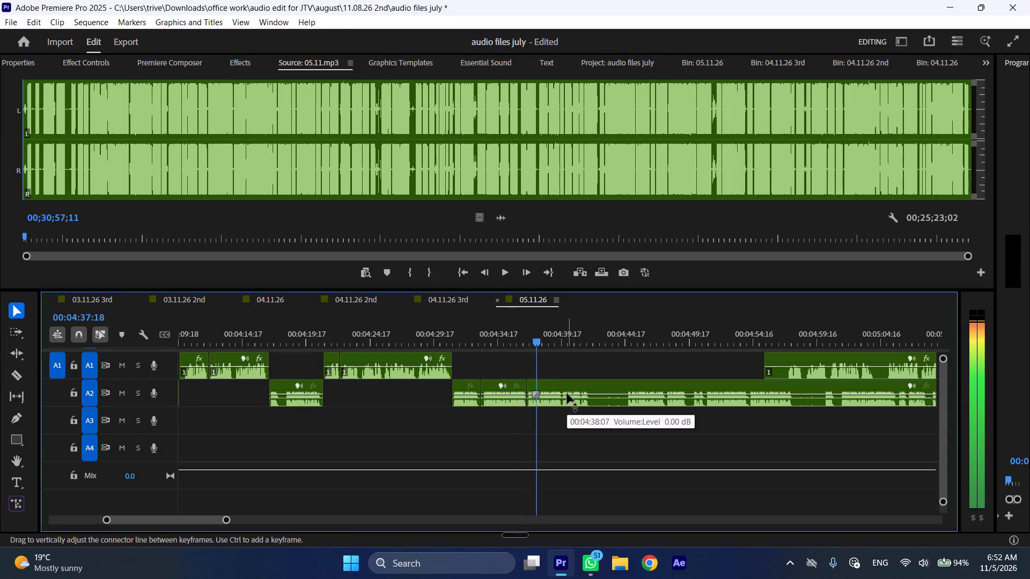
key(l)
scroll(562, 405, down, 4)
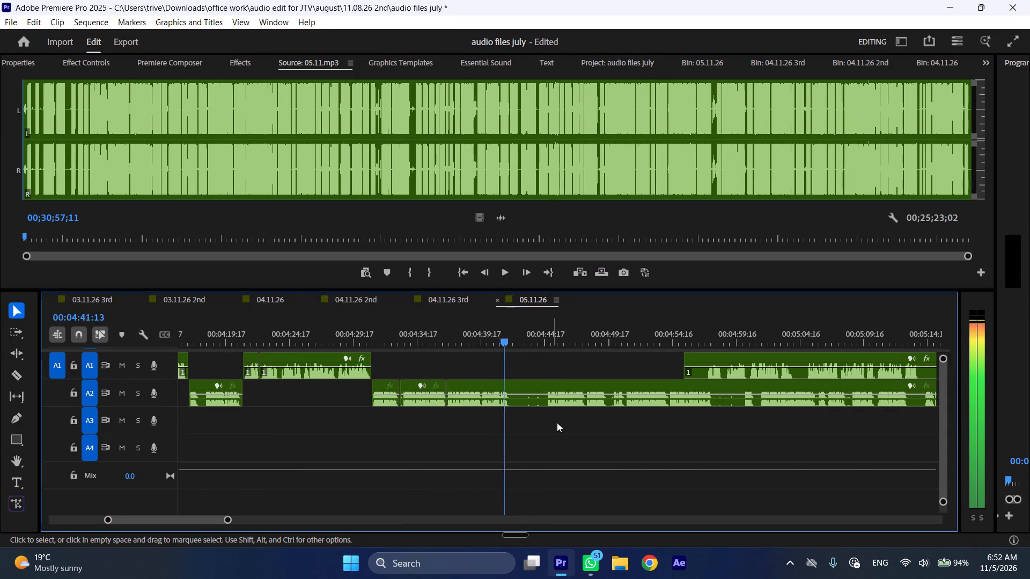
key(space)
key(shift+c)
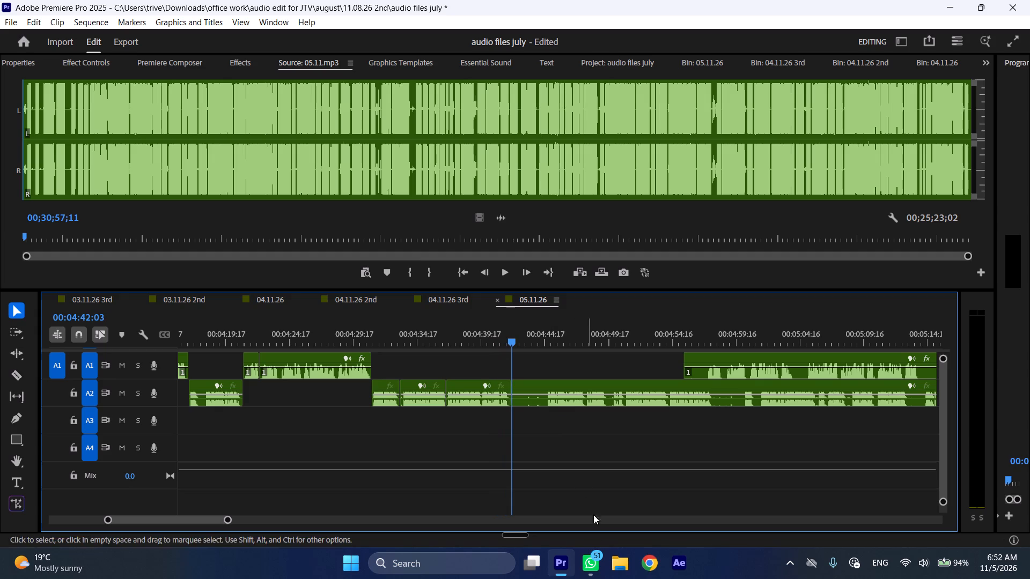
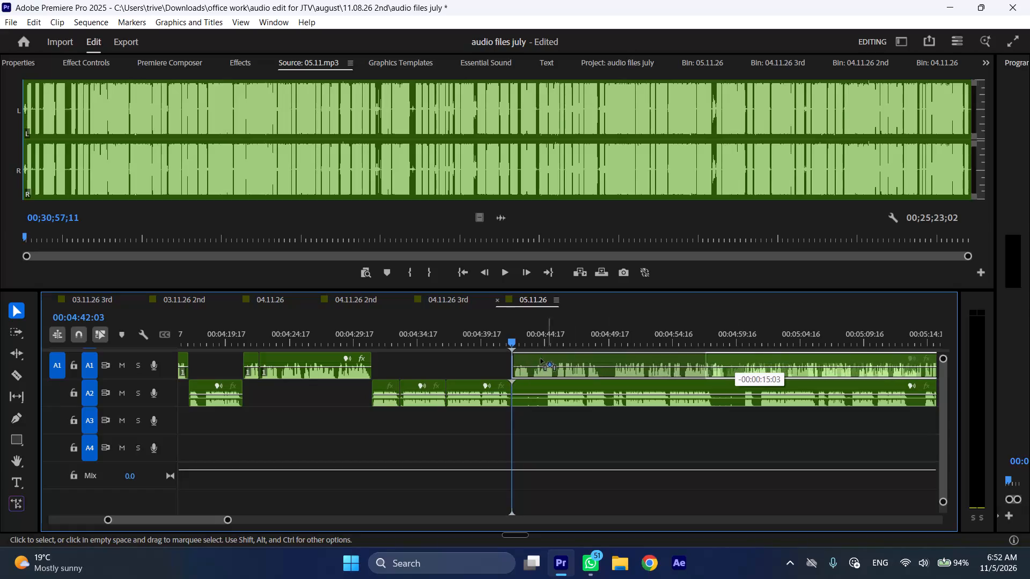
Shift the remaining A2 clip past the A1 segment starting at 00:04:42:03 and trim its opening silence so it starts at about 00:05:04.
drag(533, 383, 790, 383)
key(space)
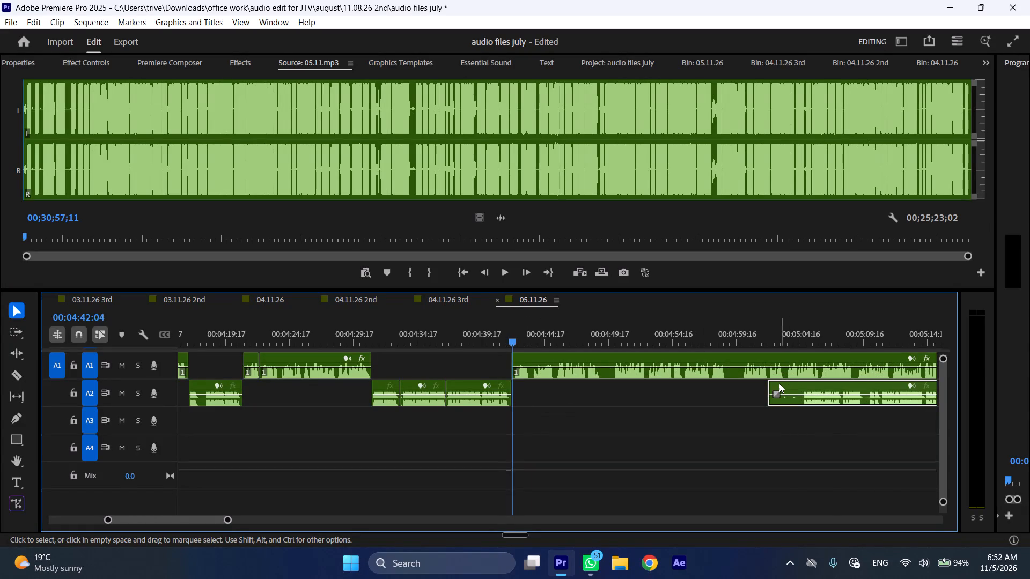
key(l)
scroll(705, 404, down, 5)
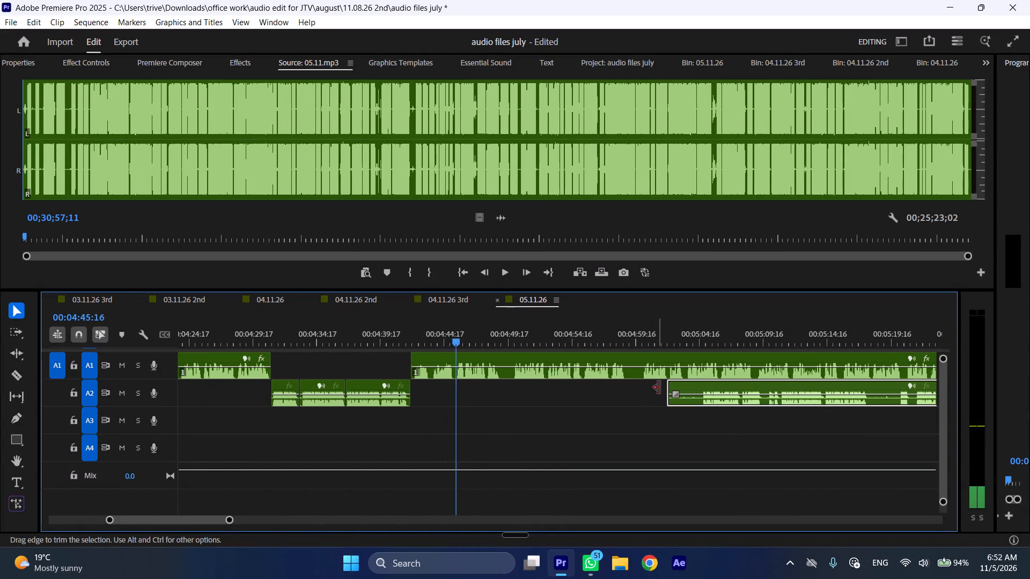
drag(661, 388, 693, 392)
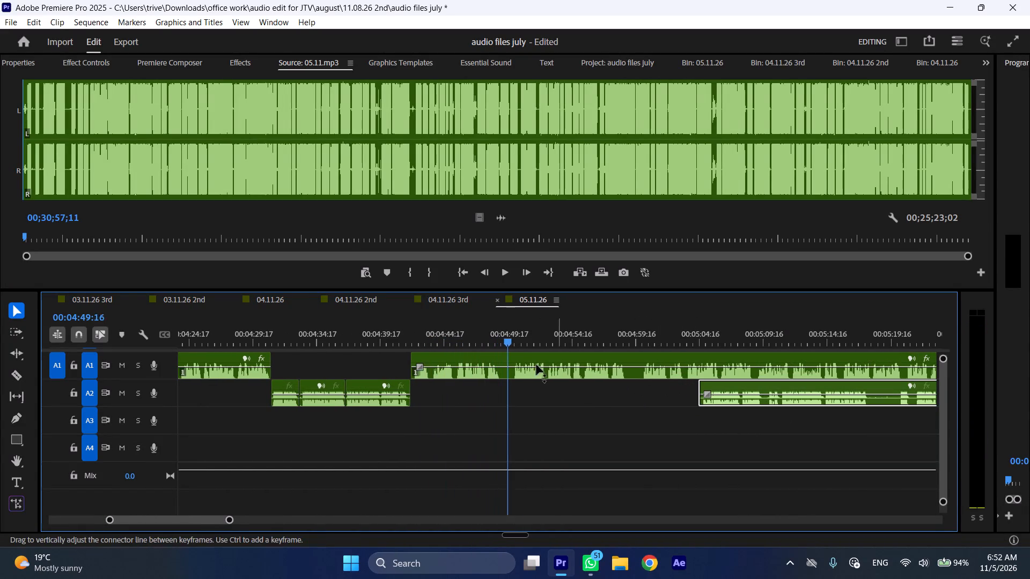
Cut out the A1 pause between about 00:04:49 and 00:04:50 and close the gap in the audio that follows.
drag(502, 335, 515, 335)
key(shift+c)
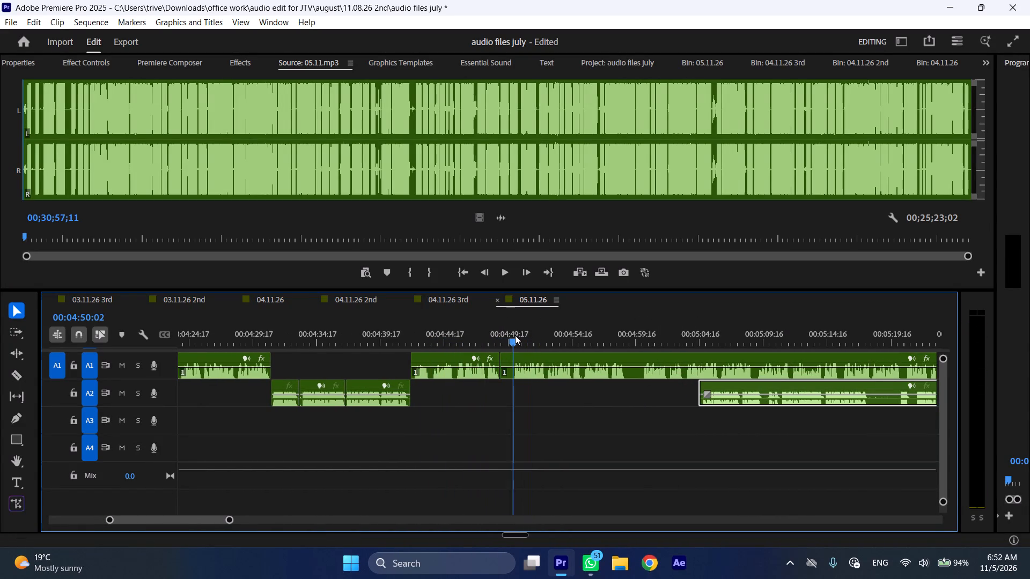
drag(515, 335, 516, 335)
click(531, 365)
key(shift+c)
key(ctrl+shift+d)
Play on to the end of the A1 voice-over section, cut it at 00:04:57:23, and move the A2 clip back to start there.
key(space)
text(l)
scroll(602, 402, down, 3)
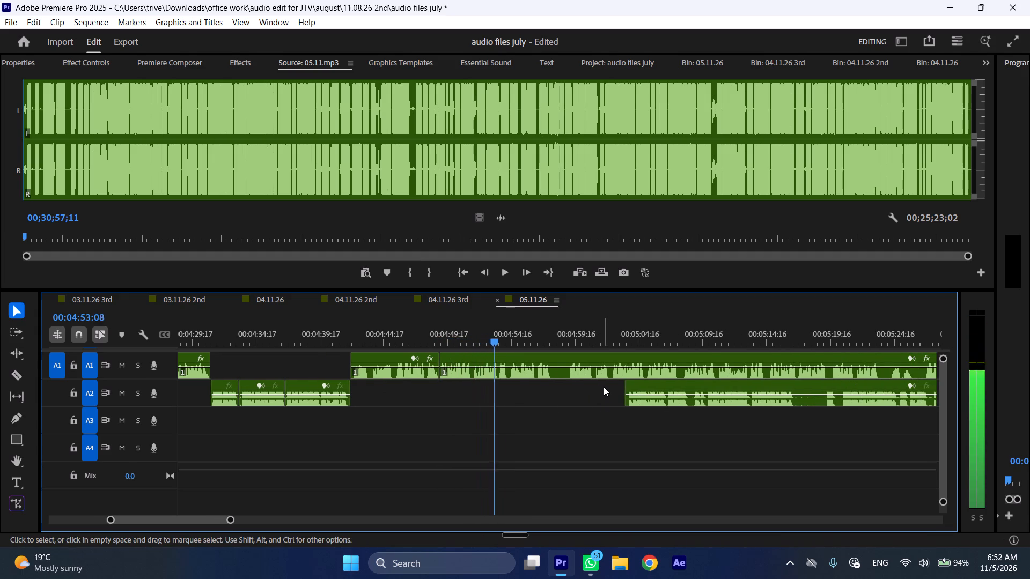
scroll(543, 398, down, 3)
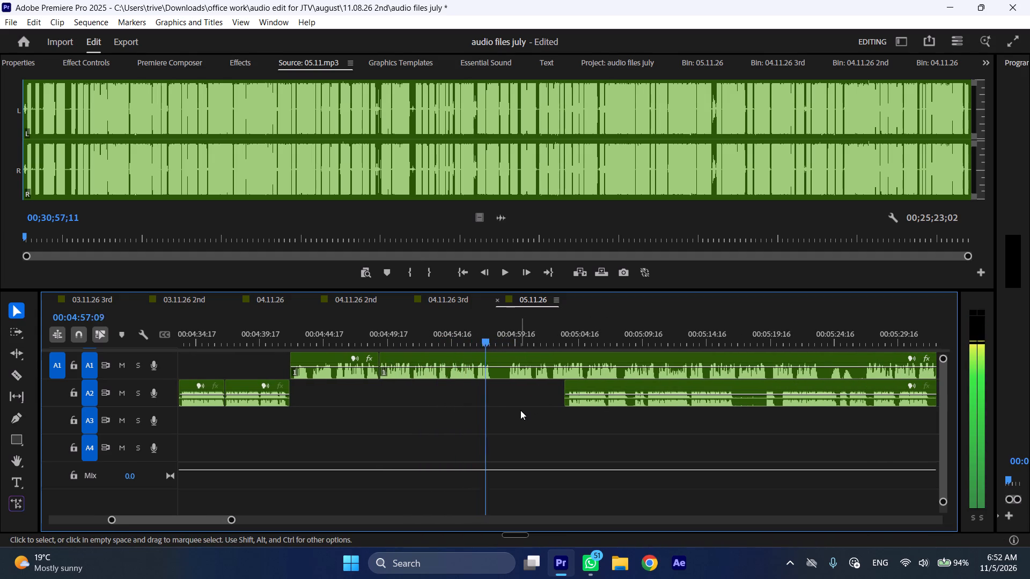
key(space)
text(C)
drag(610, 386, 545, 392)
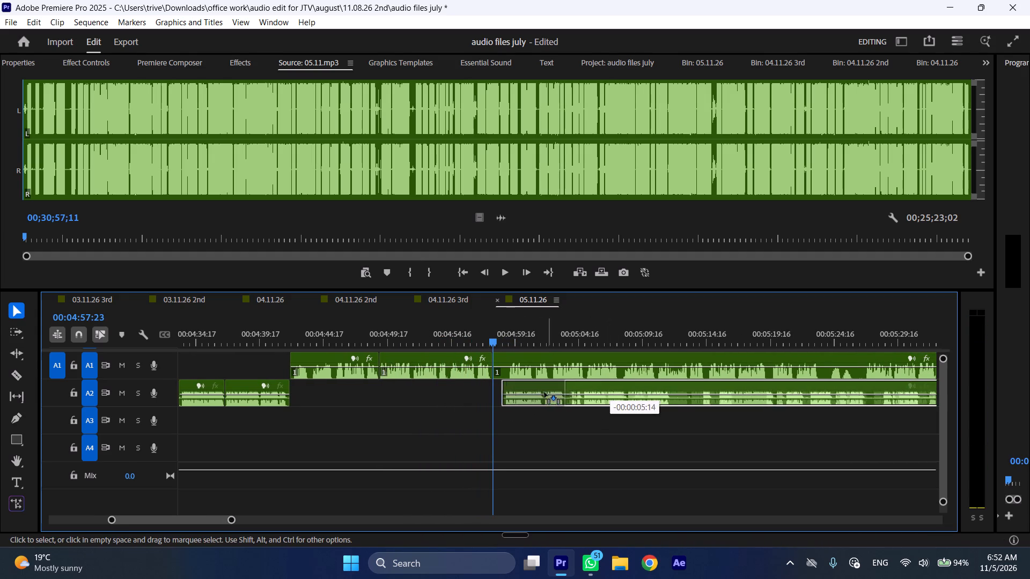
drag(545, 392, 538, 394)
Move the remaining A1 clip later on its own track and trim its opening silence so it starts at about 00:05:17.
drag(518, 354, 738, 382)
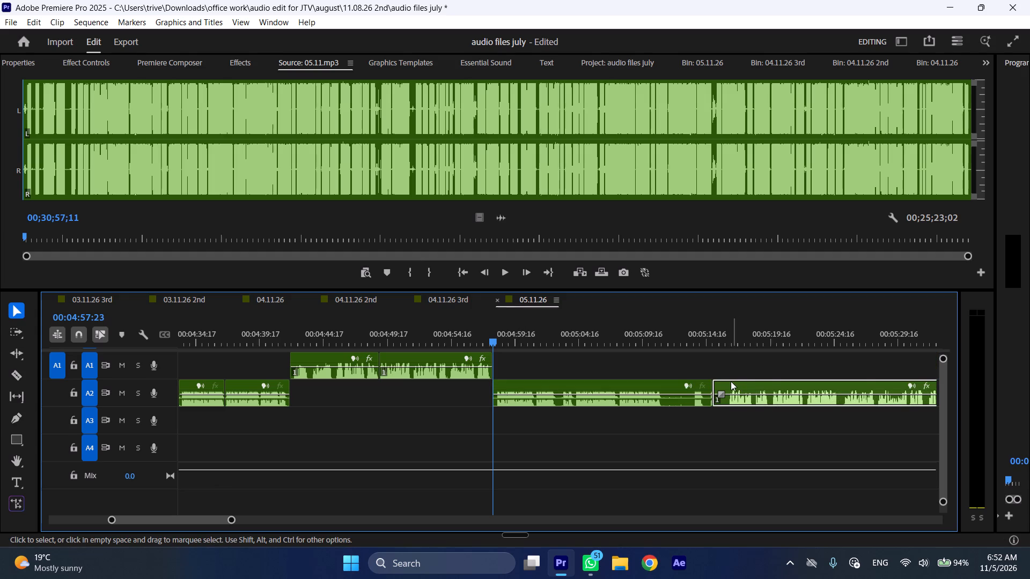
key(ctrl+z)
drag(529, 355, 759, 354)
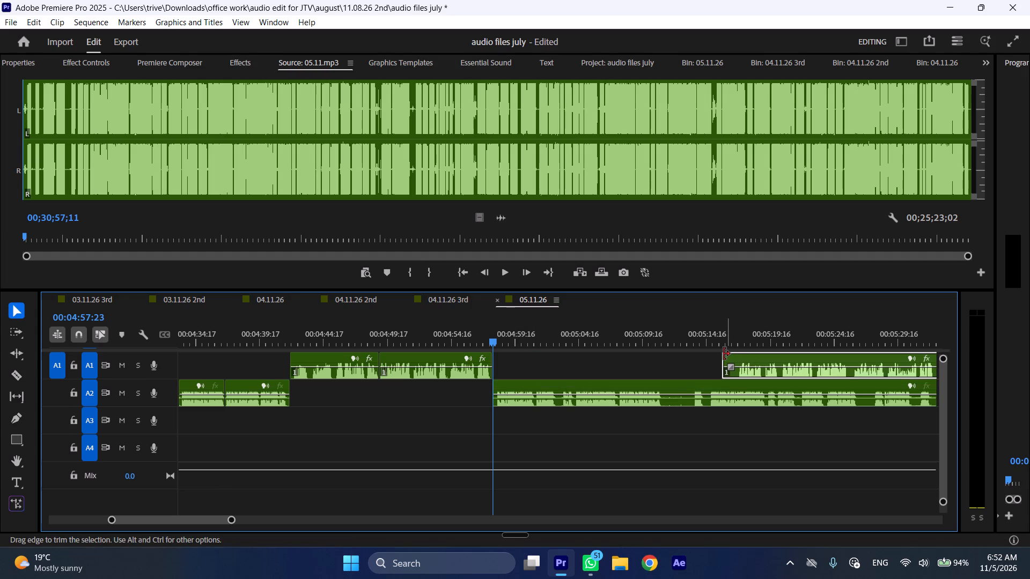
drag(724, 354, 738, 354)
Play the A2 audio from the join at 00:04:57:23 at increased speed.
key(space)
text(l)
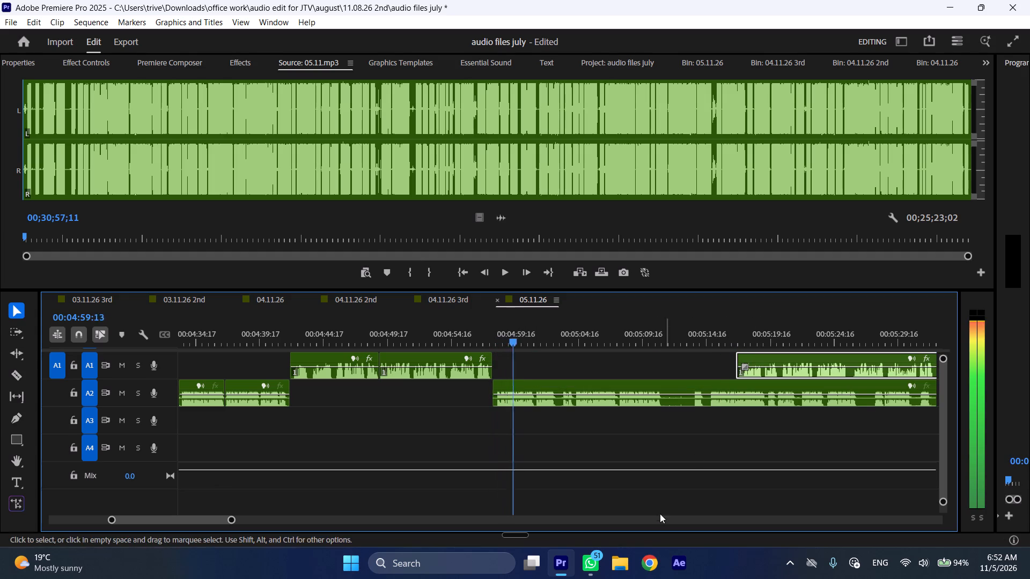
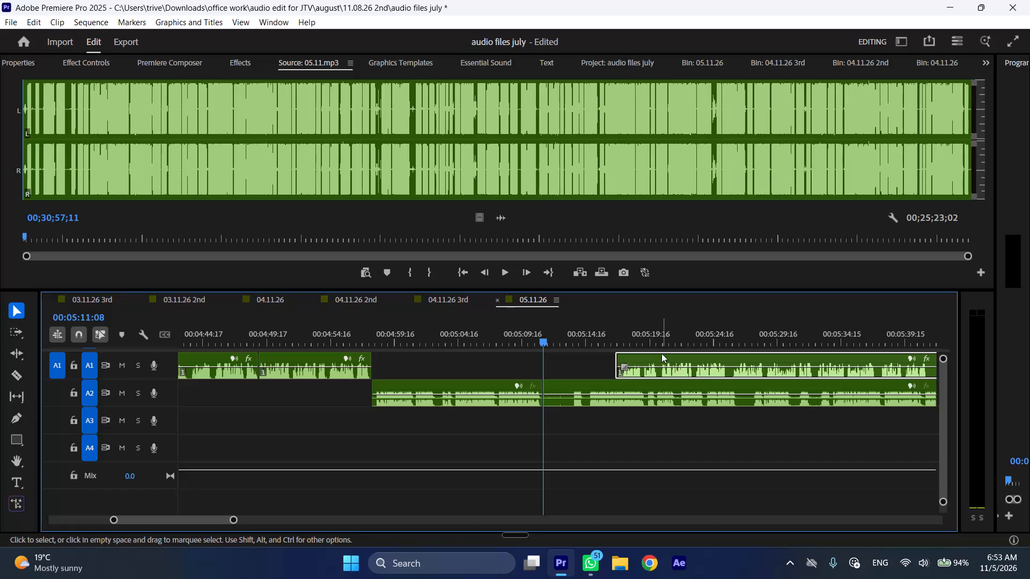
Move the A1 voice-over clip back on its track so it starts at 00:05:11:08.
drag(661, 353, 594, 361)
Move the remaining A2 clip later on its own track and trim its opening silence so it starts at about 00:06:00.
scroll(604, 360, down, 13)
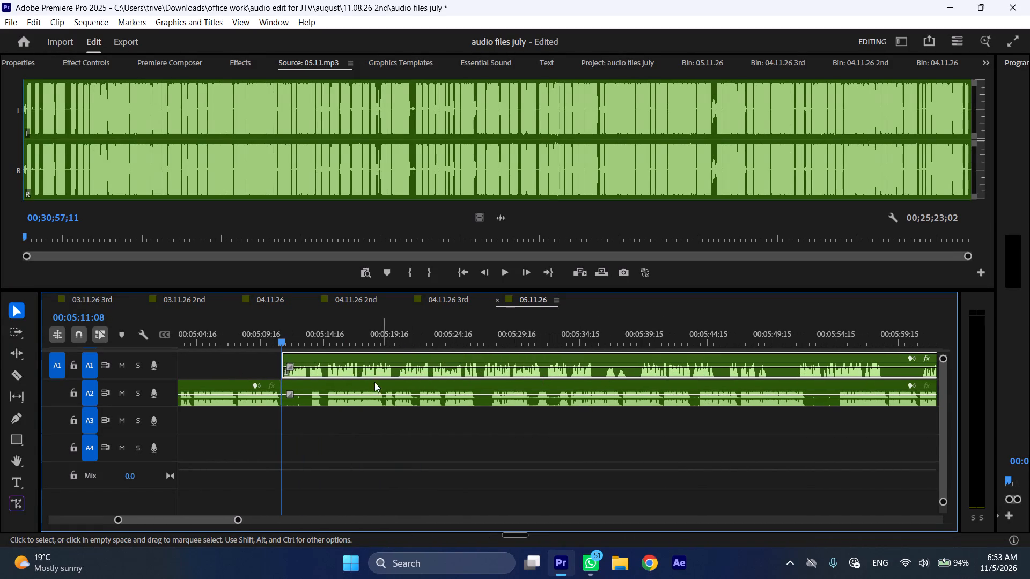
drag(299, 383, 888, 388)
key(space)
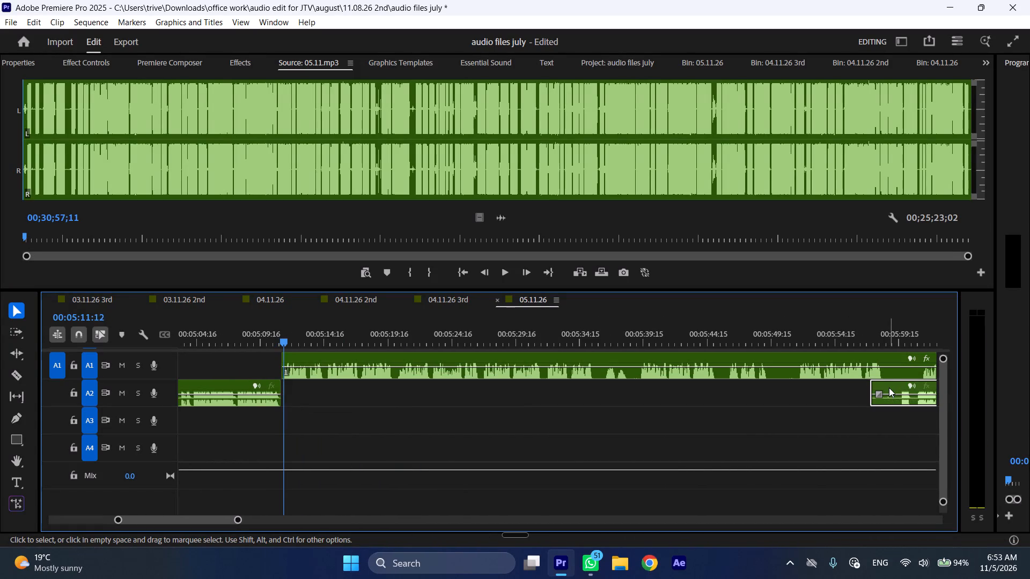
key(l)
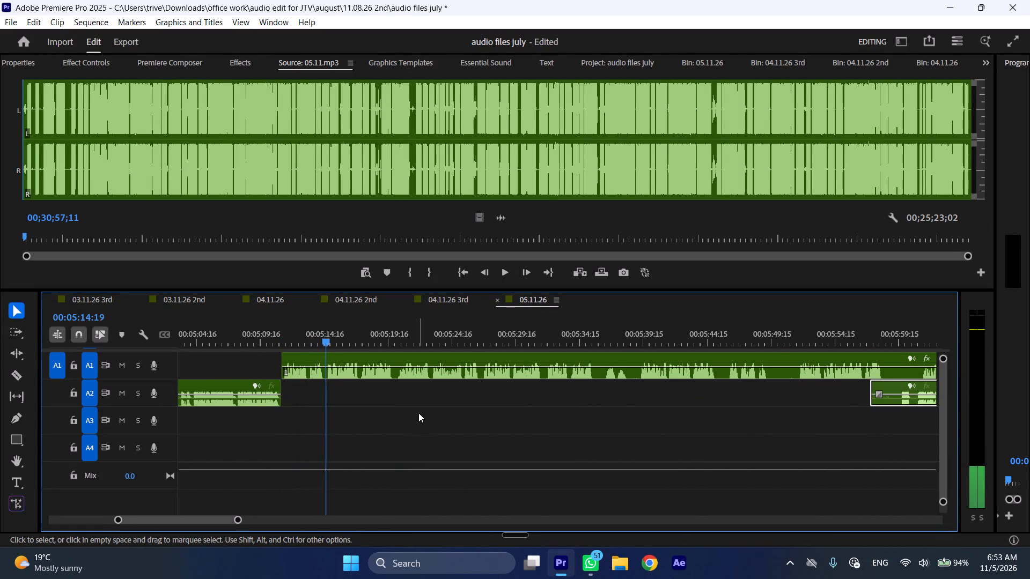
scroll(417, 411, down, 2)
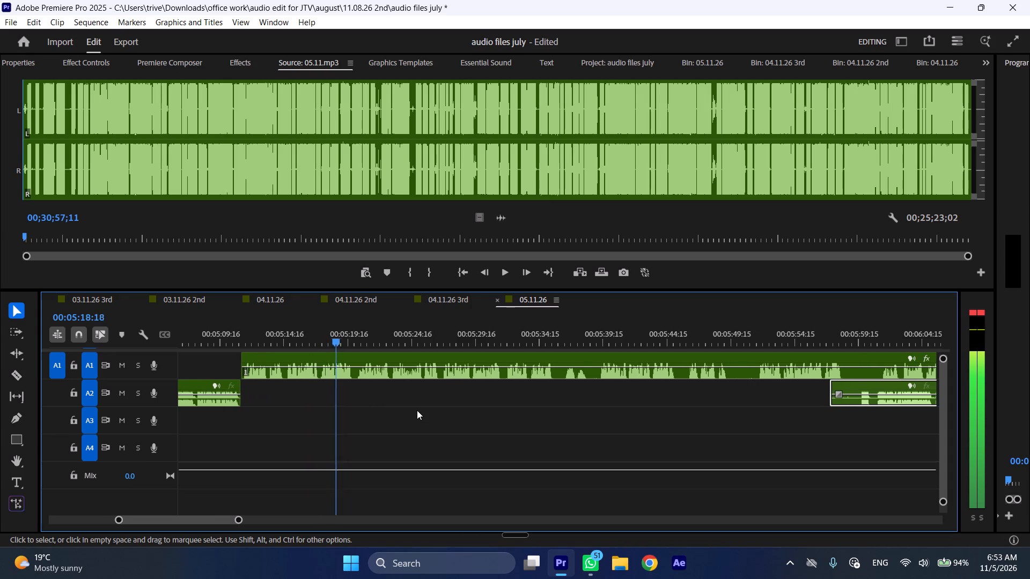
scroll(417, 409, down, 2)
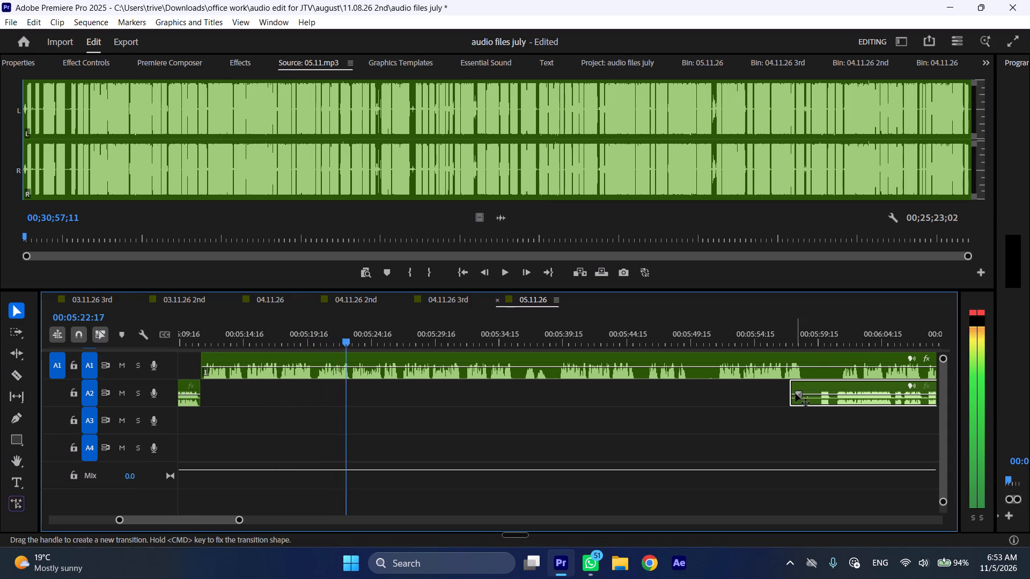
drag(793, 383, 821, 387)
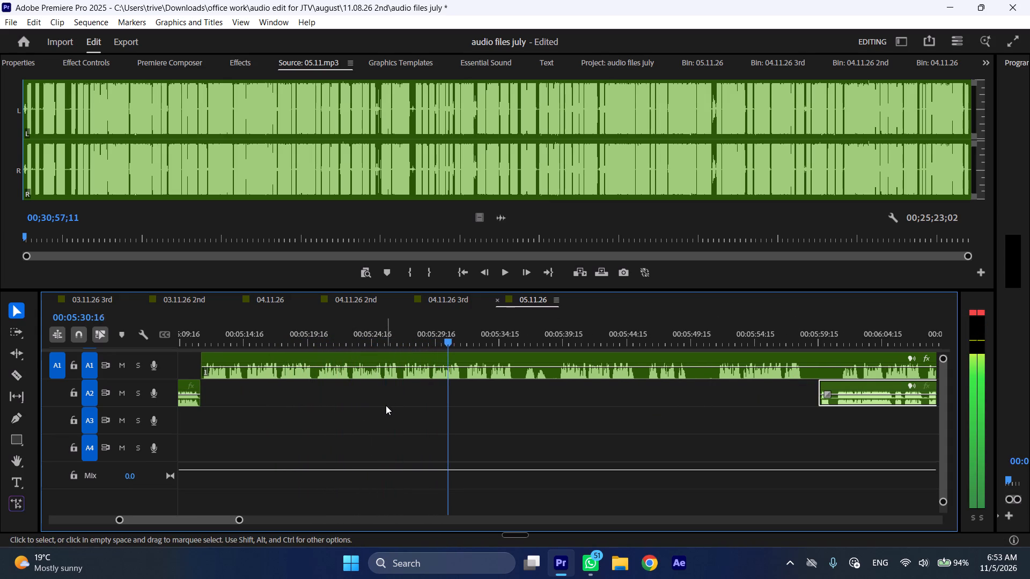
Play on through A1, then cut out its section from 00:05:33:21 to about 00:05:39 and close the gap in the audio that follows.
scroll(386, 405, down, 3)
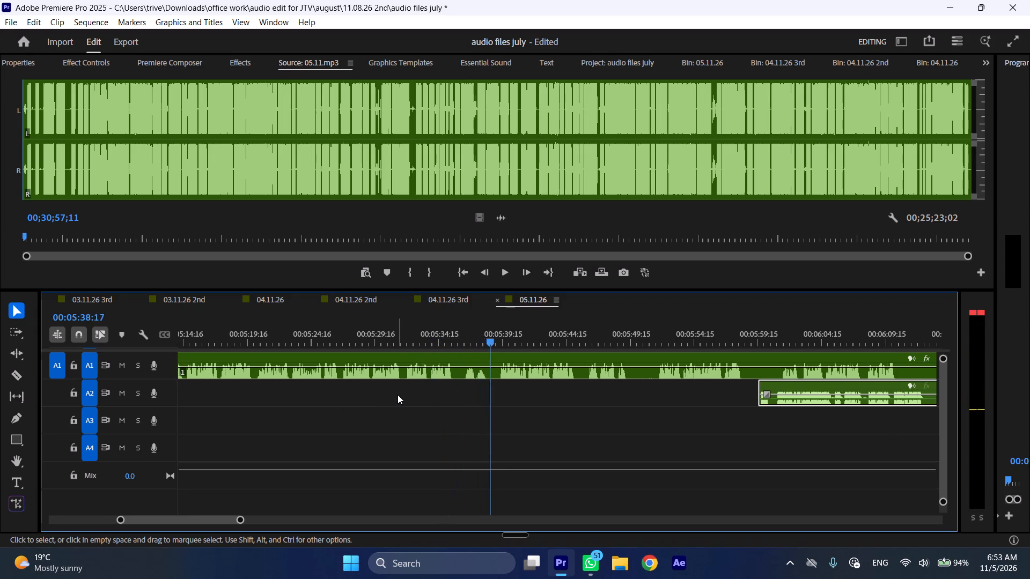
click(431, 348)
click(429, 343)
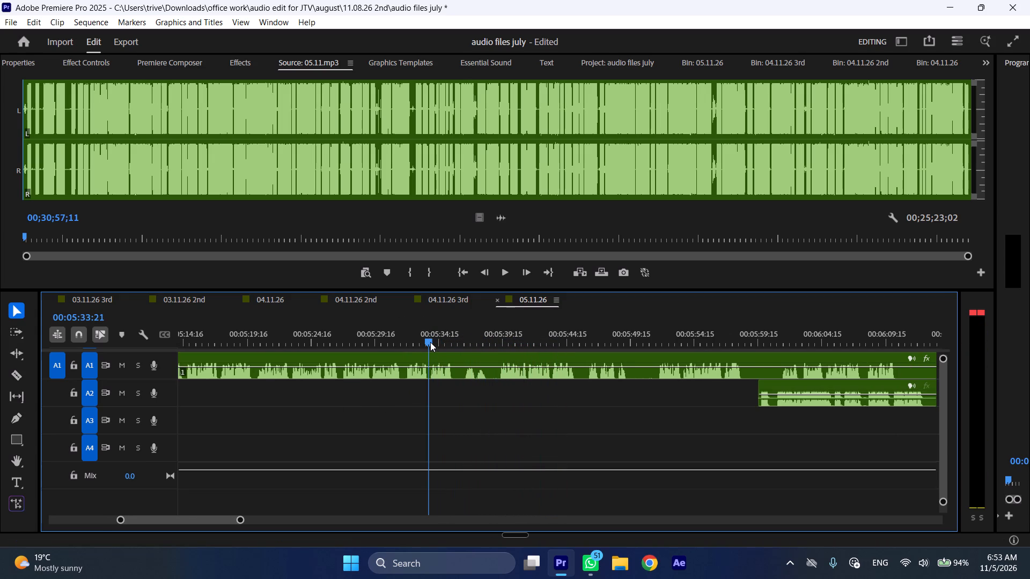
text(C)
key(space)
drag(492, 335, 502, 338)
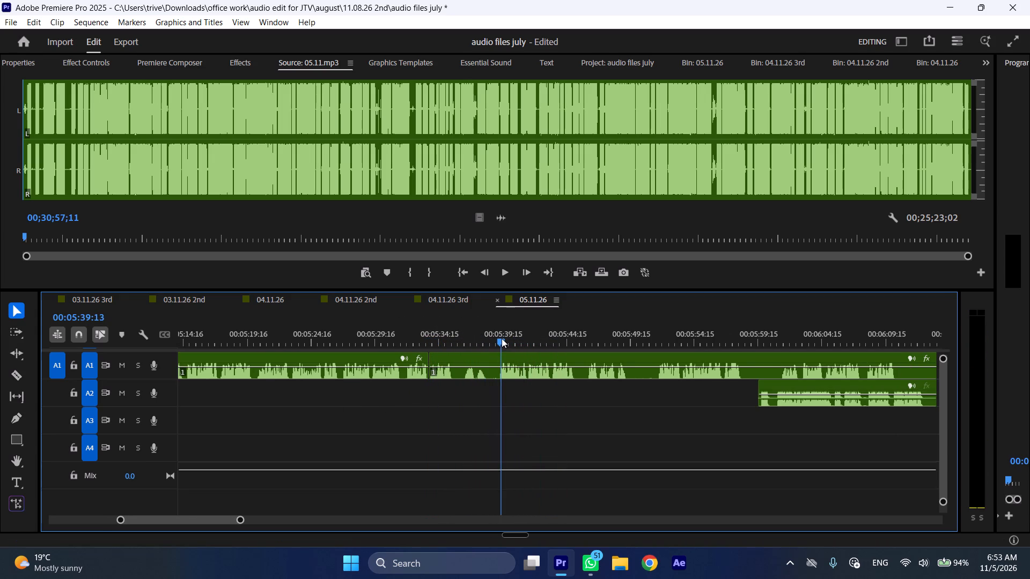
drag(502, 338, 499, 337)
click(505, 364)
key(shift+c)
key(ctrl+shift+d)
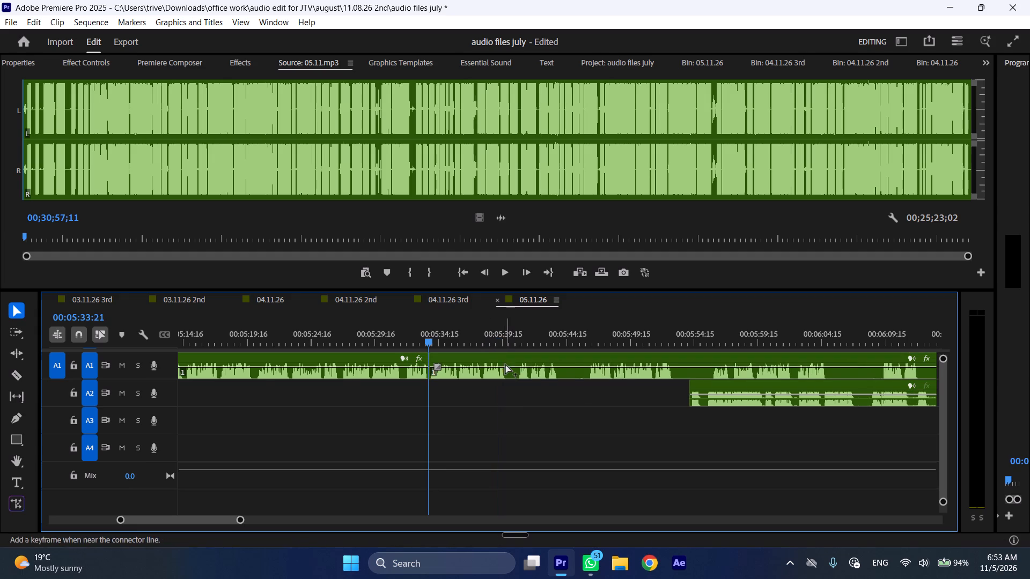
Review the A1 audio after the join, then cut out the section from 00:05:33:21 to 00:05:46:07 and close the gap.
key(space)
text(l)
scroll(465, 402, down, 1)
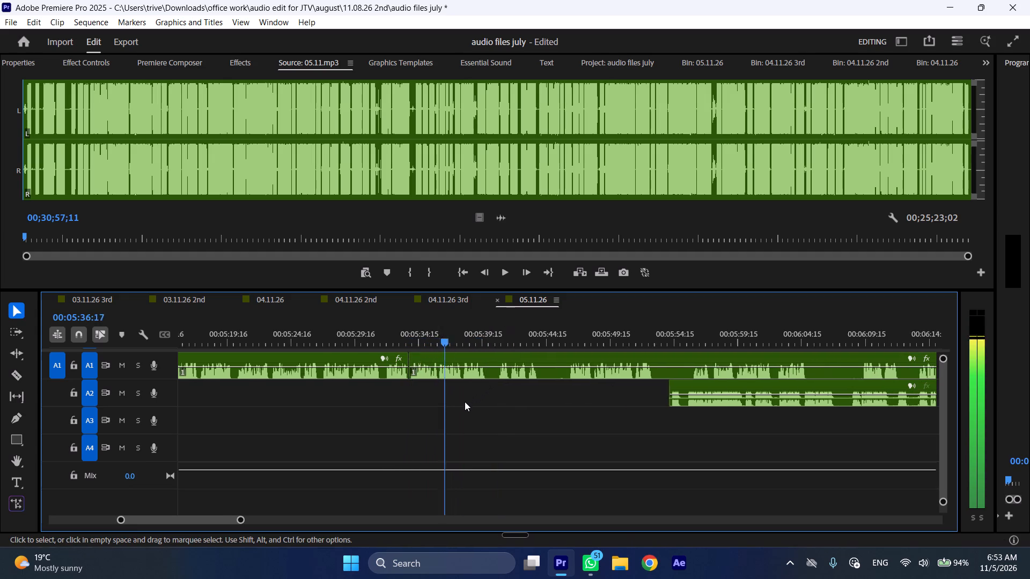
scroll(465, 402, down, 2)
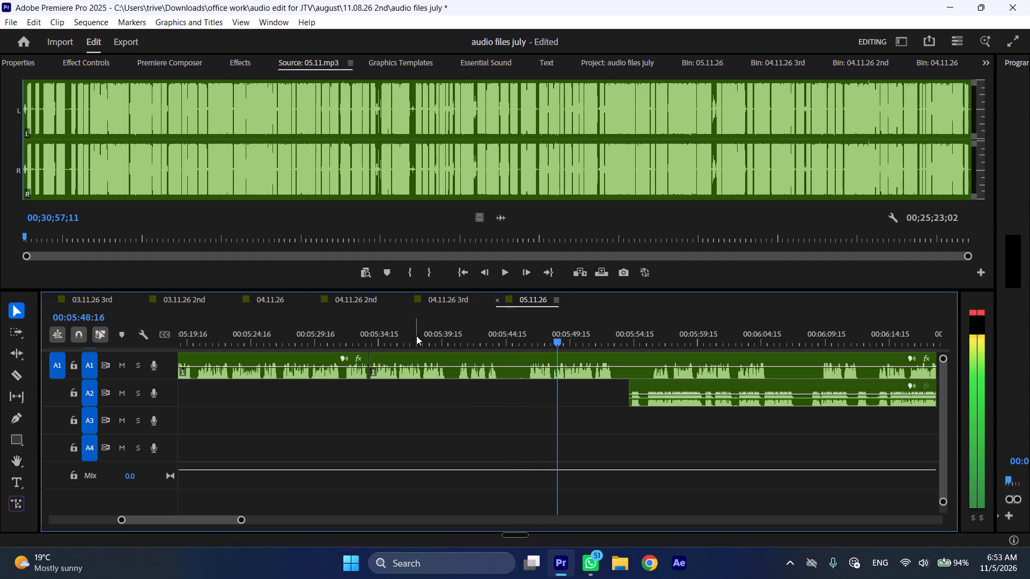
click(395, 330)
key(space)
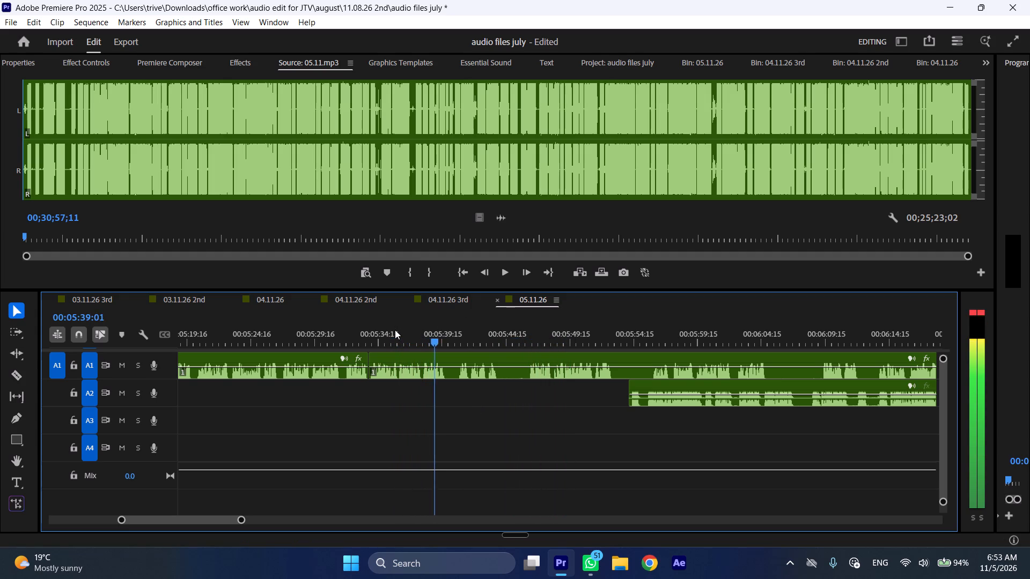
click(374, 330)
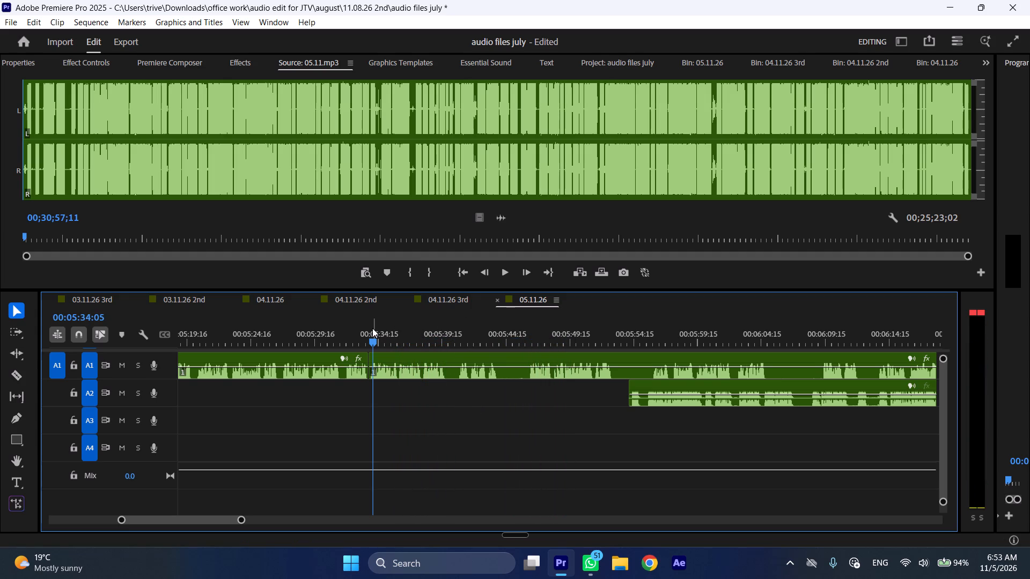
click(372, 328)
key(space)
click(532, 328)
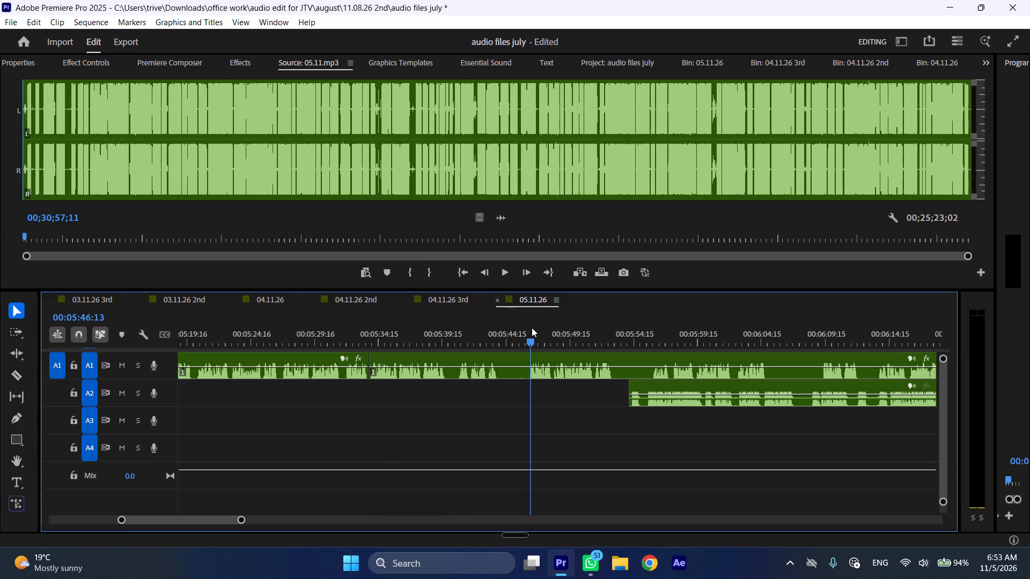
key(space)
click(527, 328)
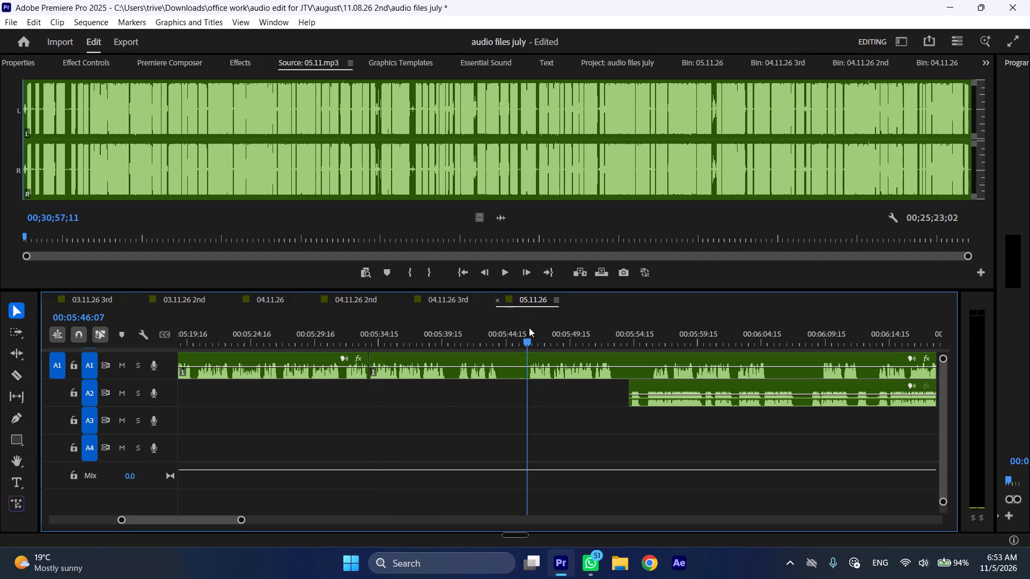
click(545, 360)
key(shift+c)
key(ctrl+shift+d)
Play on from the new A1 join and move the A2 clip later on its track to start at about 00:06:10.
key(space)
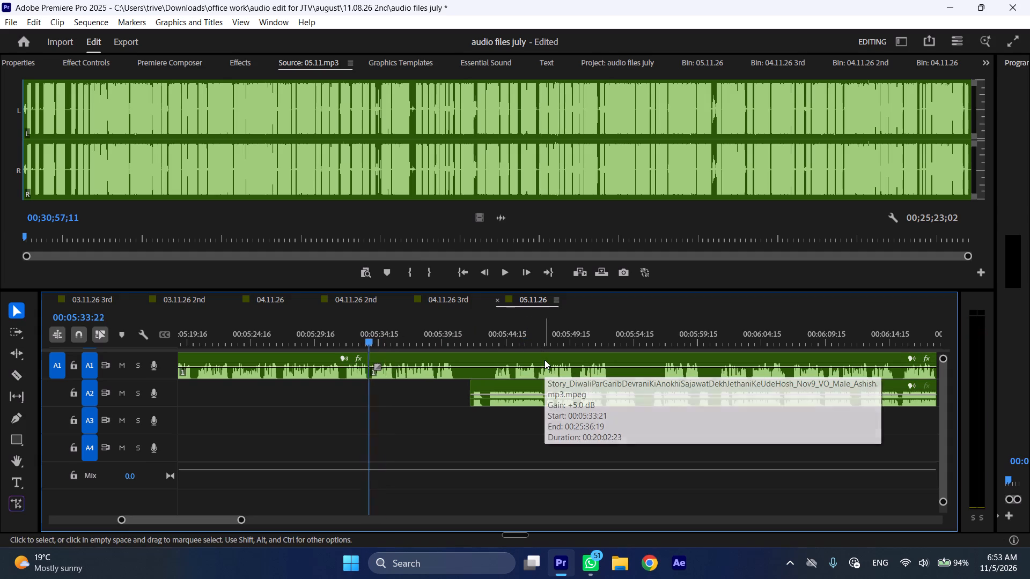
text(l)
scroll(548, 378, down, 5)
drag(392, 381, 750, 381)
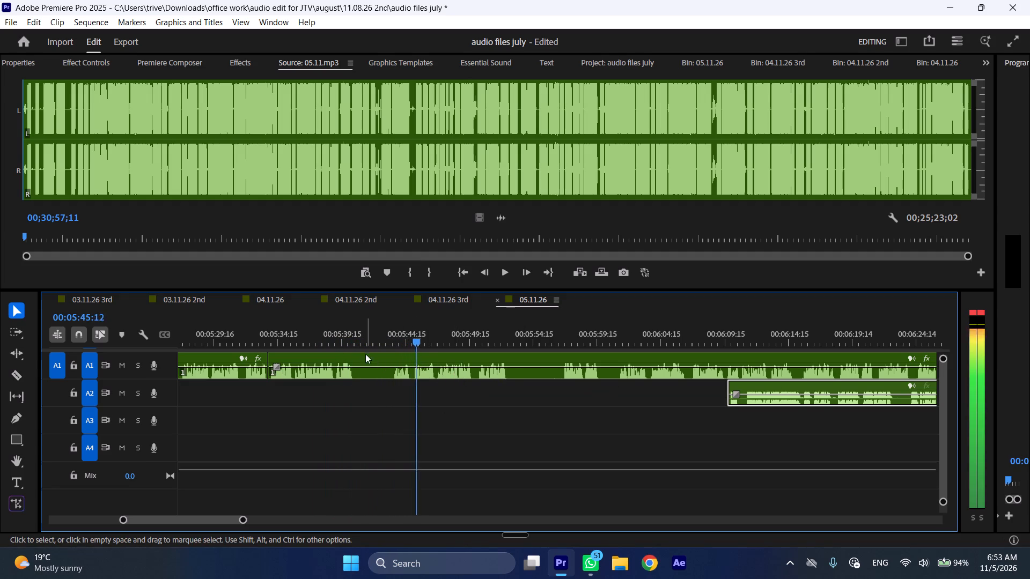
Cut the A1 clip at 00:05:40:15, where the pause in the voice-over begins.
click(355, 330)
key(shift+c)
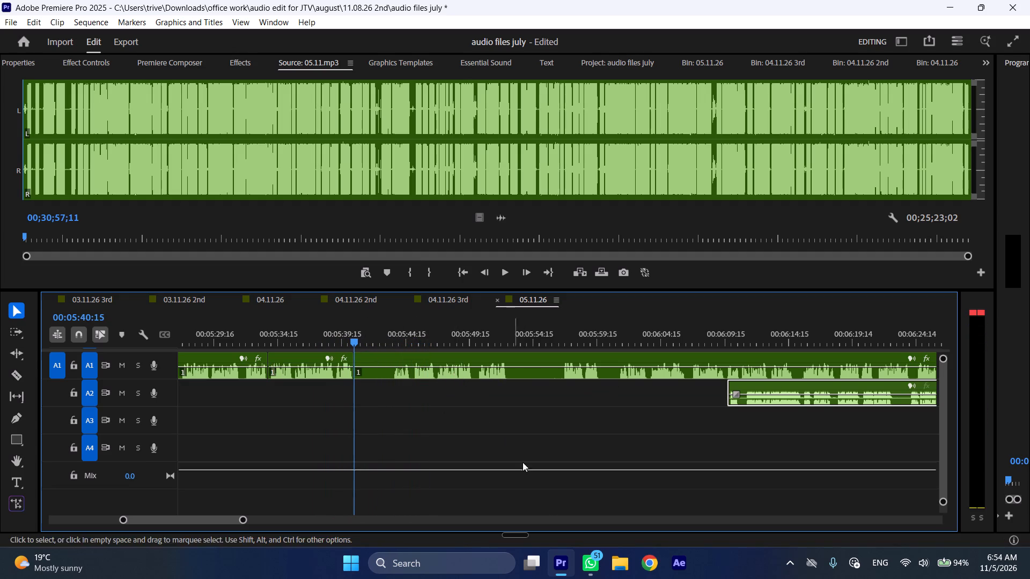
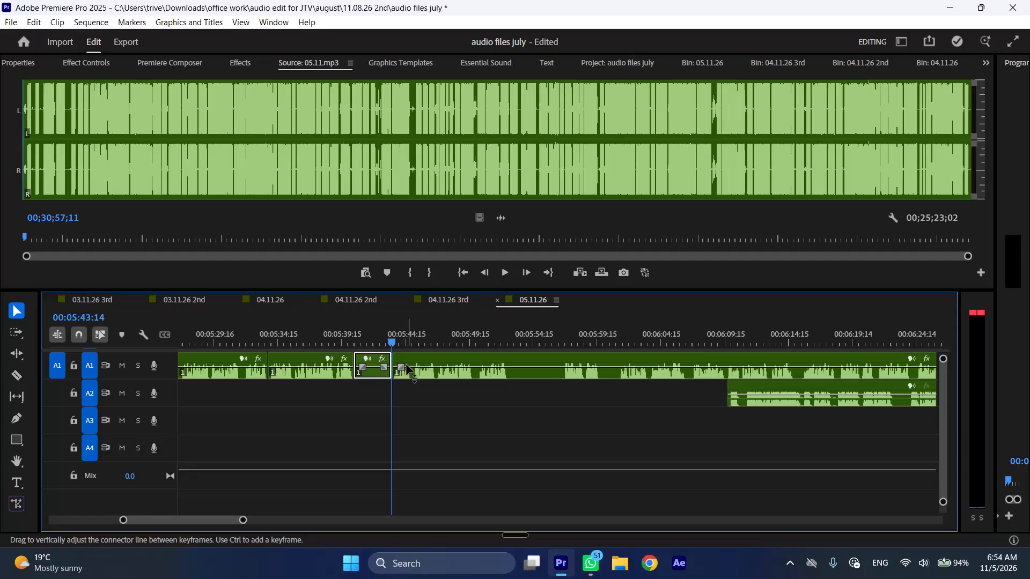
Remove the selected A1 section from 00:05:40:15 to 00:05:43:14 and close the gap in the audio that follows.
key(ctrl+shift+d)
Play on from the new A1 join and cut the A1 clip at 00:05:49:21, where the long pause in the voice-over begins.
key(space)
text(l)
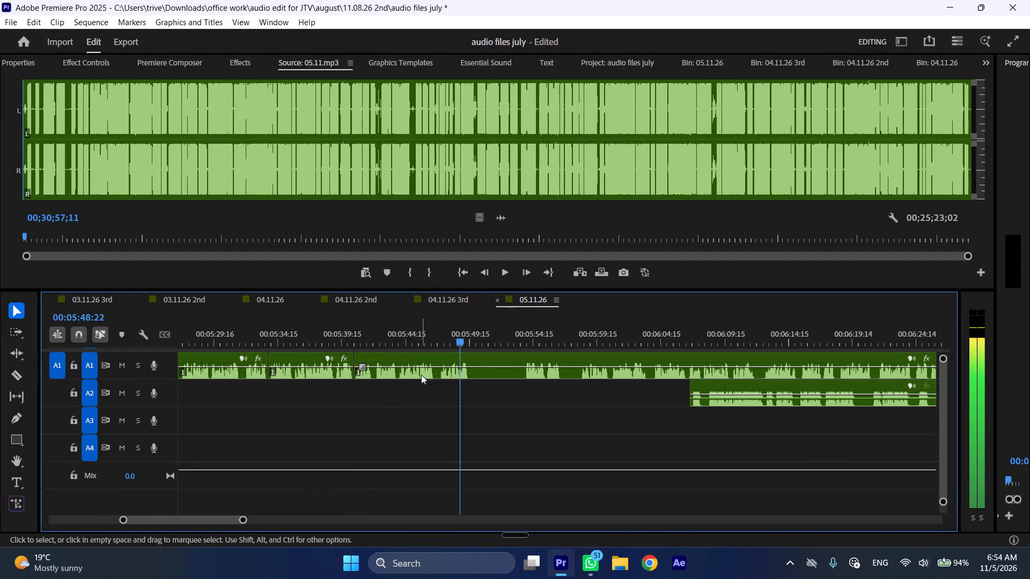
drag(461, 337, 471, 337)
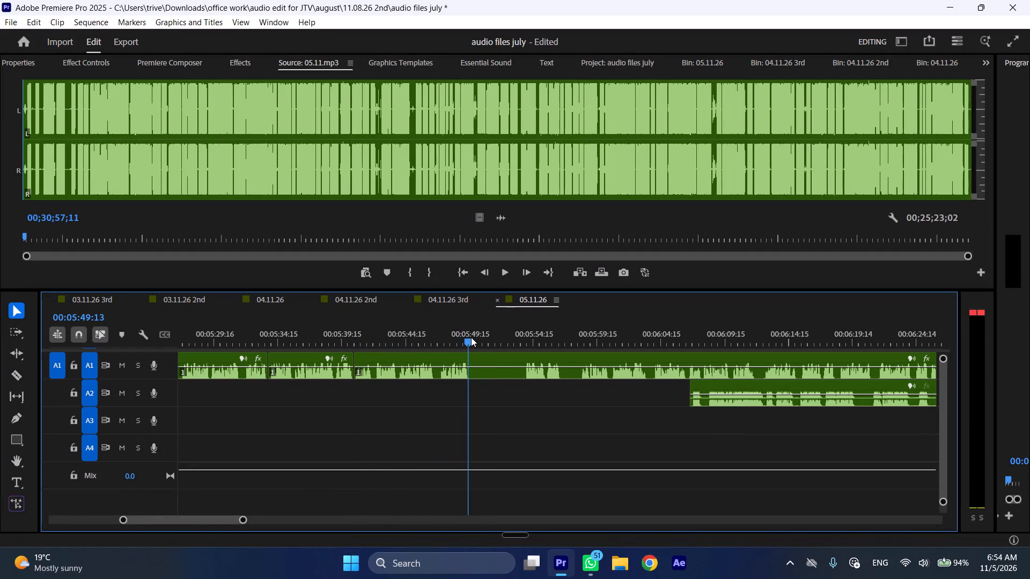
drag(471, 337, 474, 337)
key(shift+c)
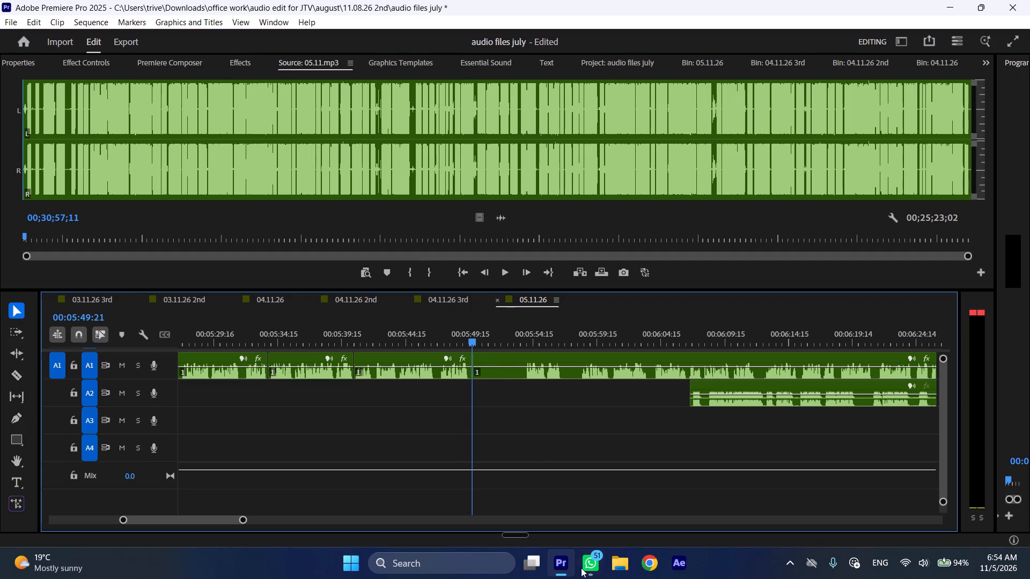
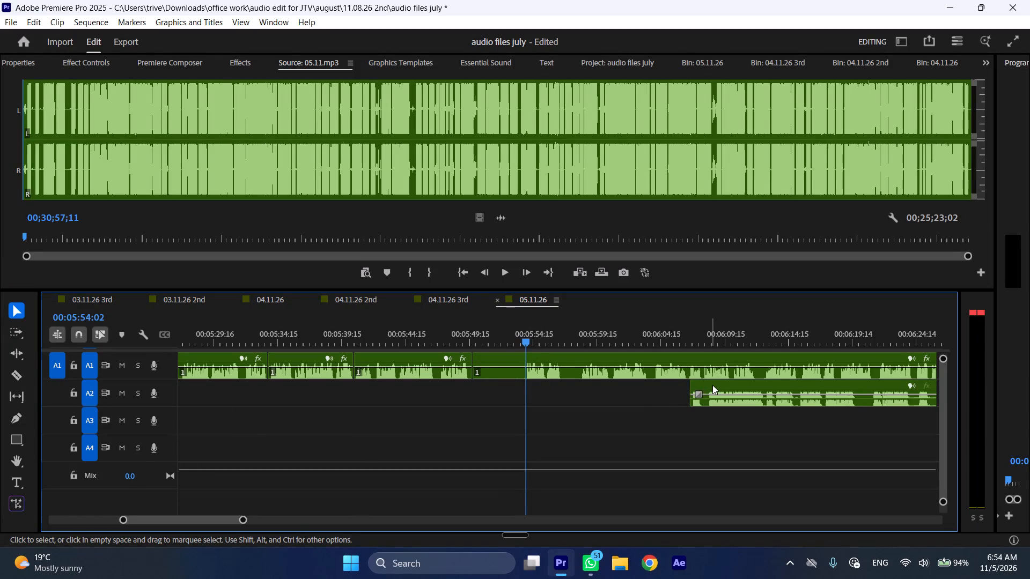
Move the A2 segment to start at the A1 cut at 00:05:49:21 and shift the remaining A1 clip to start at about 00:06:11.
drag(712, 385, 500, 392)
drag(496, 357, 722, 357)
drag(701, 355, 752, 355)
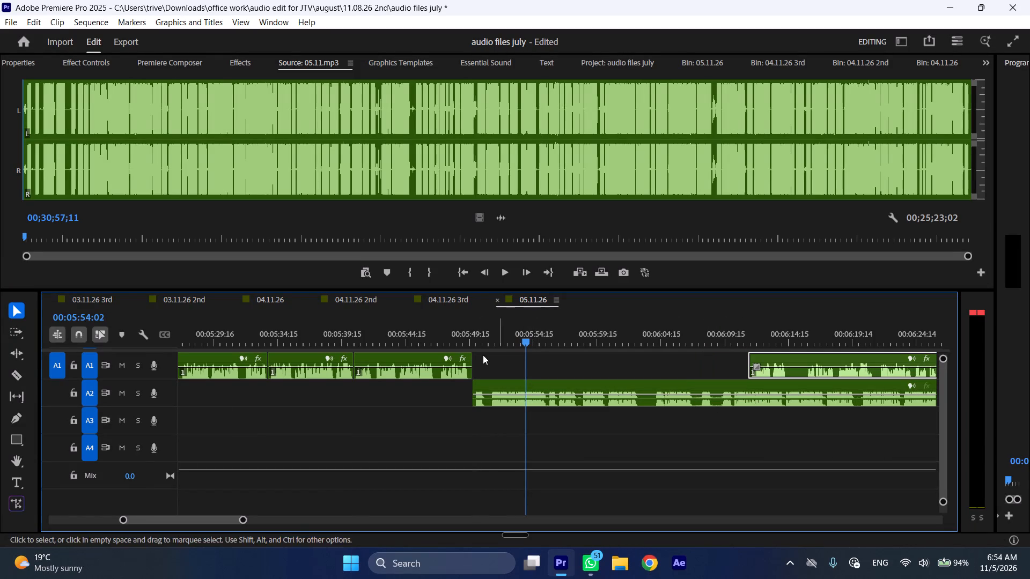
Play across the A1-to-A2 join, then remove the short A1 pause from 00:05:47:00 to 00:05:47:09 and close the gap.
click(469, 330)
key(space)
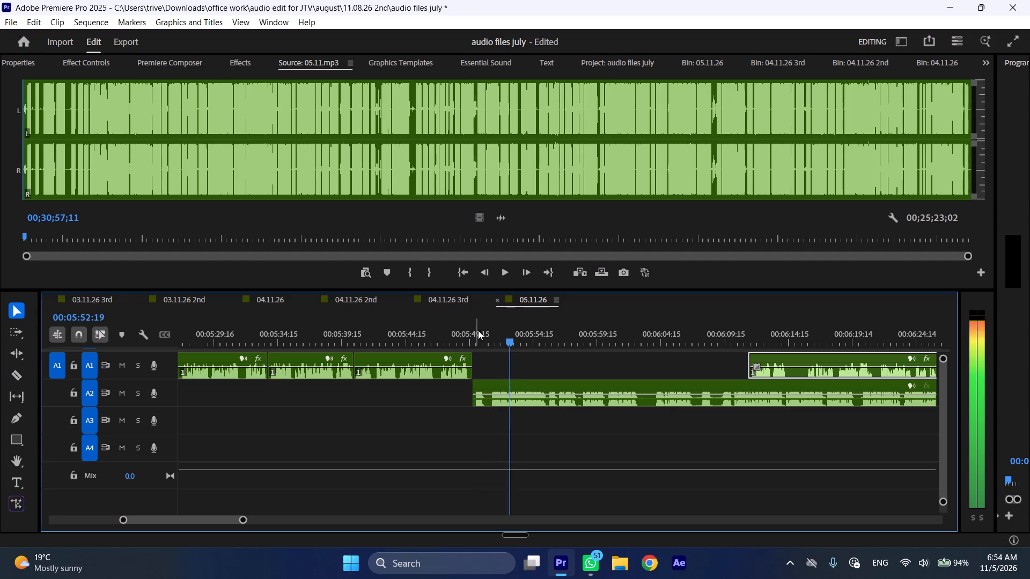
drag(436, 330, 437, 330)
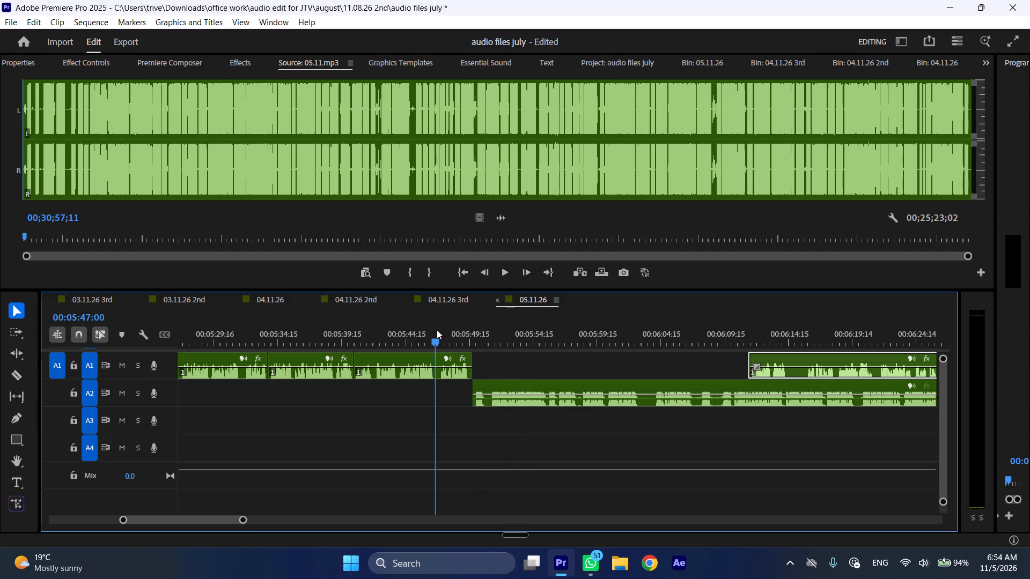
drag(437, 330, 442, 328)
key(shift+c)
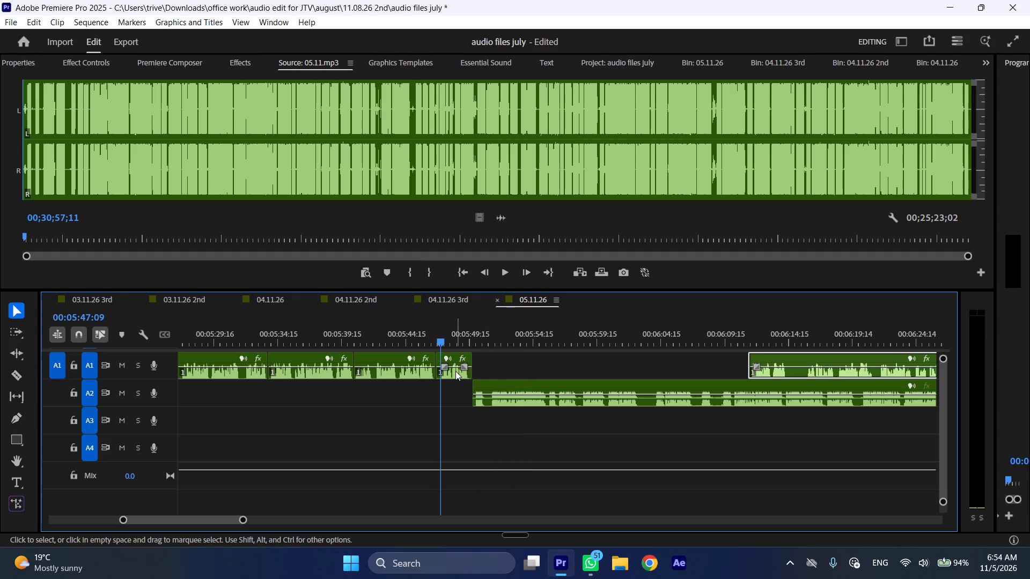
click(455, 371)
key(shift+c)
key(ctrl+shift+d)
Play on into the A2 segment, then cut out its short pause starting at 00:05:50:15 and close the gap.
key(space)
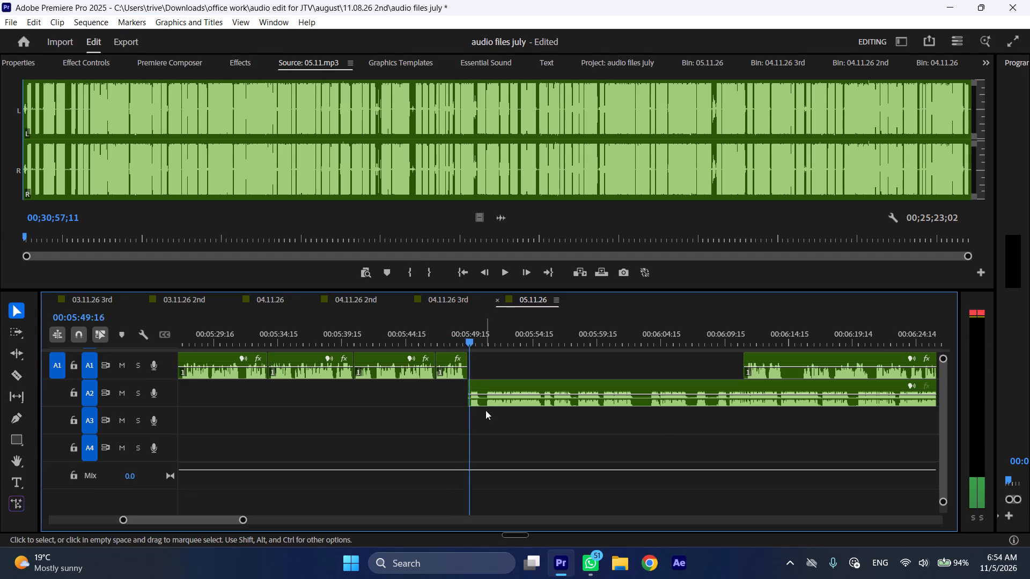
key(space)
key(shift+c)
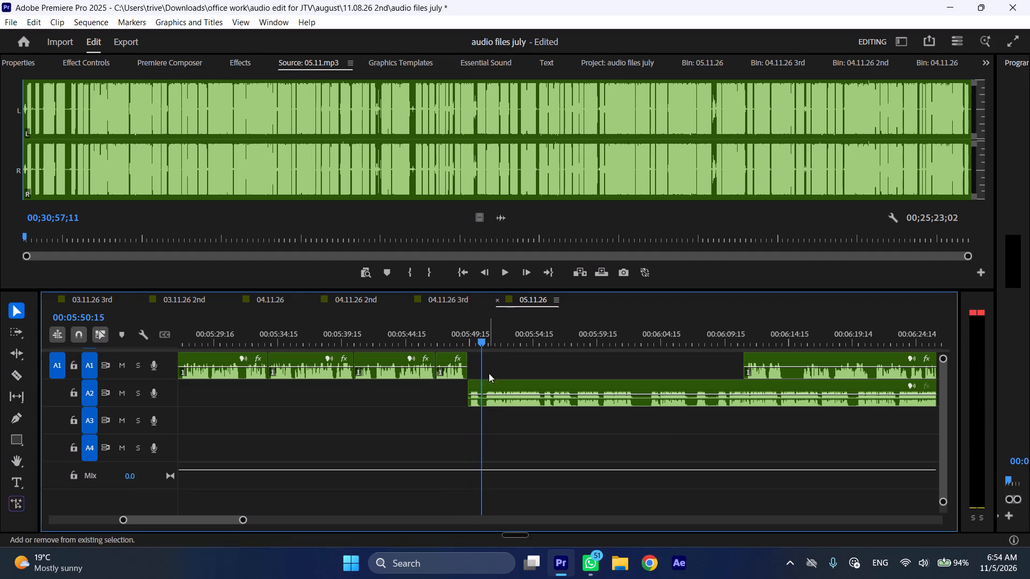
click(488, 332)
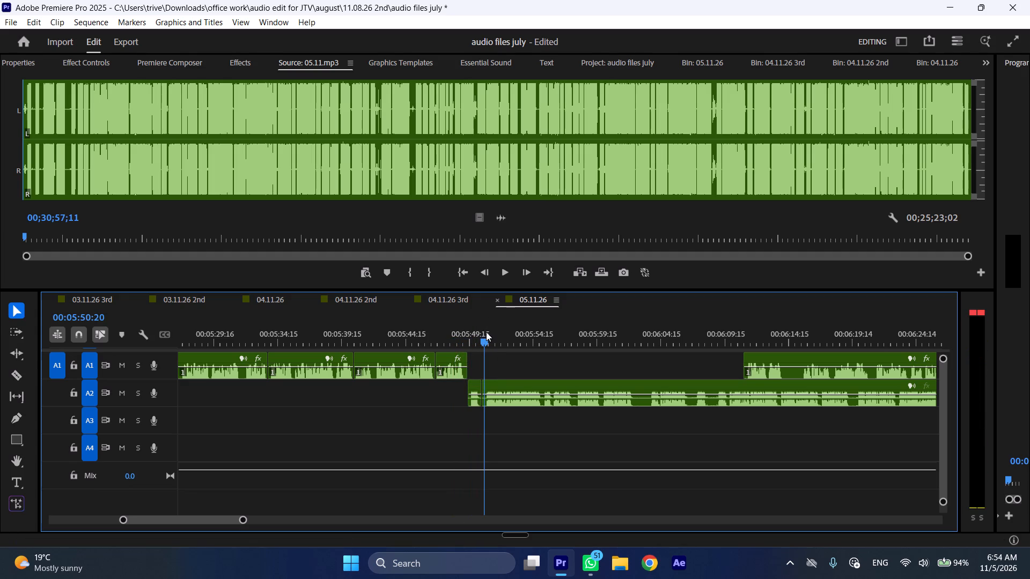
click(505, 391)
key(shift+c)
key(ctrl+shift+d)
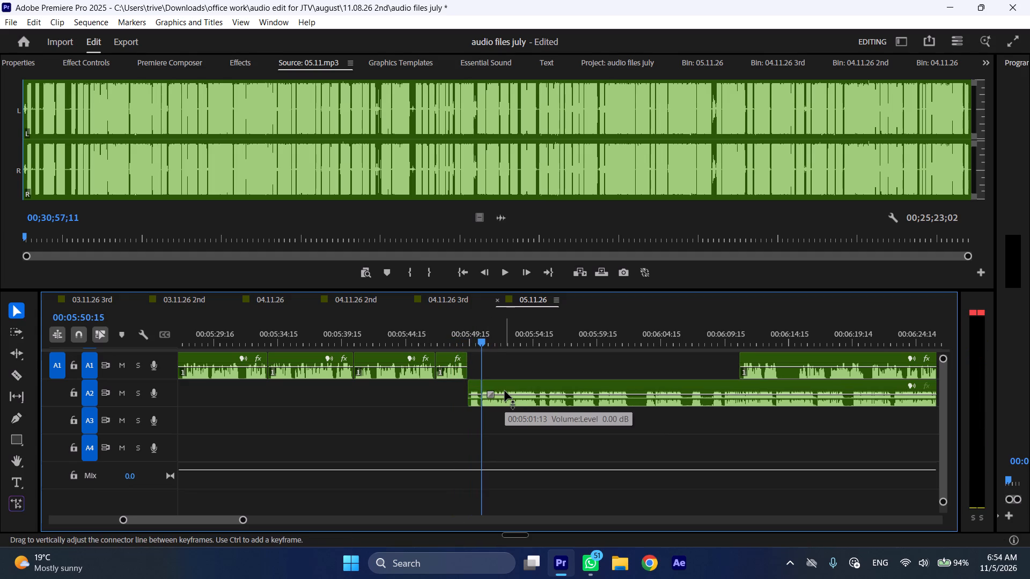
Listen on through the A2 segment at increased speed, and replay it from the A1-to-A2 join at about 00:05:49.
key(space)
text(l)
scroll(516, 422, down, 3)
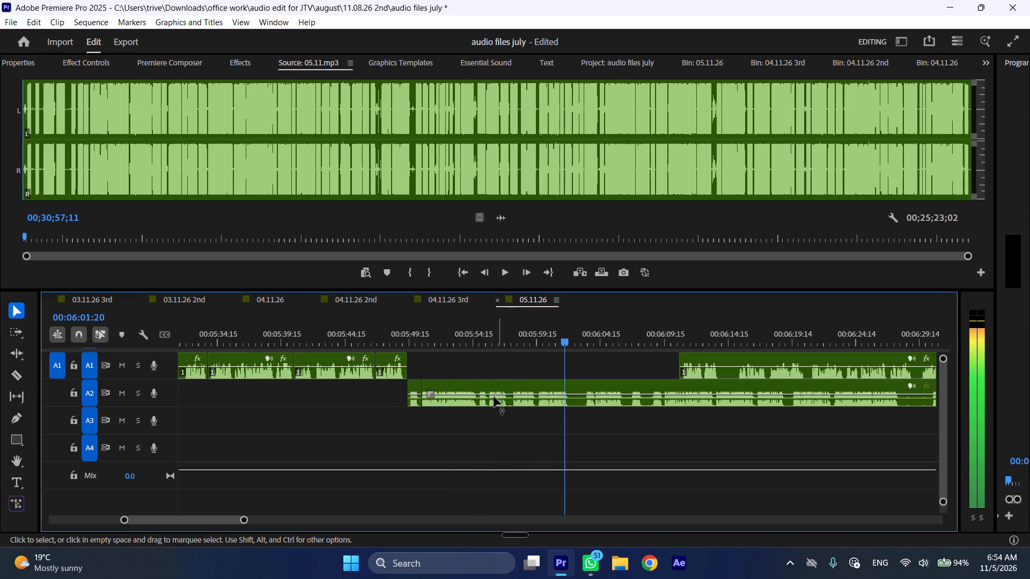
click(404, 337)
key(space)
key(l)
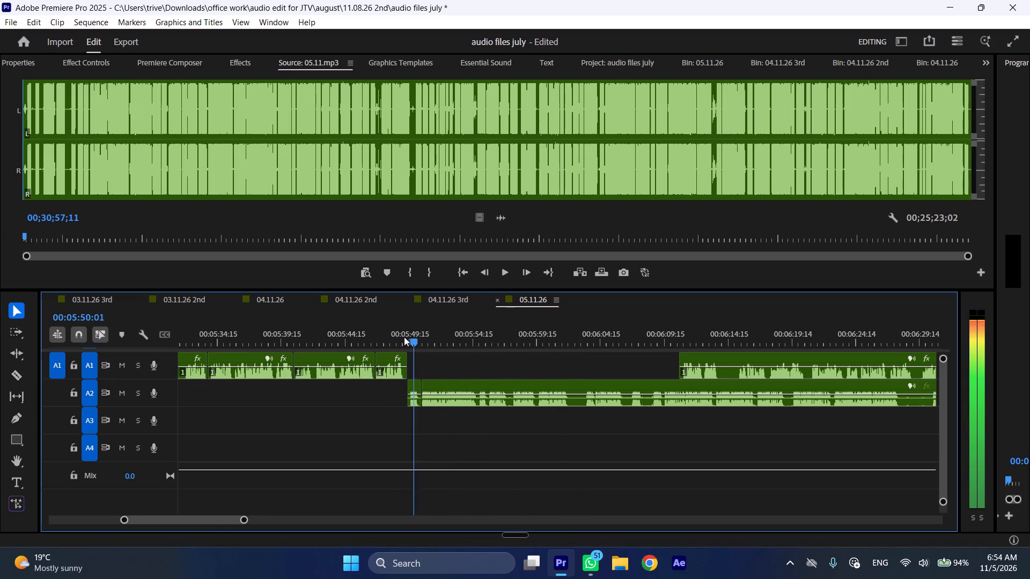
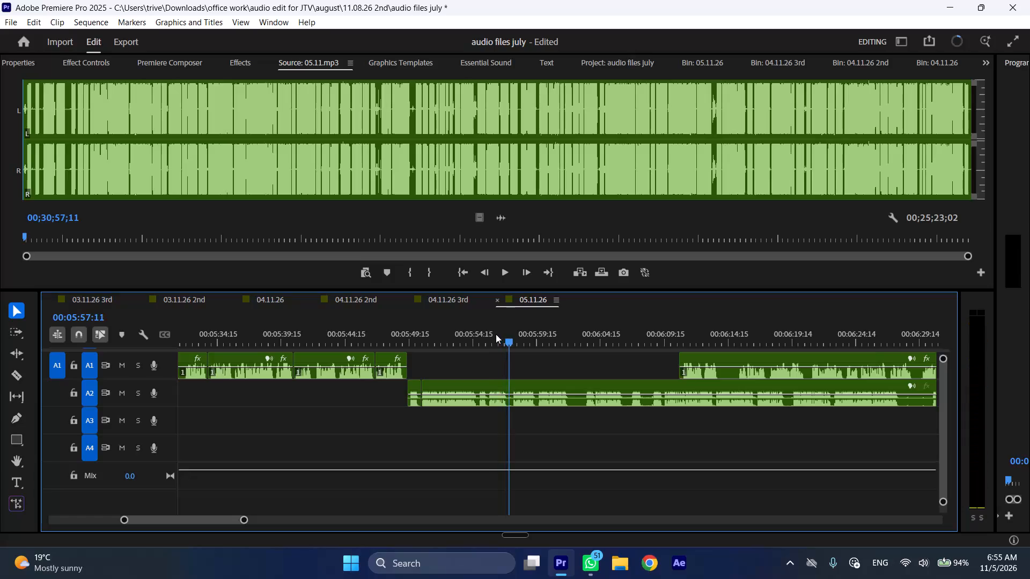
Cut A2 at 00:05:57:11, shift its remainder to about 00:06:14, and move the following A1 clip to start at the cut.
text(C)
drag(552, 383, 772, 385)
drag(747, 351, 588, 367)
drag(732, 356, 570, 363)
Play across the A2-to-A1 join into the moved A1 clip and cut A1 at 00:06:00:11.
key(space)
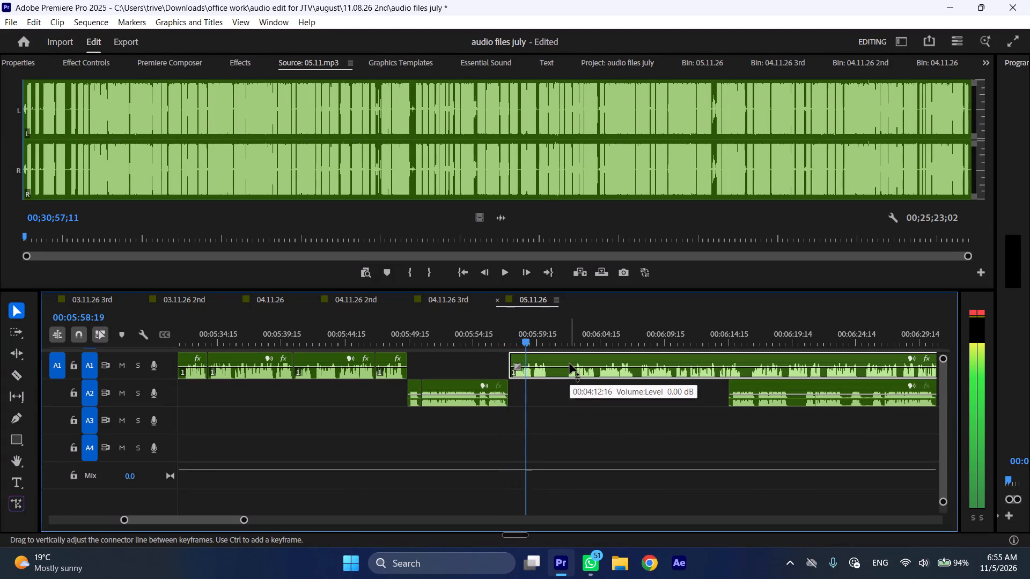
key(l)
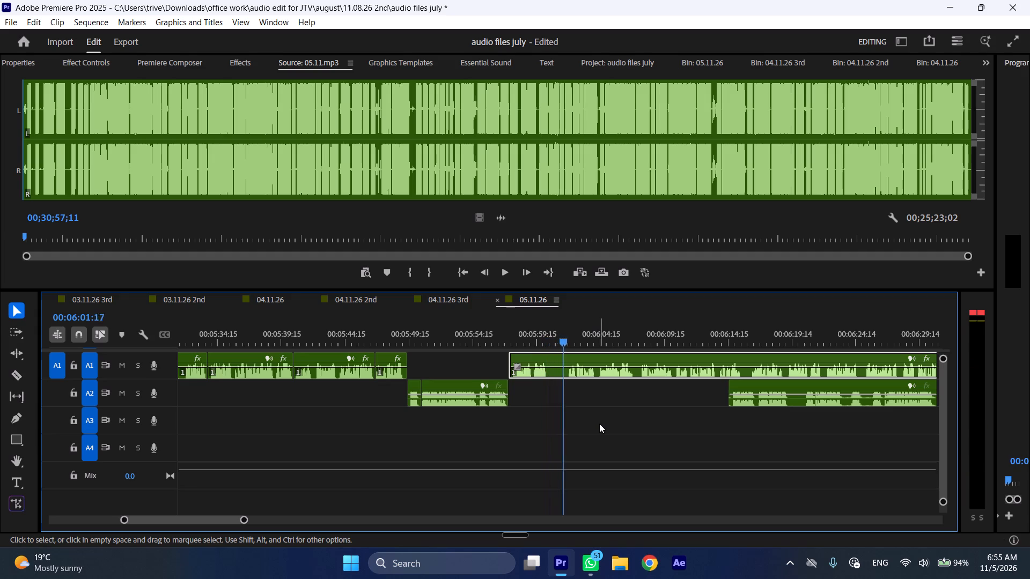
click(548, 338)
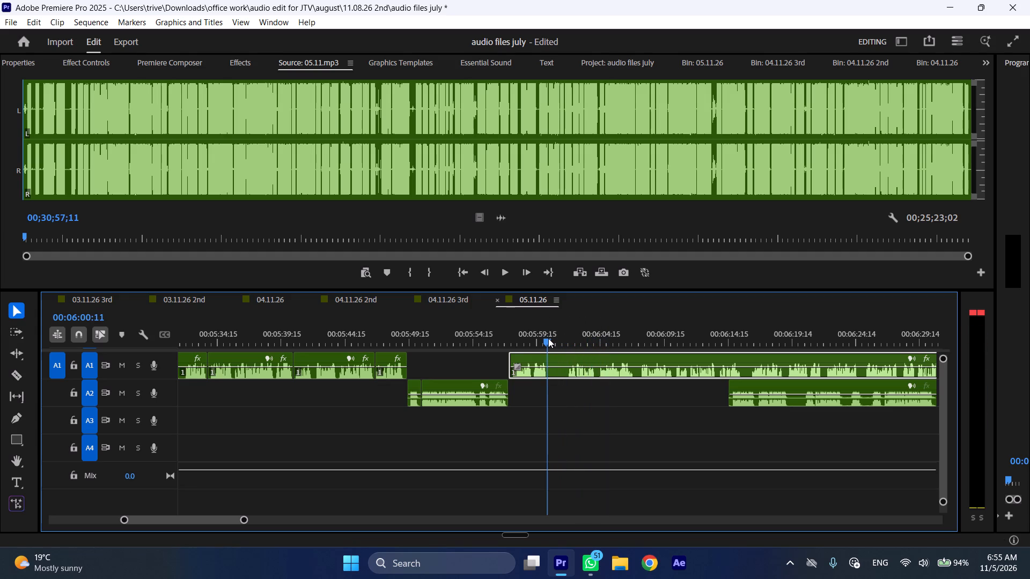
key(shift+c)
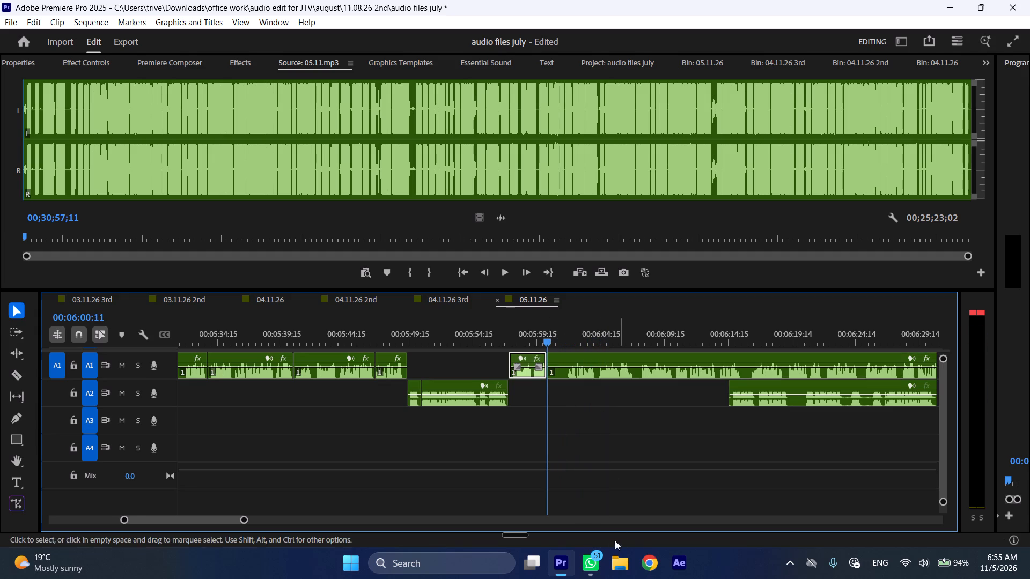
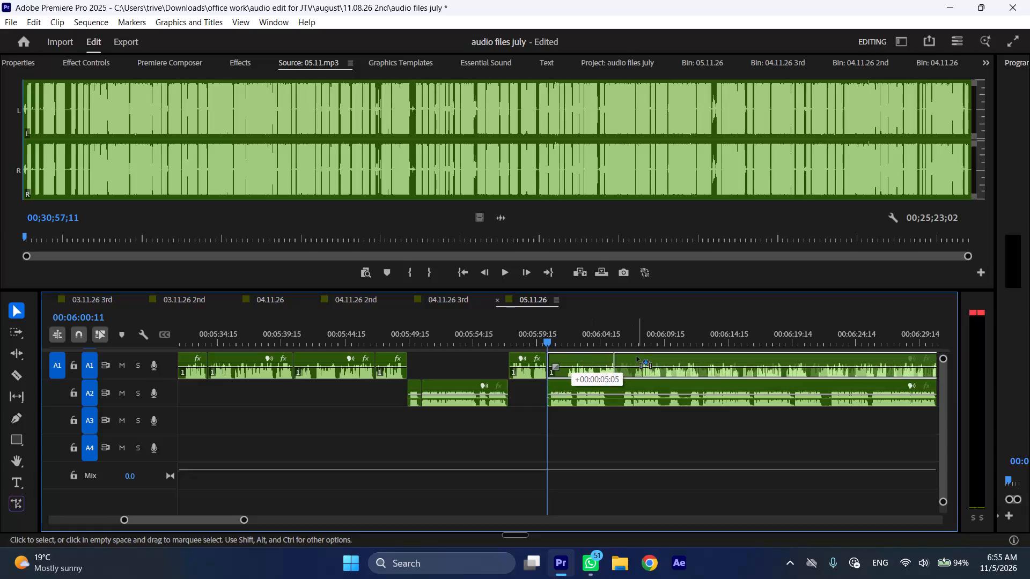
Play A2 from 00:06:00:11, cut it at 00:06:05:06, and move the following A1 clip to start at that cut.
key(space)
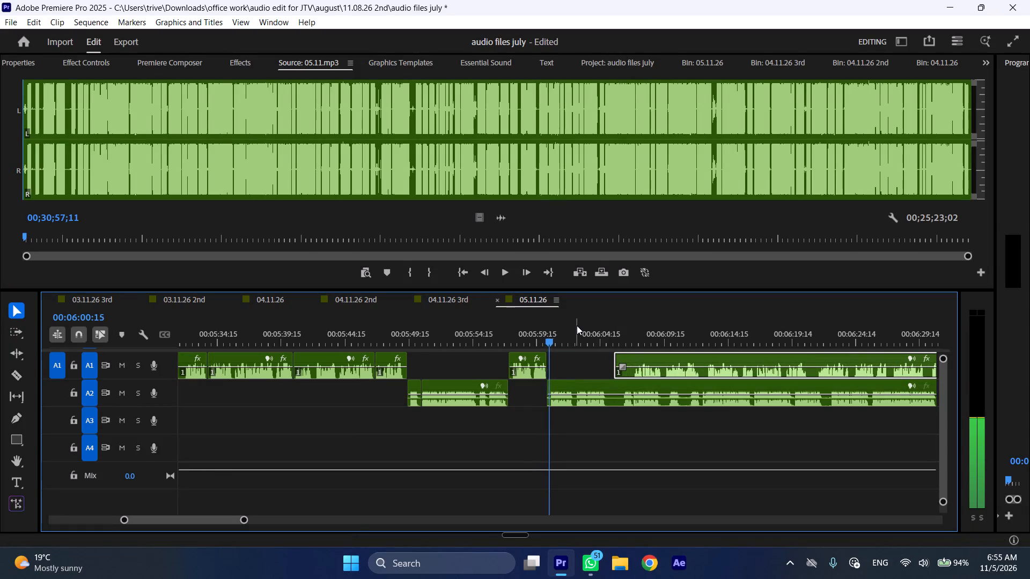
text(l)
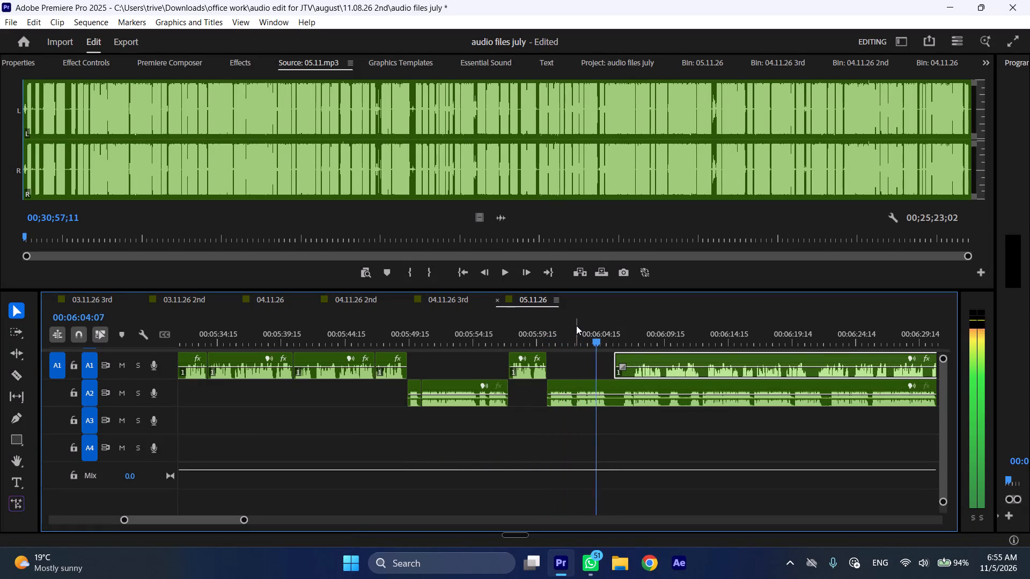
key(space)
click(610, 398)
key(shift+c)
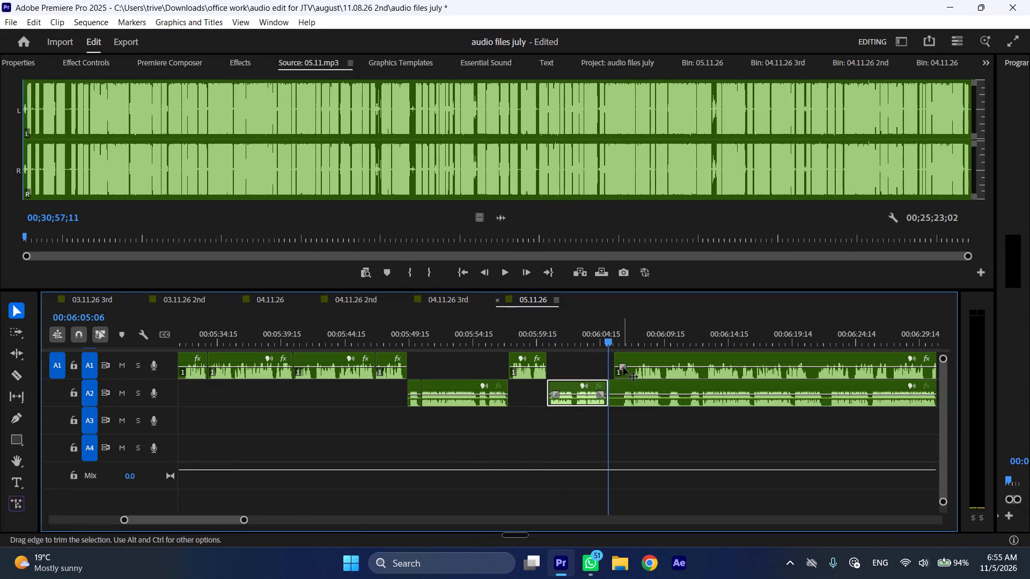
drag(620, 358, 637, 360)
drag(665, 360, 639, 360)
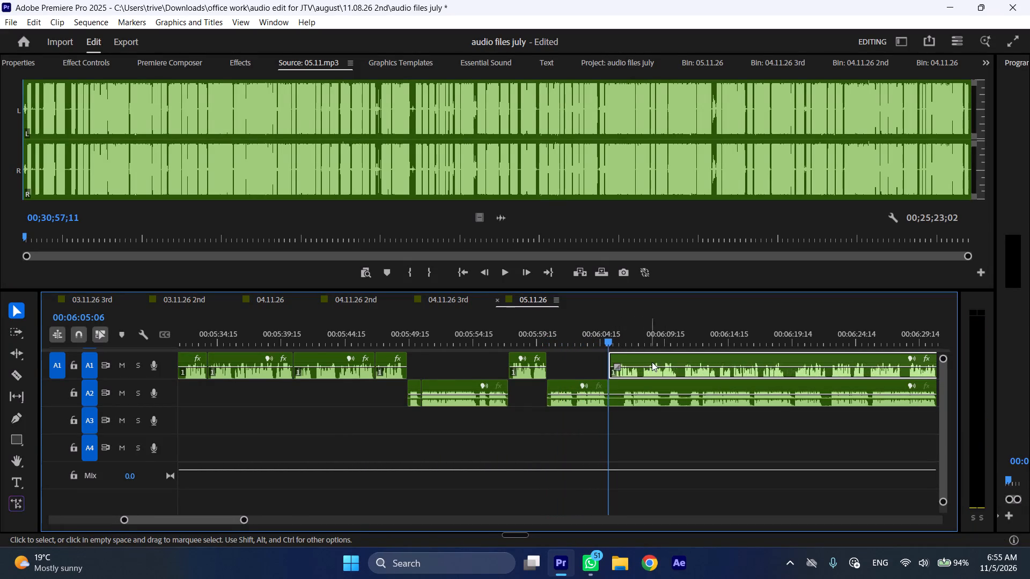
Shift the A2 remainder to start at about 00:06:39 while playing the A1 clip from 00:06:05:06.
scroll(653, 362, down, 9)
drag(449, 384, 867, 384)
key(space)
text(l)
scroll(675, 439, down, 4)
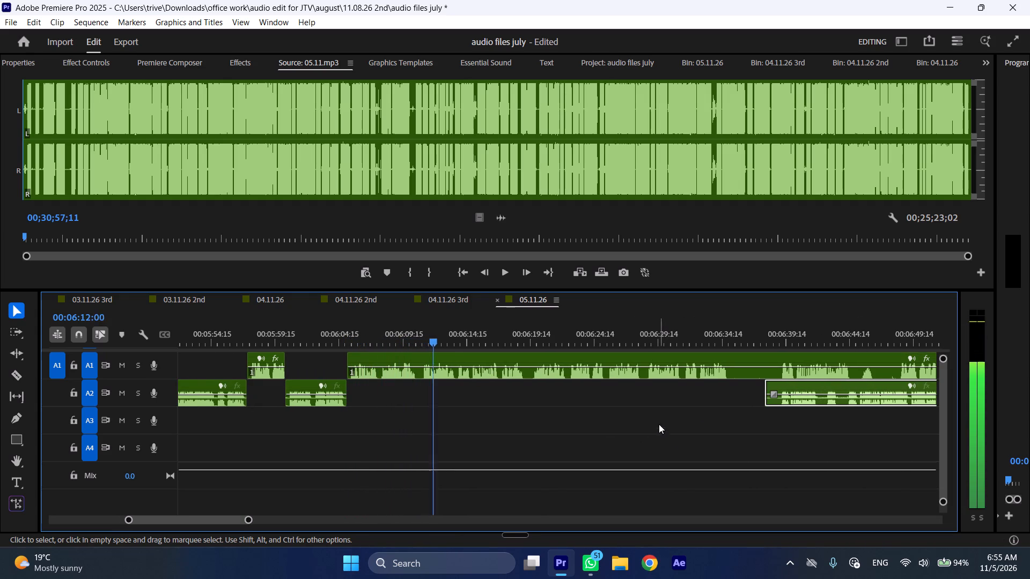
drag(762, 390, 776, 390)
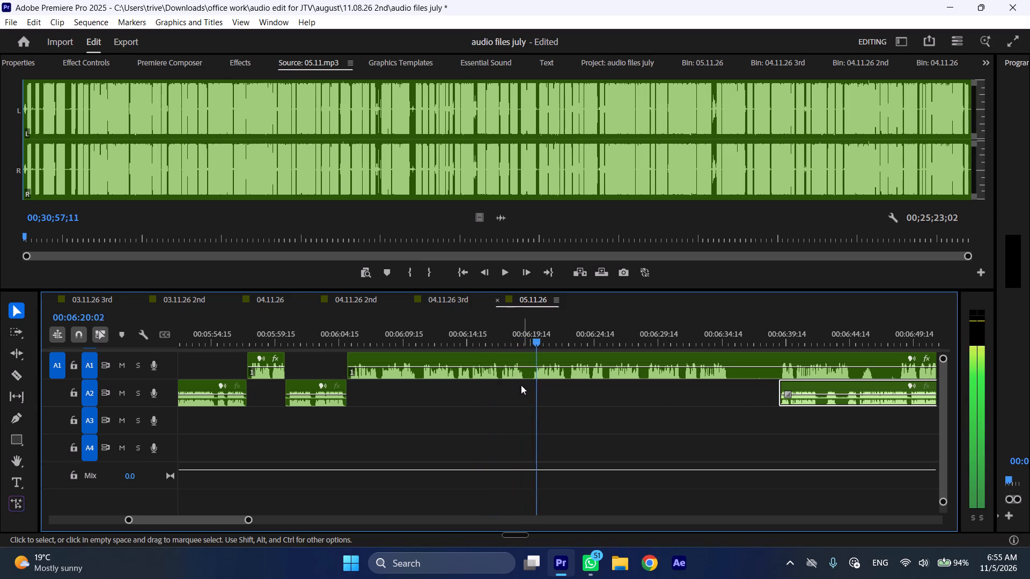
Cut out the short A1 pause from about 00:06:19:04 to 00:06:19:17 and close the gap.
drag(526, 332, 533, 331)
key(shift+c)
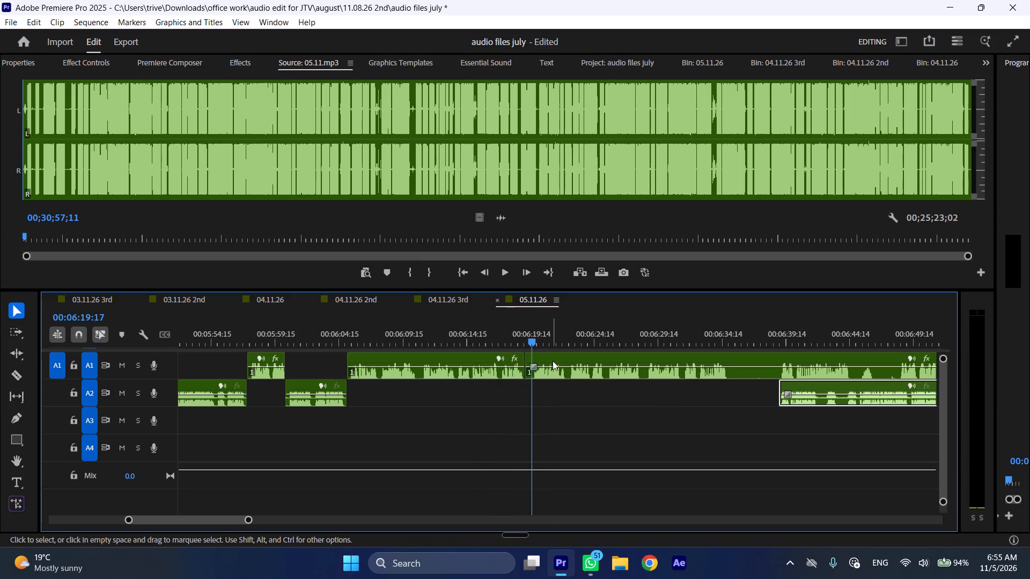
click(553, 361)
key(shift+c)
key(ctrl+shift+d)
Play A1 on to about 00:06:34 and shift the A2 clip to start at about 00:06:48.
key(space)
text(l)
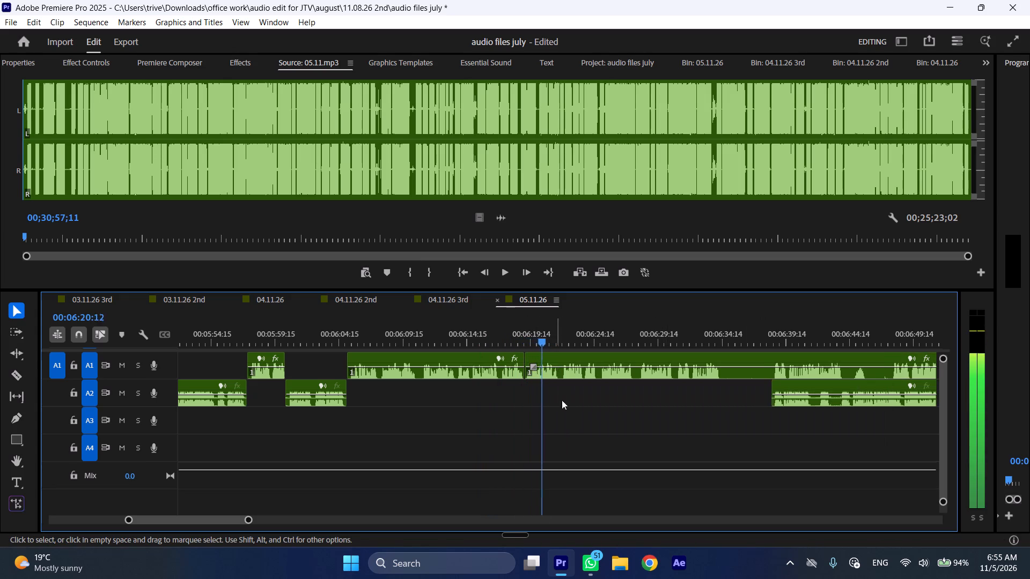
scroll(571, 415, down, 5)
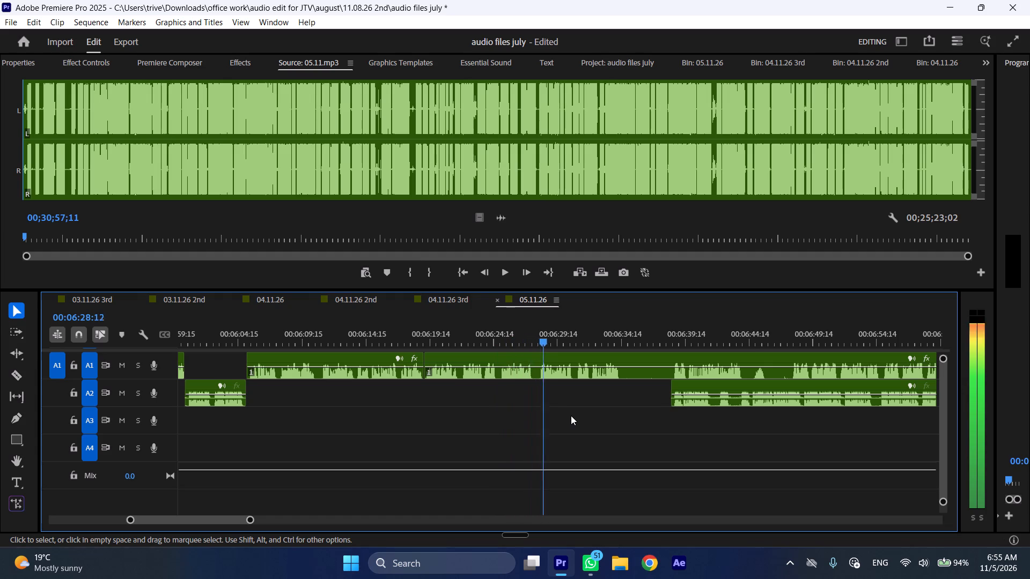
scroll(571, 415, down, 3)
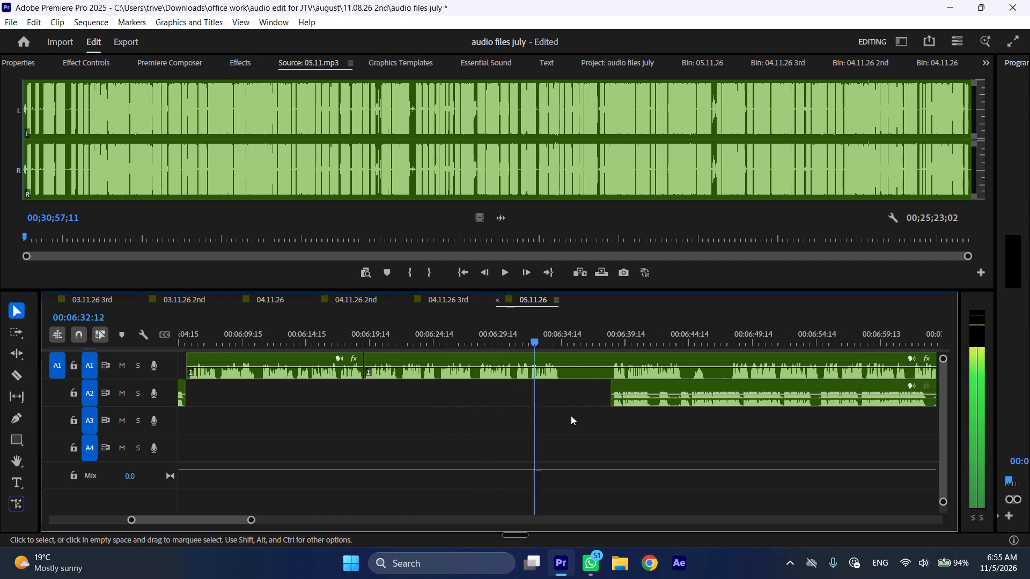
key(space)
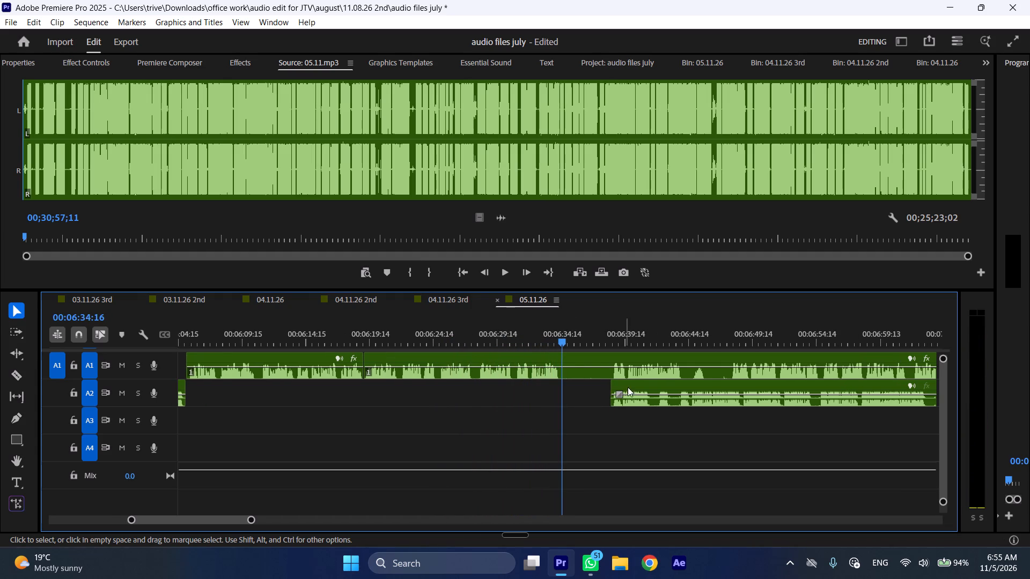
drag(632, 384, 755, 384)
Check the A1 speech around the long pause, then remove the section from 00:06:30:21 to 00:06:38:15 and close the gap.
click(613, 335)
key(space)
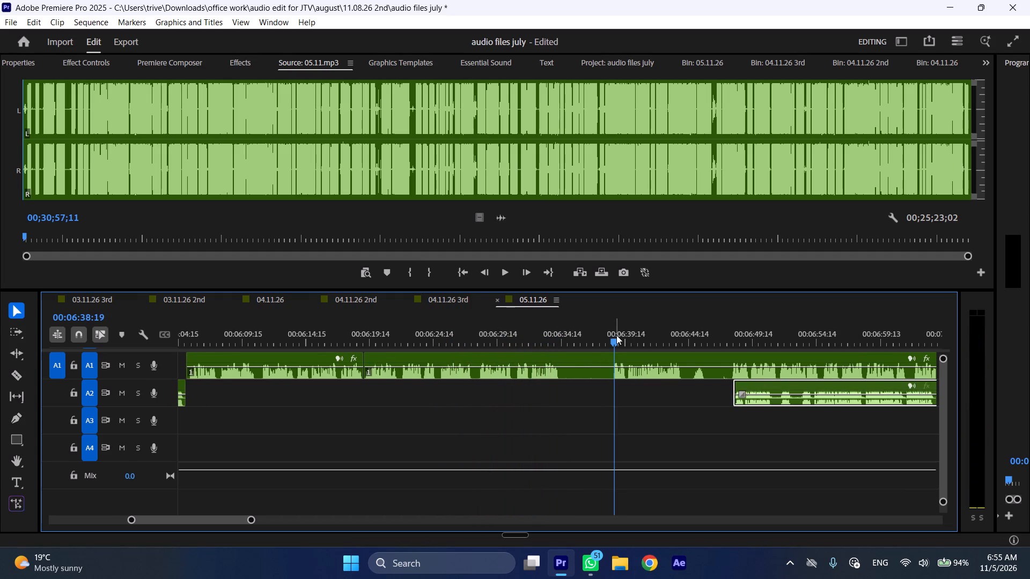
click(518, 336)
key(space)
drag(514, 335, 514, 333)
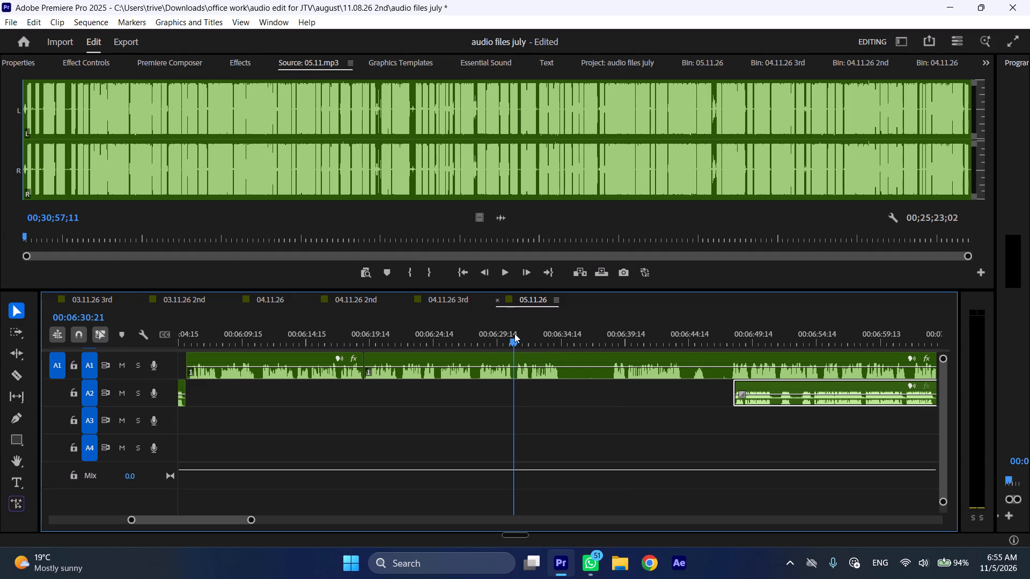
drag(514, 333, 614, 332)
key(shift+c)
click(630, 361)
key(shift+c)
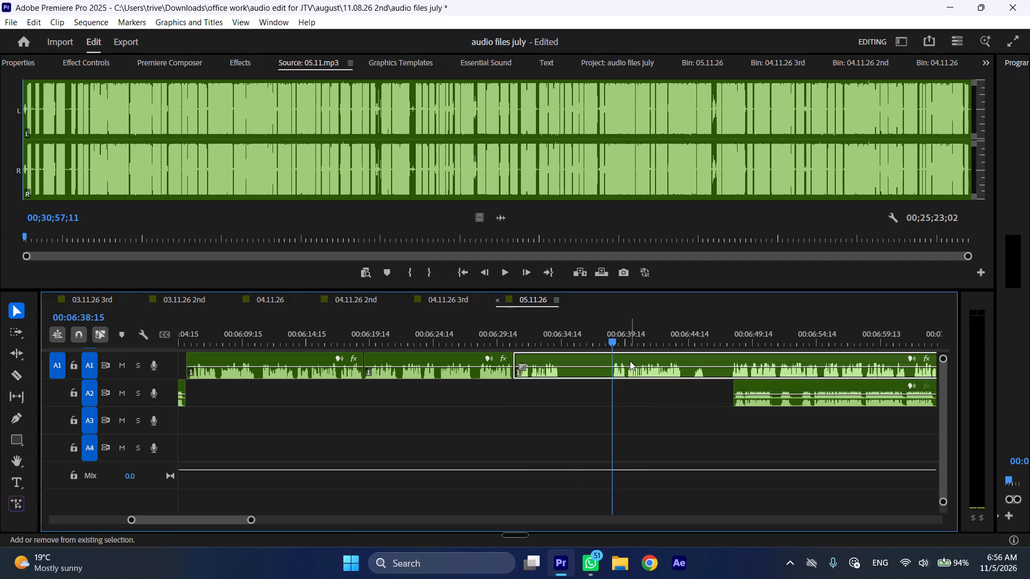
key(ctrl+shift+d)
Play across the closed A1 join and cut A1 at 00:06:36:11.
key(space)
text(l)
scroll(619, 411, down, 4)
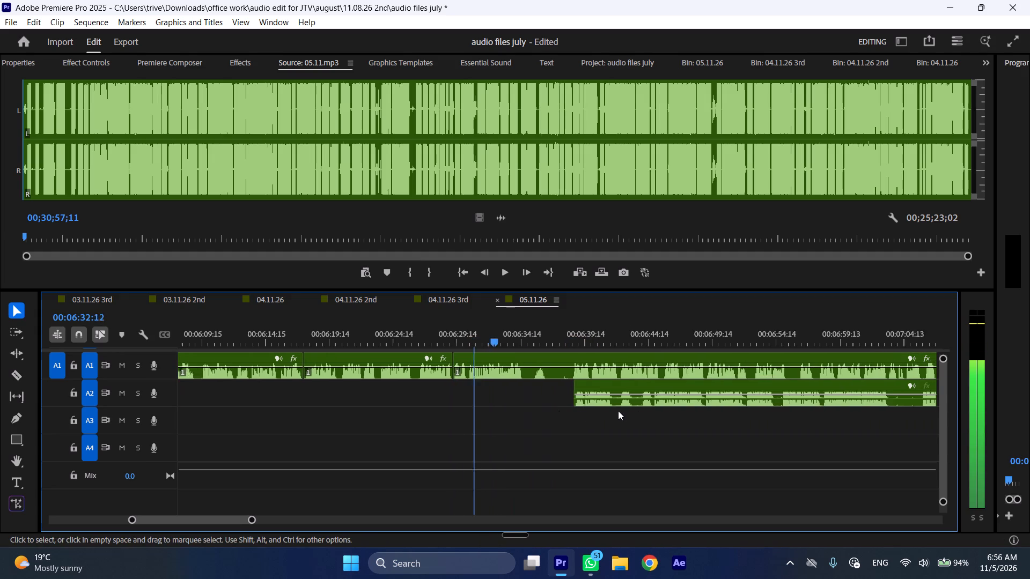
key(space)
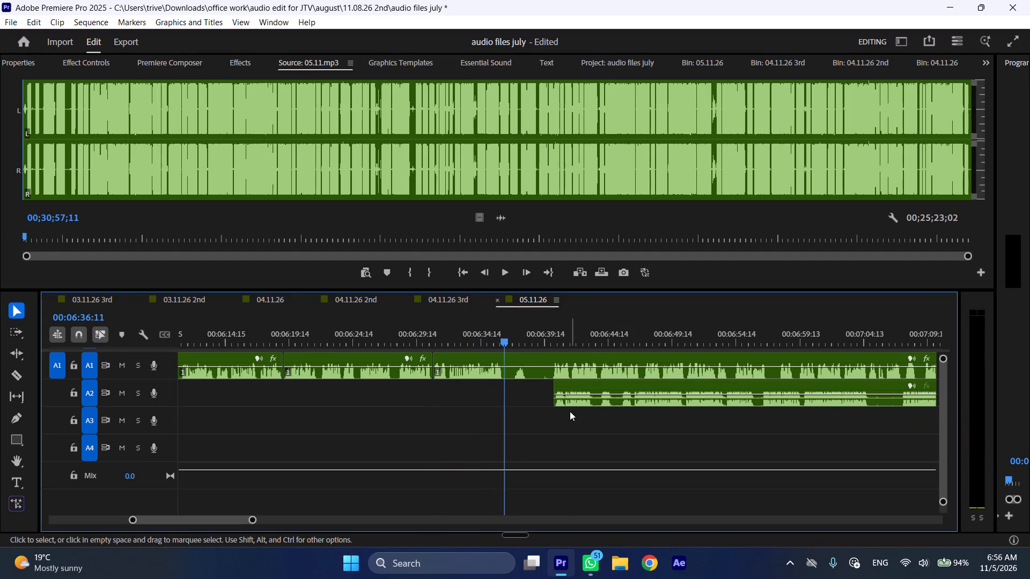
key(shift+c)
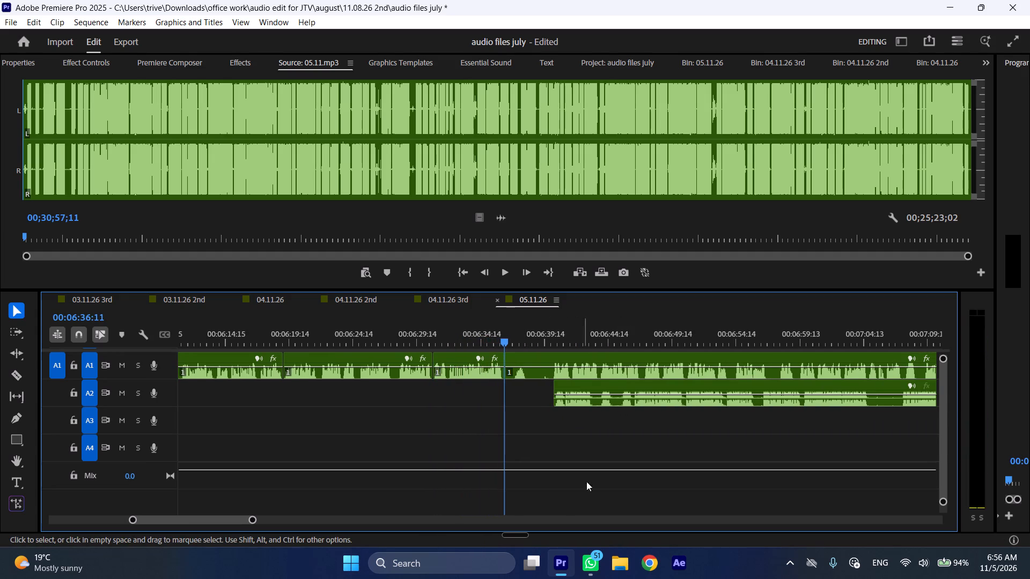
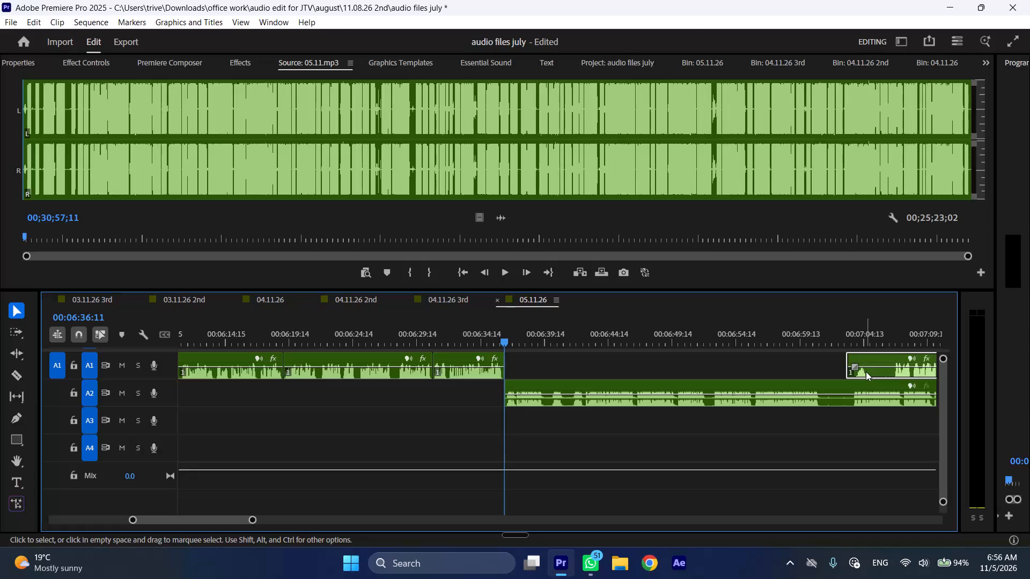
Play A2 from 00:06:36:11, then remove its opening section up to about 00:06:41:21 and close the gap.
key(l)
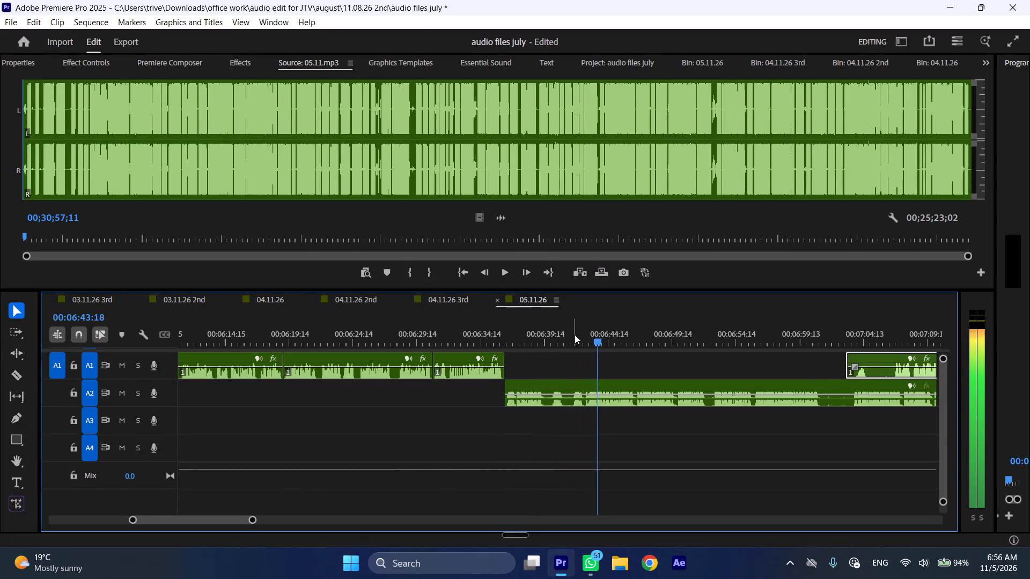
click(575, 335)
click(598, 397)
key(shift+c)
key(ctrl+shift+d)
Play A2 on, then remove the section from 00:06:44:15 to 00:06:47:06 and close the gap.
key(space)
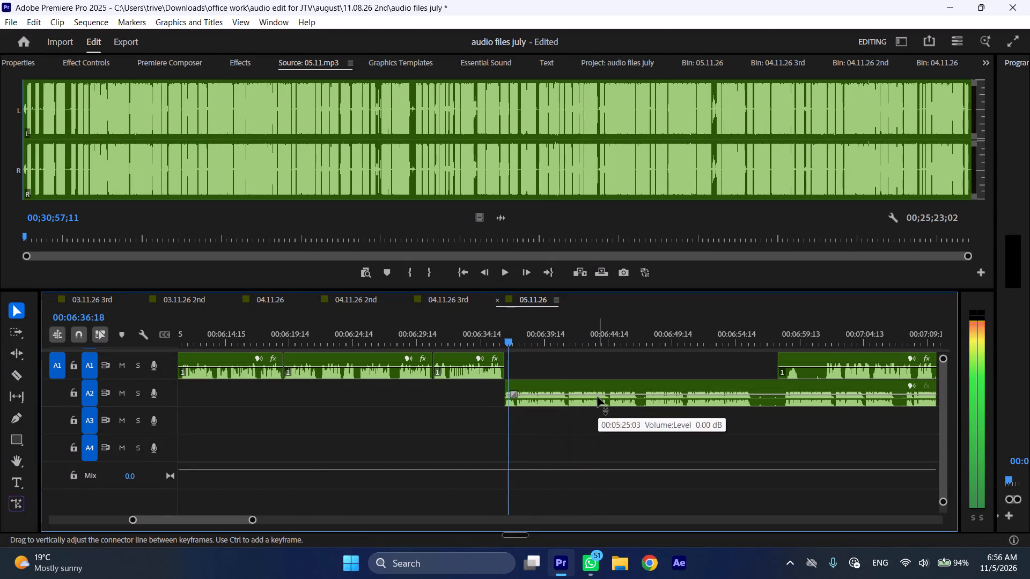
text(l)
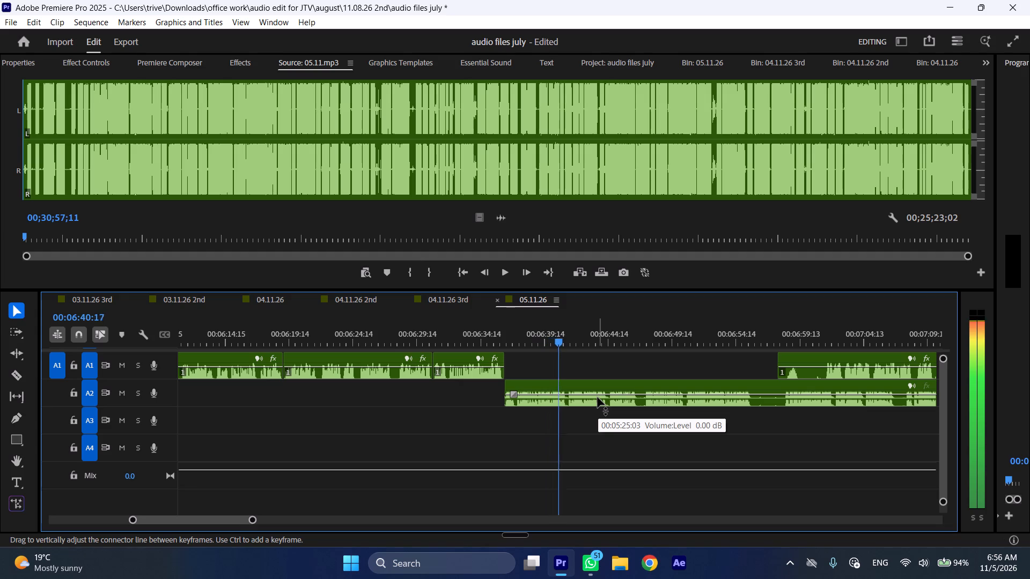
scroll(598, 415, down, 4)
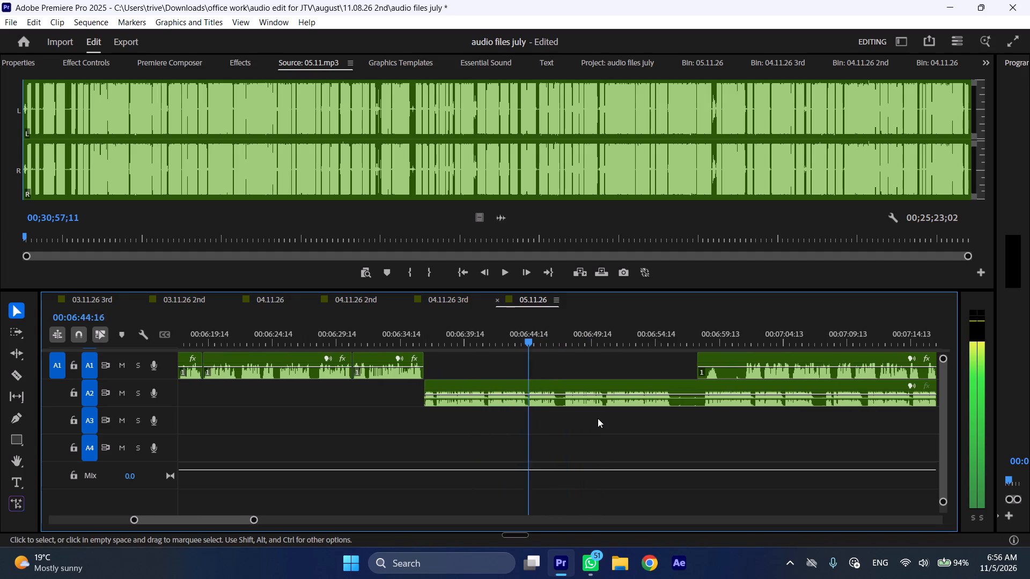
drag(525, 338, 564, 339)
key(shift+c)
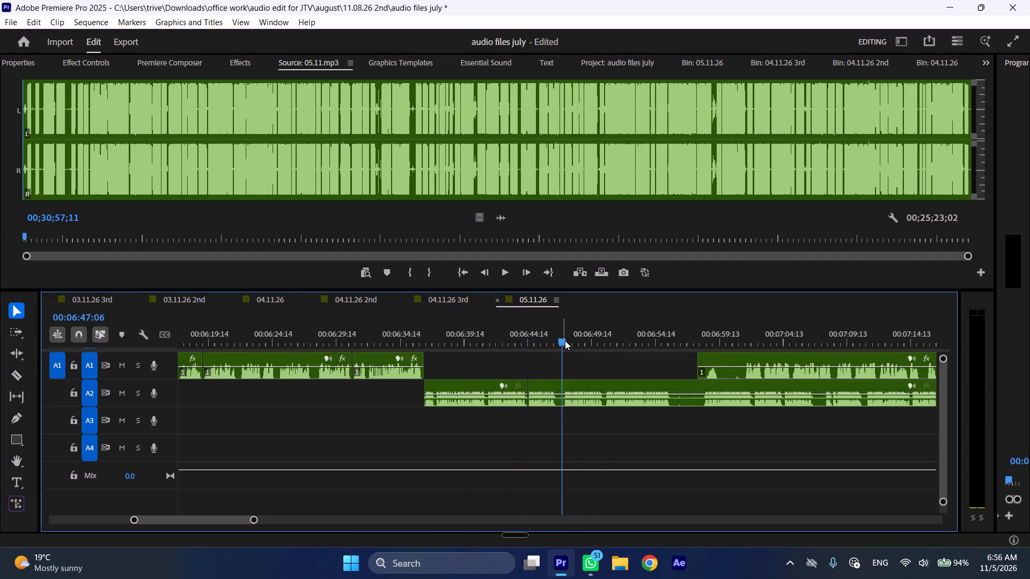
click(594, 389)
key(shift+c)
key(ctrl+shift+d)
Play across the closed A2 join and cut A2 at 00:06:53:11.
key(space)
text(l)
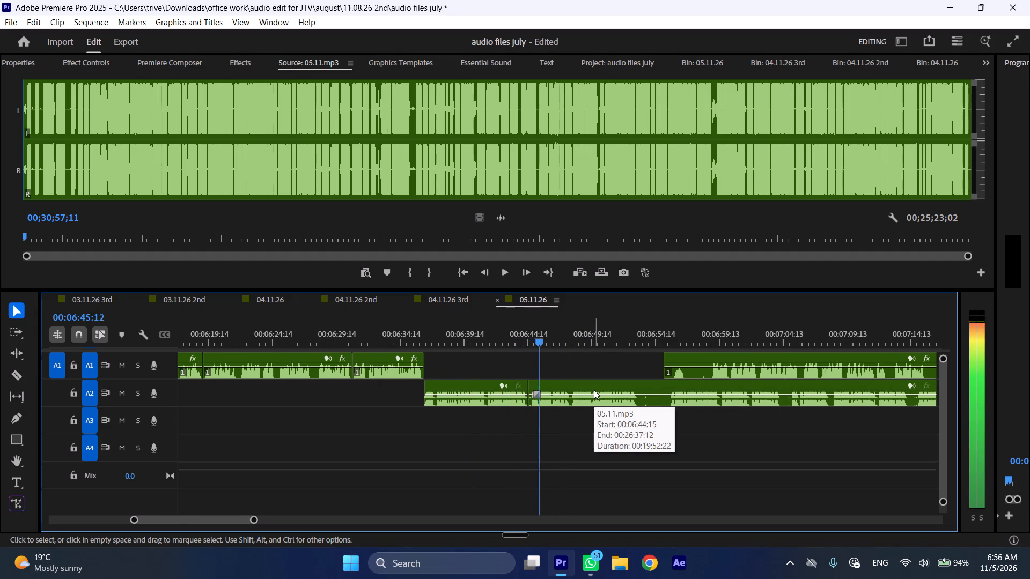
scroll(583, 424, down, 5)
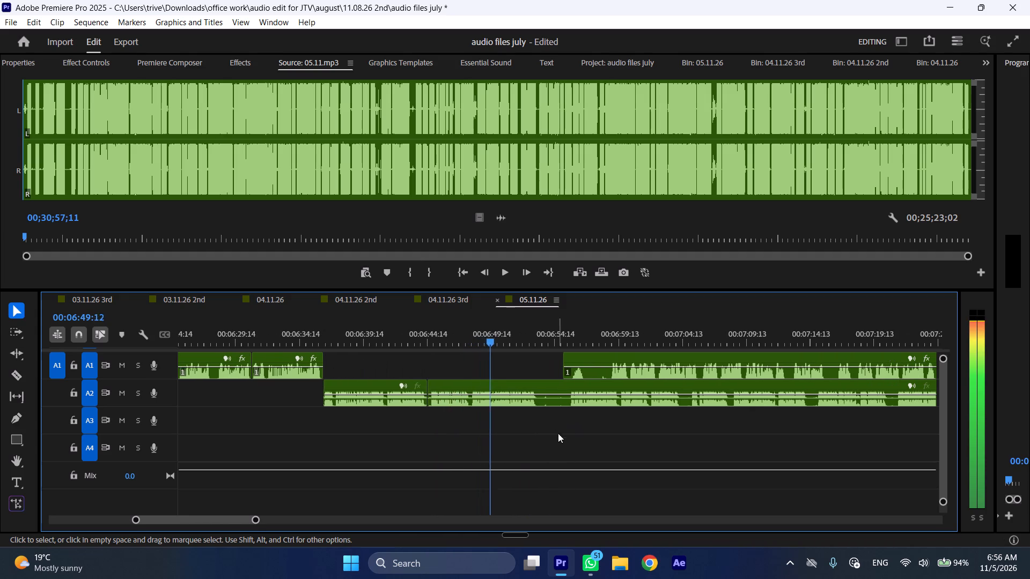
scroll(507, 452, down, 4)
key(space)
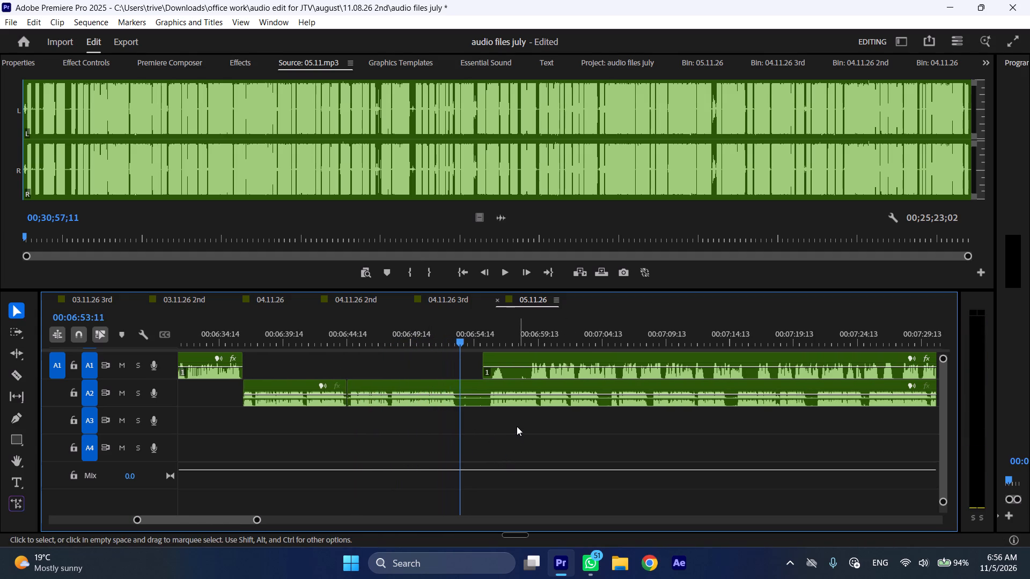
key(shift+c)
Trim about 3.7 seconds off the start of the following A1 clip and move it to start at 00:06:53:11.
drag(487, 353, 534, 357)
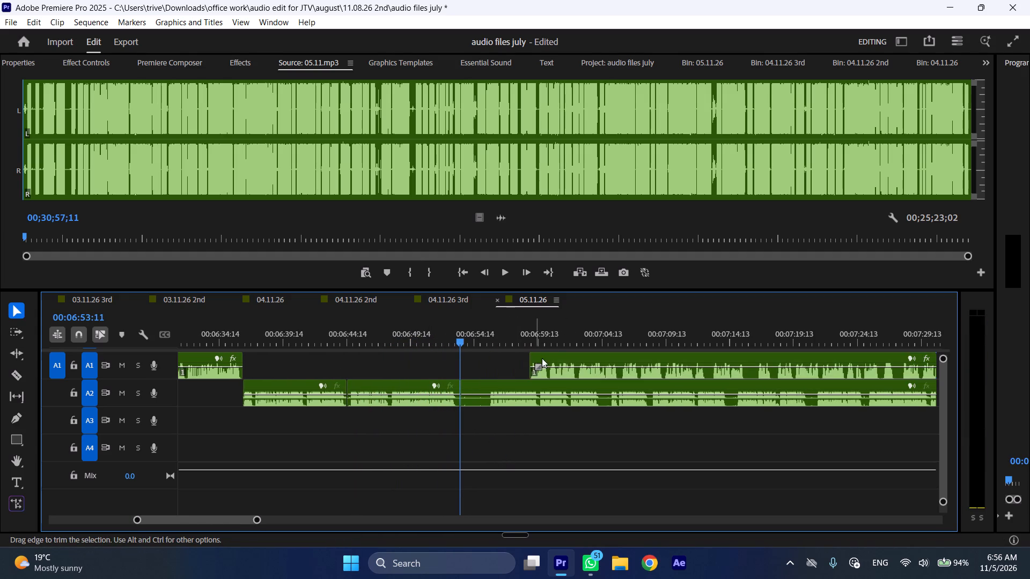
drag(562, 359, 495, 359)
Shift the remaining A2 clip to start at about 00:07:26.
drag(485, 387, 885, 385)
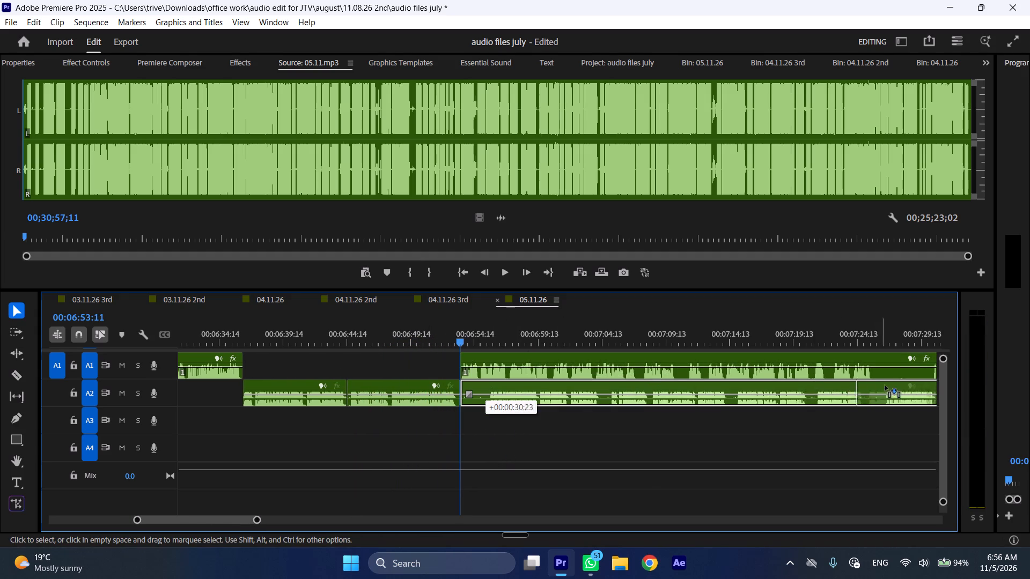
drag(885, 385, 907, 384)
Play A1 on to about 00:07:12, then cut A1 at 00:07:07:09 and 00:07:12:19 to isolate the section between.
key(space)
key(l)
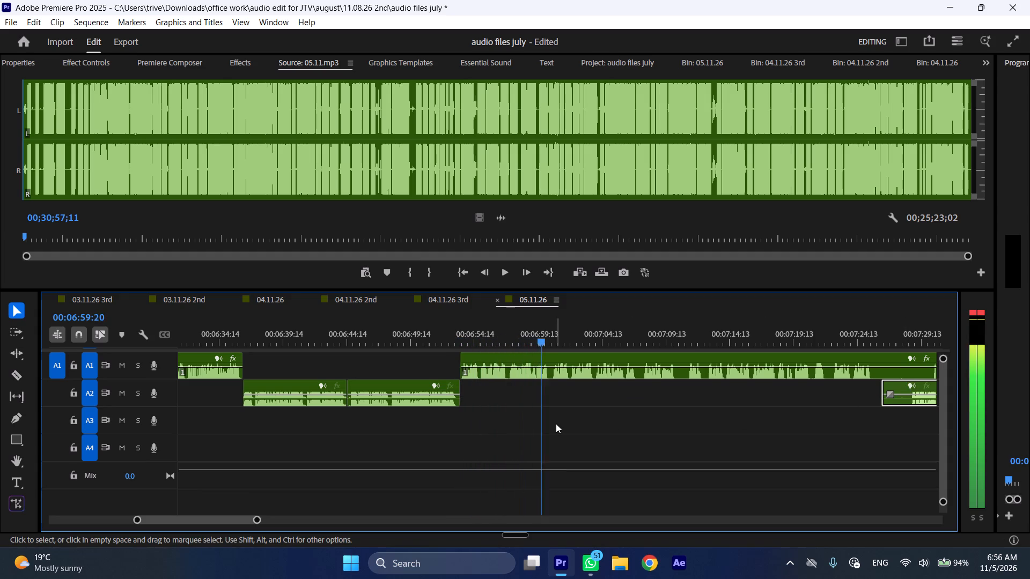
scroll(556, 424, down, 4)
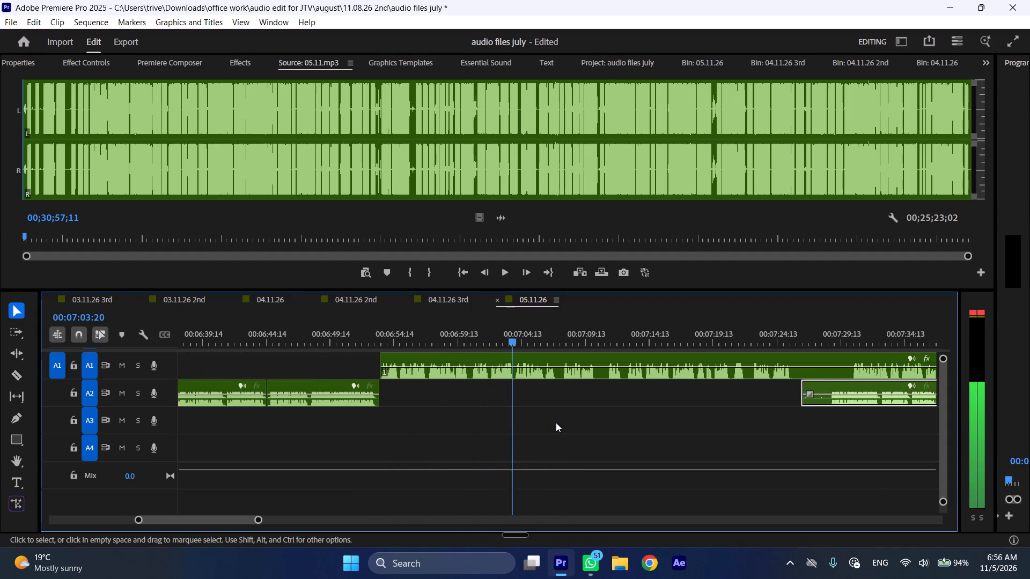
scroll(556, 422, down, 4)
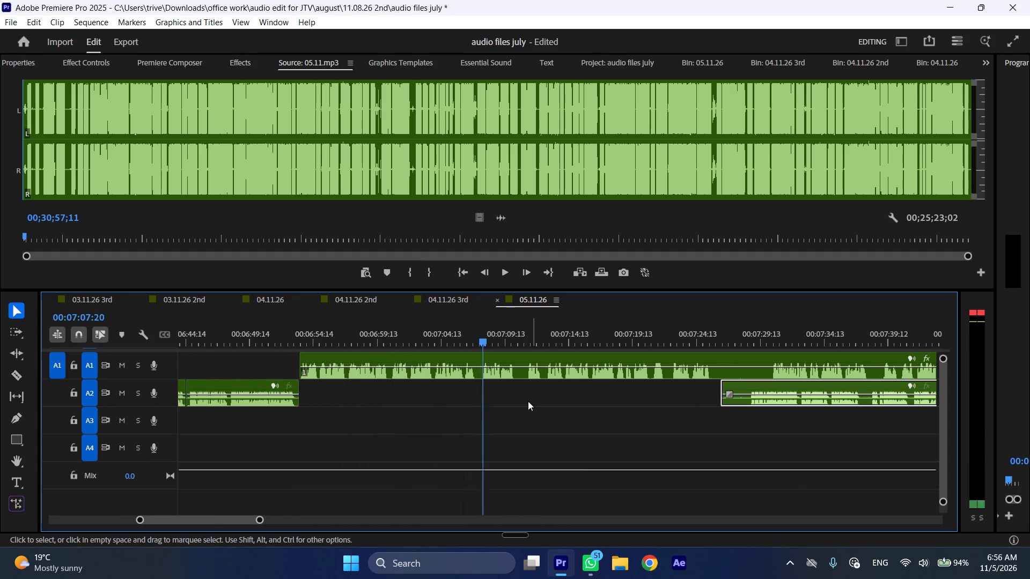
scroll(513, 377, down, 4)
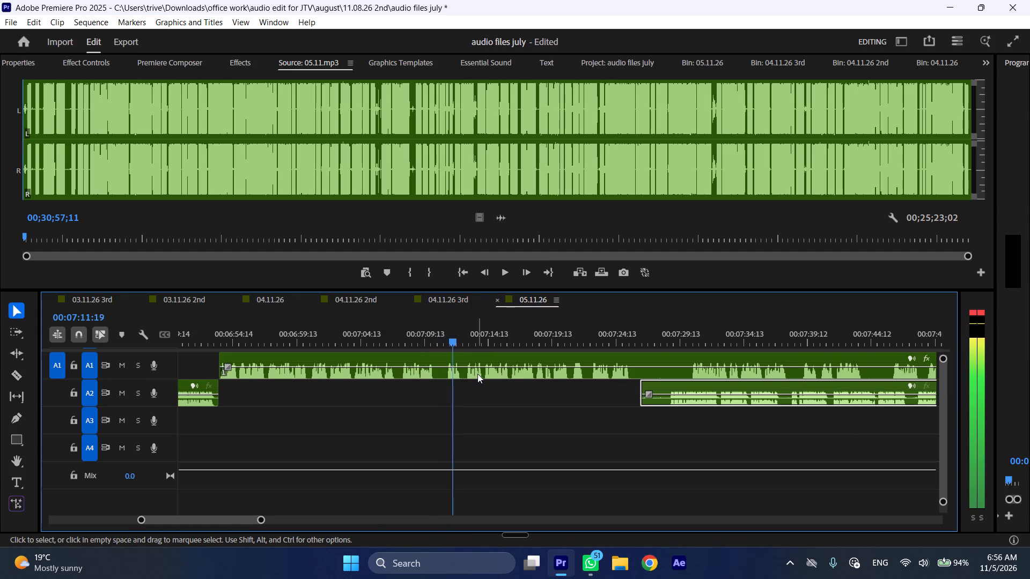
drag(394, 336, 398, 336)
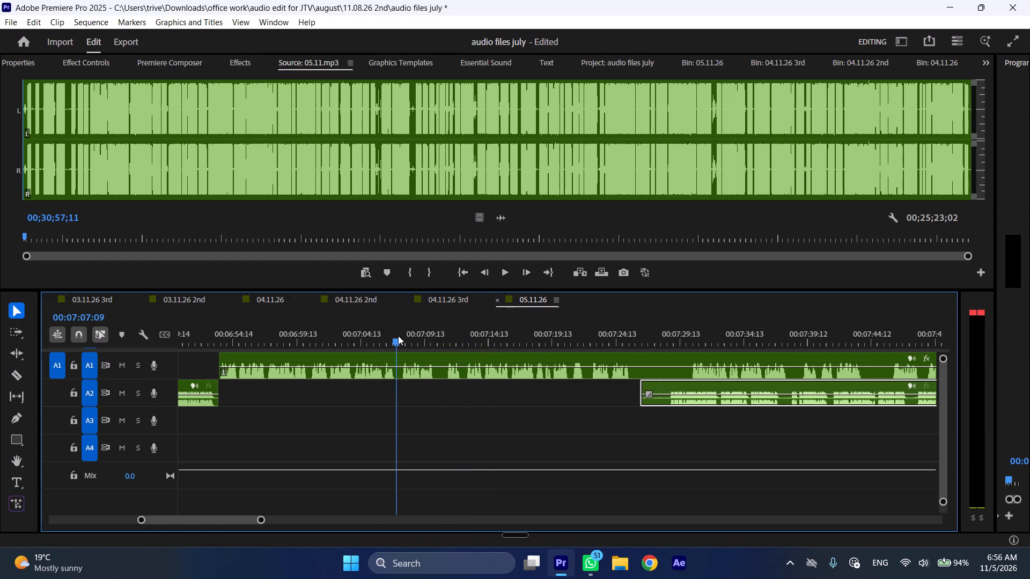
drag(398, 336, 467, 338)
key(shift+c)
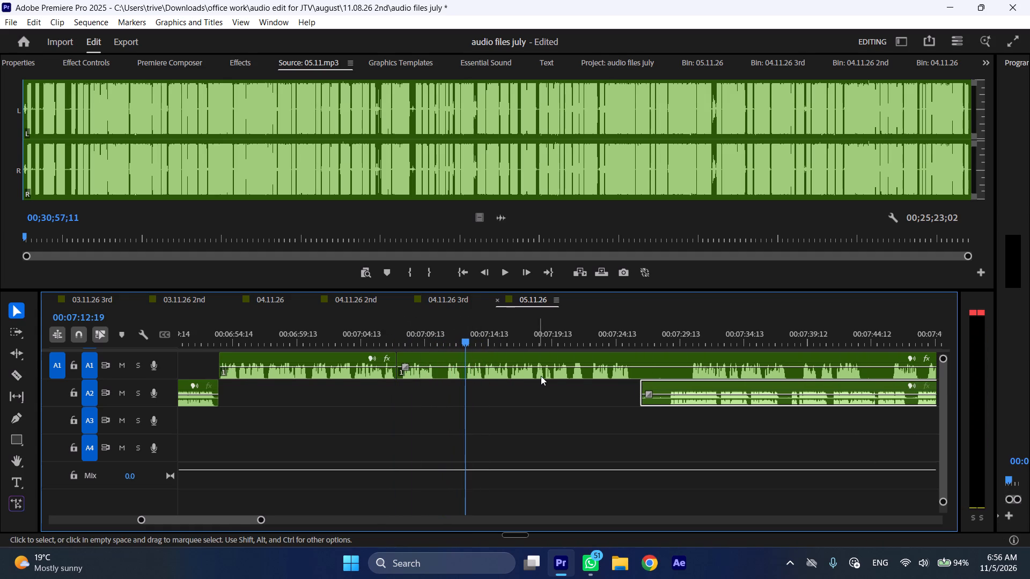
click(549, 359)
key(shift+c)
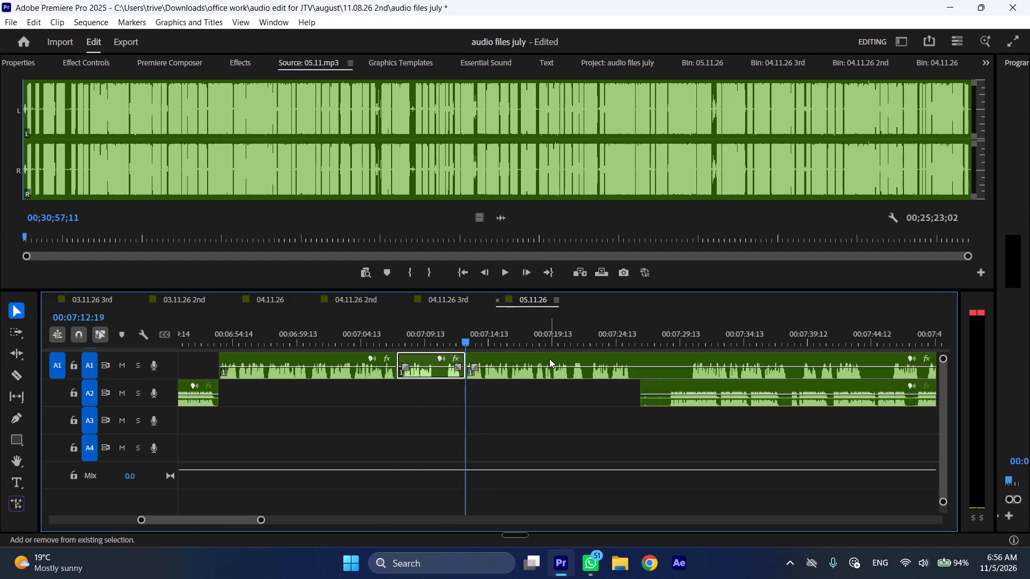
Ripple-delete the isolated A1 section between 00:07:07:09 and 00:07:12:19.
key(ctrl+shift+d)
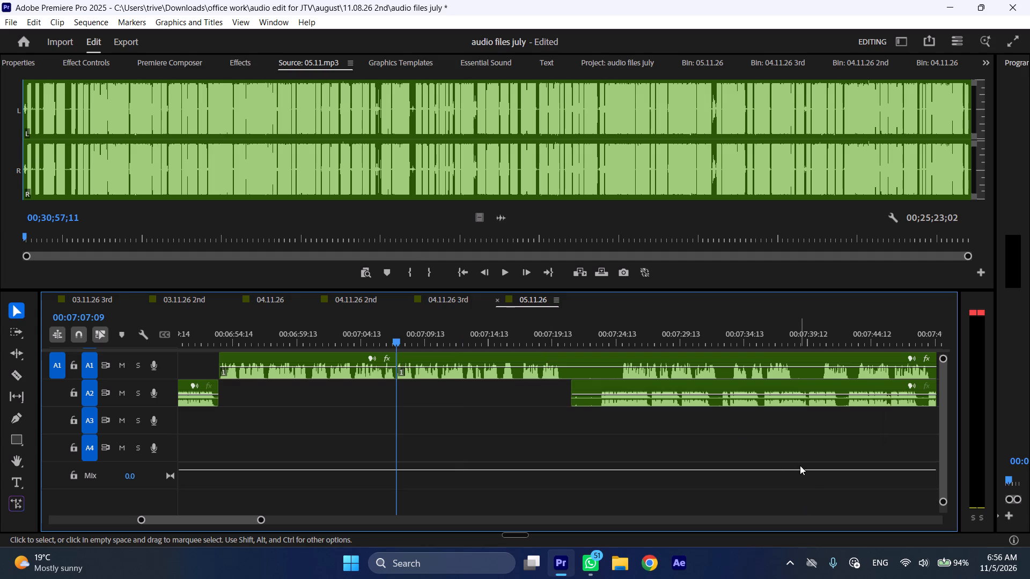
Play across the closed A1 join, cut A1 at 00:07:14:03 and 00:07:17:04, and ripple-delete the section between.
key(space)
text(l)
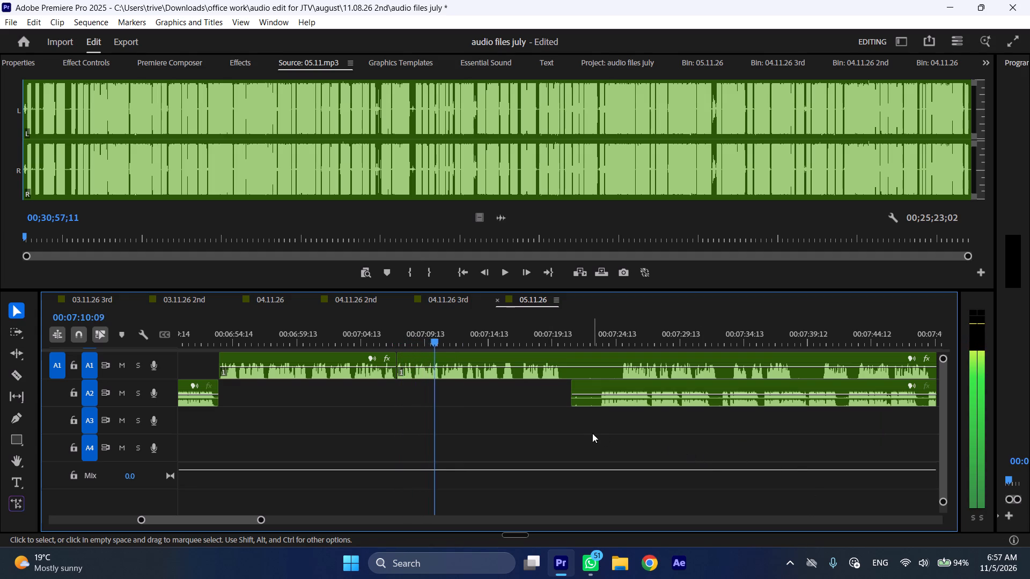
scroll(425, 421, down, 4)
click(369, 338)
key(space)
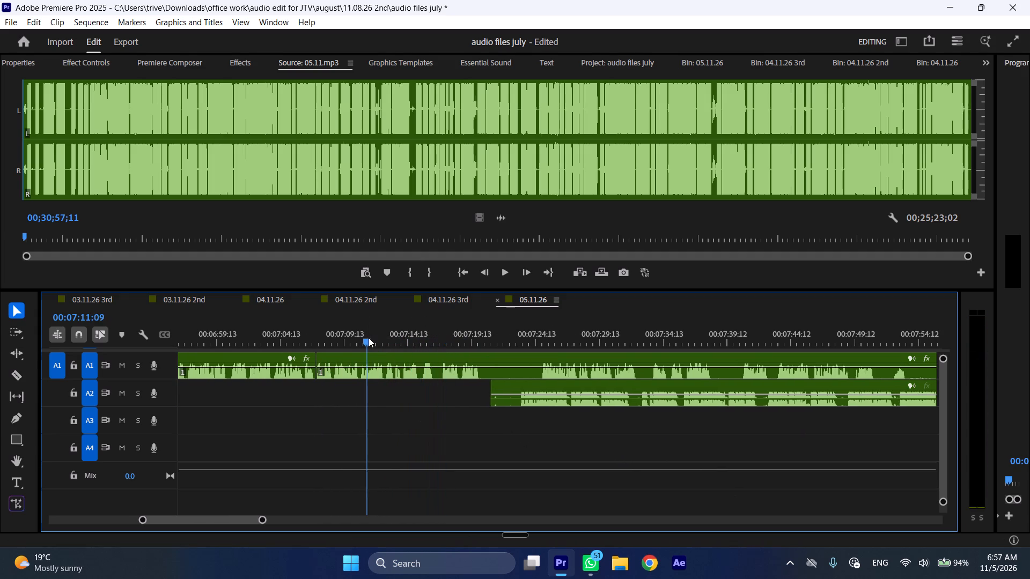
click(404, 342)
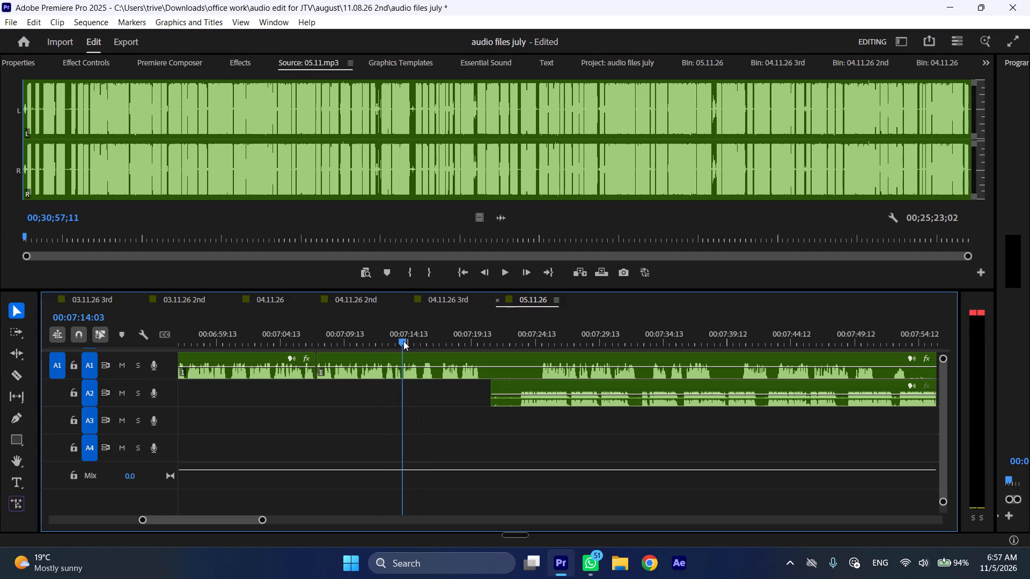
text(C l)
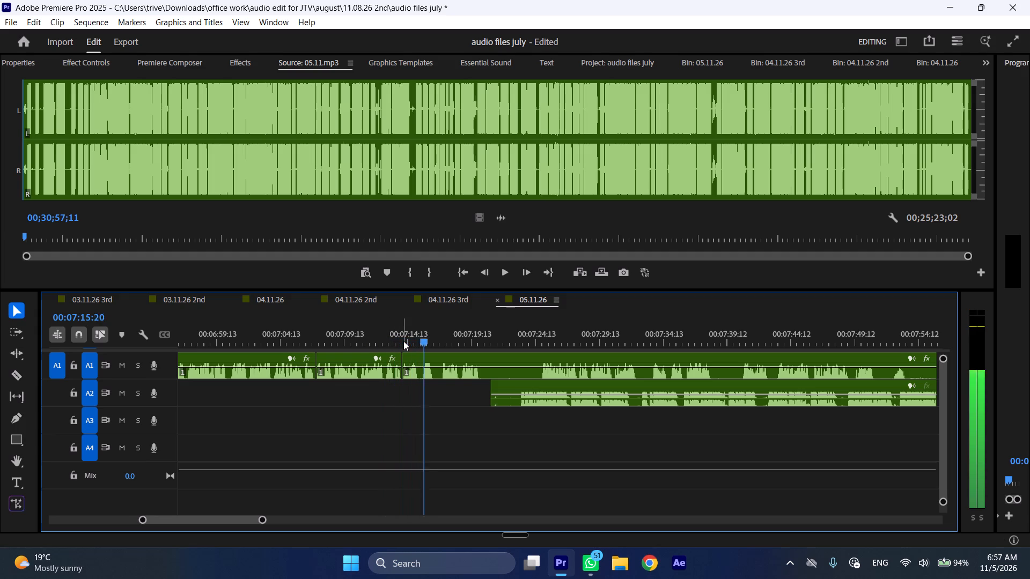
click(442, 336)
click(447, 361)
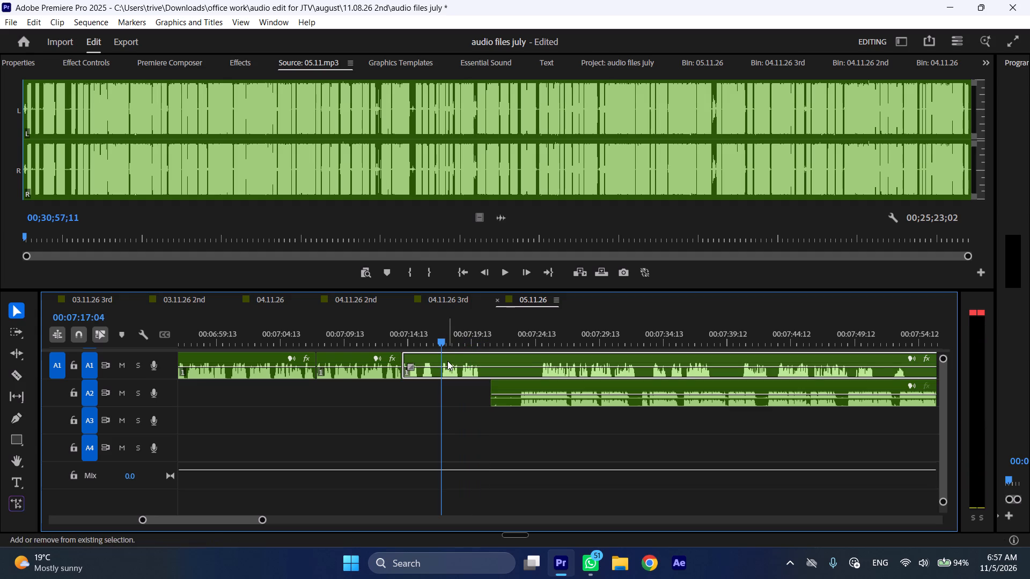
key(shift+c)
key(ctrl+shift+d)
Cut A1 at 00:07:17:06, at the end of its speech passage.
drag(437, 344, 444, 342)
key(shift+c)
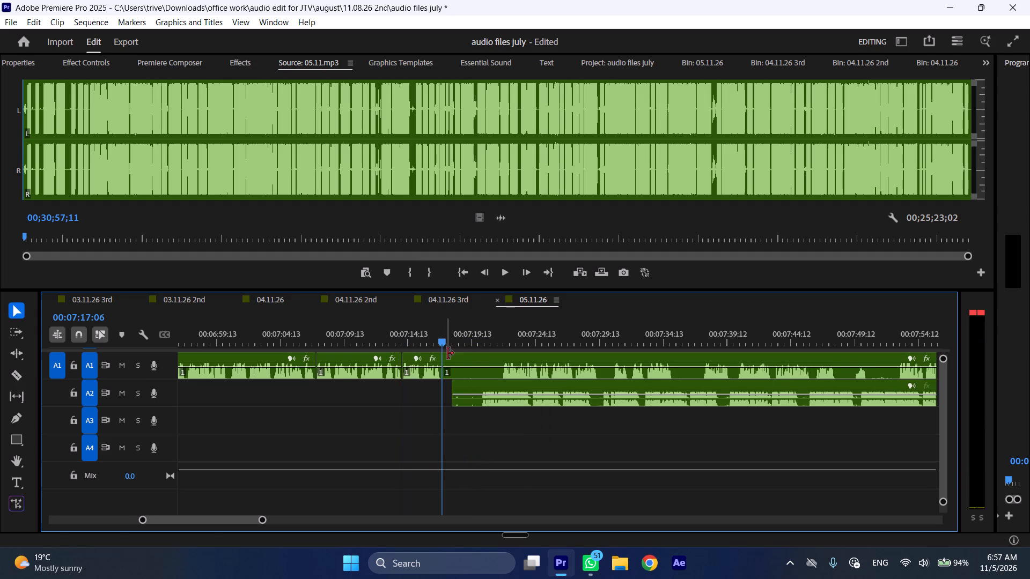
Trim about 2 seconds off the start of the A2 clip and move it to start at 00:07:17:06.
drag(453, 381, 481, 381)
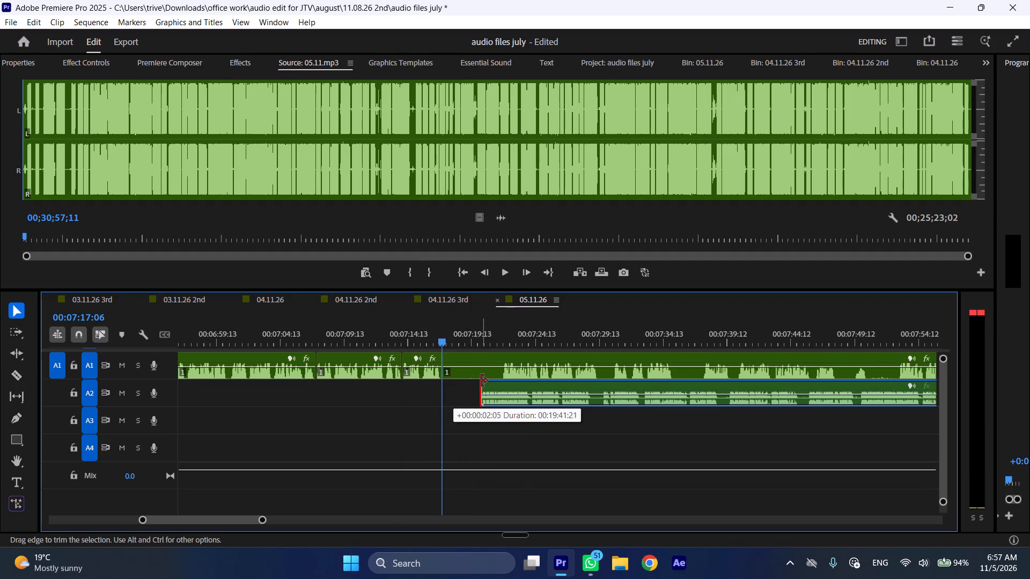
drag(481, 381, 481, 380)
drag(511, 383, 474, 382)
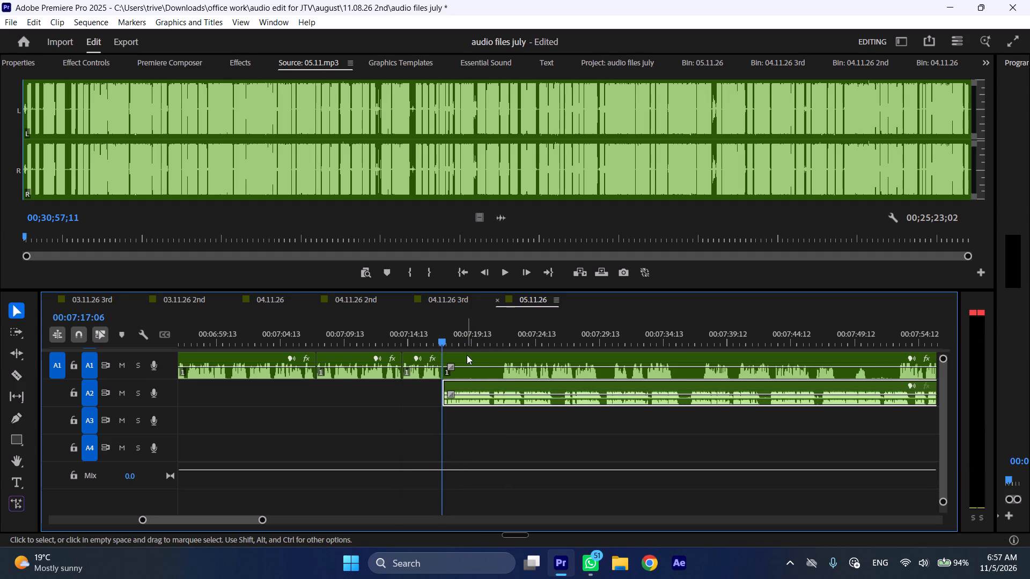
Shift the remaining A1 clip later and trim about 4.3 seconds off its start so it begins at about 00:07:43.
drag(467, 355, 737, 358)
drag(717, 354, 772, 357)
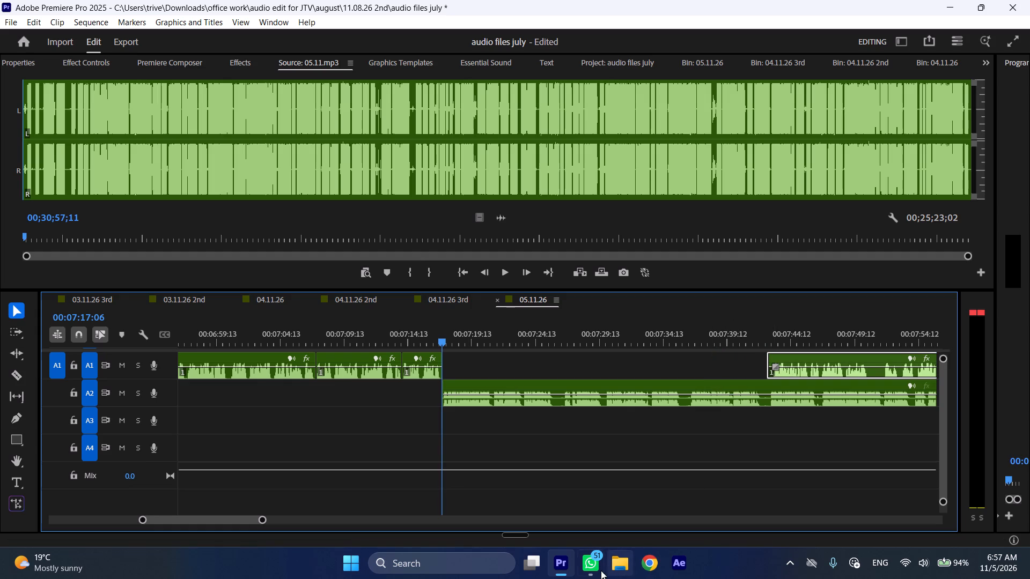
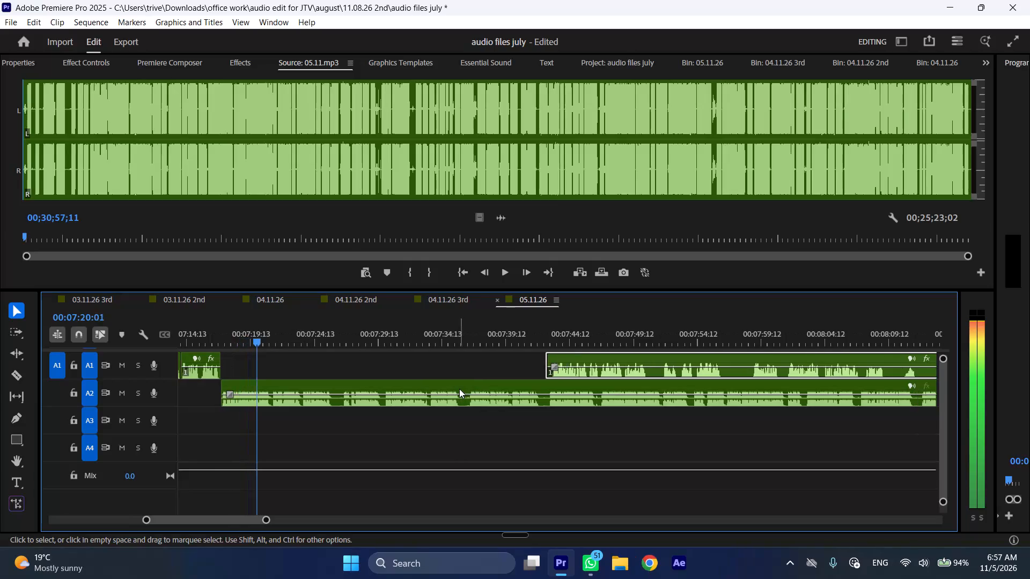
Shift the remaining A1 clip further along the timeline so it starts at about 00:08:09.
drag(565, 359, 899, 366)
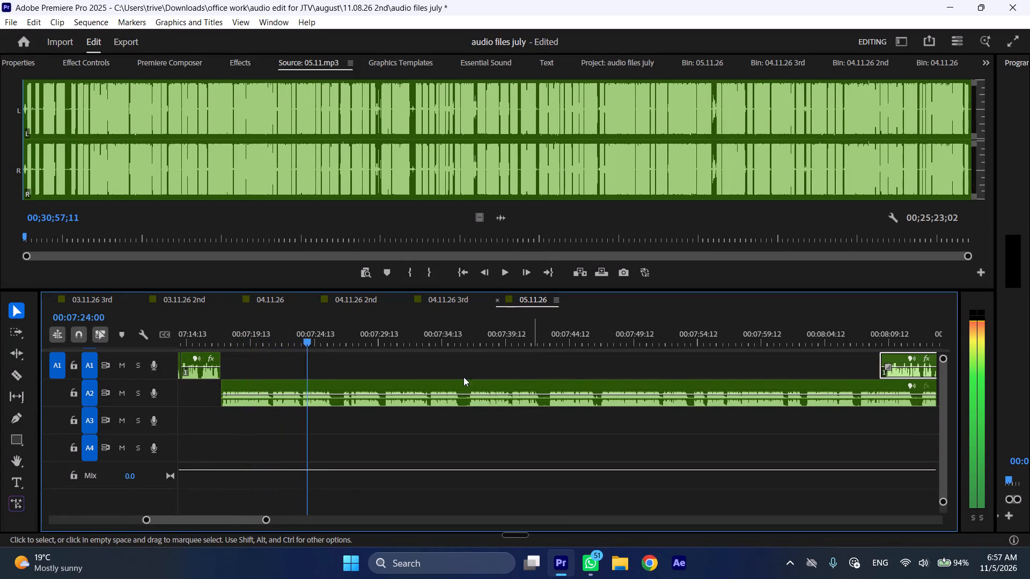
Play A2 to about 00:07:26, then cut out the short section from about 00:07:26:04 to 00:07:26:15 and close the gap.
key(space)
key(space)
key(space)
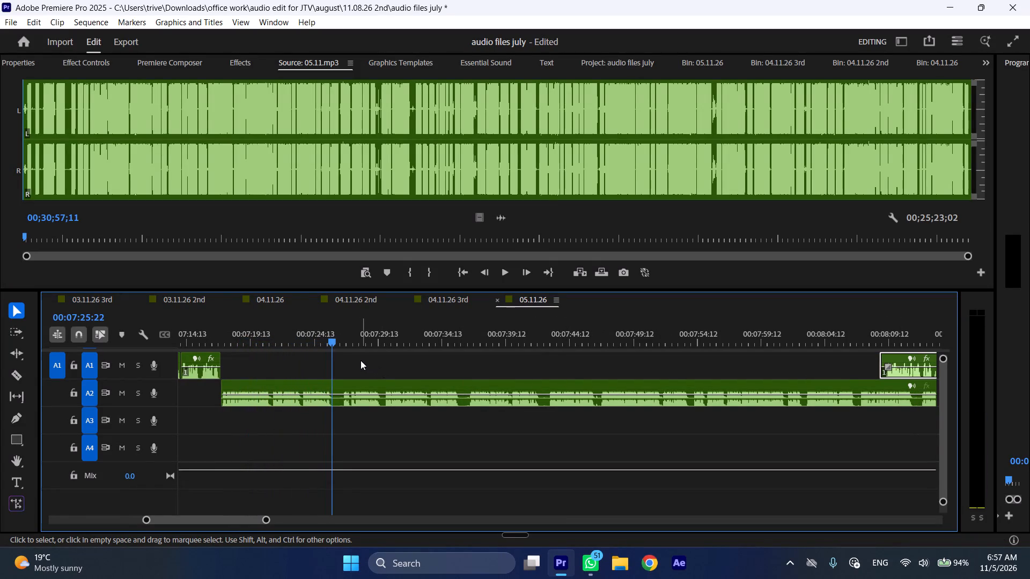
drag(336, 337, 336, 336)
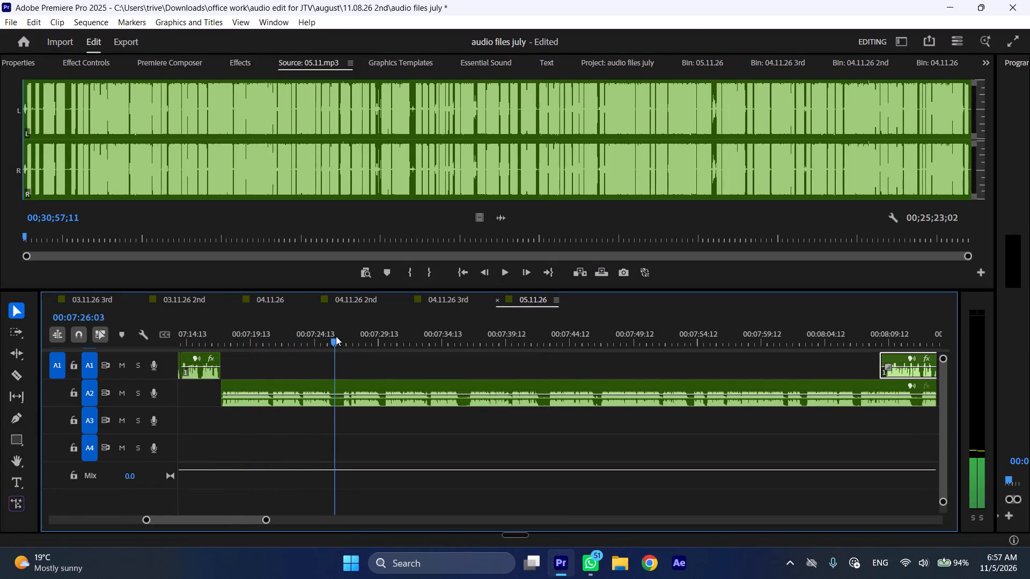
drag(336, 336, 342, 336)
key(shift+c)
click(360, 399)
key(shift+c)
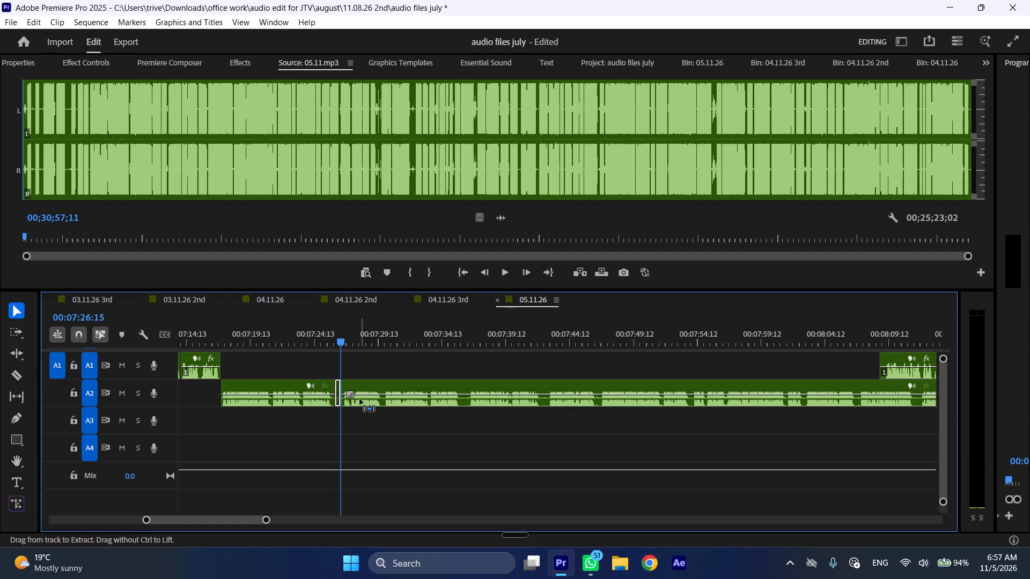
key(ctrl+shift+d)
Play past the new A2 join, then remove about 3.3 seconds of A2 from 00:07:26:04 onward and close the gap.
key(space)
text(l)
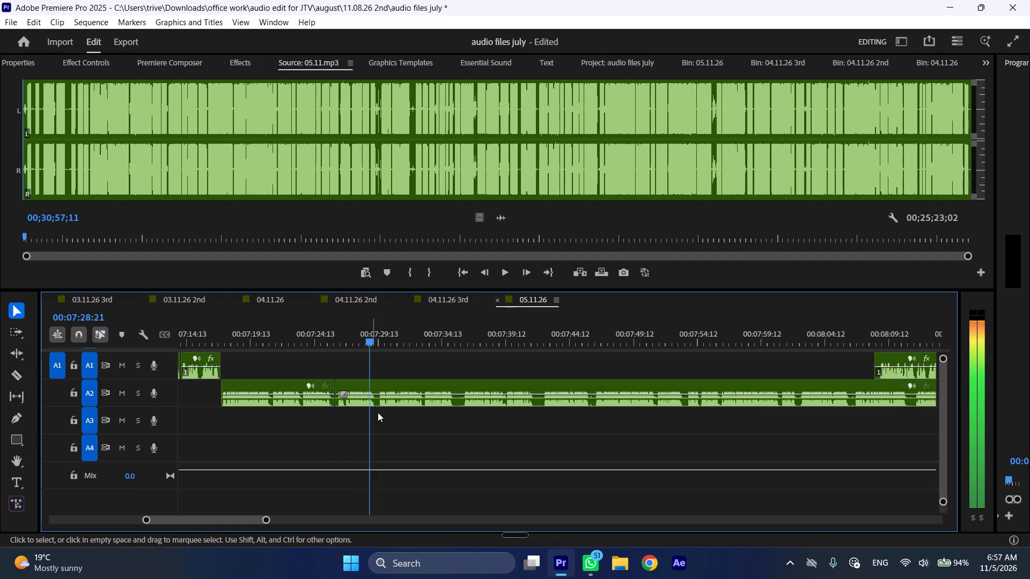
drag(373, 332, 379, 332)
click(391, 409)
click(389, 402)
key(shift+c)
key(ctrl+shift+d)
Play A2 on to about 00:07:38, then cut A2 at about 00:07:32:10 and at 00:07:32:20 to isolate the short section between.
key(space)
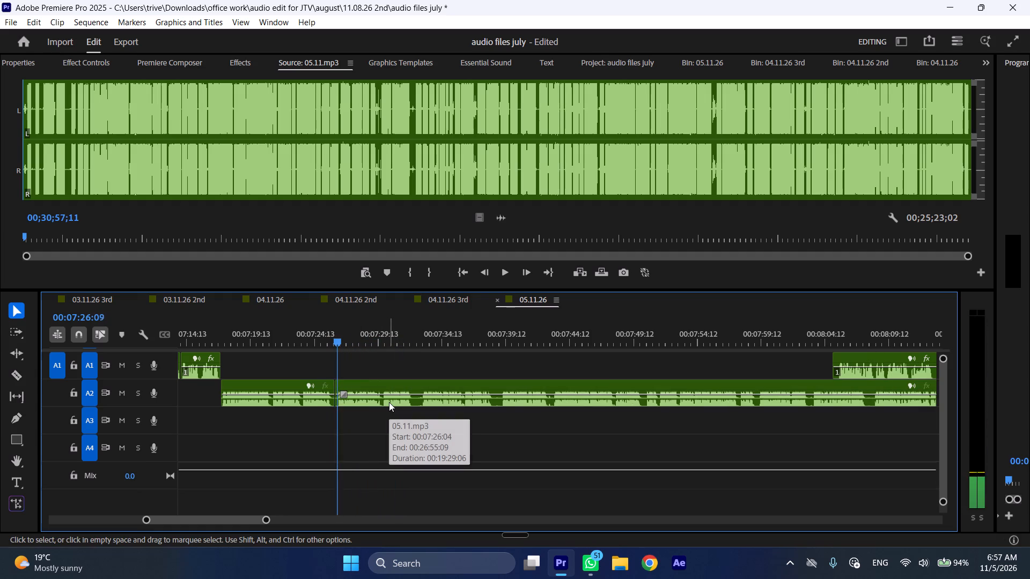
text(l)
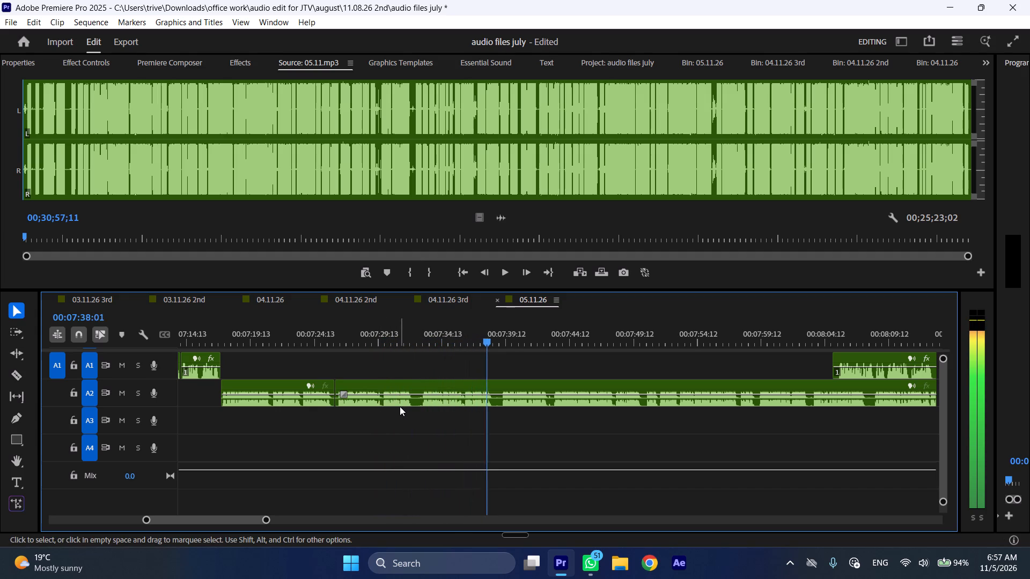
drag(414, 336, 422, 336)
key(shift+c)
click(442, 408)
click(439, 402)
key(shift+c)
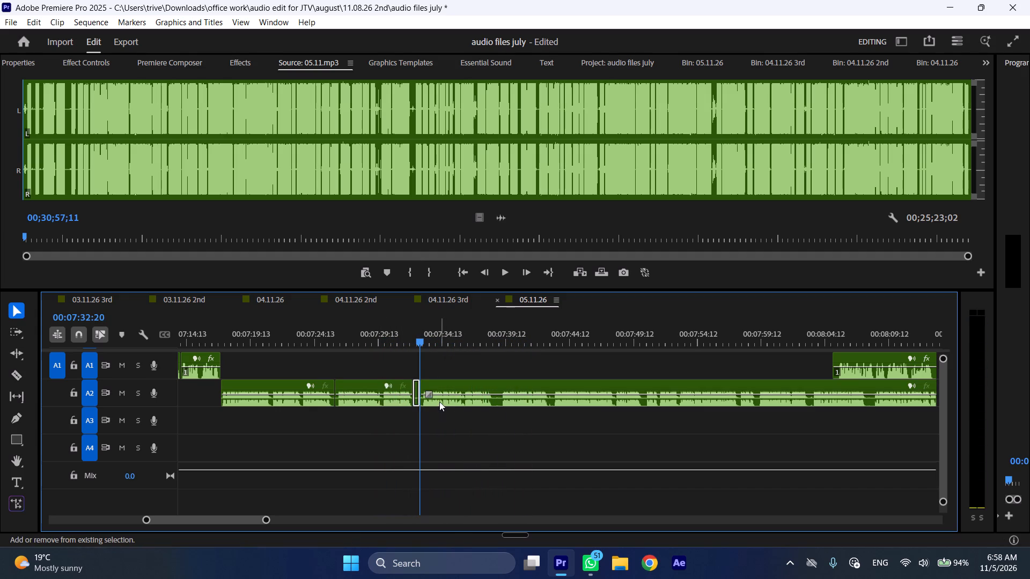
Ripple delete the short isolated A2 section ending at 00:07:32:20.
key(ctrl+shift+d)
Cut A2 at 00:07:38:04 and again about 0.3 seconds further on, and ripple delete the short section between.
drag(470, 342, 492, 343)
key(shift+c)
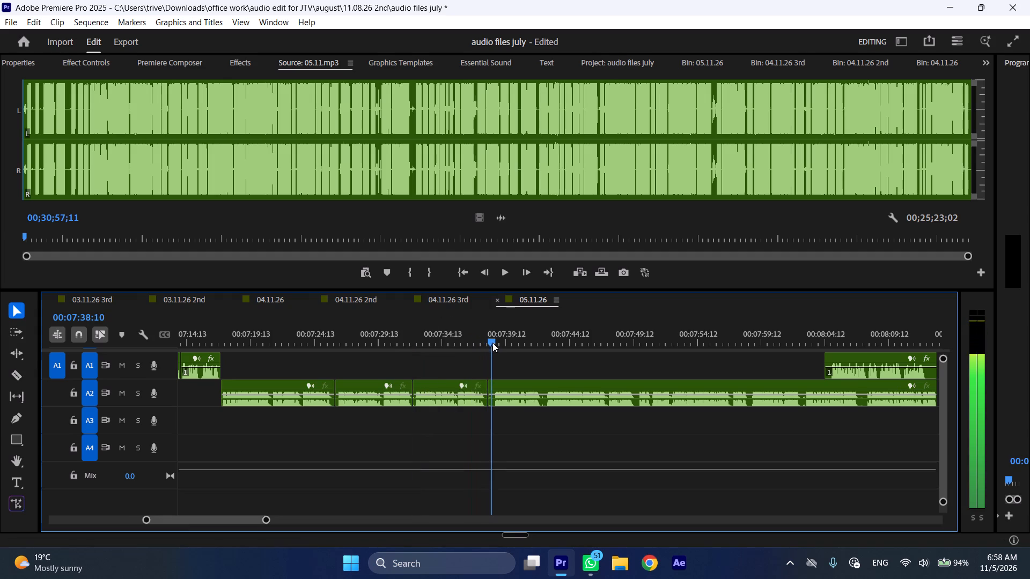
drag(492, 343, 493, 343)
click(511, 404)
key(shift+c)
key(ctrl+shift+d)
Play on, cut A2 at 00:07:42:07 and ripple delete the section between 00:07:38:04 and that cut.
key(space)
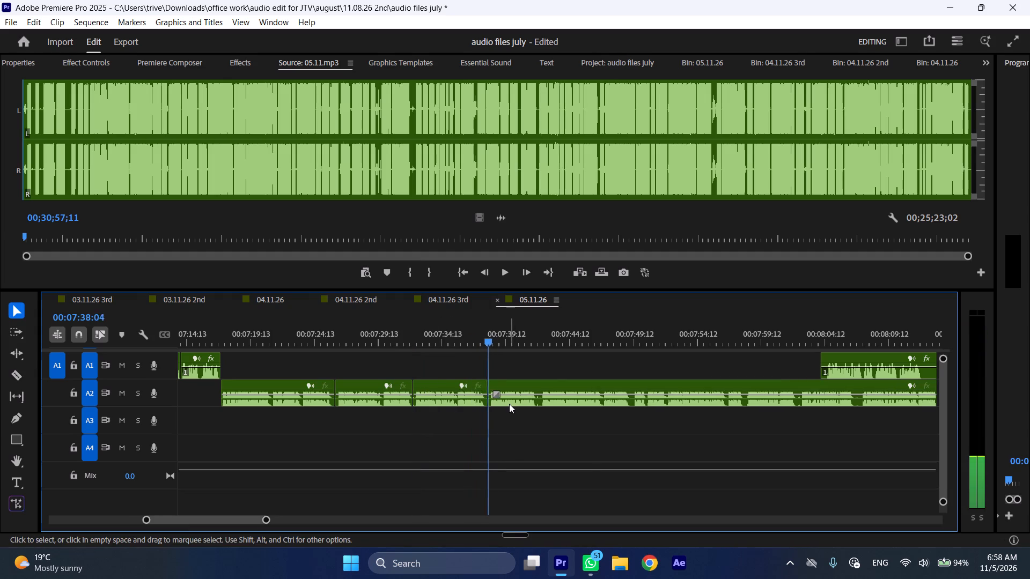
key(l)
scroll(514, 432, down, 5)
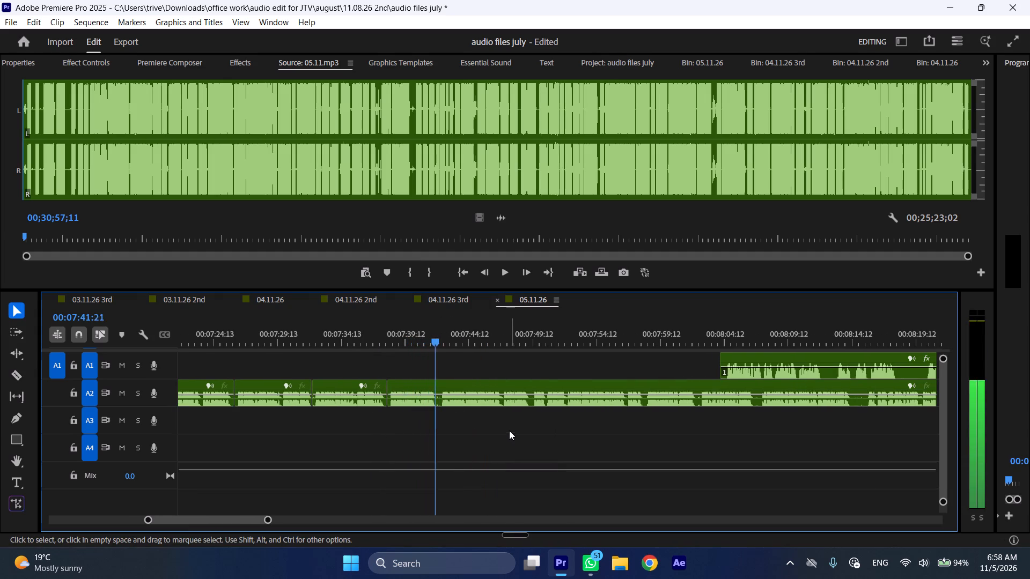
click(439, 336)
click(462, 398)
key(shift+c)
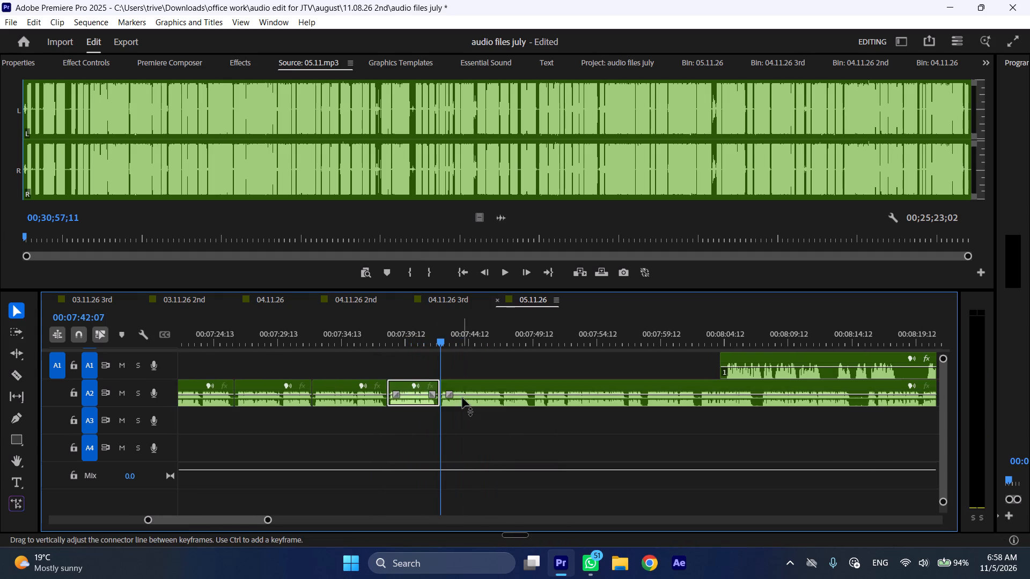
key(ctrl+shift+d)
Play back the closed A2 join from about 00:07:36 and listen on to about 00:07:47.
text(ll)
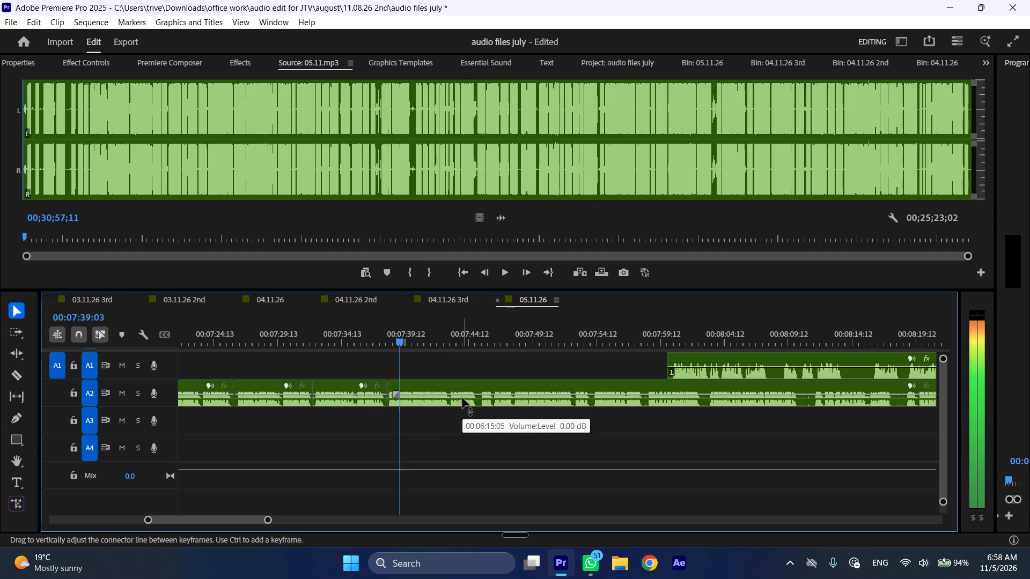
click(351, 353)
click(369, 337)
key(space)
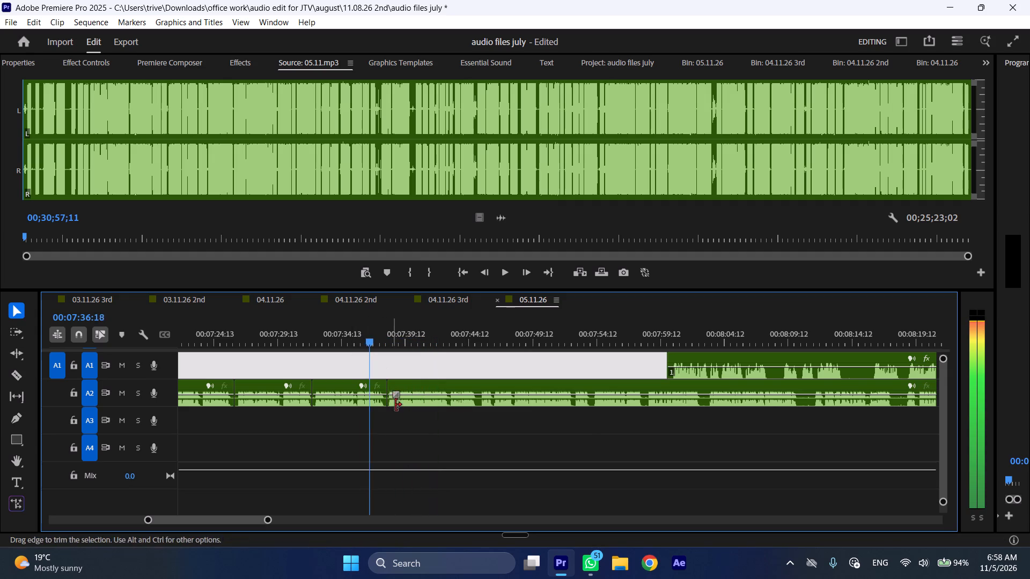
click(404, 427)
key(l)
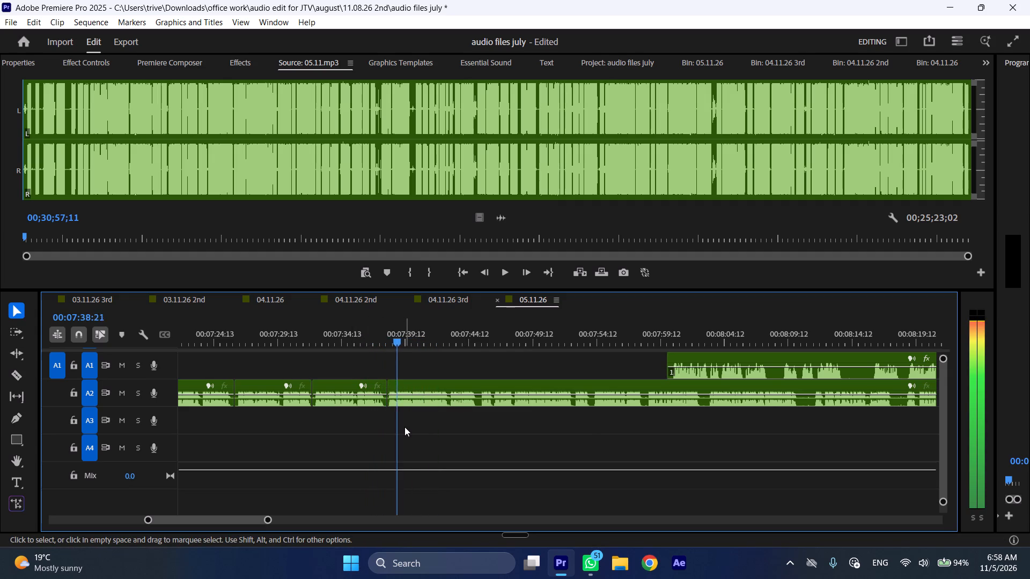
scroll(454, 430, down, 4)
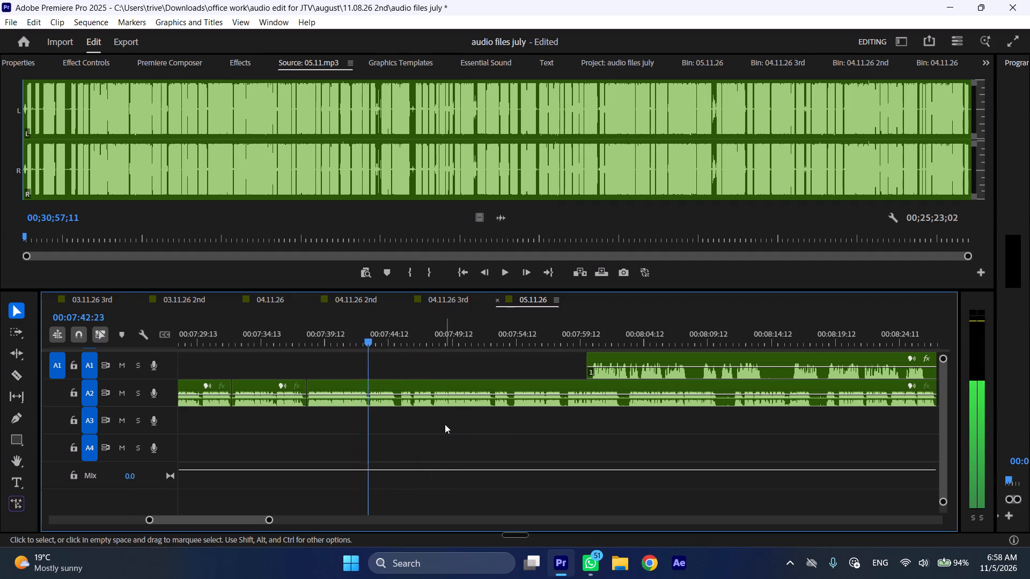
scroll(486, 428, down, 3)
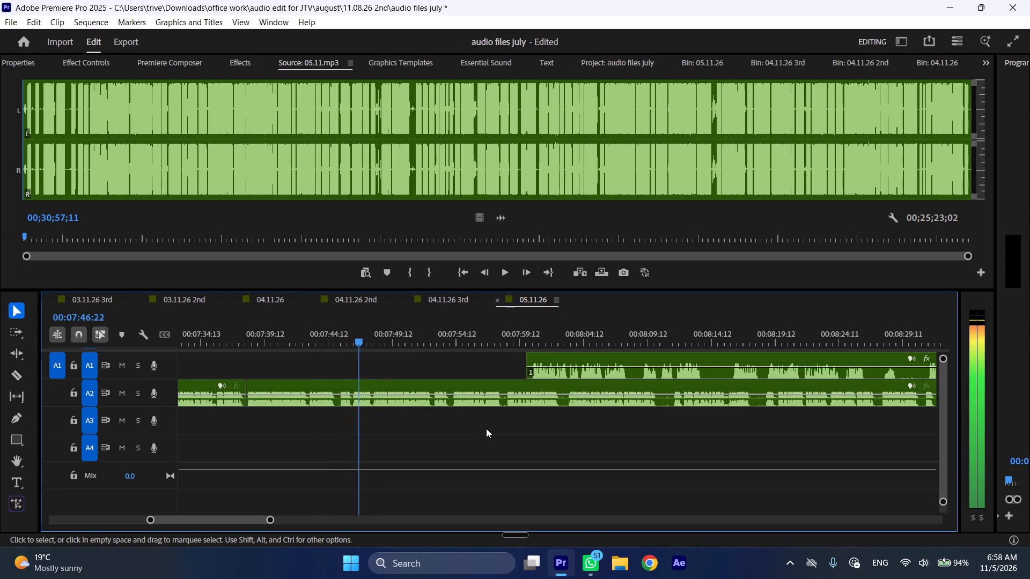
Move the A1 clip later along its track so that it starts at about 00:08:29.
scroll(481, 424, down, 2)
drag(506, 353, 510, 354)
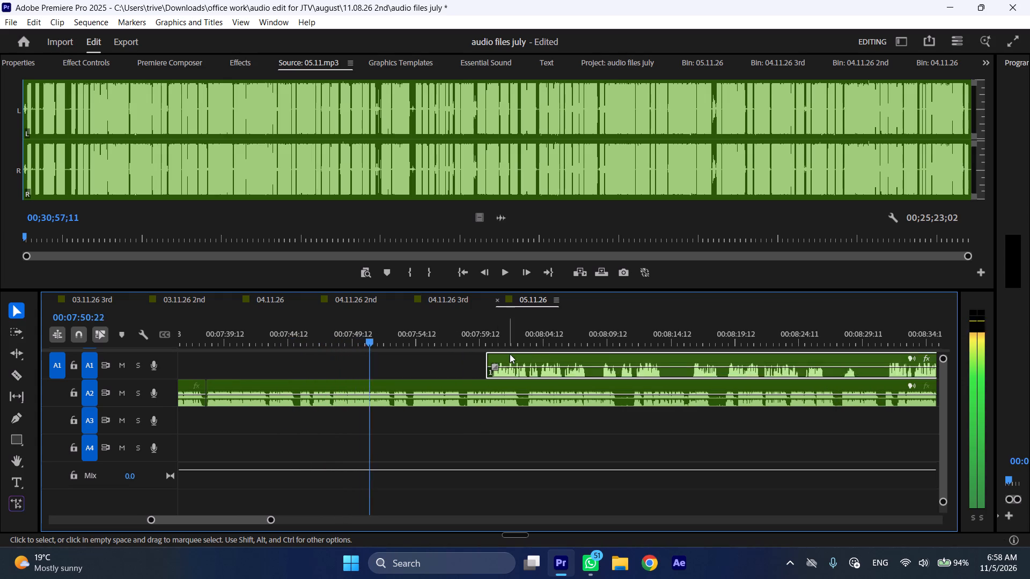
drag(510, 354, 876, 357)
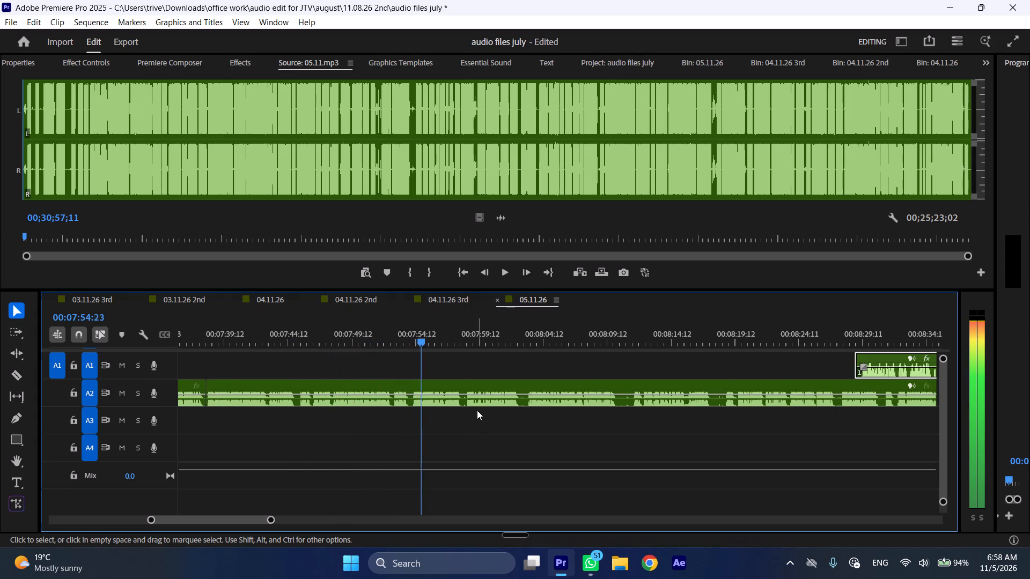
Cut A2 at 00:07:52:16 and 00:07:54:00, and ripple delete the section between the two cuts.
drag(385, 341, 393, 345)
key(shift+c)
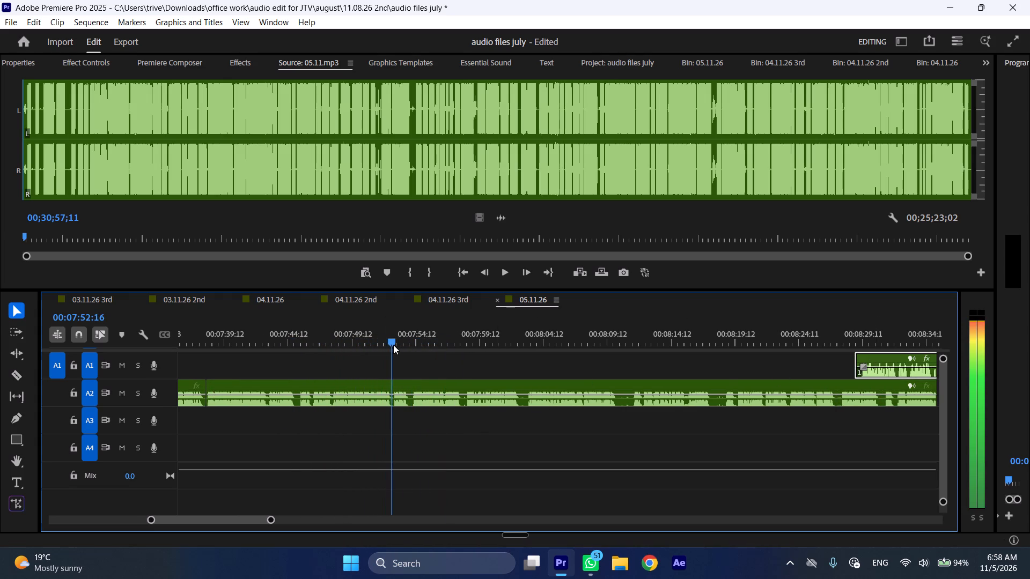
drag(393, 345, 410, 345)
click(430, 407)
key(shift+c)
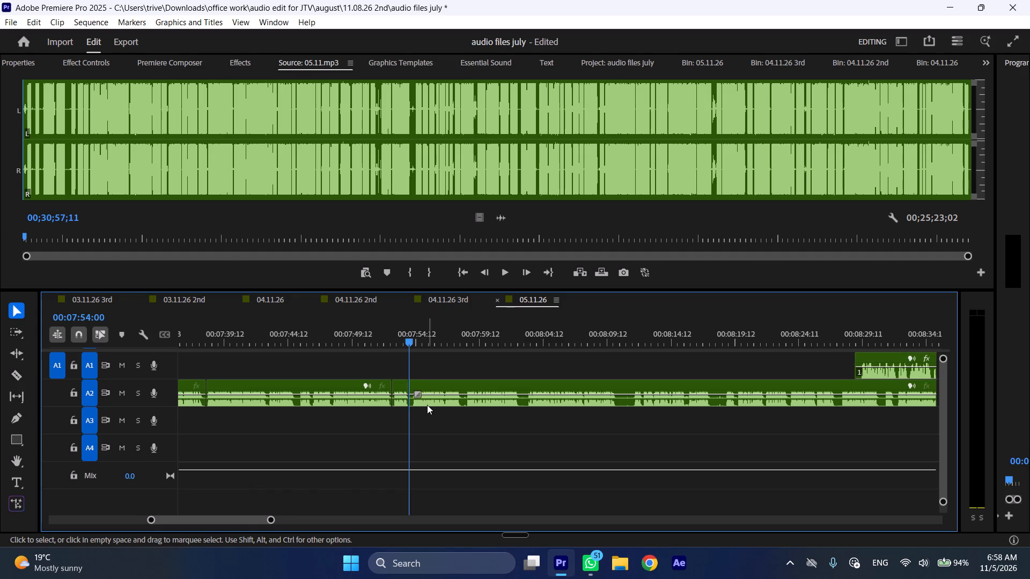
click(399, 401)
key(ctrl+shift+d)
Play on past the closed A2 join at faster speed to about 00:08:01, and replay from about 00:07:55.
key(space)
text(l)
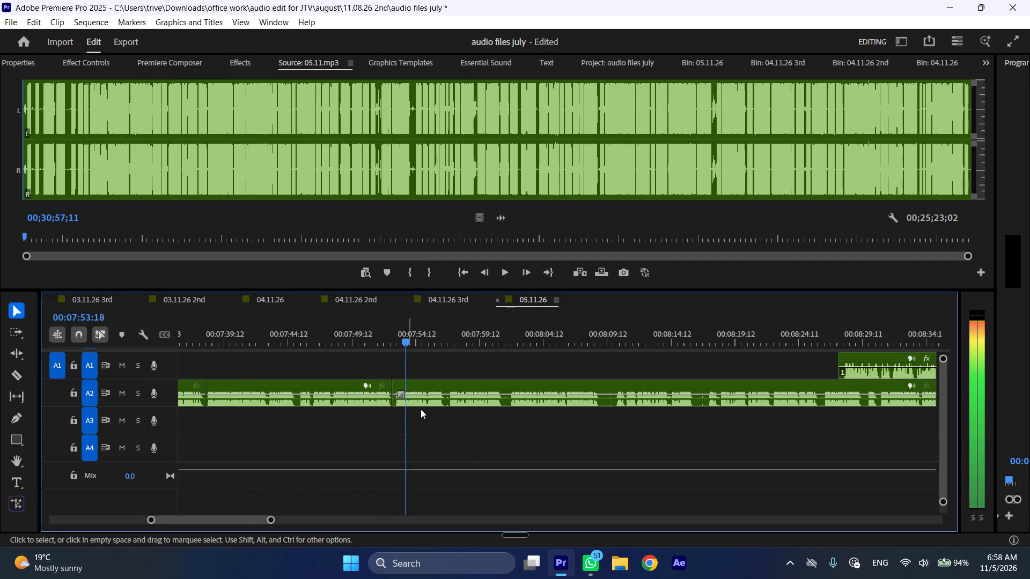
scroll(464, 426, down, 6)
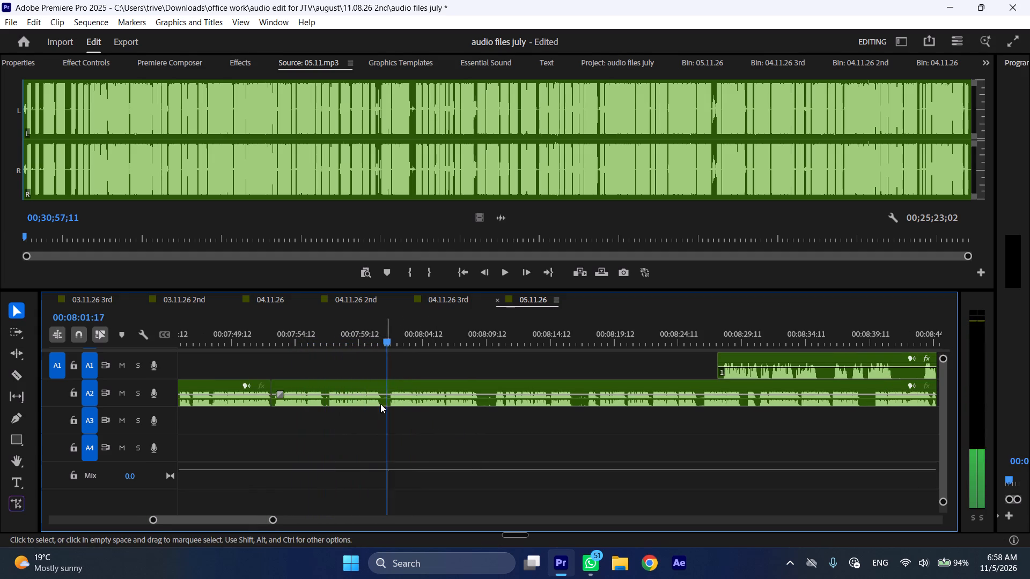
click(301, 331)
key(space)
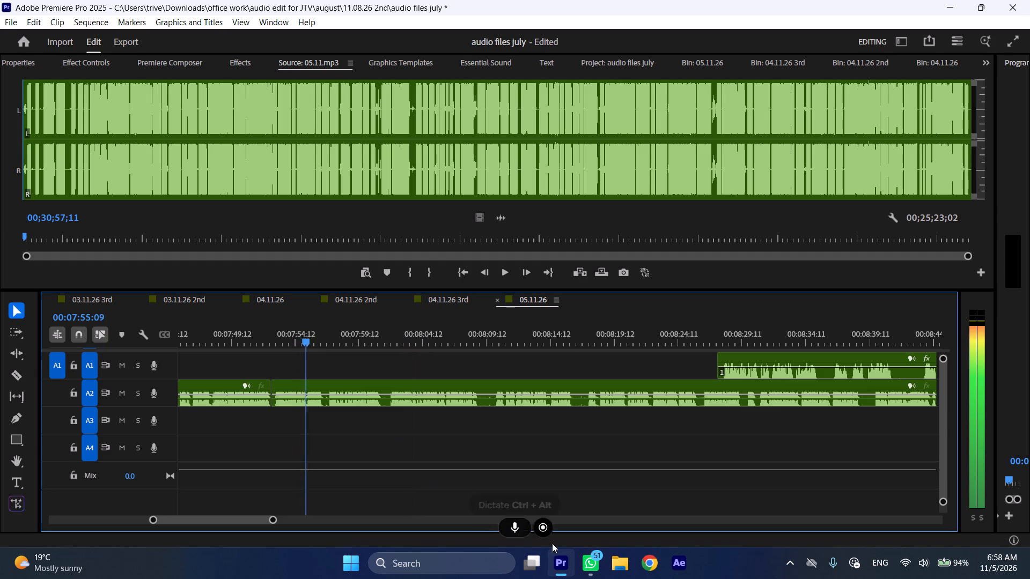
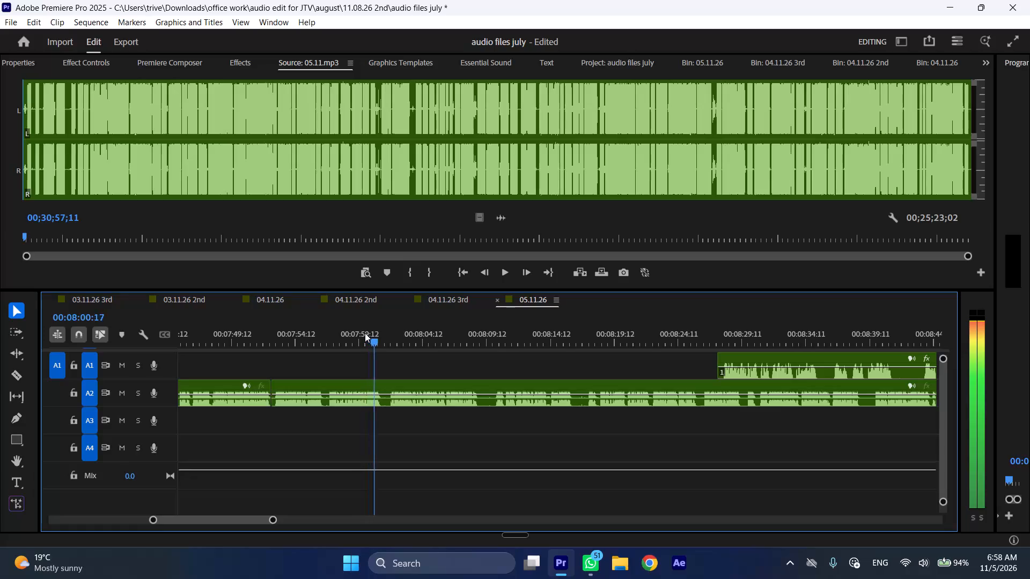
Go back to about 00:07:56 in the 05.11.26 sequence and listen to the A2 audio again from there.
drag(365, 333, 312, 335)
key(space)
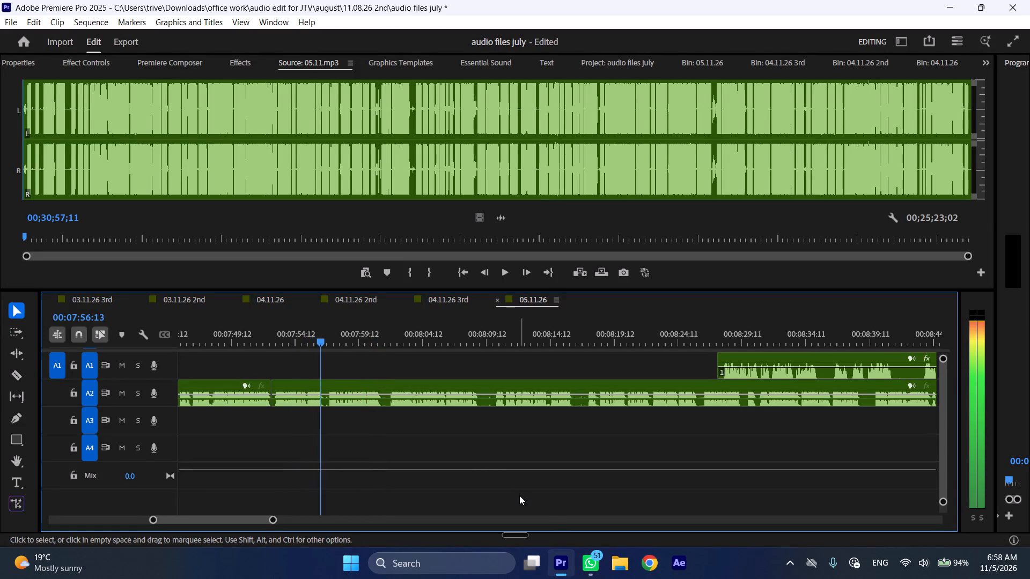
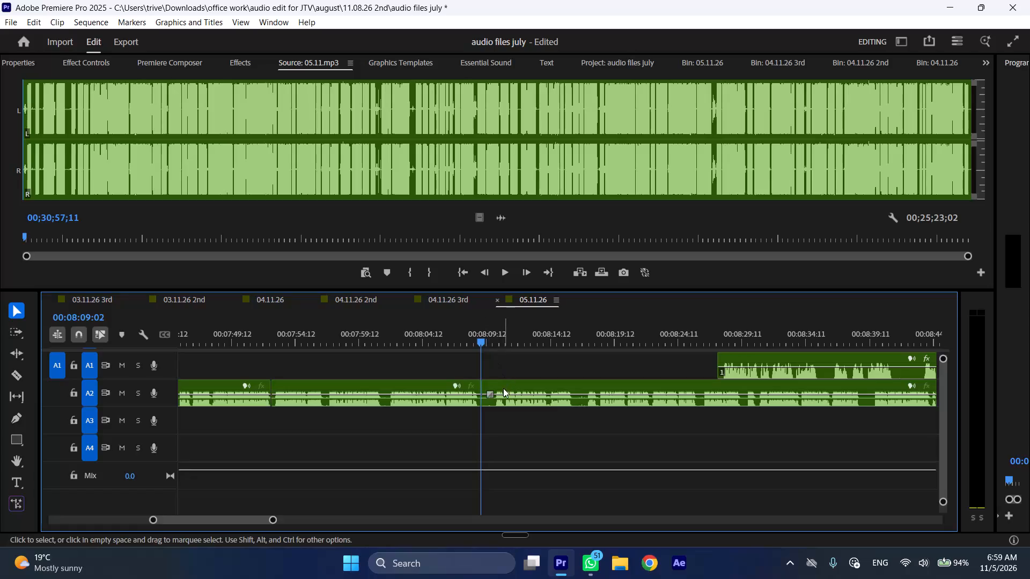
Move the A2 clip that starts at 00:08:09:02 down to A3 so that it begins at about 00:08:25.
drag(503, 388, 610, 403)
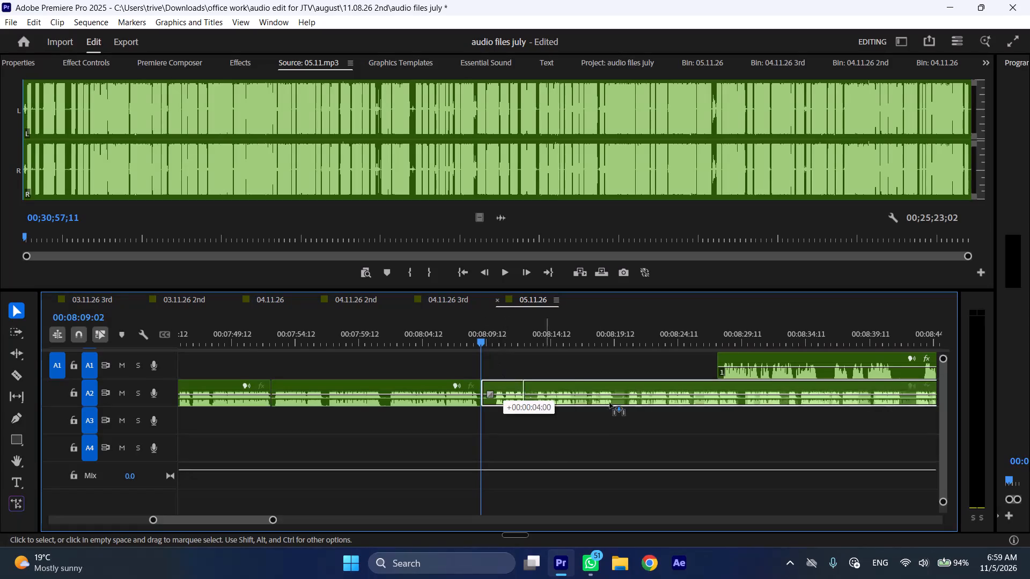
drag(610, 403, 700, 409)
drag(680, 409, 689, 409)
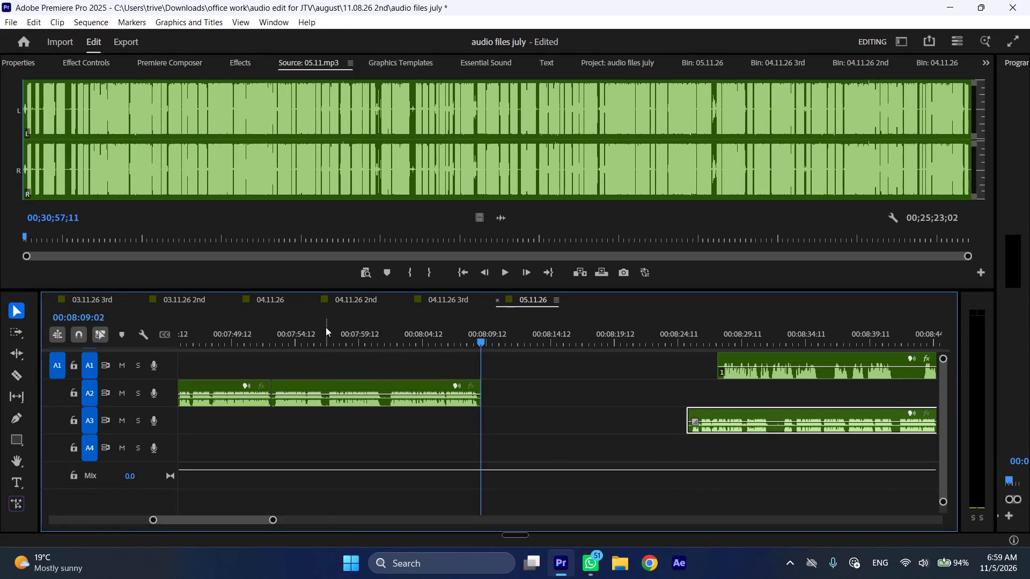
Cut A2 on both sides of the short pause ending at about 00:07:57:04, ripple delete it and play on.
drag(326, 327, 330, 327)
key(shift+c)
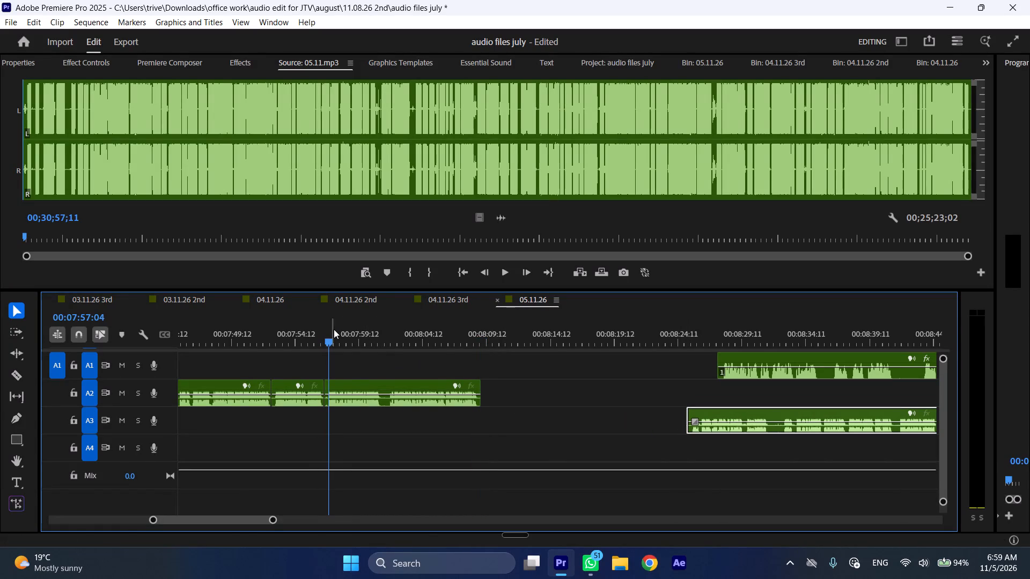
click(350, 383)
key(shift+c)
key(ctrl+shift+d)
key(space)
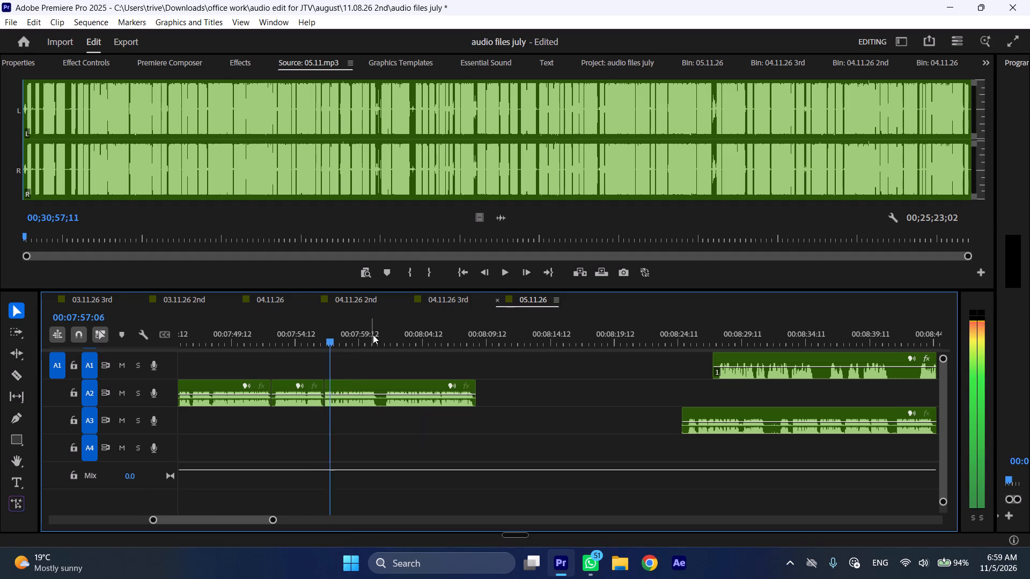
Cut A2 at about 00:08:01, at the start of the pause before 00:08:01:17.
drag(374, 332, 389, 333)
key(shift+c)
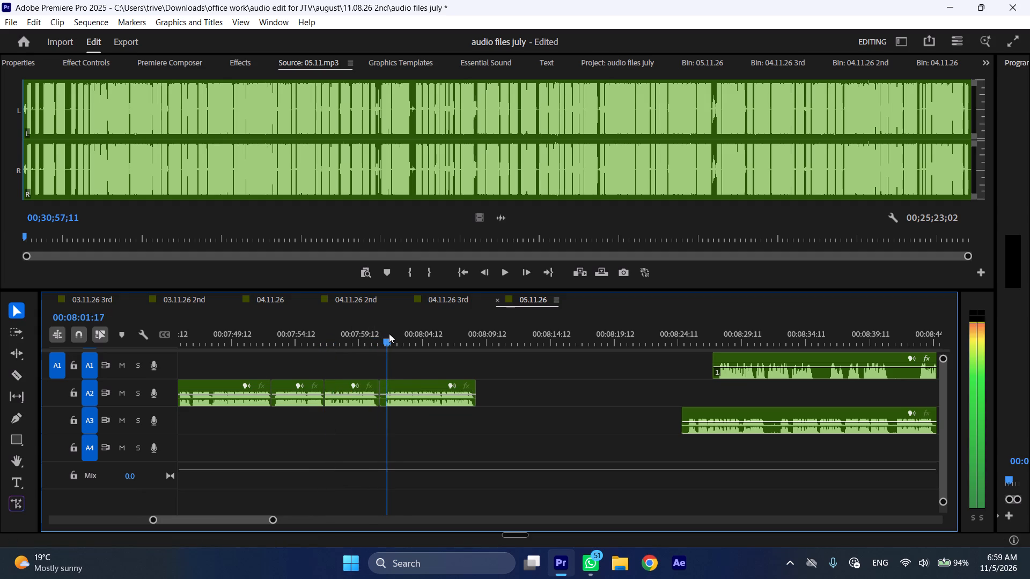
Ripple delete about 0.4 seconds from the start of the A2 section that begins at 00:08:01:03.
drag(389, 333, 387, 333)
click(410, 387)
key(shift+c)
key(ctrl+shift+d)
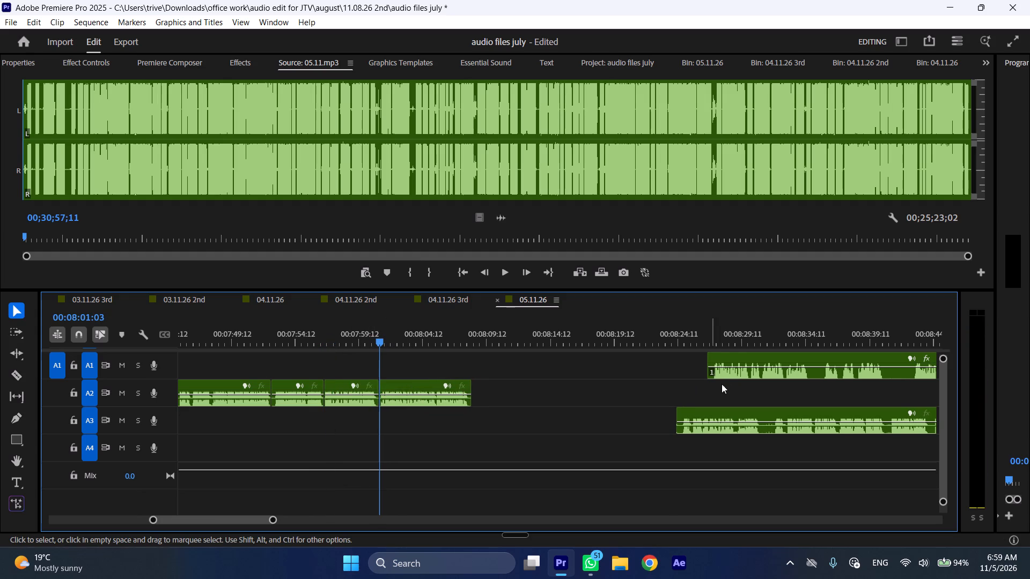
Move the A1 story voice-over clip earlier so it starts where the last A2 section ends, at about 00:08:08:10.
drag(730, 351, 516, 353)
drag(734, 354, 504, 359)
Play back the transition from the end of the last A2 section into the A1 voice-over.
click(476, 337)
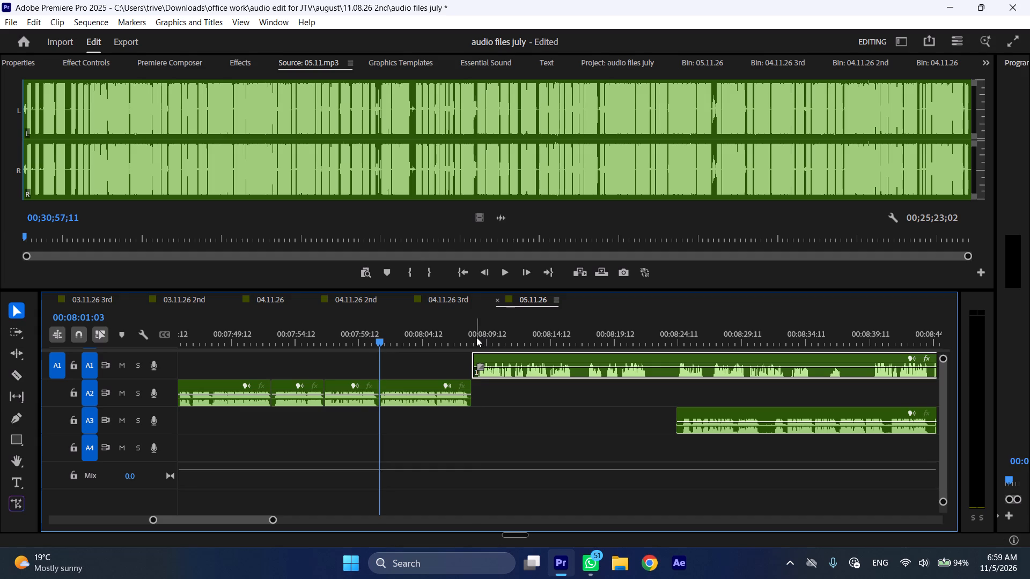
click(452, 337)
key(space)
text(l)
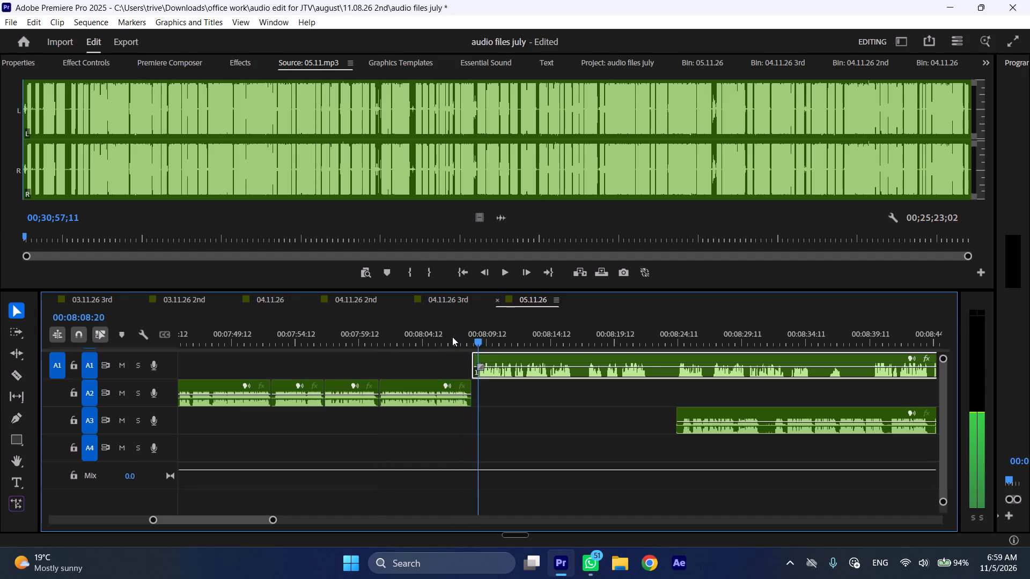
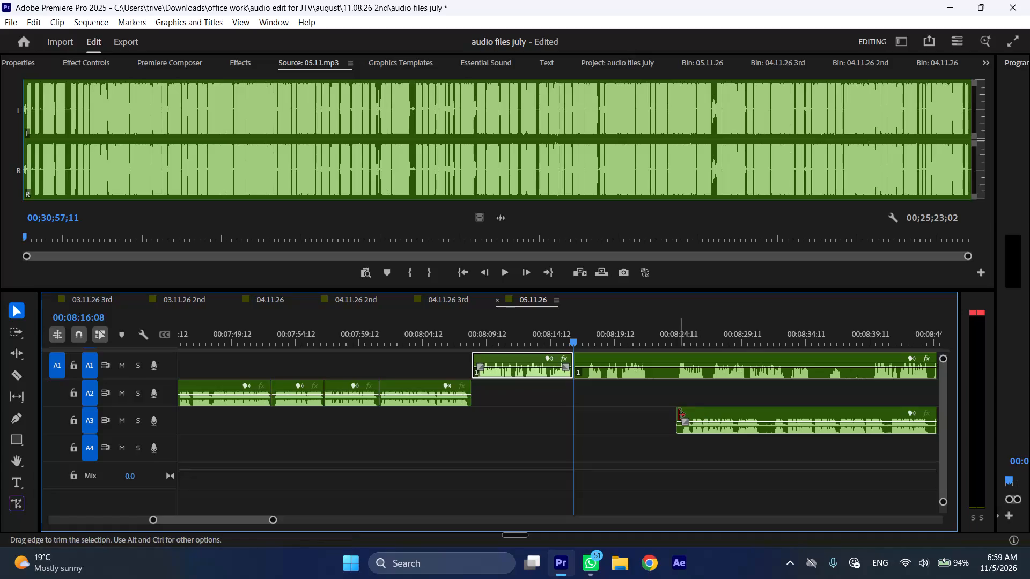
Move the A3 clip onto A2 to start at 00:08:16:08, and shift the remaining A1 voice-over to about 00:08:30.
drag(701, 415, 598, 379)
key(ctrl+z)
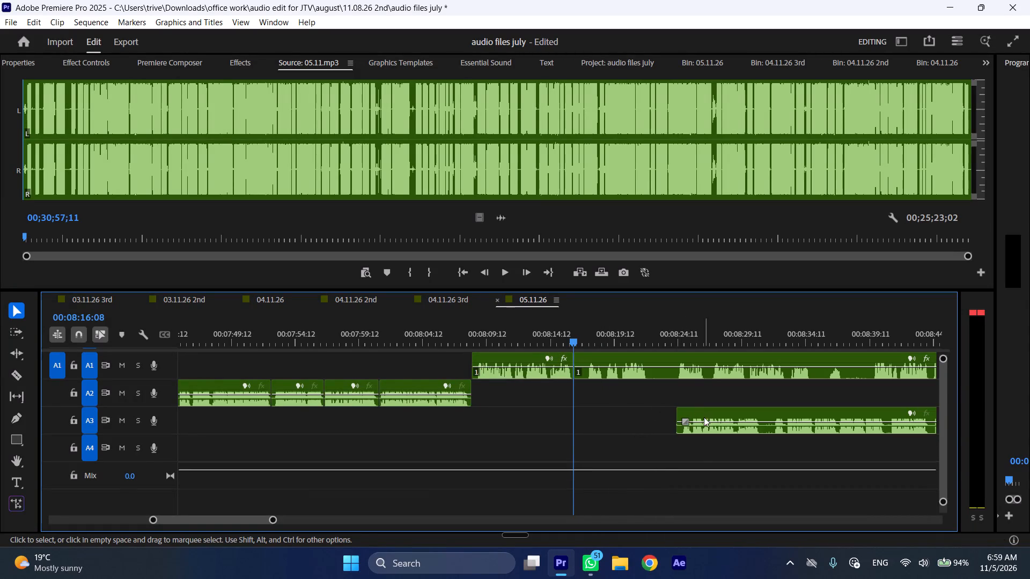
drag(704, 418, 604, 399)
drag(590, 358, 766, 358)
Ripple delete the first 8 frames of the A2 clip, from 00:08:16:08 to 00:08:16:16.
key(space)
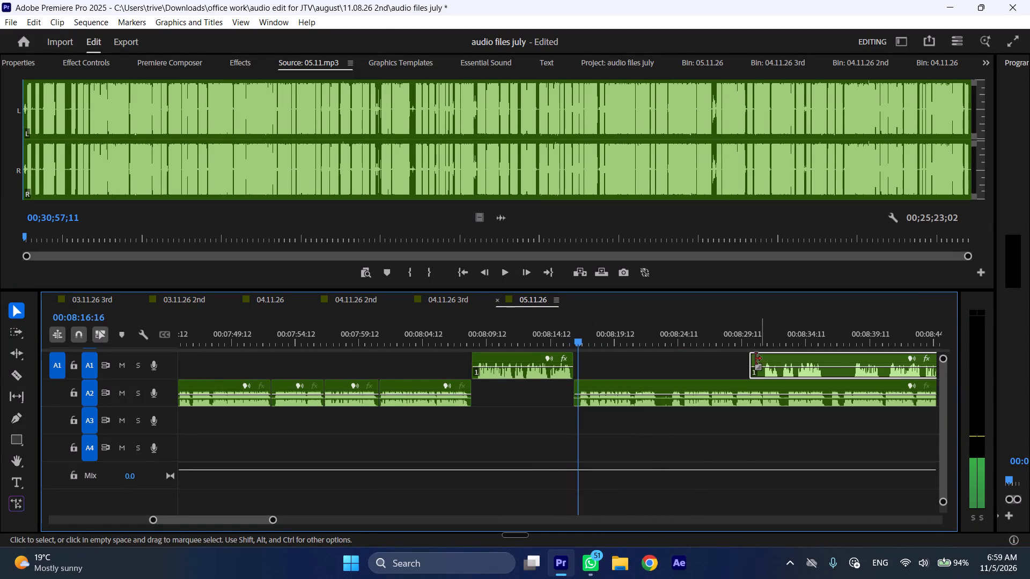
click(583, 330)
click(615, 377)
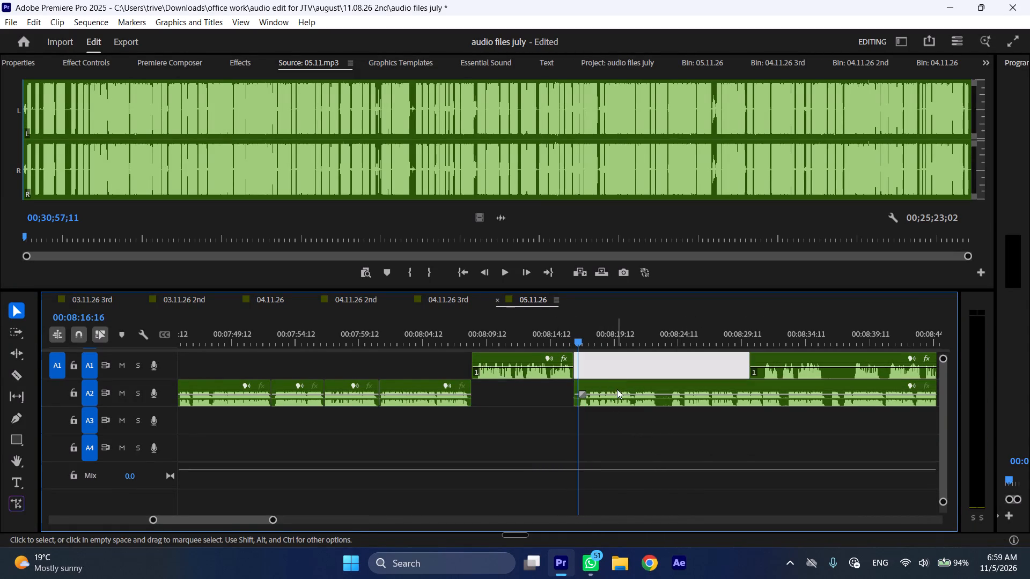
click(617, 389)
key(shift+c)
key(ctrl+shift+d)
Trim about 0.8 seconds of silence from the start of the remaining A1 voice-over and move it to about 00:08:43.
key(space)
key(l)
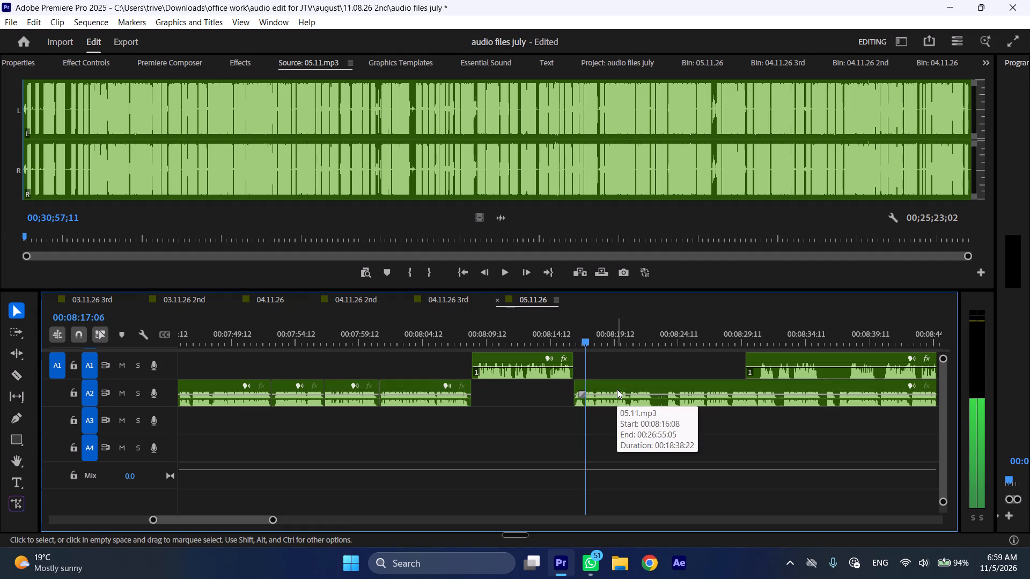
scroll(617, 389, down, 5)
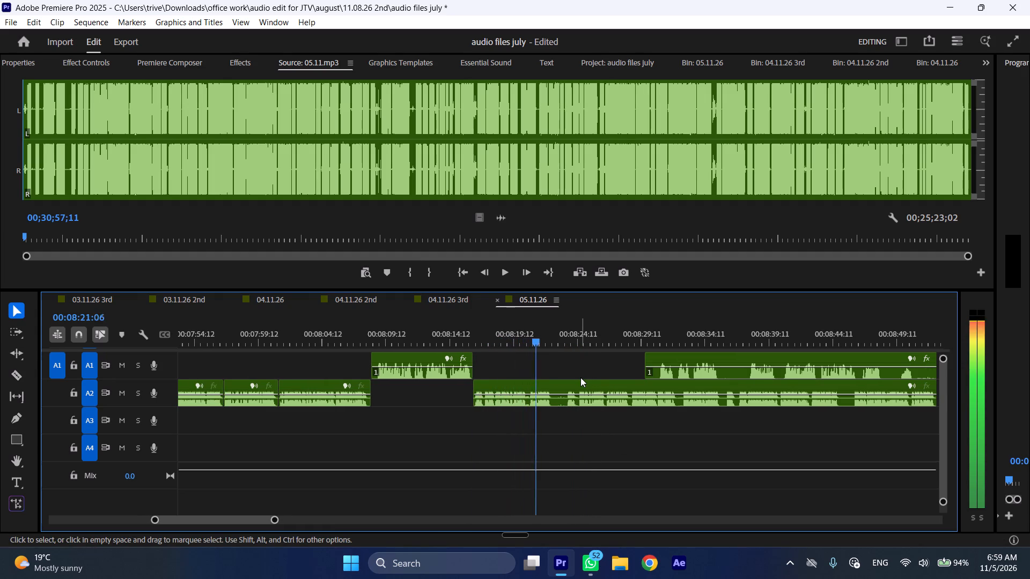
key(space)
drag(652, 360, 653, 360)
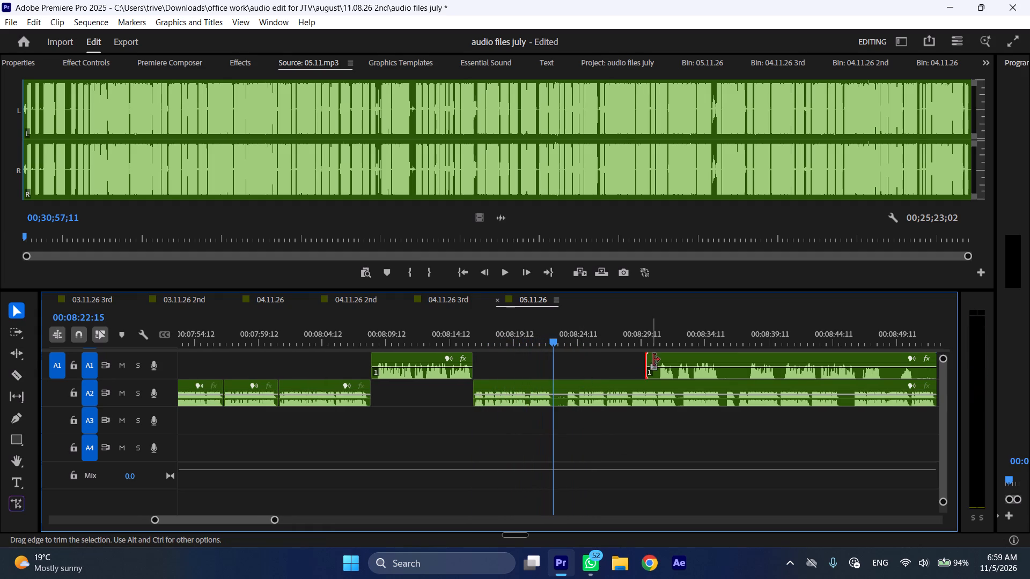
drag(653, 360, 661, 360)
drag(683, 355, 846, 359)
Ripple delete the unwanted opening of the A2 clip, from 00:08:16:08 to 00:08:23:13.
key(space)
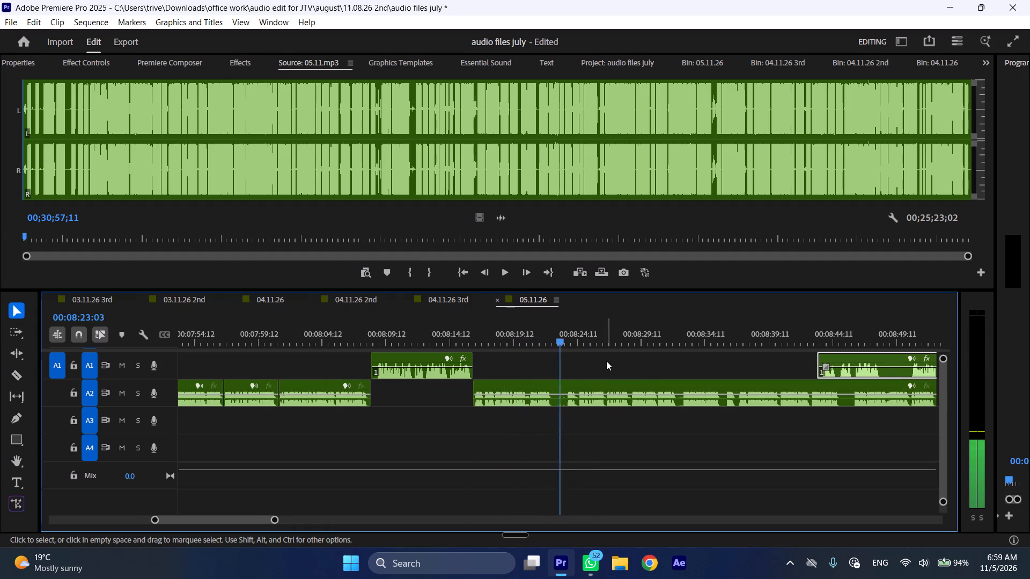
click(563, 334)
click(587, 383)
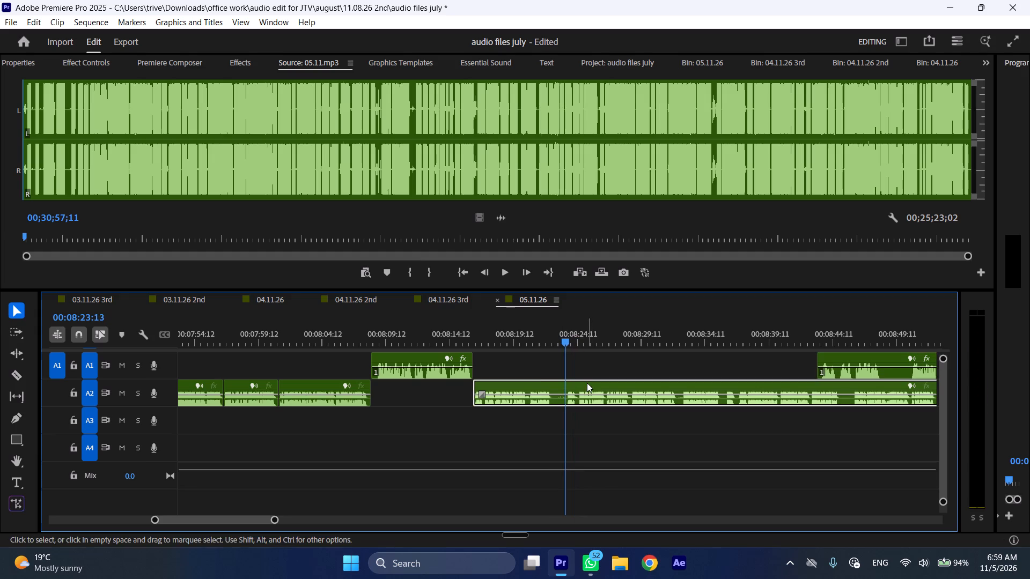
key(shift+c)
key(ctrl+shift+d)
Play back the new opening of the A2 clip, and replay the transition into it from the end of the A1 voice-over.
key(space)
text(l)
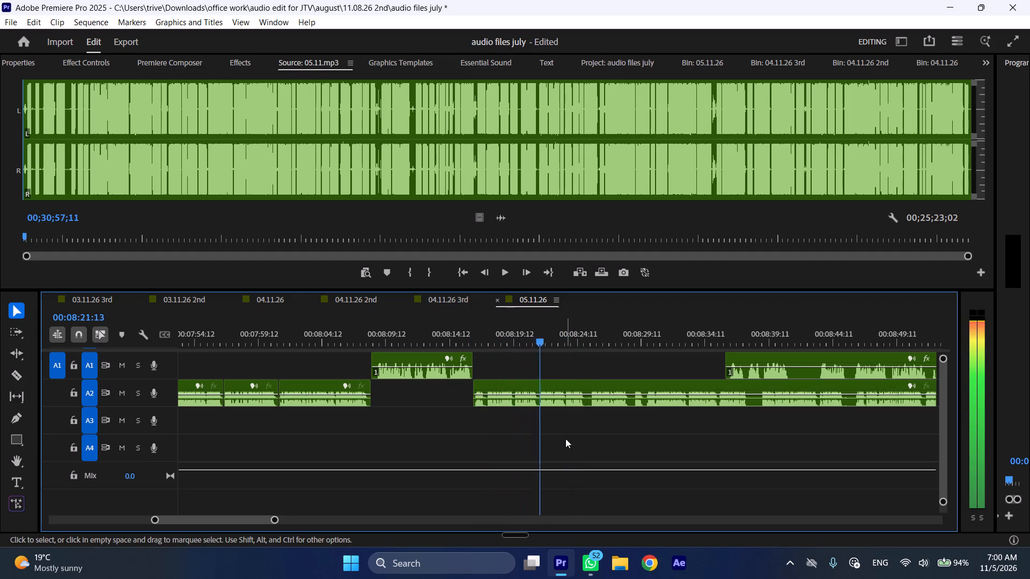
key(space)
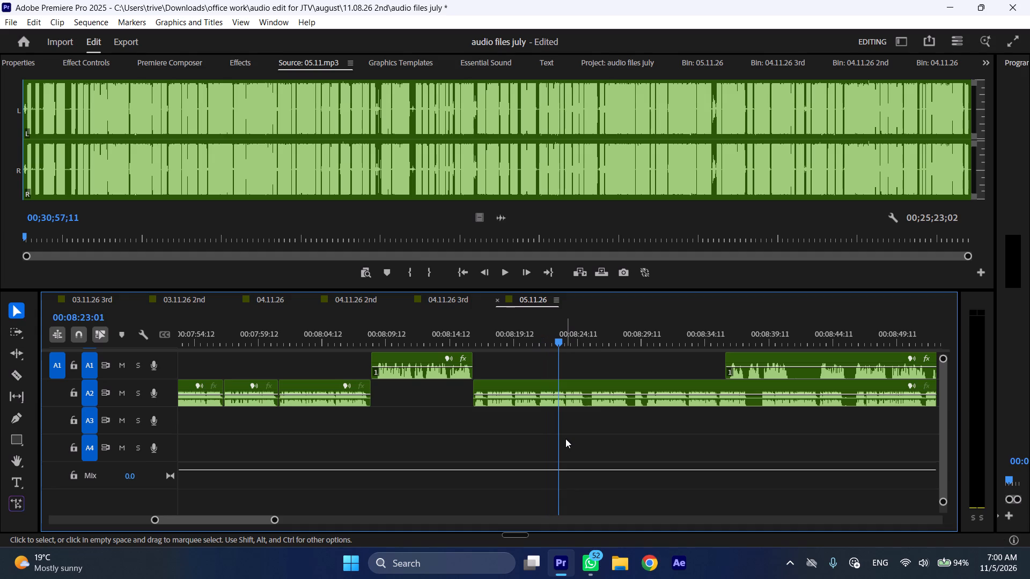
key(space)
text(l)
scroll(572, 439, down, 2)
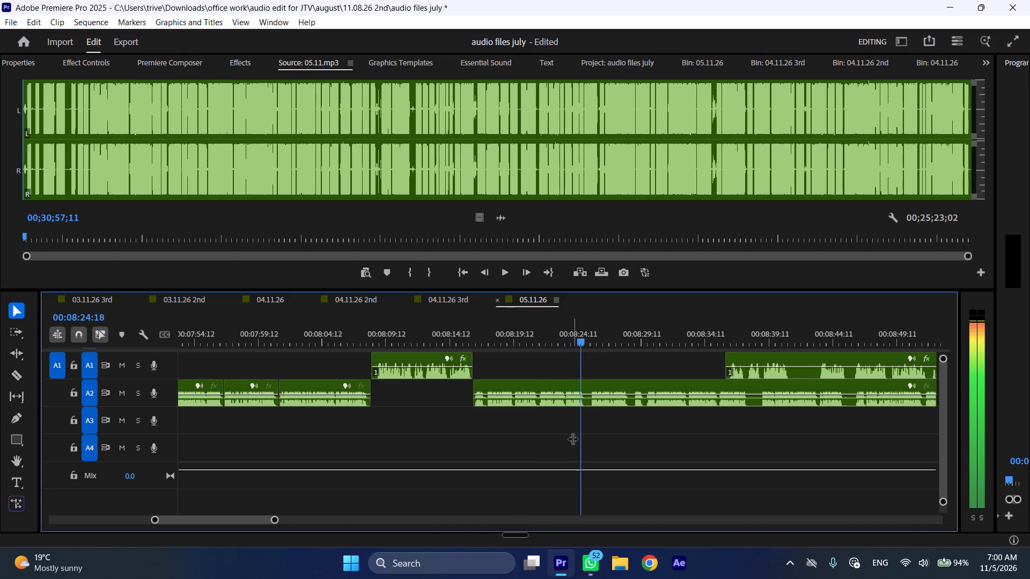
scroll(572, 439, down, 2)
click(378, 330)
key(space)
text(l)
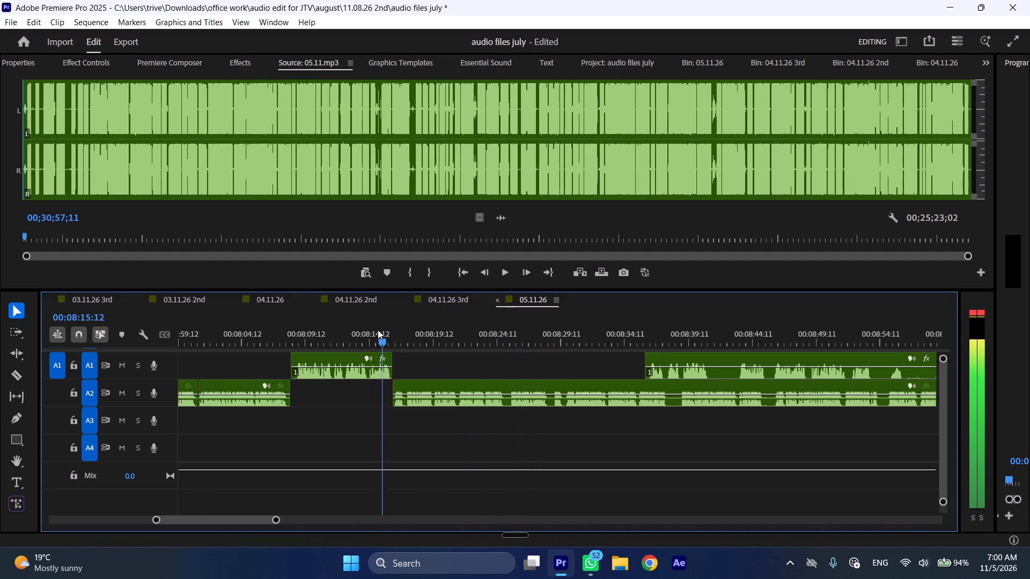
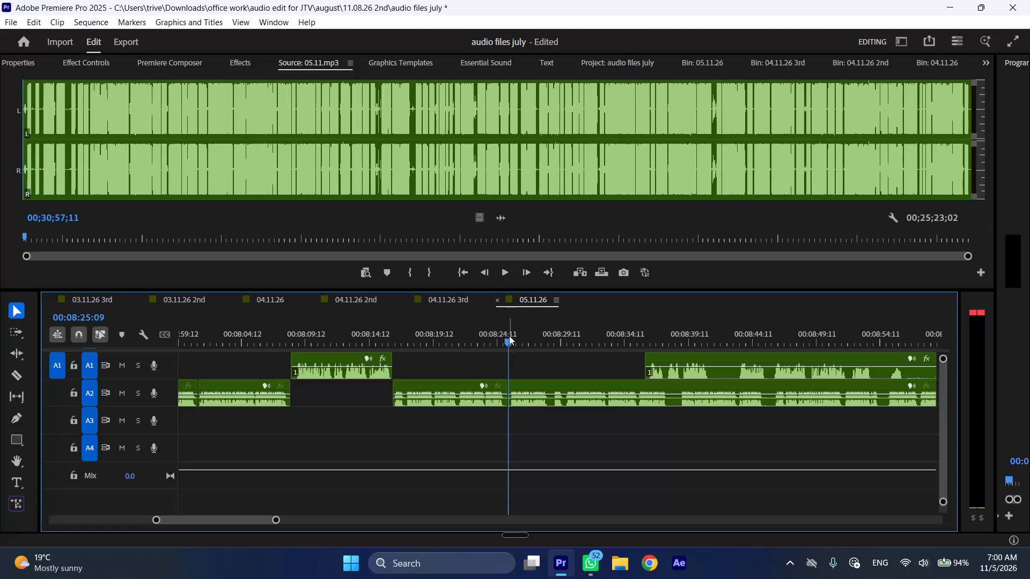
Split the A1 voice-over at 00:08:41:05 and insert its first segment at the A2 cut at 00:08:25:09, shifting the following clips.
drag(703, 344, 712, 344)
click(718, 362)
key(shift+c)
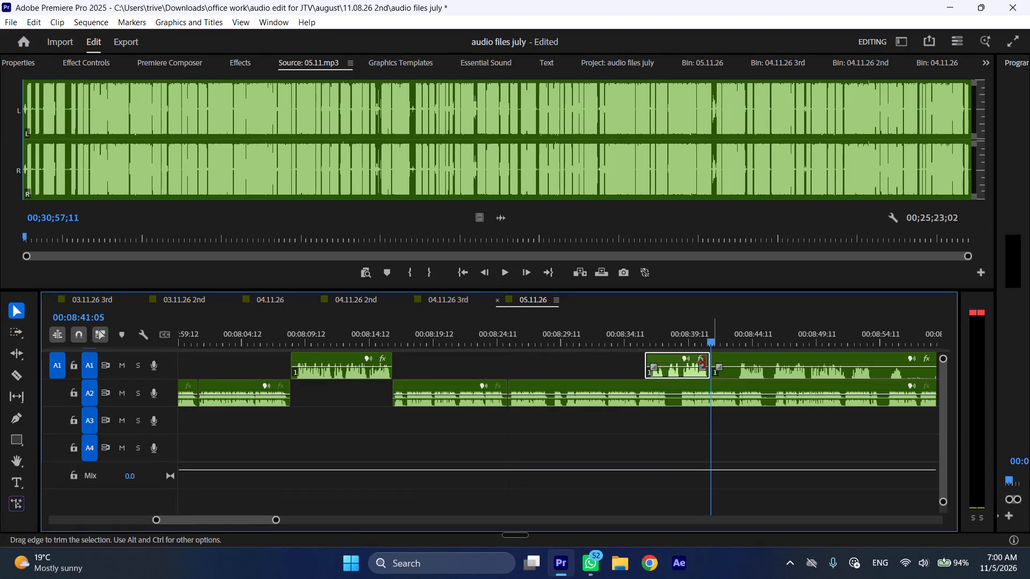
drag(660, 358, 528, 358)
Play back the inserted A1 segment and ripple delete its opening, from 00:08:25:09 to 00:08:27:05.
click(496, 338)
key(space)
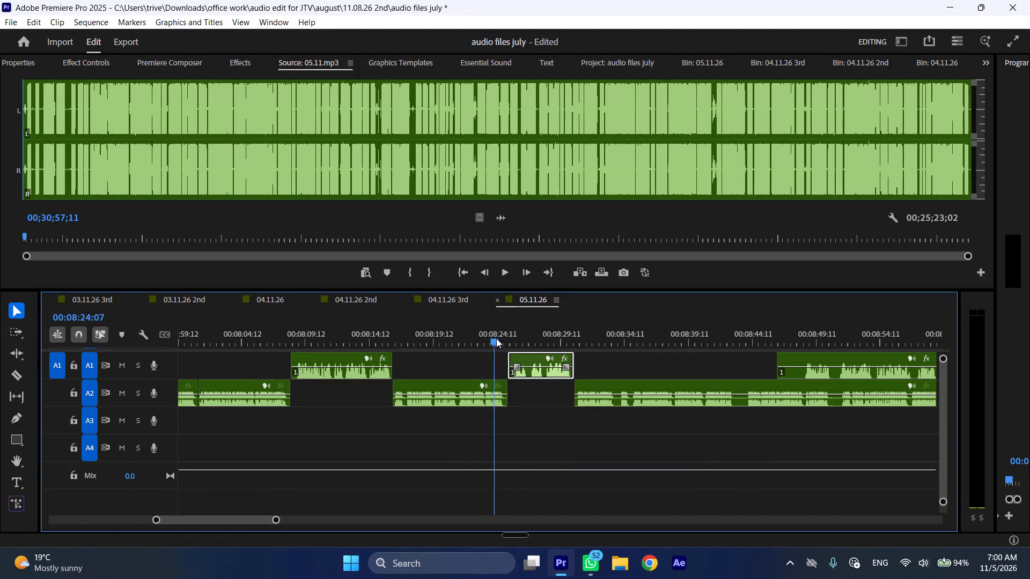
text(l)
scroll(560, 404, down, 4)
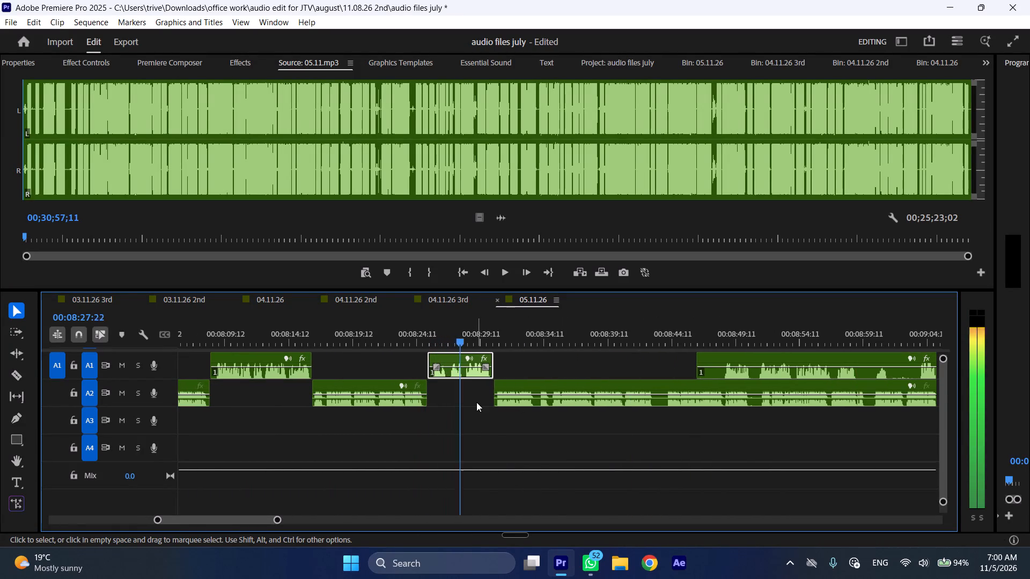
click(452, 333)
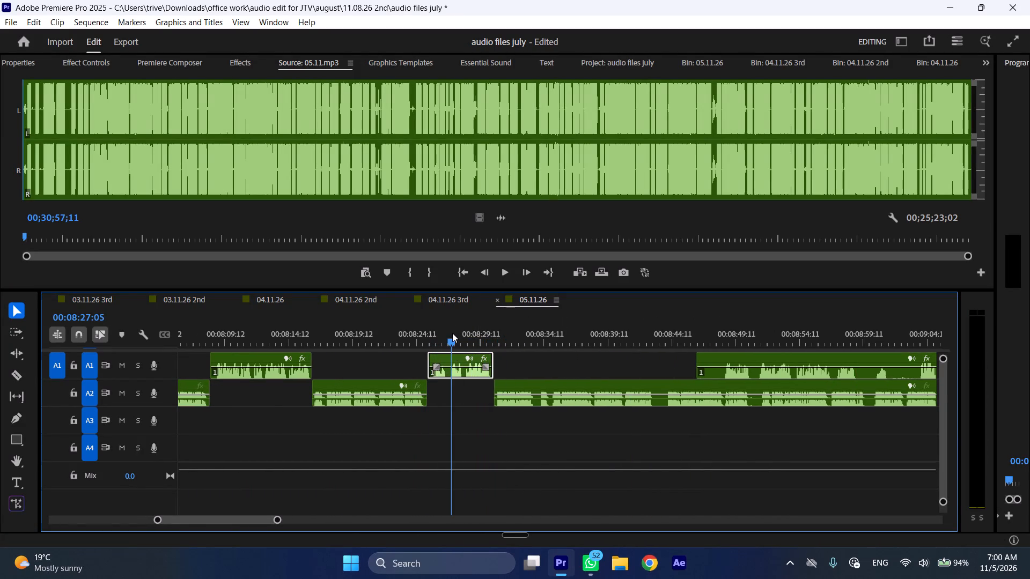
key(shift+c)
key(ctrl+shift+d)
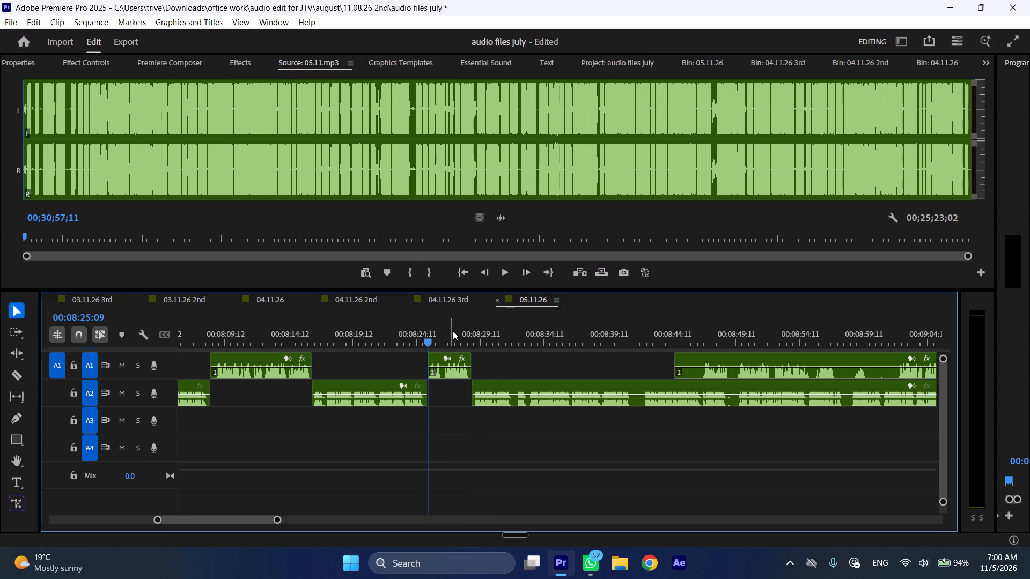
Play back the transition from the end of the shortened A1 segment into the next A2 clip.
click(466, 328)
key(space)
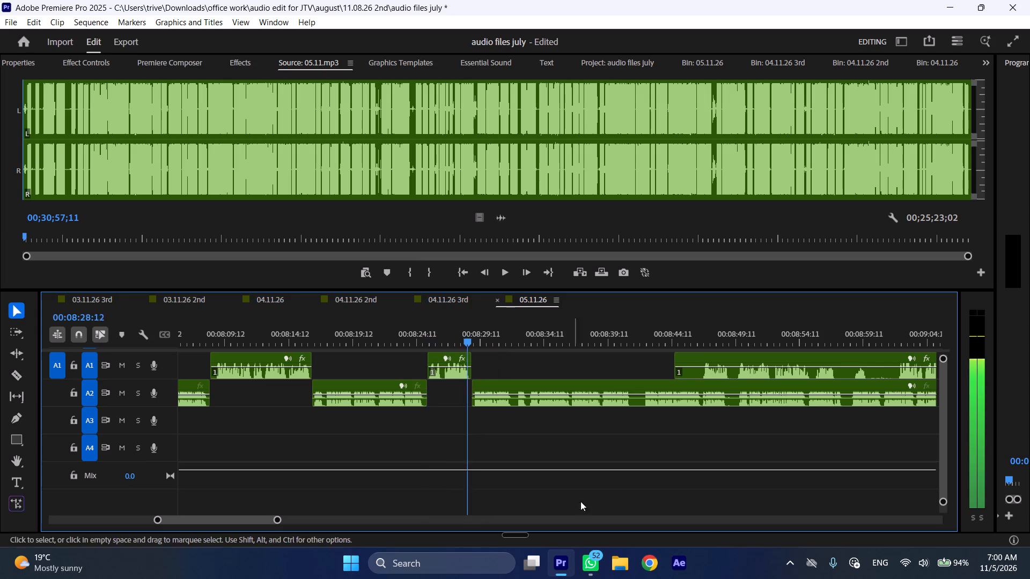
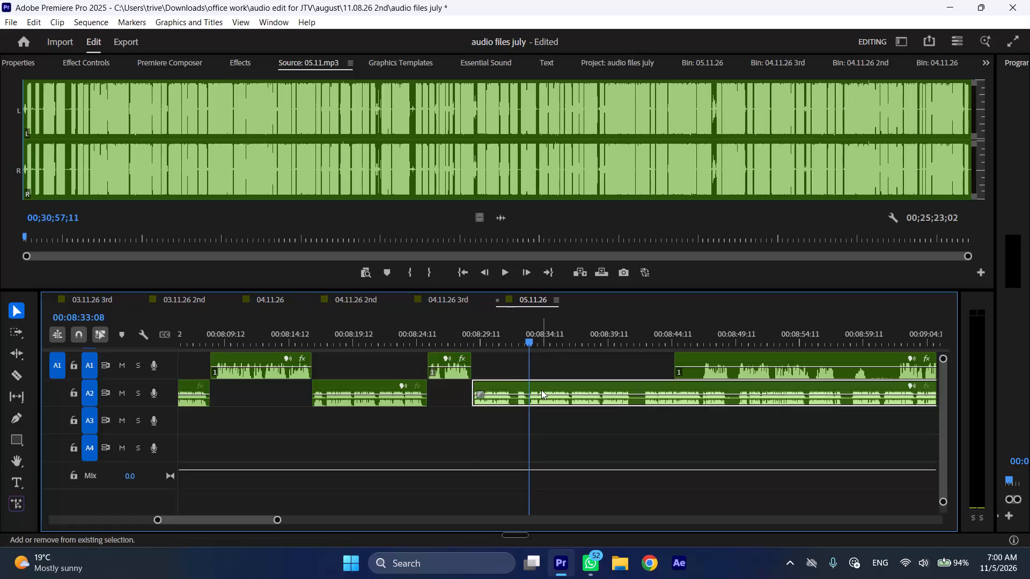
Split the A2 clip at 00:08:33:08 and ripple delete its opening from 00:08:28:20.
key(shift+c)
key(ctrl+shift+d)
Play back the shortened A2 clip to 00:08:37:01 while trimming about 2 seconds from the start of the next A1 voice-over clip.
key(space)
text(l)
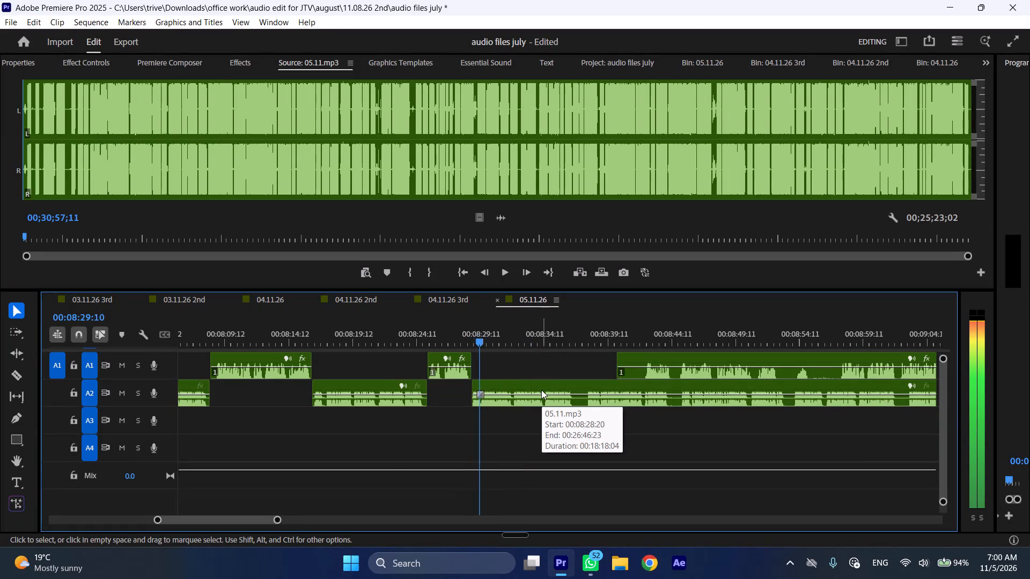
scroll(544, 391, down, 5)
drag(515, 353, 538, 355)
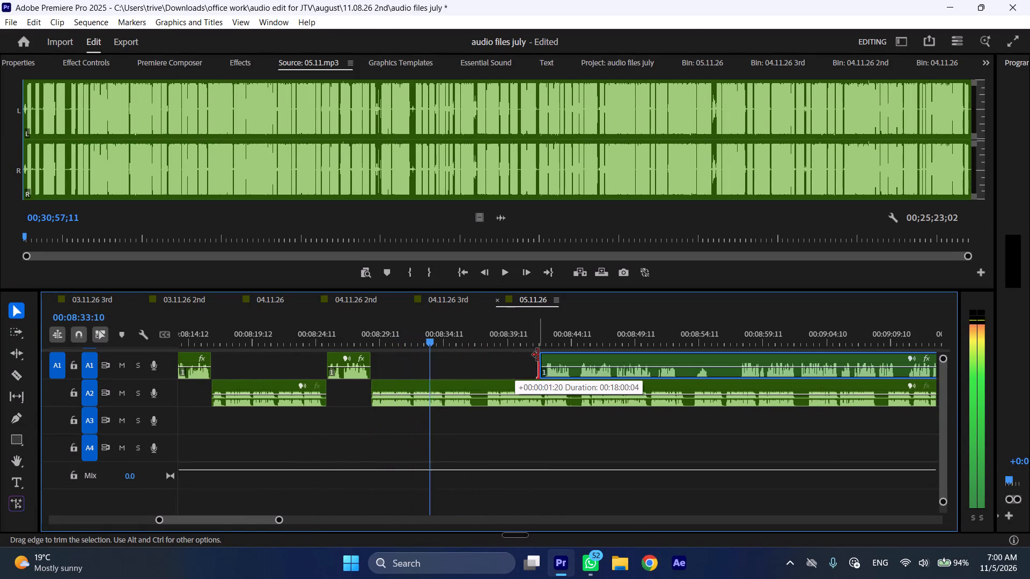
drag(538, 355, 540, 355)
key(space)
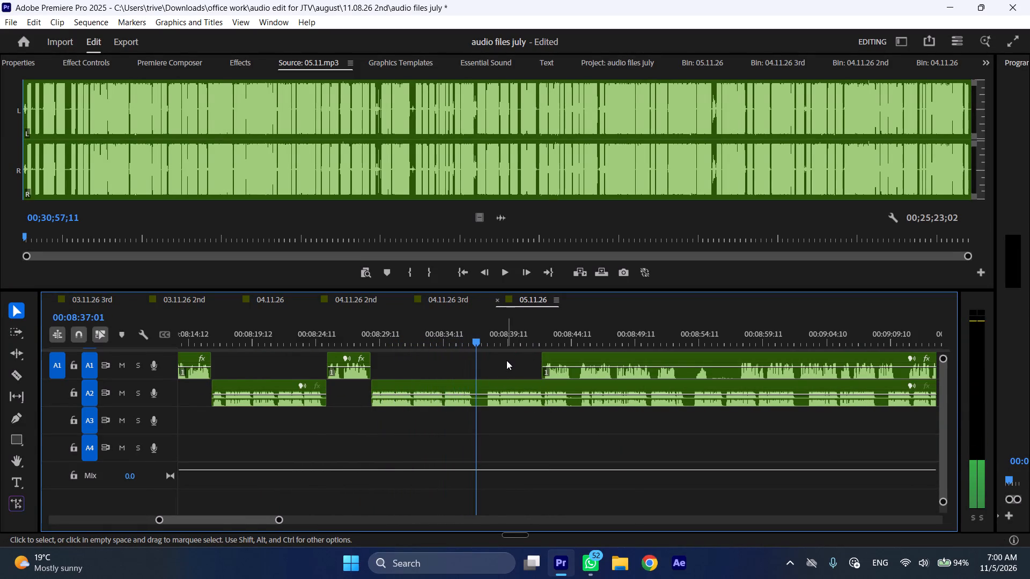
Split A2 at 00:08:37:01 and move the A1 voice-over to the cut, shifting the remaining A2 audio to about 00:08:50.
text(C)
drag(570, 360, 502, 359)
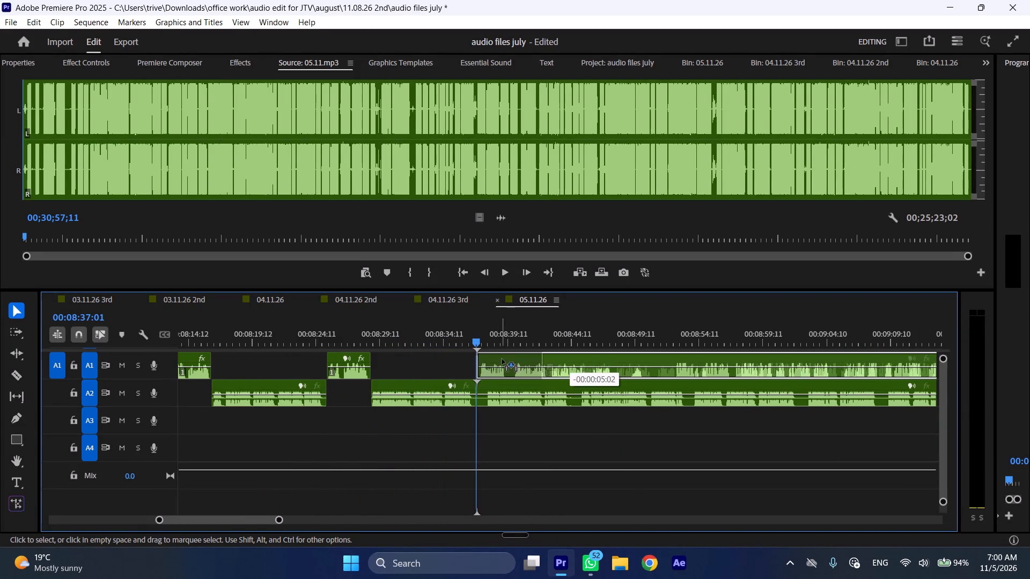
drag(502, 359, 503, 359)
drag(502, 385, 675, 385)
Play back the A1 voice-over from 00:08:37:01 at increased speed.
key(space)
key(l)
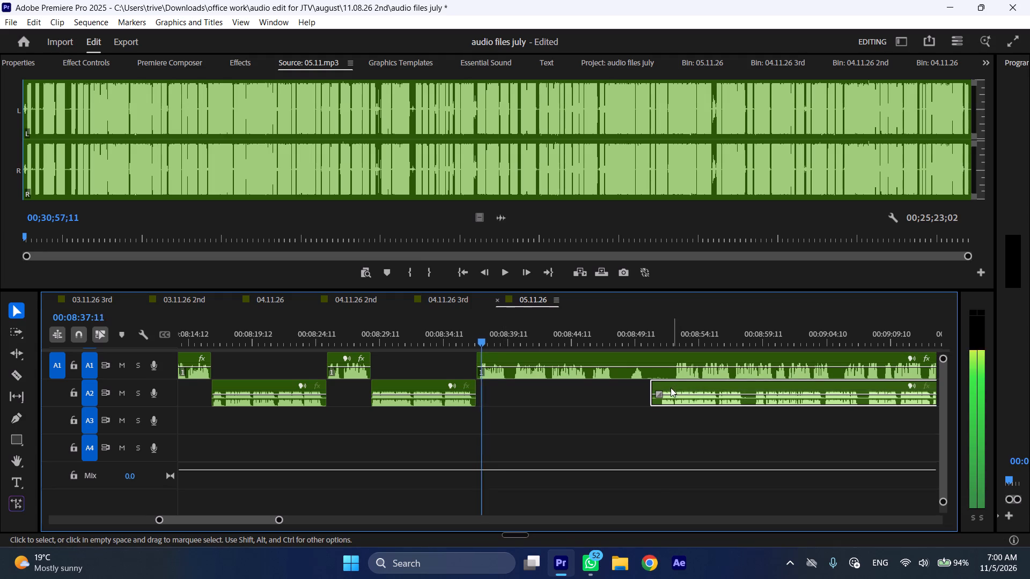
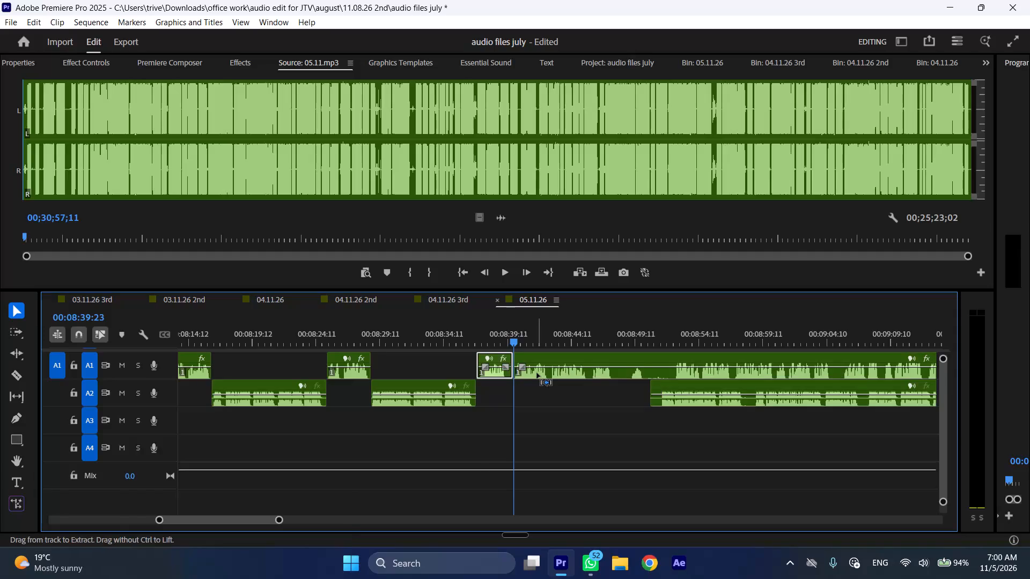
Ripple delete the A1 voice-over's selected opening segment from 00:08:37:01 to 00:08:39:23 and play back the audio that follows at increased speed.
key(ctrl+shift+d)
key(space)
text(l)
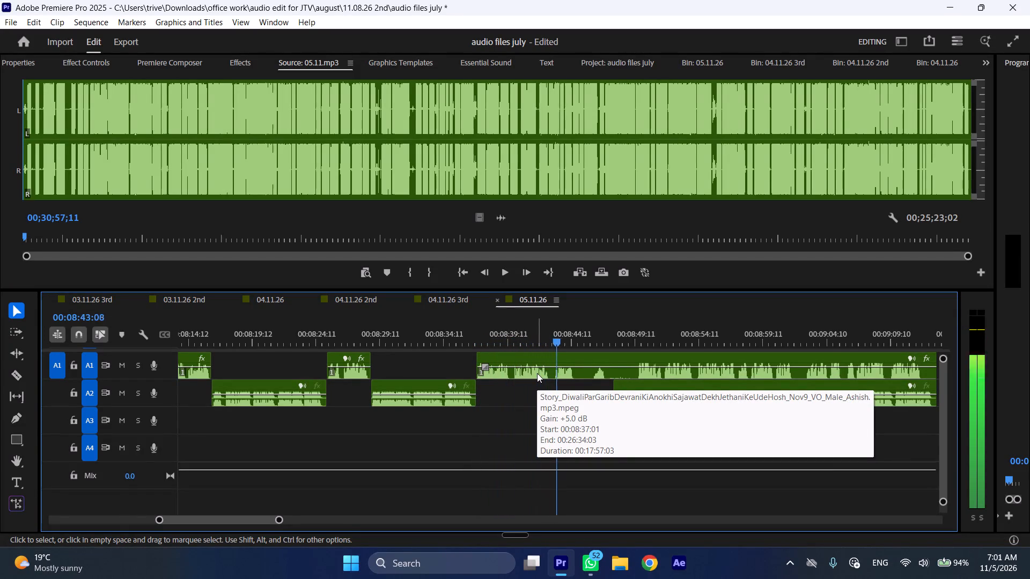
Split the A1 voice-over at 00:08:44:21 and trim about half a second from the start of the next A2 clip.
click(578, 338)
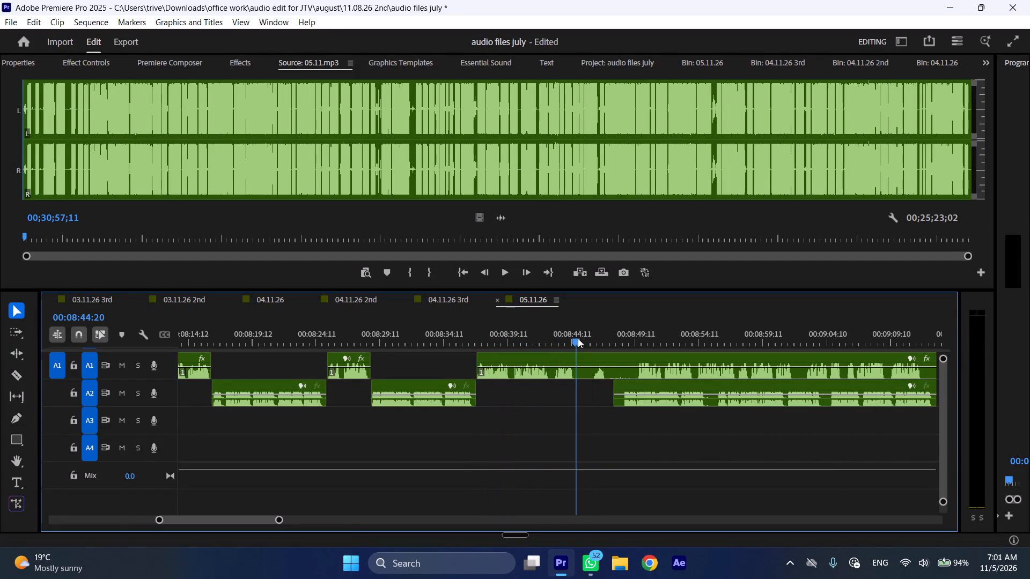
key(shift+c)
scroll(619, 407, down, 5)
drag(514, 384, 521, 384)
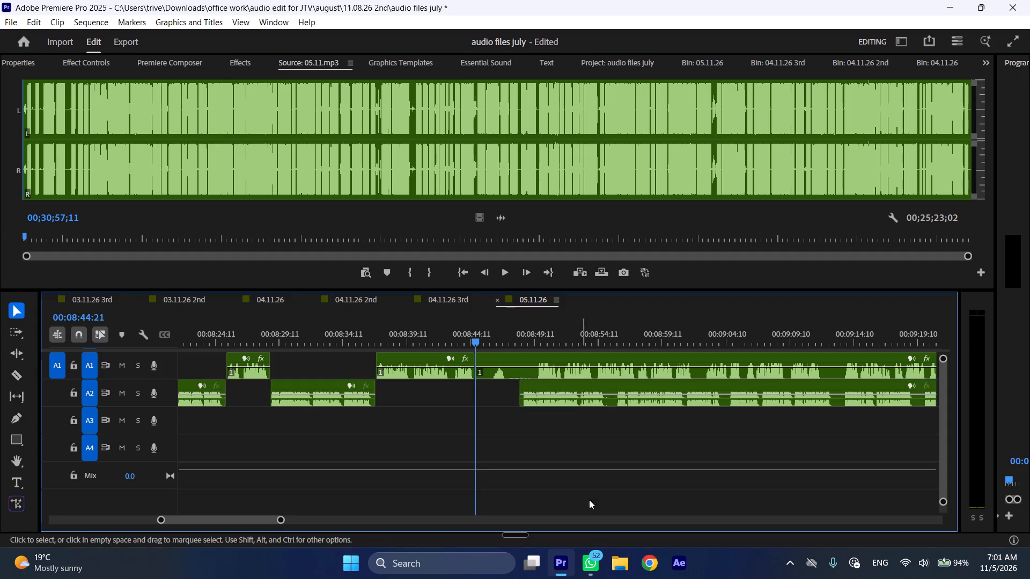
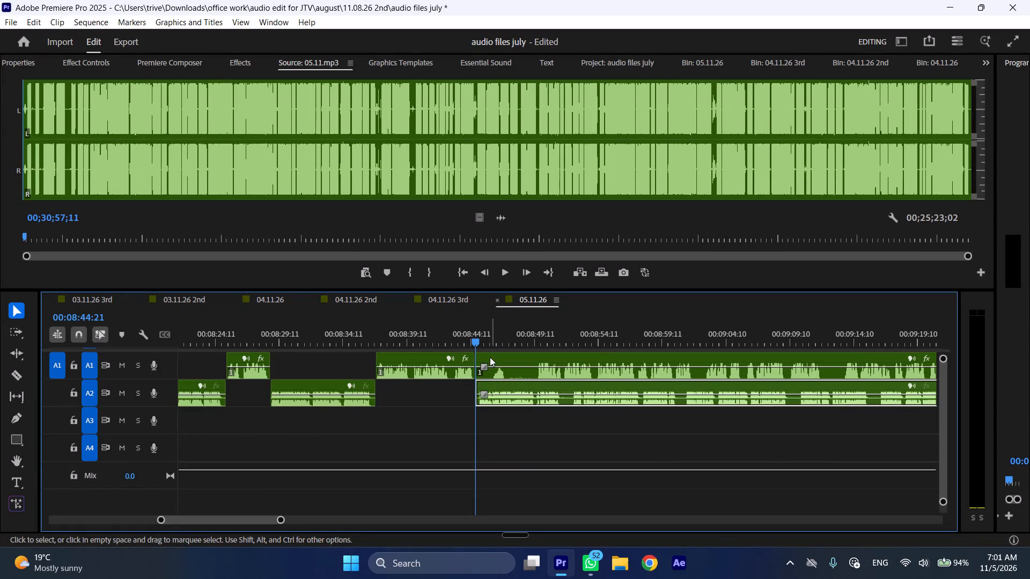
Trim about 5 seconds from the start of the A1 voice-over following 00:08:44:21 and move the clip about 5 seconds later.
drag(484, 354, 546, 354)
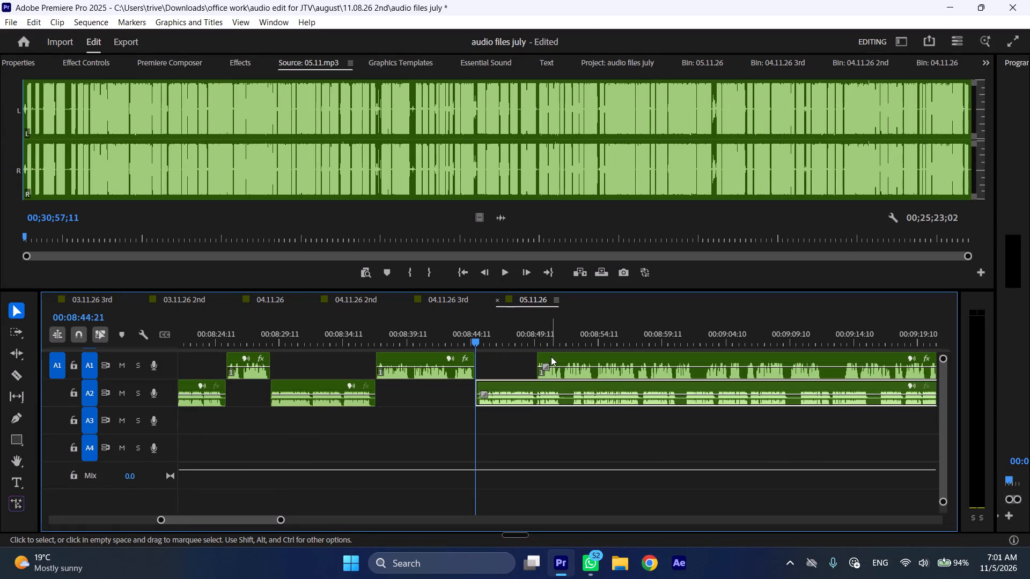
drag(553, 358, 614, 370)
Play back the A2 clip from 00:08:44:21 at increased speed and split it at 00:08:51:16.
key(space)
key(l)
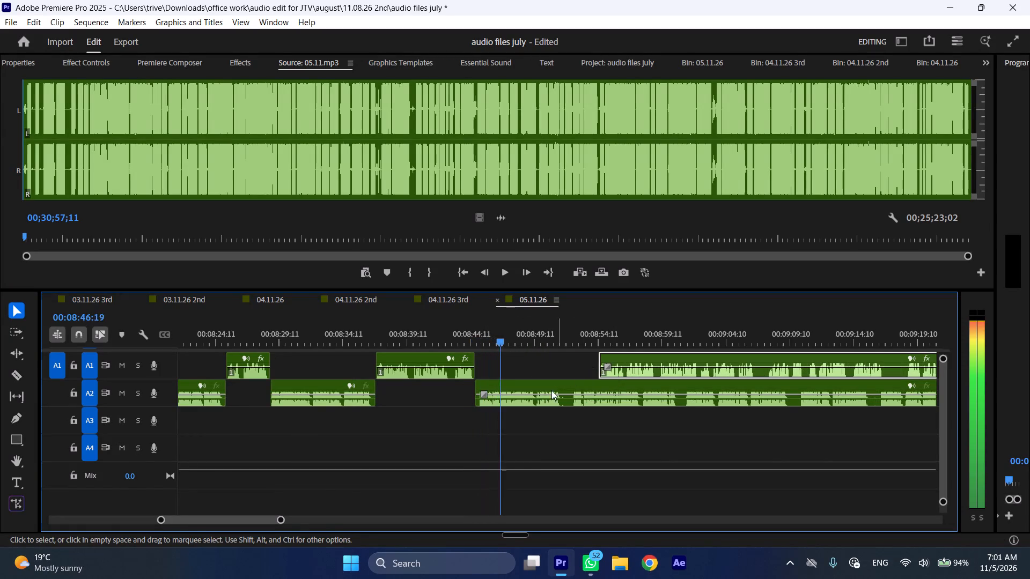
scroll(532, 436, down, 3)
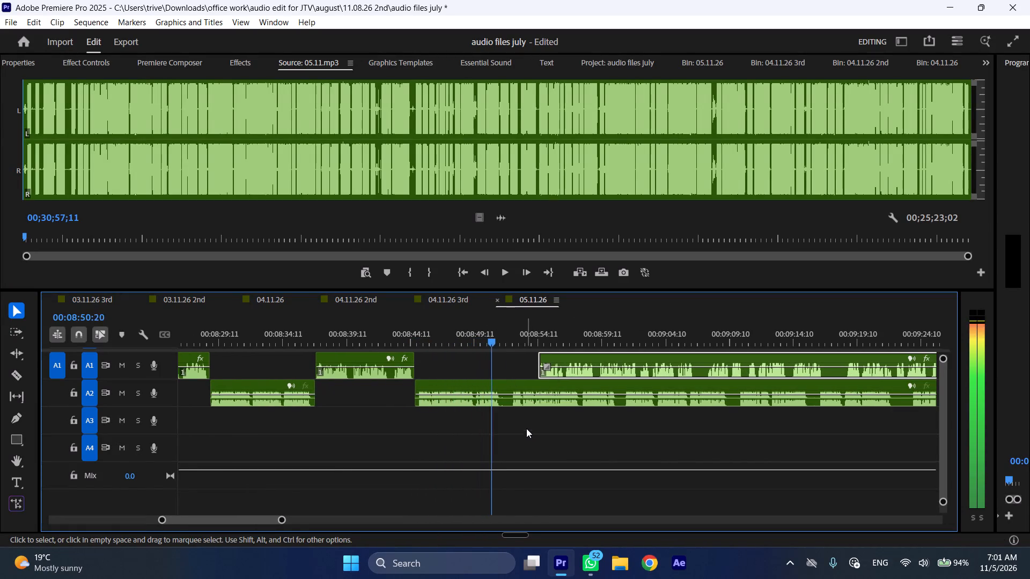
key(space)
key(shift+c)
Move the A1 voice-over to start at the A2 cut at 00:08:51:16 and shift the remaining A2 clip about 13 seconds later.
drag(565, 360, 537, 362)
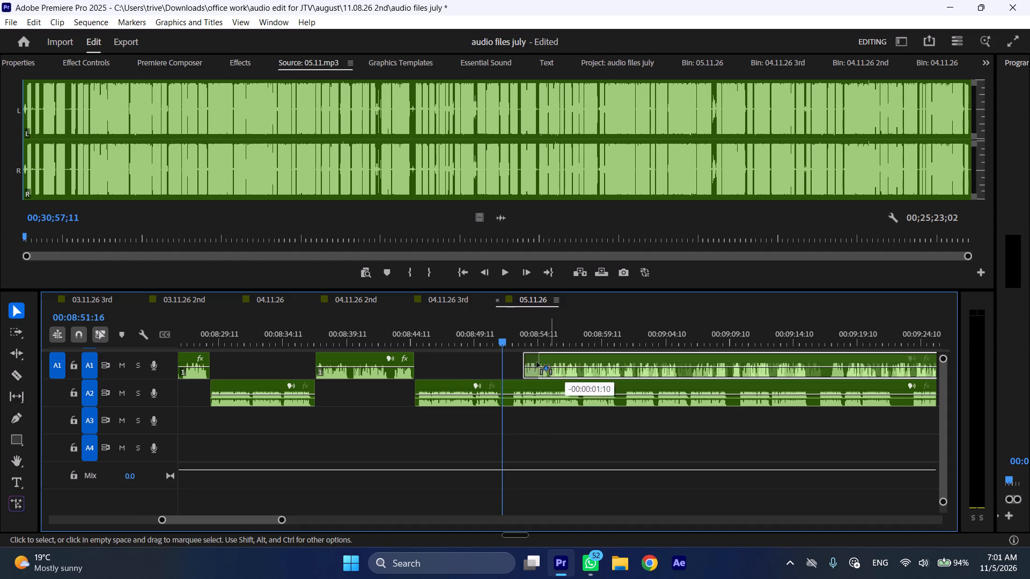
drag(537, 362, 527, 364)
drag(522, 389, 688, 389)
Play back the A1 voice-over from 00:08:51:16 at increased speed and trim about 0.4 seconds from the start of the shifted A2 clip.
key(space)
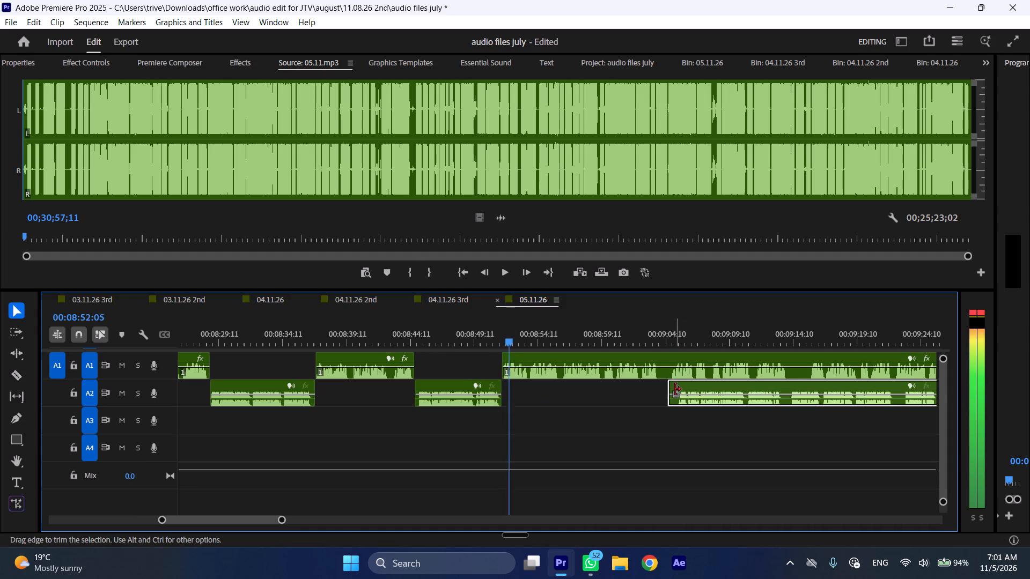
key(l)
drag(663, 384, 668, 384)
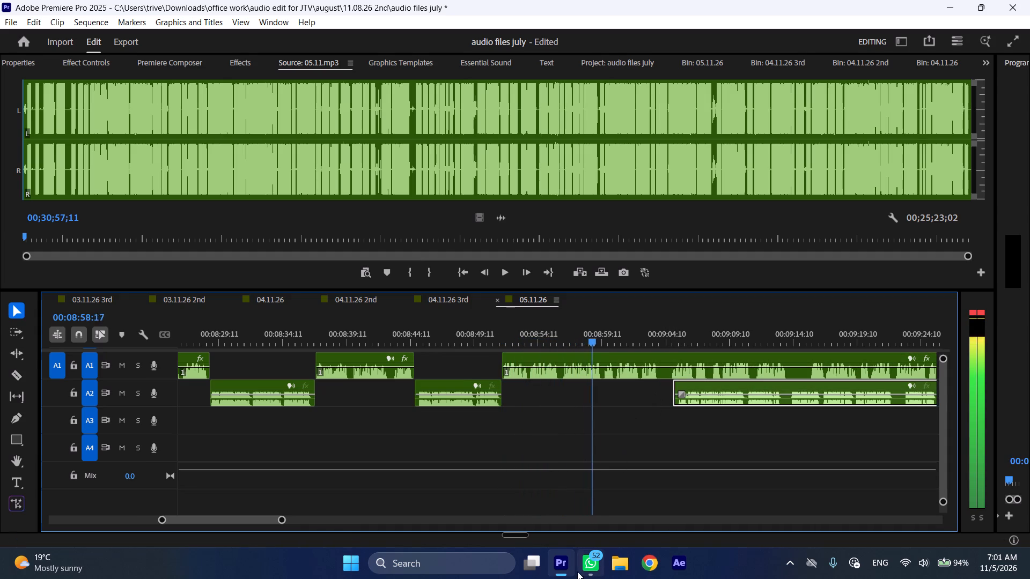
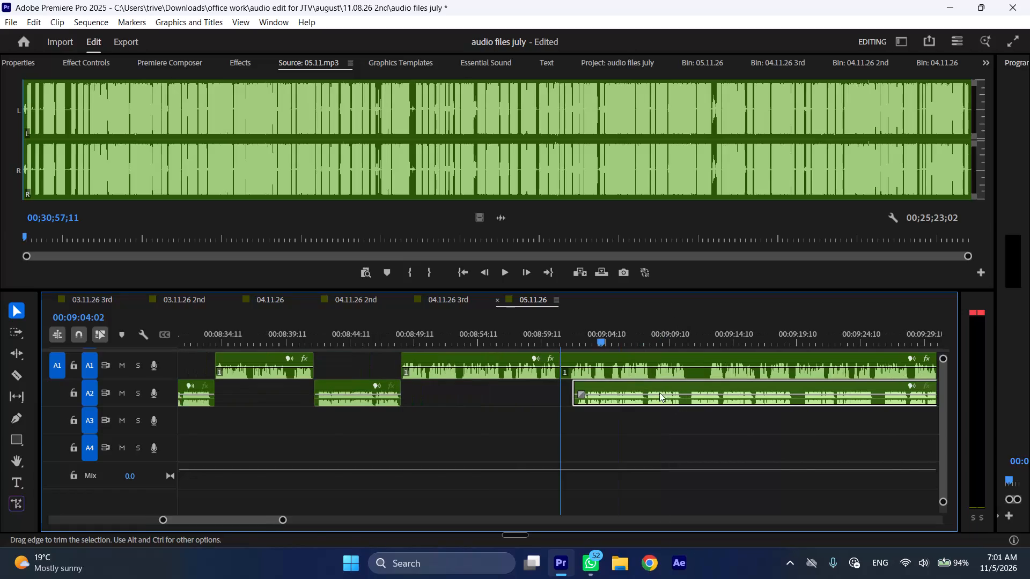
Move the A2 clip to start at the A1 cut at 00:09:04:02 and shift the remaining A1 voice-over about 18 seconds later.
drag(656, 385, 640, 385)
drag(599, 352, 783, 355)
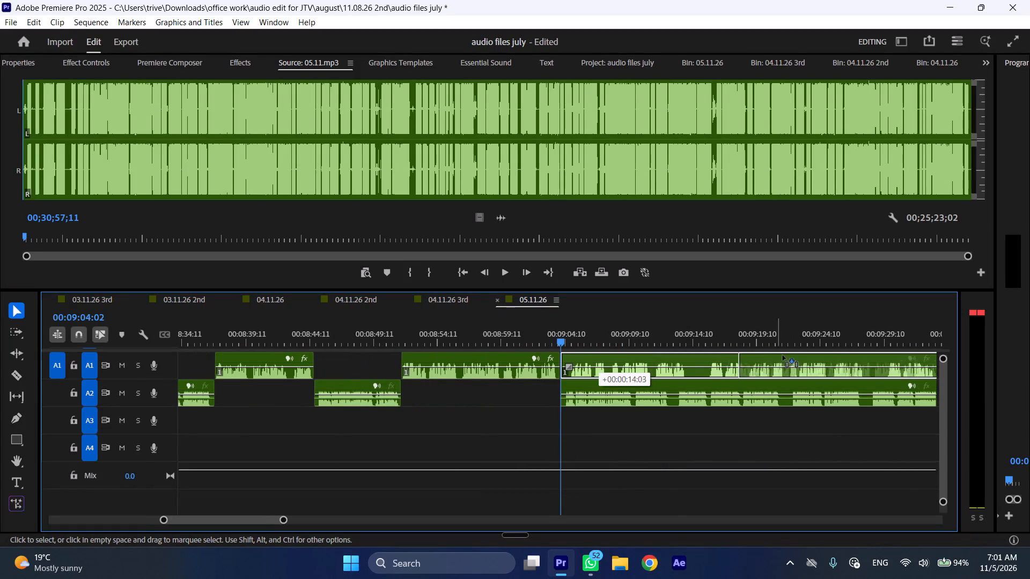
drag(783, 355, 832, 355)
Play back A2 from 00:09:04:02 at increased speed and cut out about 3.5 seconds ending at 00:09:13:05, closing the gap.
key(space)
key(l)
scroll(595, 442, down, 5)
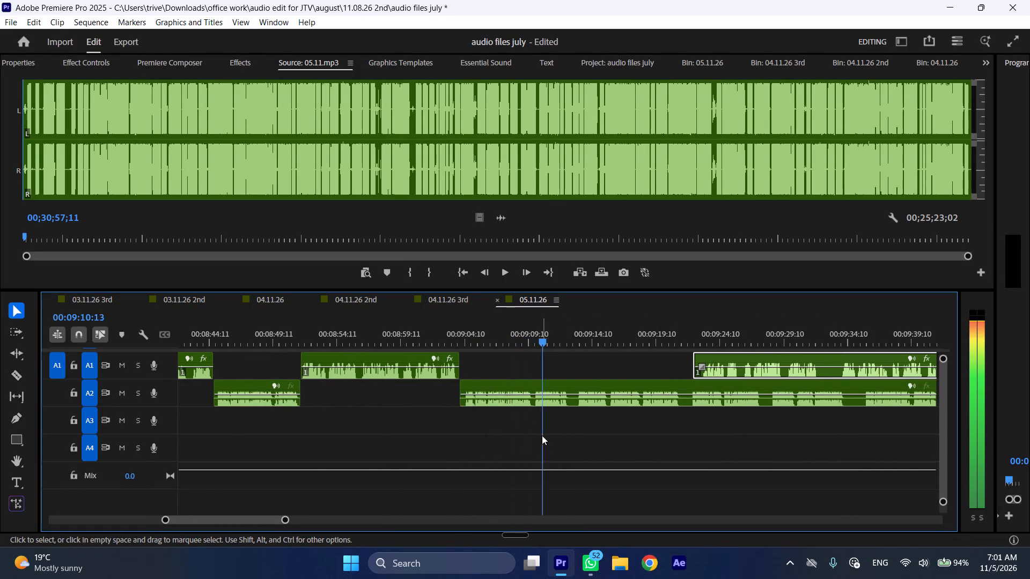
scroll(542, 435, down, 3)
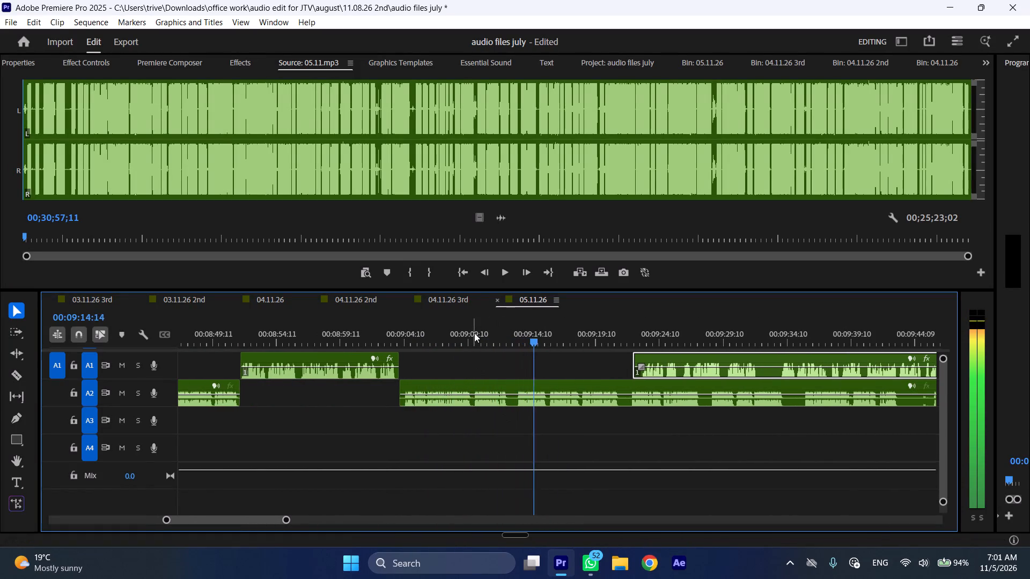
drag(476, 332, 508, 330)
key(shift+c)
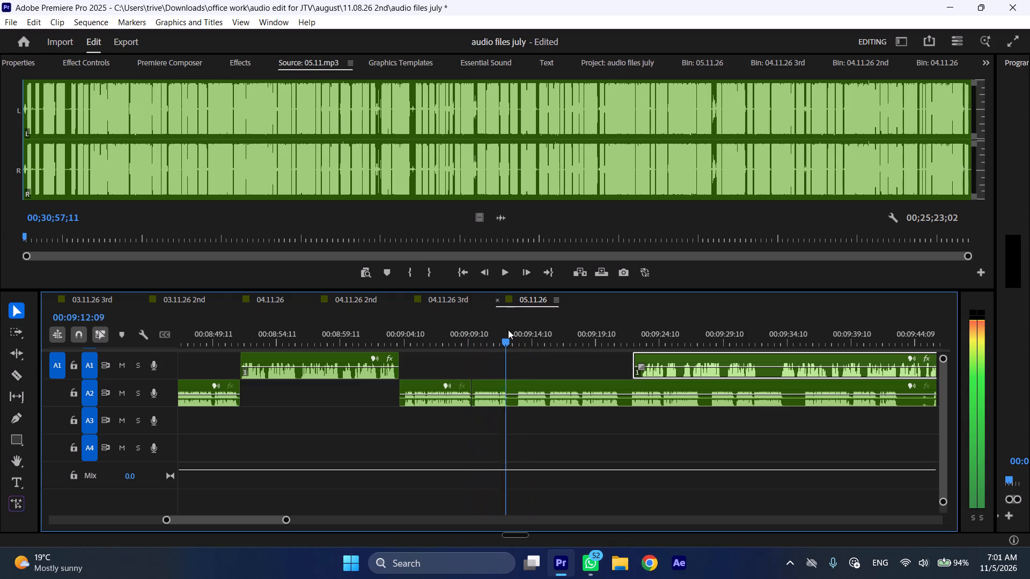
drag(508, 330, 517, 330)
click(539, 398)
key(shift+c)
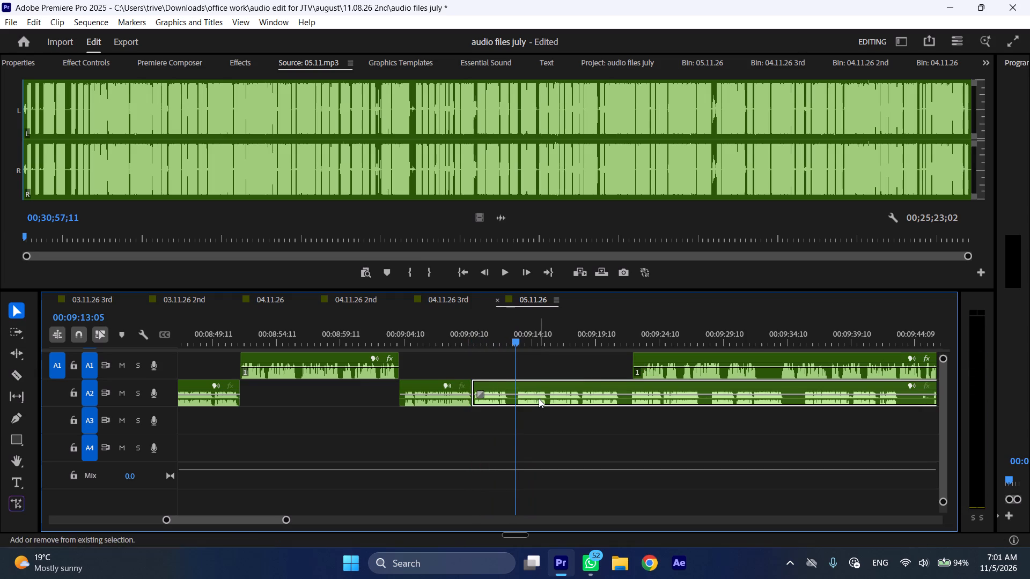
key(ctrl+shift+d)
Play back A2 at increased speed, trim about 0.5 seconds from the following A1 clip's start, and split A2 at 00:09:17:22.
key(space)
text(l)
scroll(543, 415, down, 5)
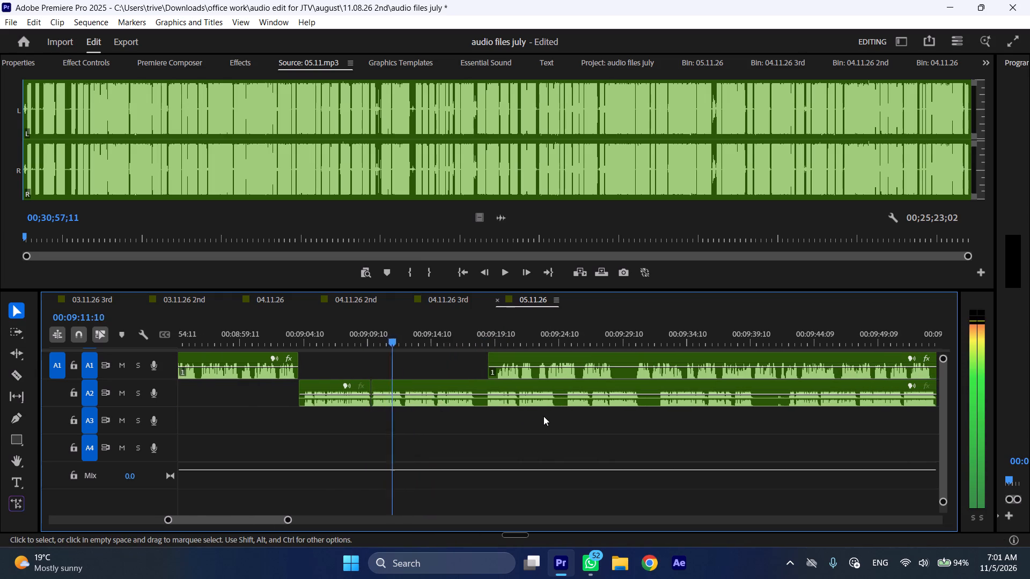
drag(485, 357, 492, 357)
key(space)
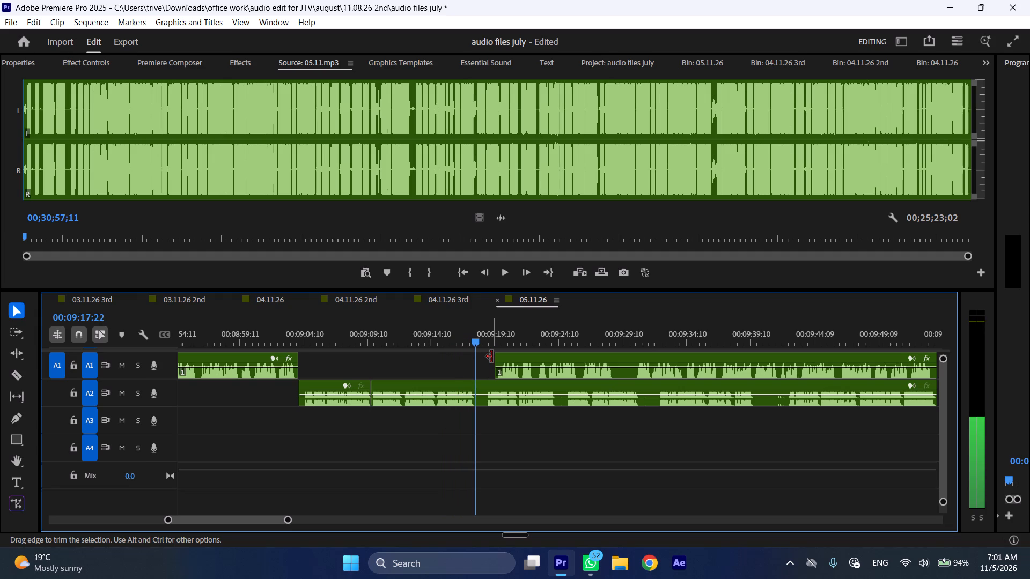
key(shift+c)
Move the A1 voice-over to start at the A2 cut at 00:09:17:22 and shift the remaining A2 clip about 11 seconds later.
drag(528, 358, 516, 359)
drag(497, 387, 633, 387)
Play back the A1 voice-over from 00:09:17:22 at increased speed and trim a fraction of a second from the shifted A2 clip's start.
key(space)
key(l)
drag(616, 385, 622, 385)
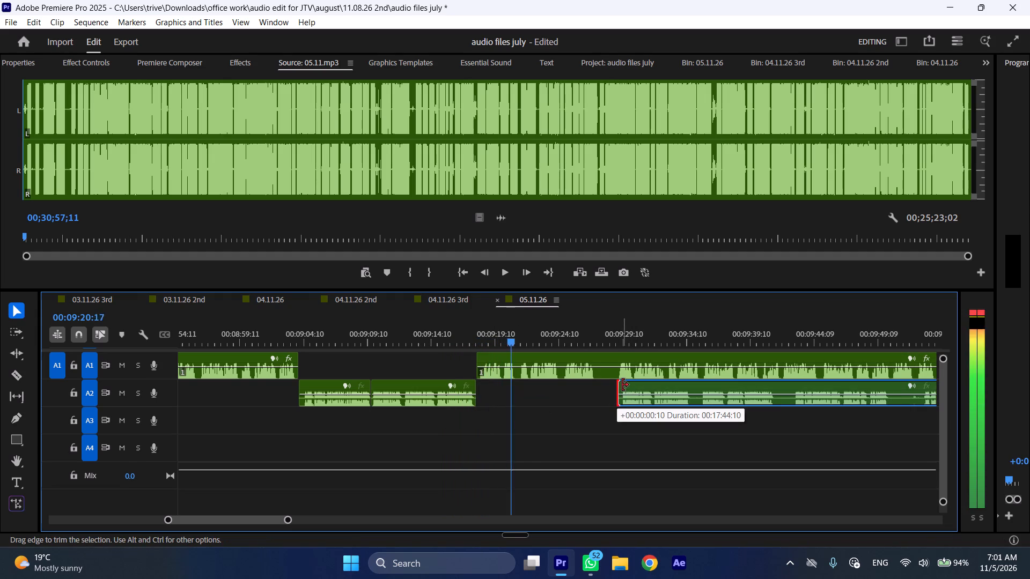
drag(622, 385, 626, 385)
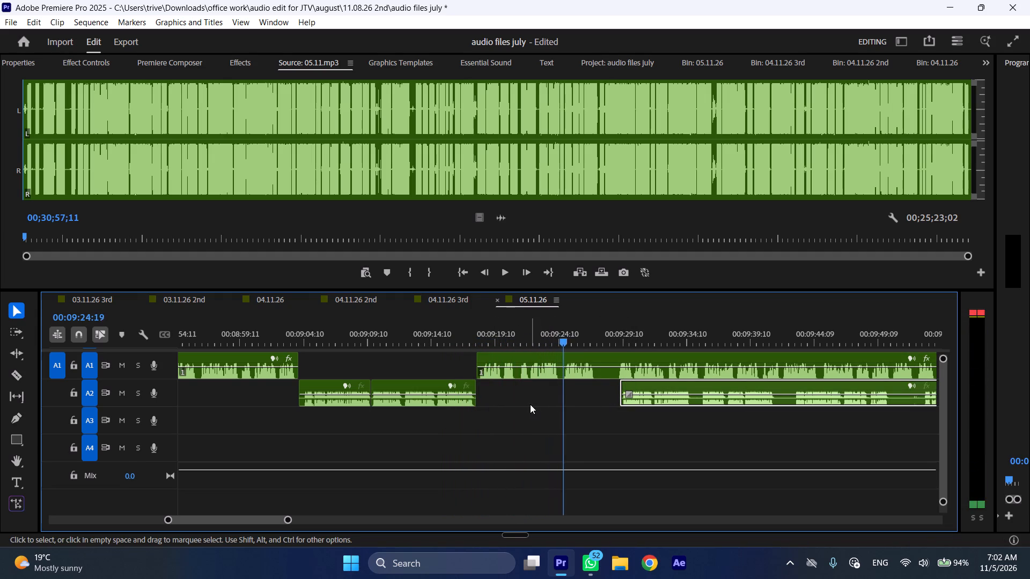
Cut out the short A1 section between about 00:09:21:01 and 00:09:21:07 and close the gap.
click(517, 332)
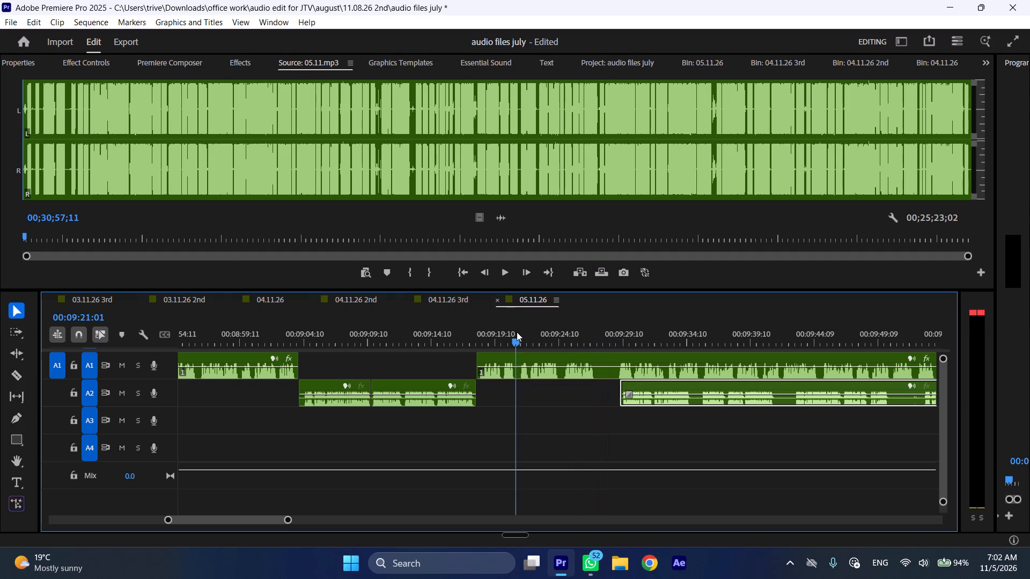
key(shift+c)
click(533, 358)
key(shift+c)
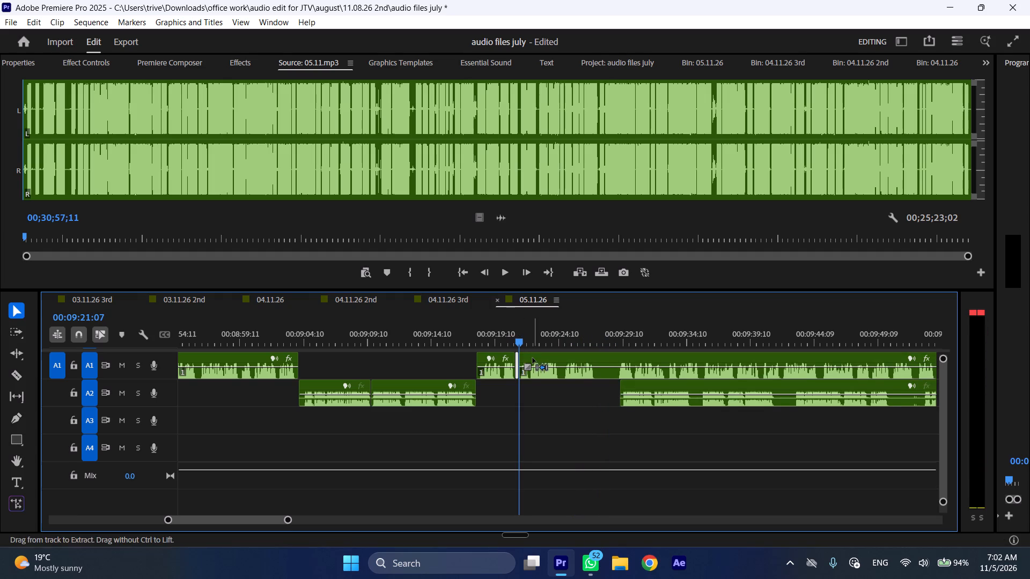
key(ctrl+shift+d)
Split the A1 voice-over at 00:09:27:00, in the pause before the next speech.
drag(573, 342, 594, 344)
key(shift+c)
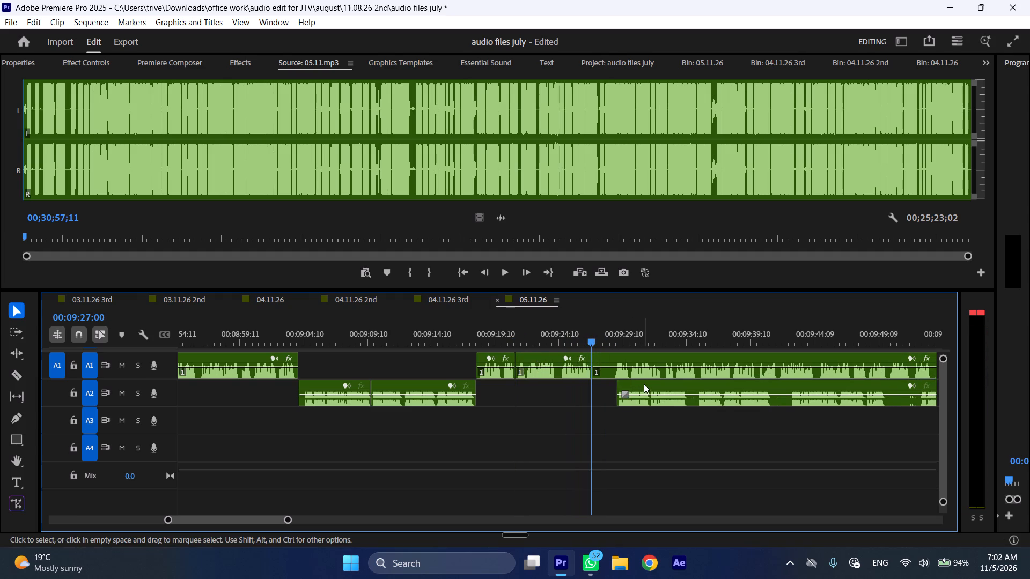
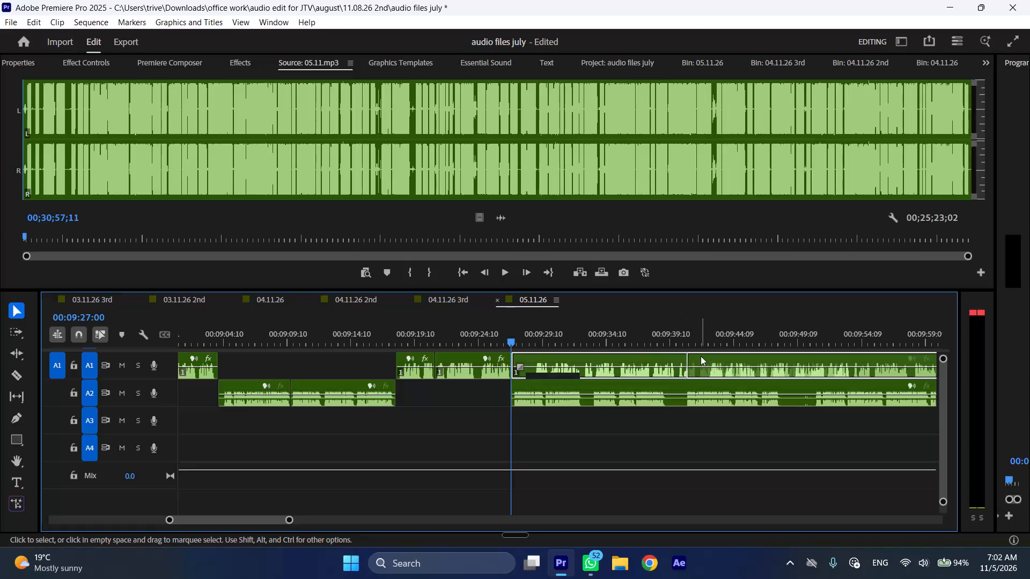
Play back A2 from 00:09:27:00 at increased speed and trim about 1.5 seconds of silence from the start of the shifted A1 clip.
key(space)
text(l)
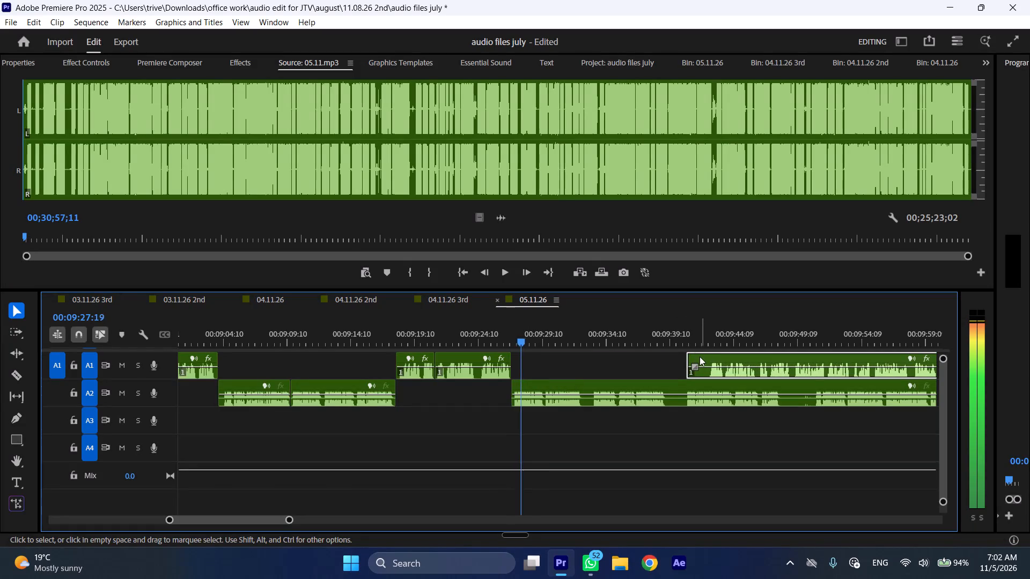
drag(688, 359, 707, 361)
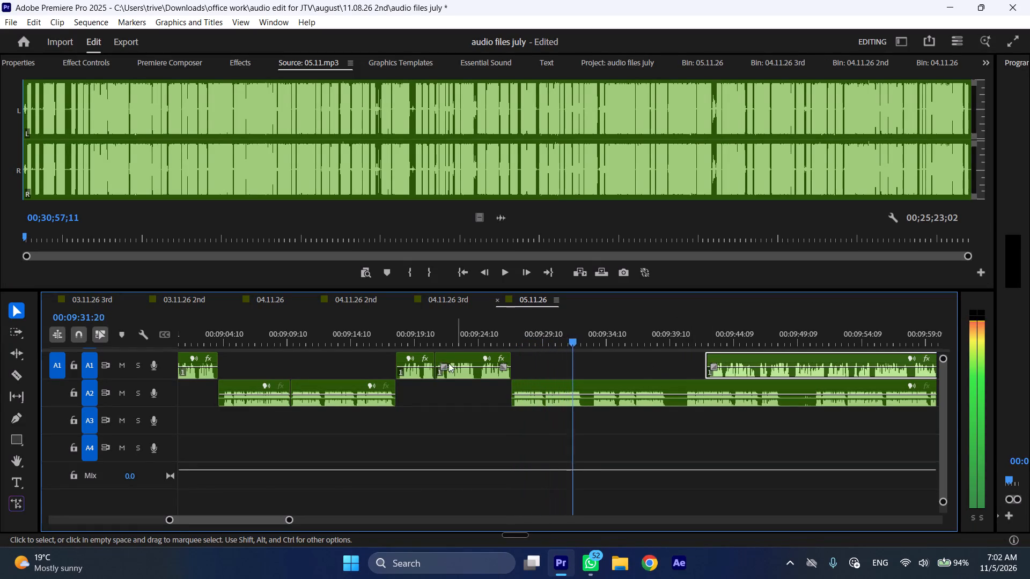
Split A2 at 00:09:12:06 and 00:09:32:15 and move the section starting at 00:09:27:00 over the A2 audio ending at 00:09:17:22.
click(325, 340)
key(space)
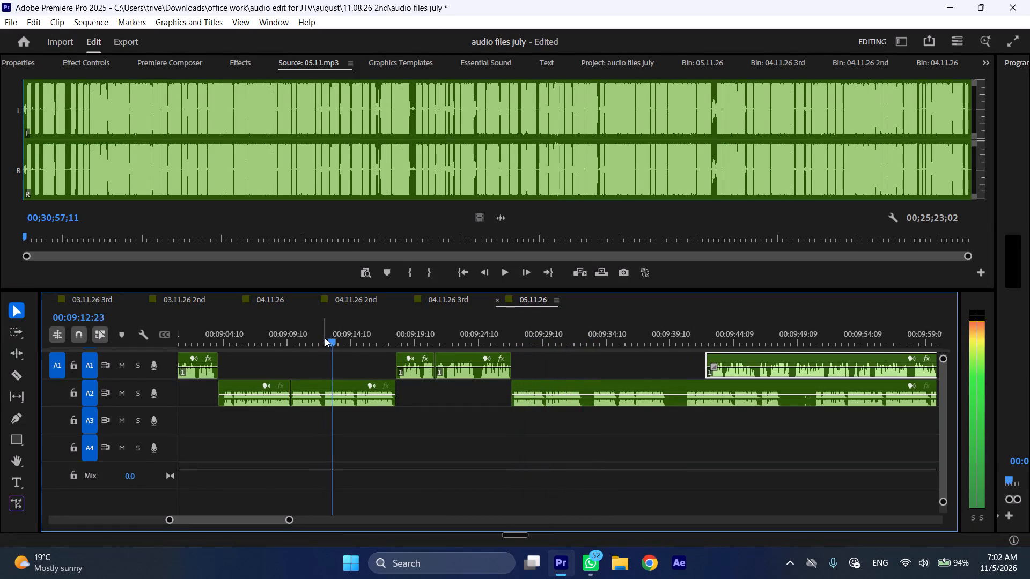
click(325, 338)
key(shift+c)
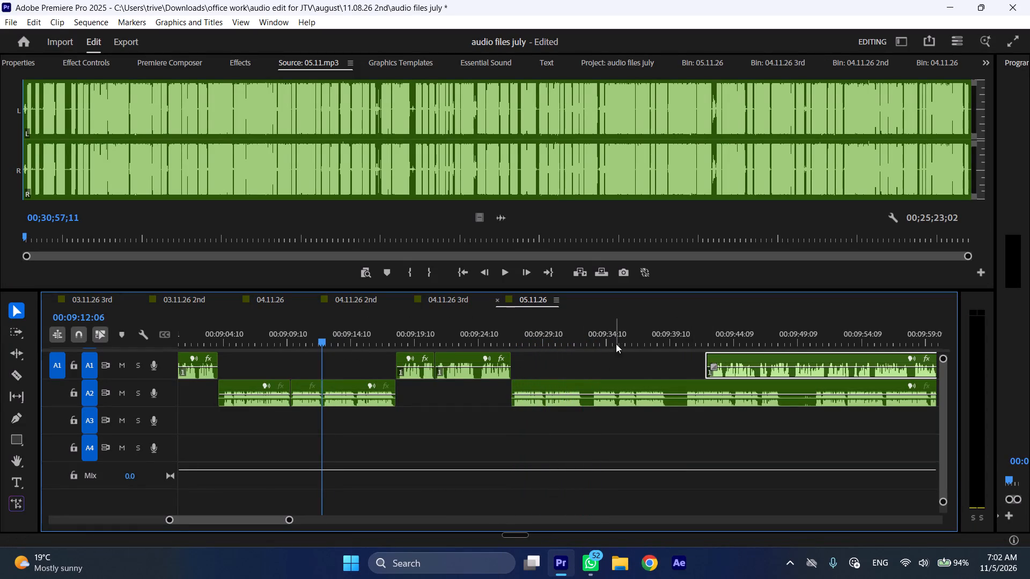
click(586, 333)
click(586, 333)
key(shift+c)
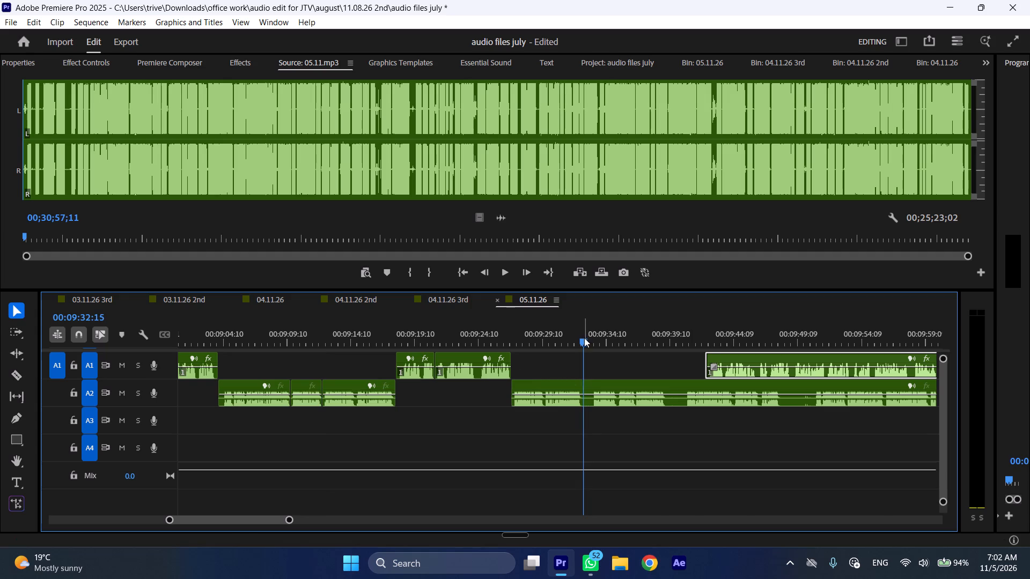
drag(557, 404, 370, 404)
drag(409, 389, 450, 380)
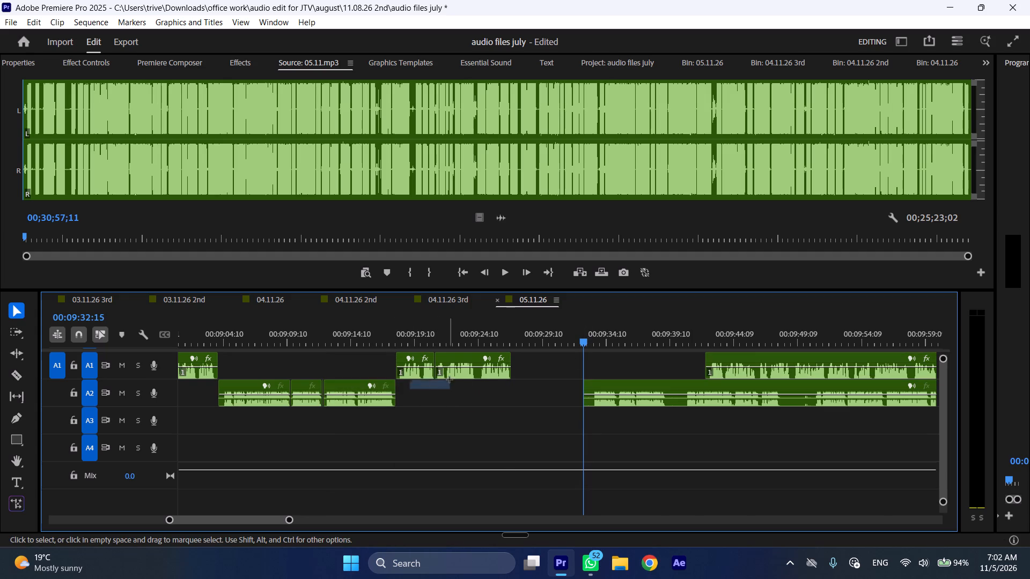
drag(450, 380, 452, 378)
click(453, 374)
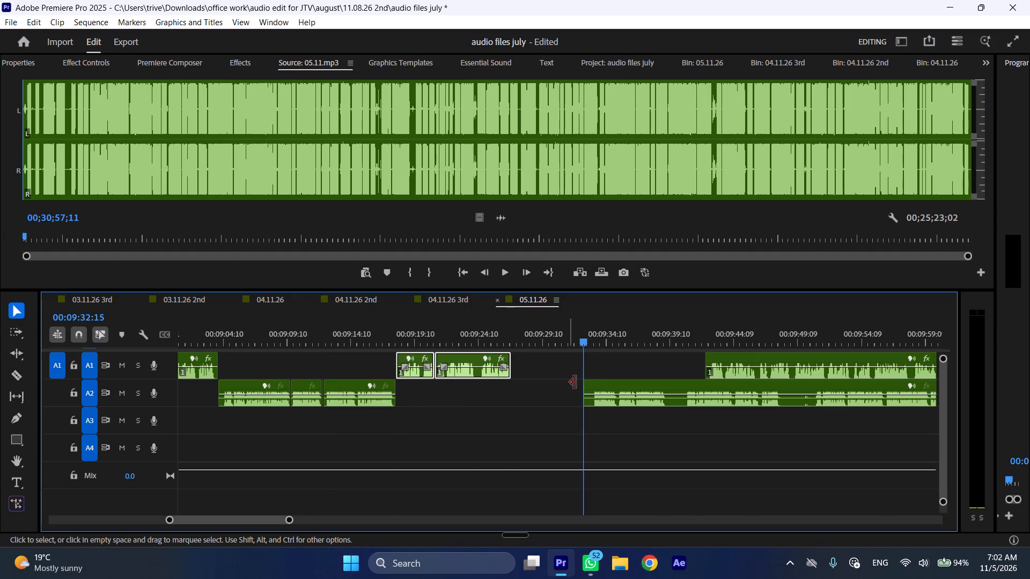
Trim about half a second from the remaining A2 clip's start and move the clip to start at 00:09:27:00.
drag(591, 386, 599, 387)
drag(659, 334, 667, 335)
drag(636, 385, 561, 385)
Play back from 00:09:26:08 at increased speed and split A2 at 00:09:33:00, in the pause before the next speech.
click(504, 336)
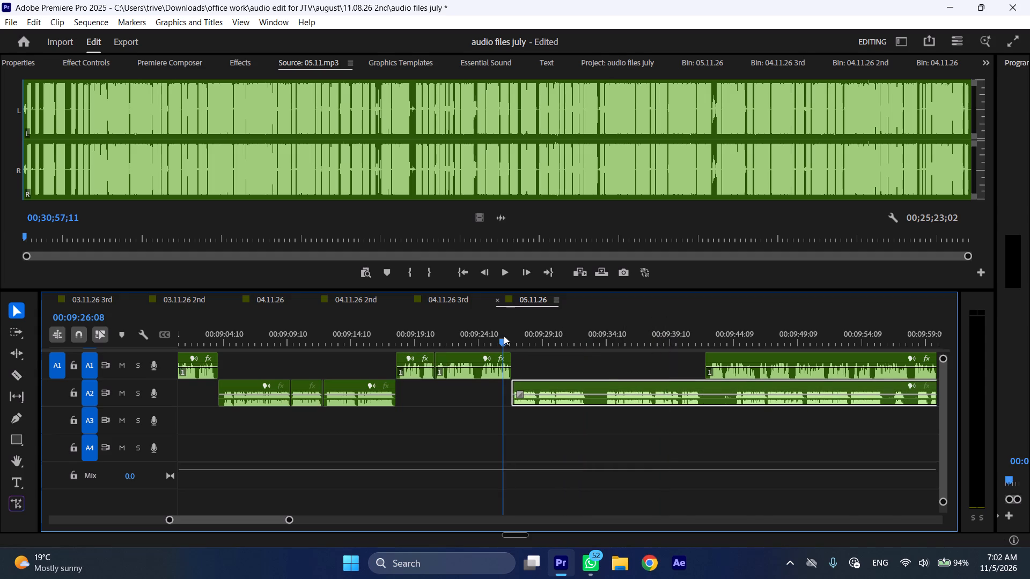
key(space)
text(l)
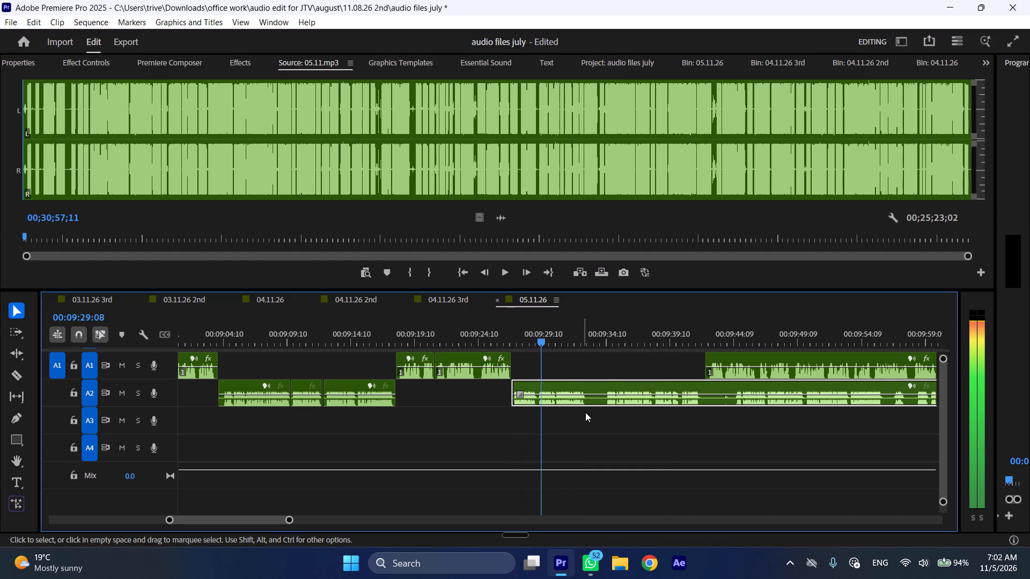
key(space)
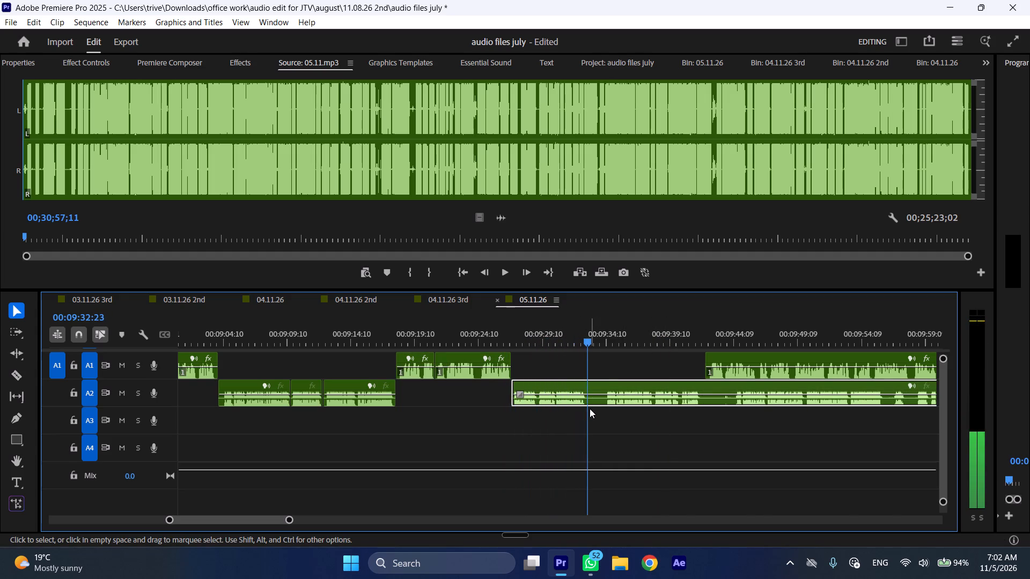
text(C)
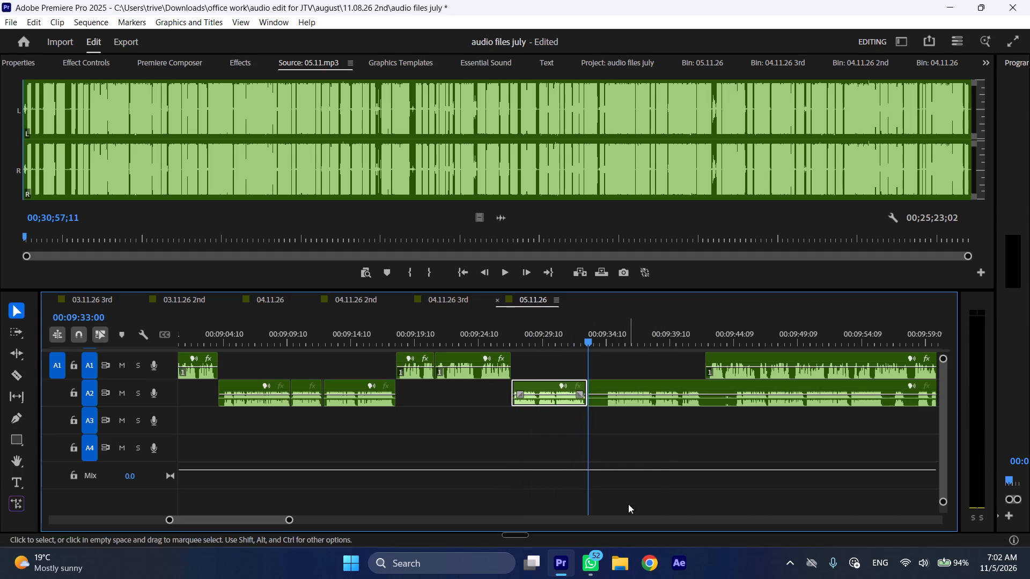
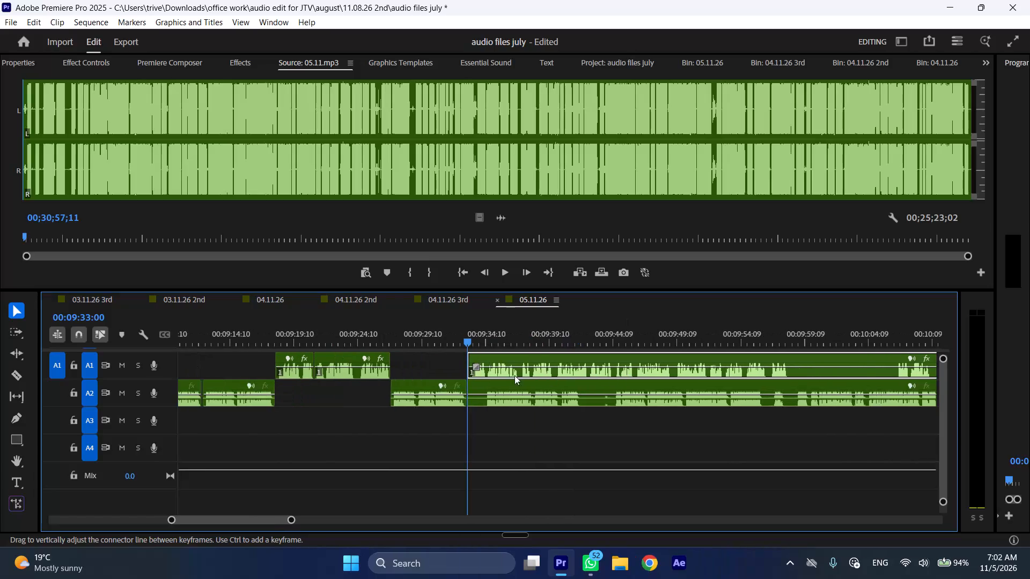
Shift the A2 clip starting at 00:09:33:00 about 31 seconds later and trim about one second from its start.
drag(439, 384, 835, 384)
key(space)
drag(806, 387, 824, 387)
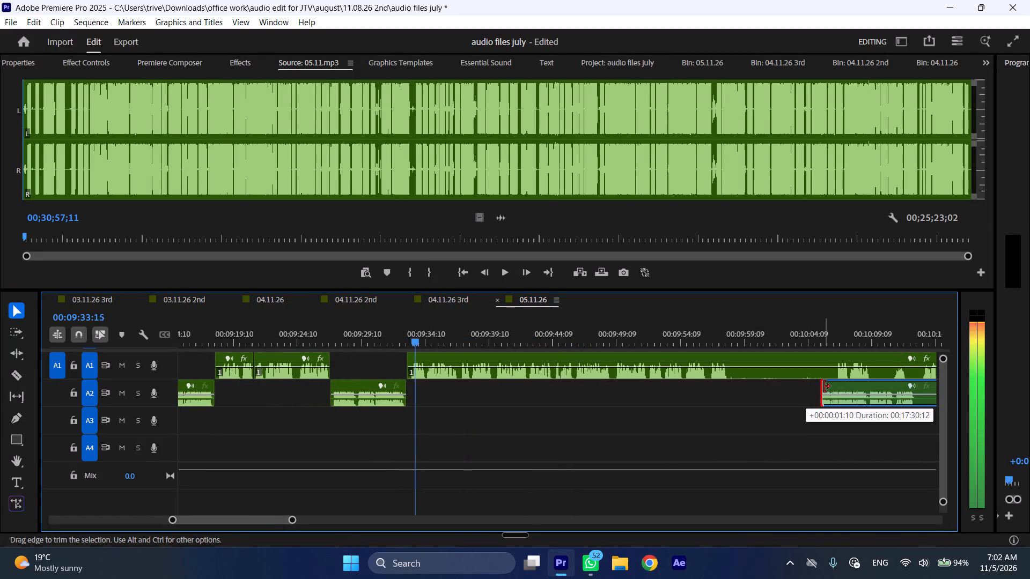
drag(824, 387, 821, 387)
Play back the A1 voice-over at increased speed and split A1 at 00:09:58:08, in the pause after the speech.
key(l)
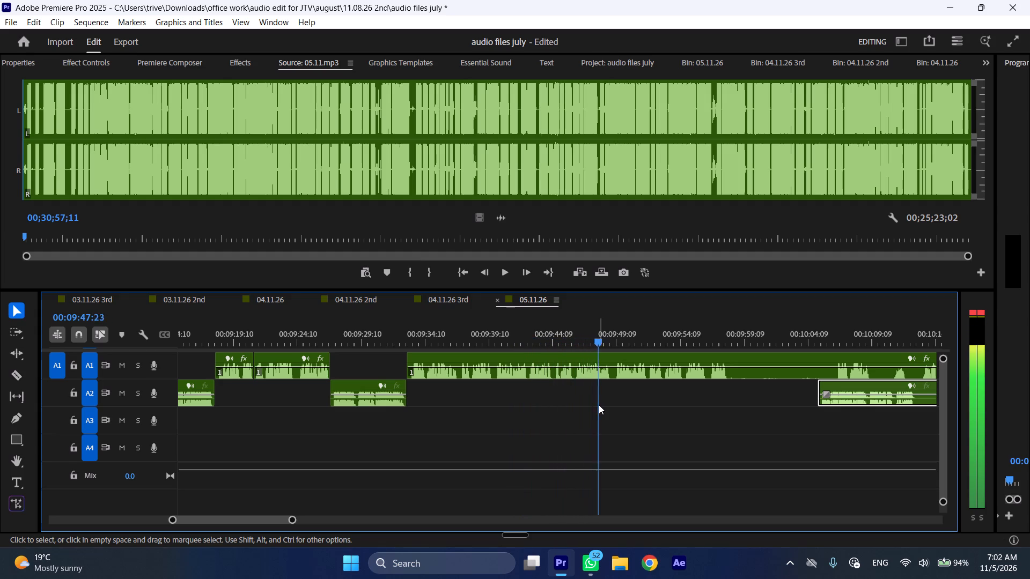
scroll(599, 405, down, 4)
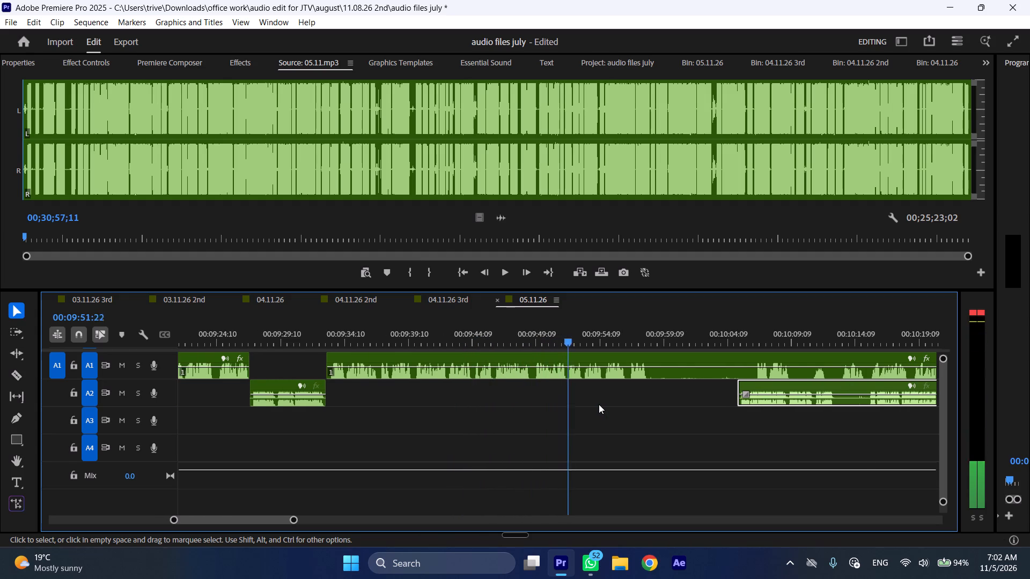
scroll(599, 404, down, 3)
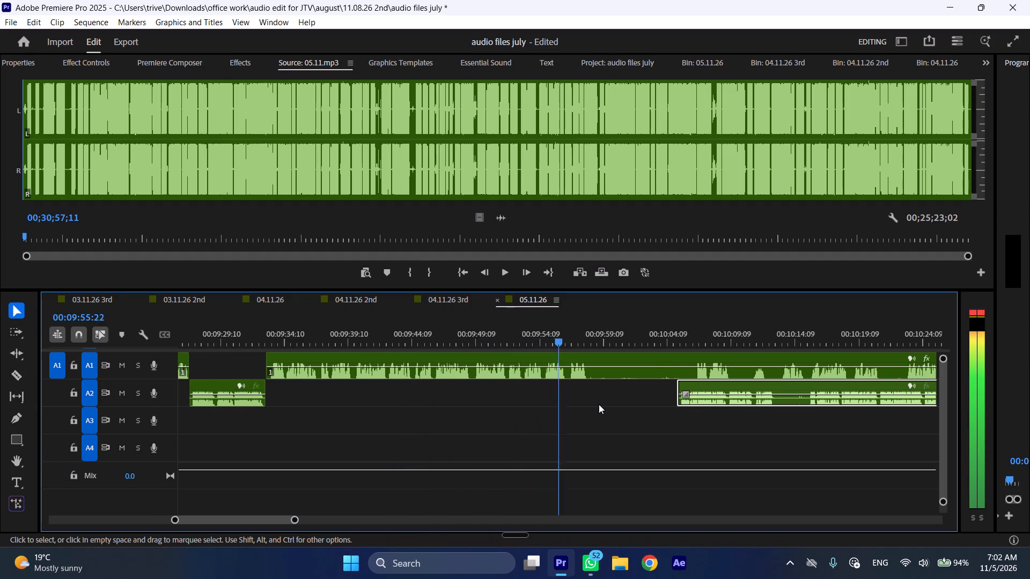
key(space)
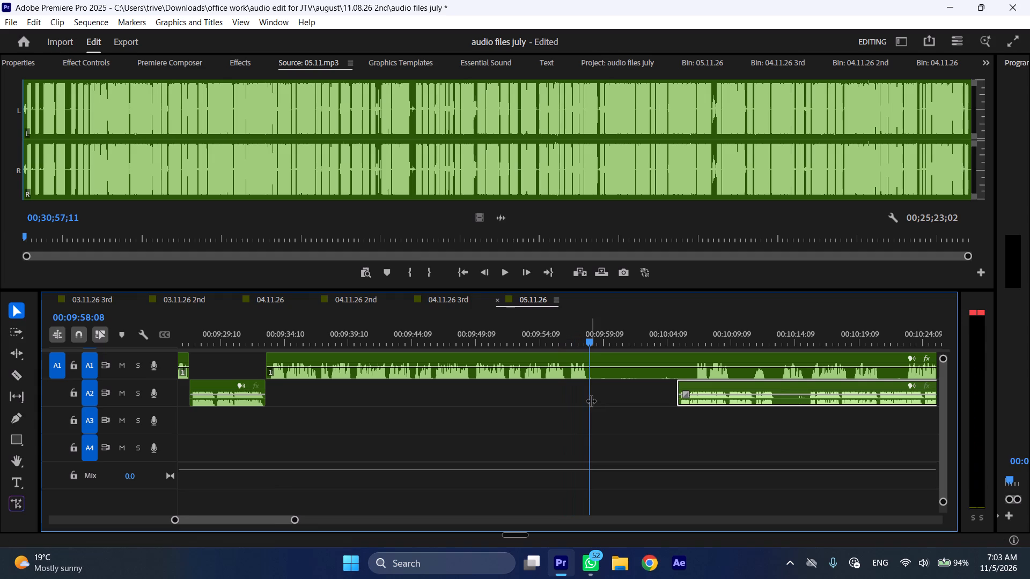
key(shift+c)
Move the trimmed A2 clip to start at 00:09:58:08 and shift the A1 clip after the split about 9 seconds later.
drag(700, 385, 609, 387)
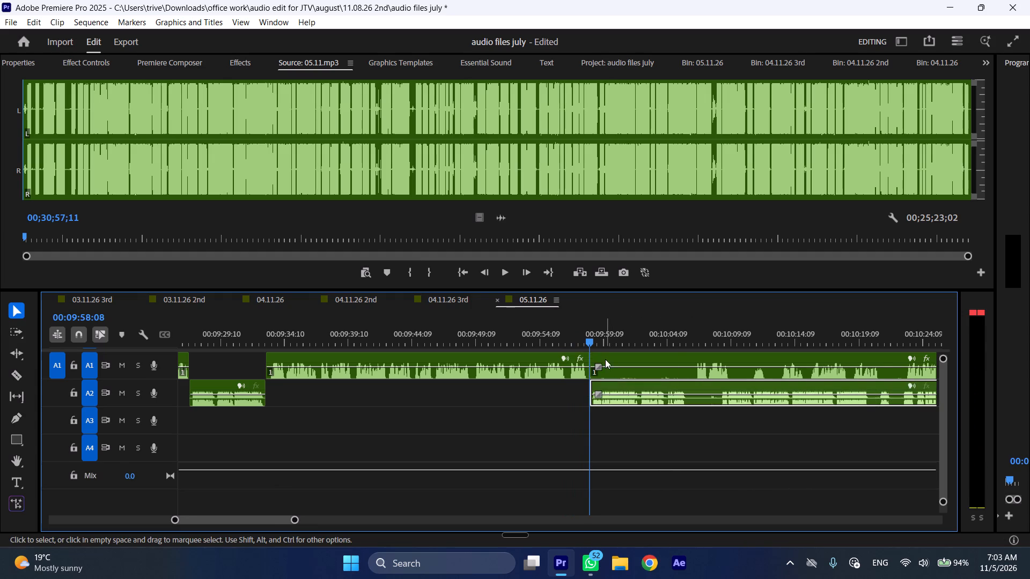
drag(607, 357, 722, 362)
Play back A2 from 00:09:58:08 at increased speed and split it at 00:10:06:05, in the pause before the next speech.
key(space)
key(l)
scroll(568, 410, down, 5)
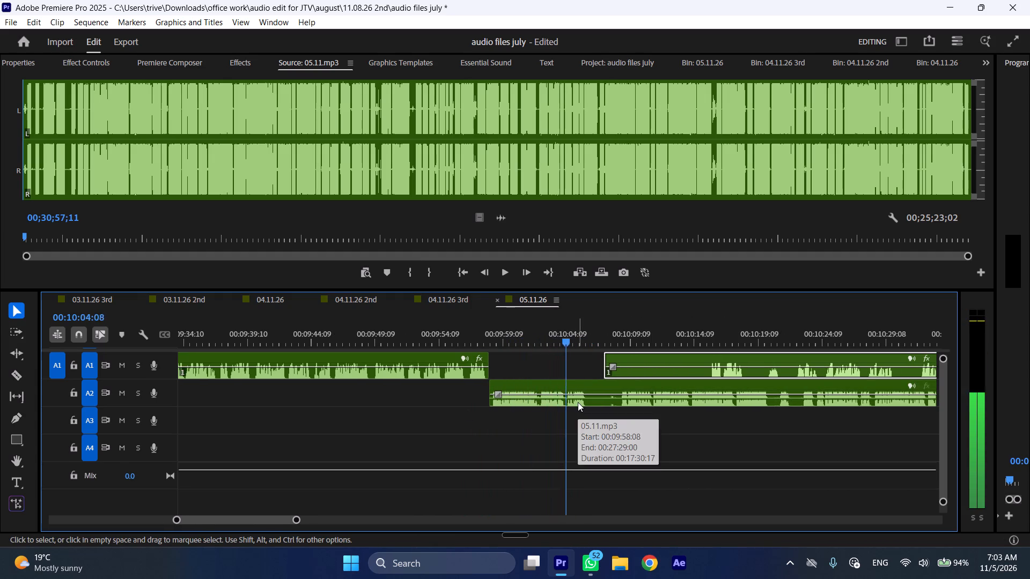
key(space)
click(578, 402)
key(shift+c)
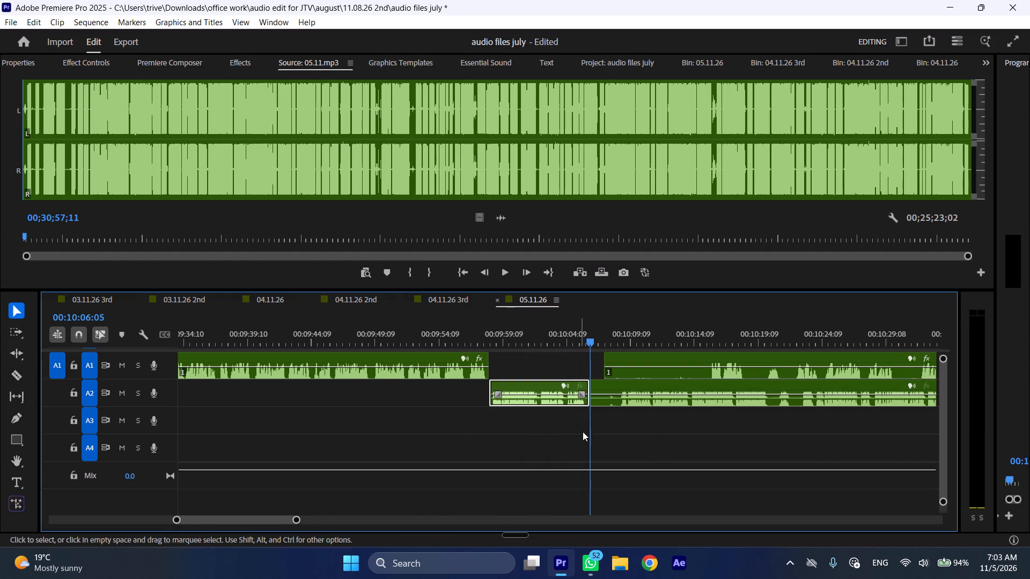
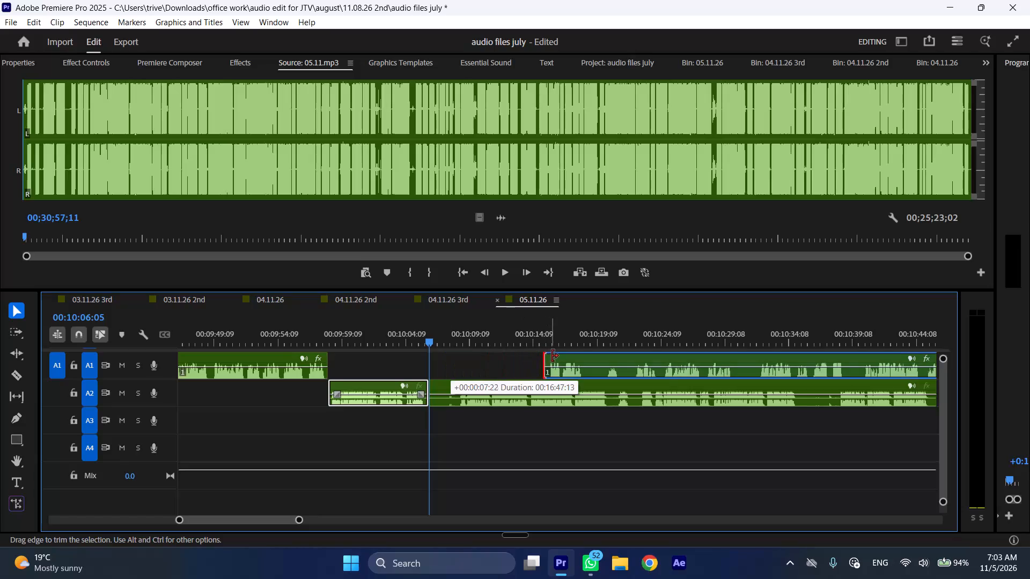
Shift the A1 clip that follows the gap about 20 seconds later.
drag(564, 353, 660, 363)
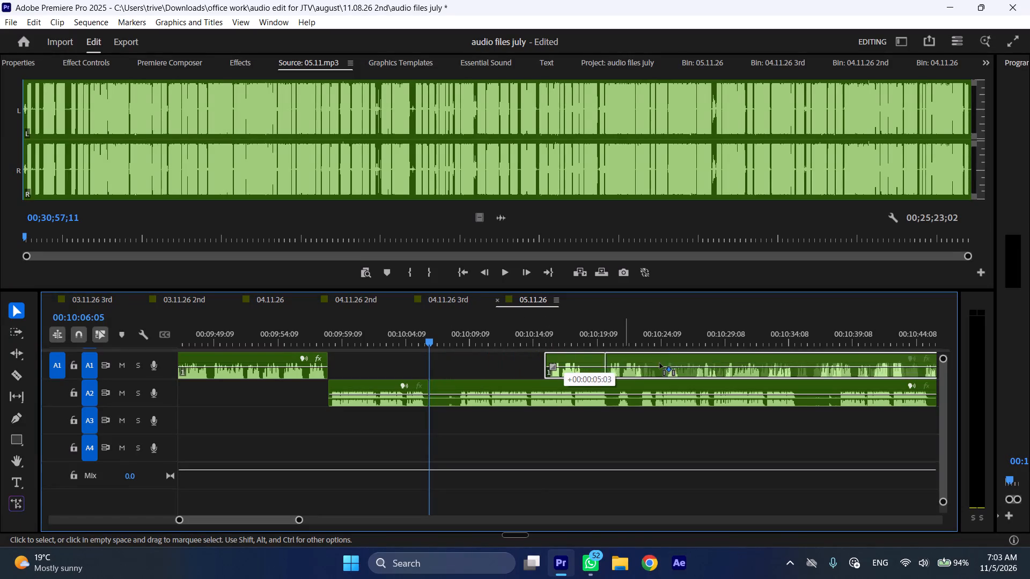
drag(660, 363, 824, 363)
Cut the A2 pause between 00:10:06:05 and 00:10:08:15 and close the gap.
click(462, 329)
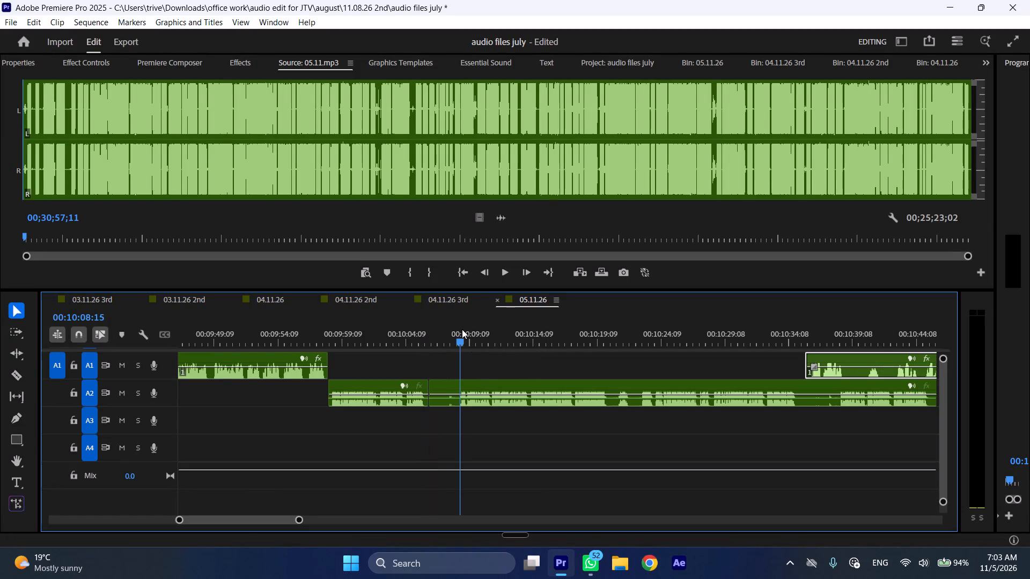
click(482, 384)
key(shift+c)
key(ctrl+shift+d)
Play back A2 from 00:10:06:05 at increased speed and split it at 00:10:18:00, in the pause after the speech.
key(space)
text(l)
scroll(496, 390, down, 4)
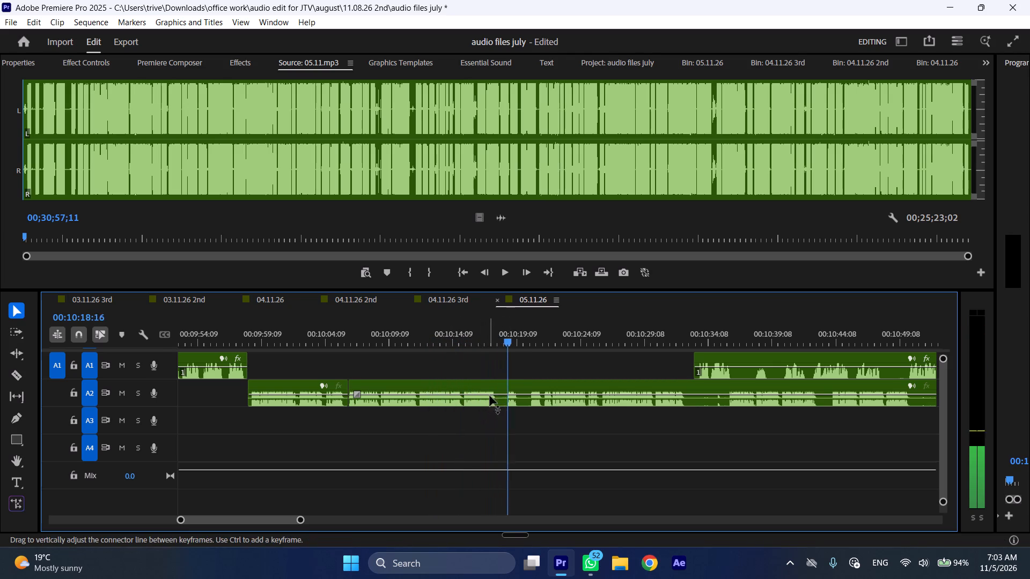
drag(496, 328, 529, 329)
key(shift+c)
Cut the A2 section between 00:10:18:00 and 00:10:20:04 and close the gap.
click(546, 390)
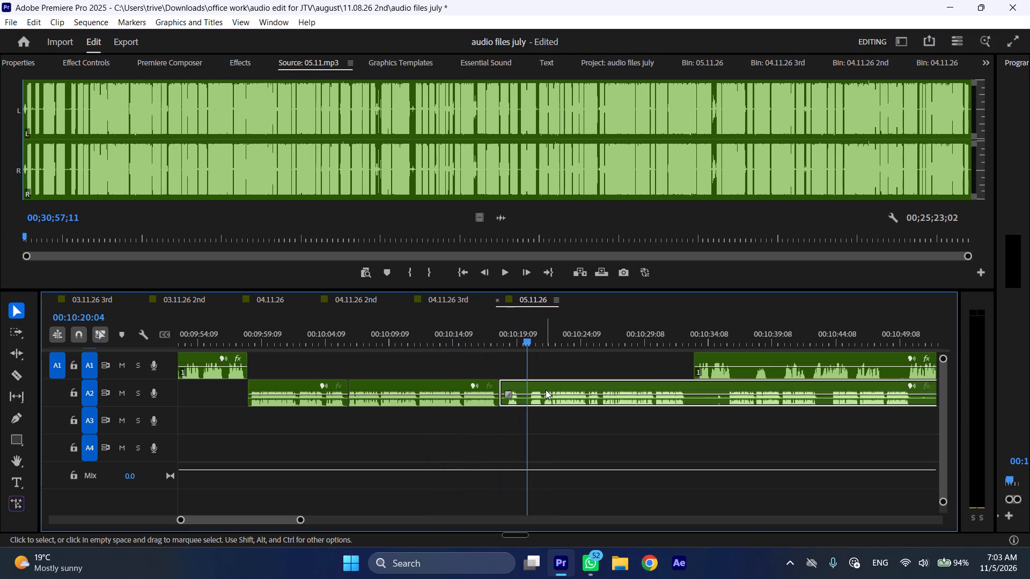
key(shift+c)
key(ctrl+shift+d)
Shift the A2 clip after the split about 17 seconds later and move the A1 clip to start at 00:10:18:00.
drag(519, 387, 744, 394)
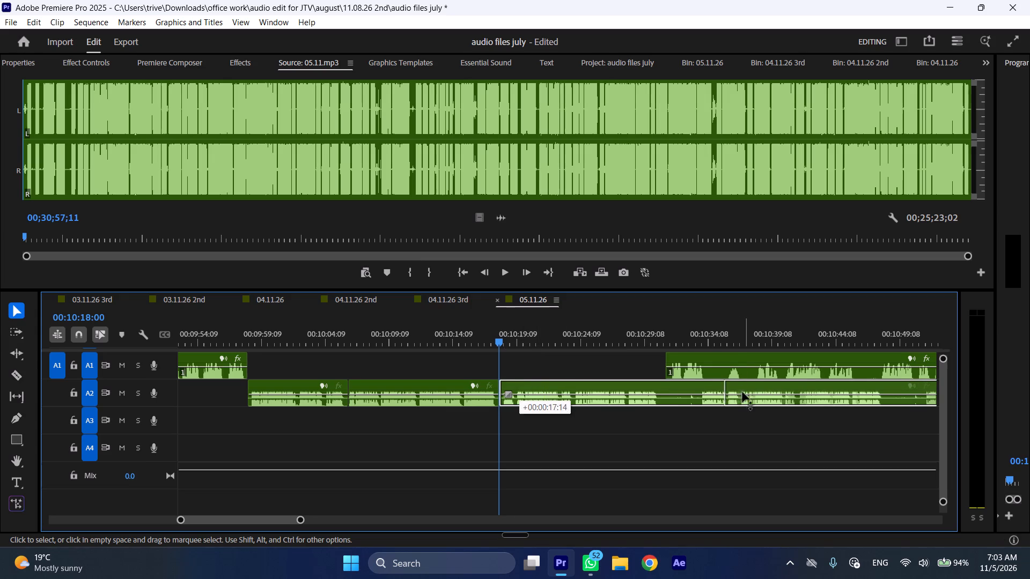
drag(734, 353, 570, 353)
Play back the A1 voice-over from 00:10:18:00 at increased speed.
key(space)
text(l)
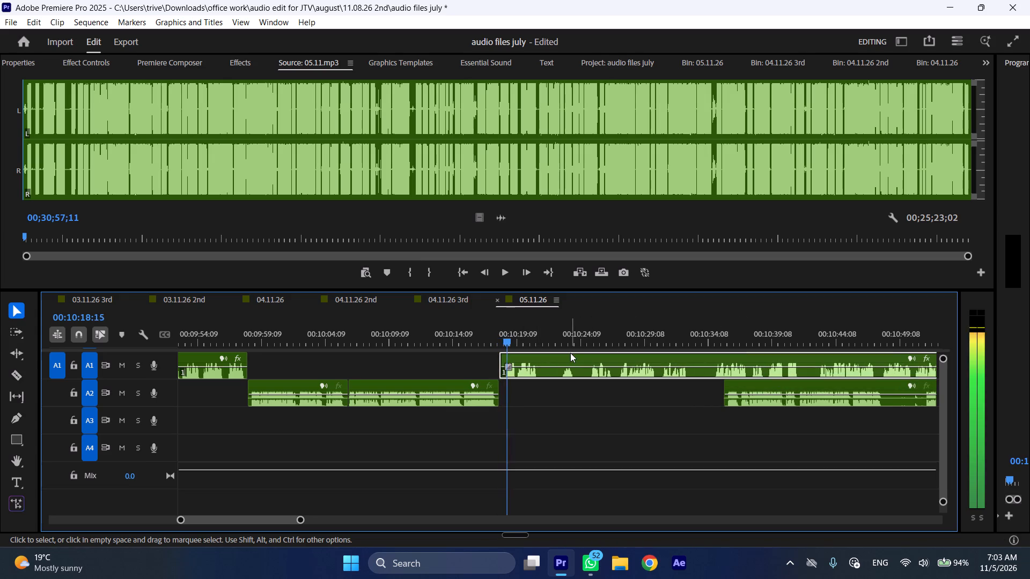
scroll(583, 417, down, 5)
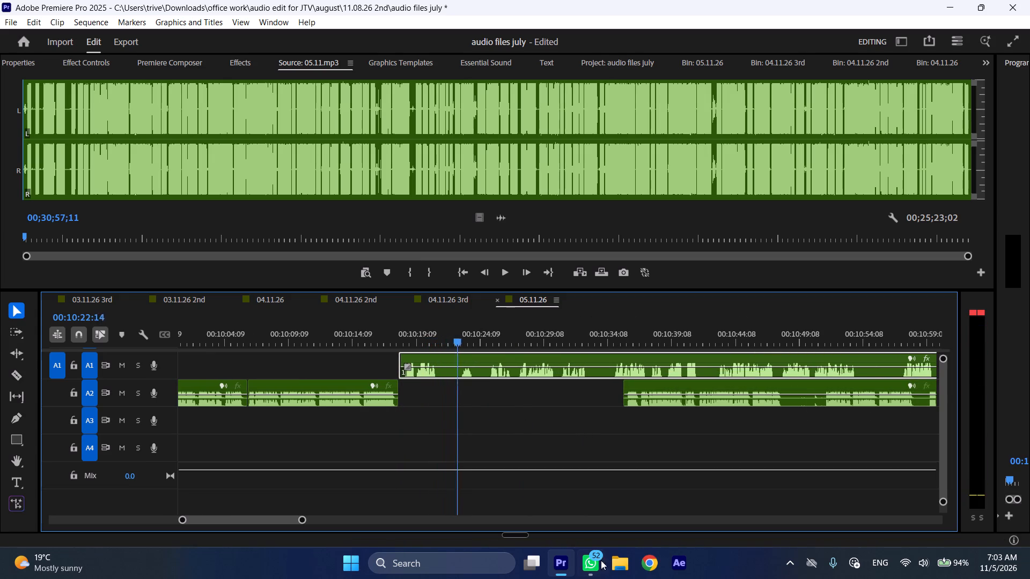
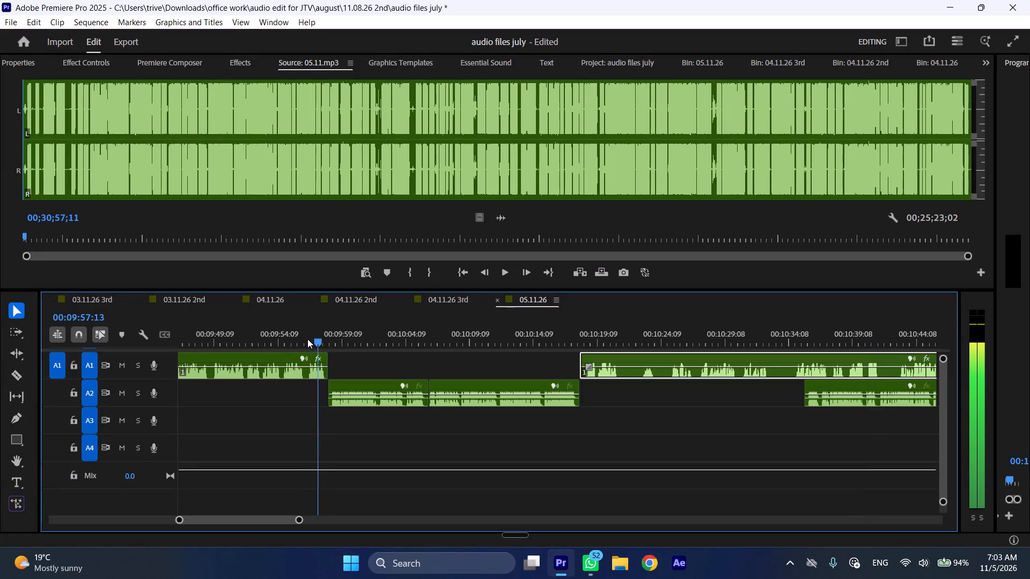
Play back the end of the A1 clip from 00:09:55:11 and trim its end back to 00:09:56:13.
click(291, 337)
key(space)
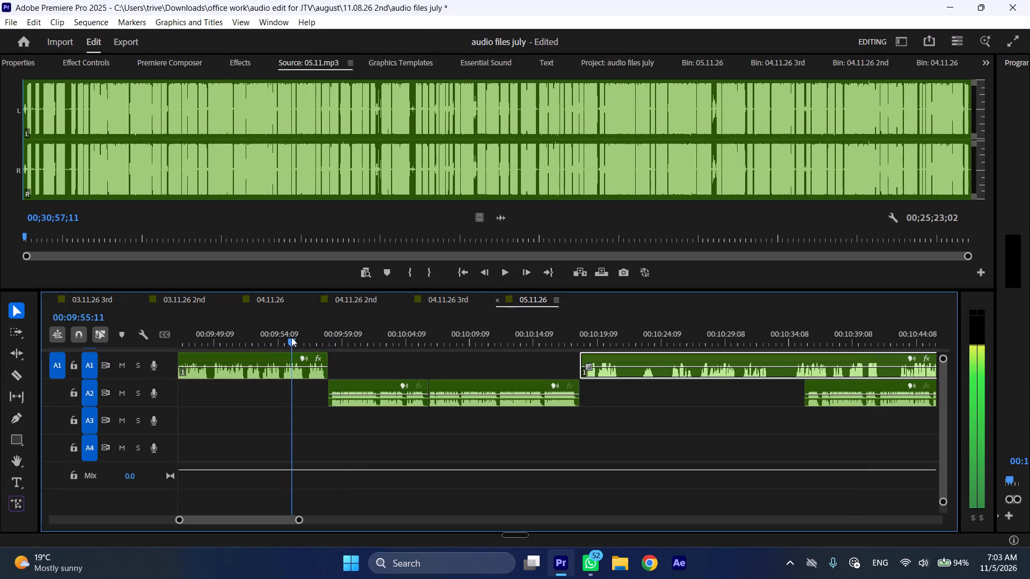
key(space)
key(space)
key(space)
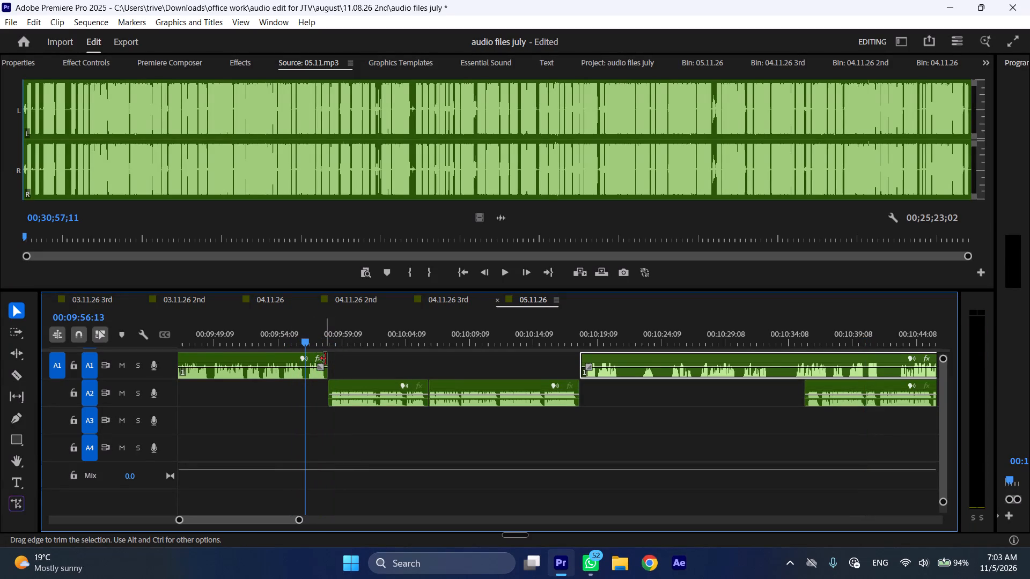
drag(326, 359, 306, 359)
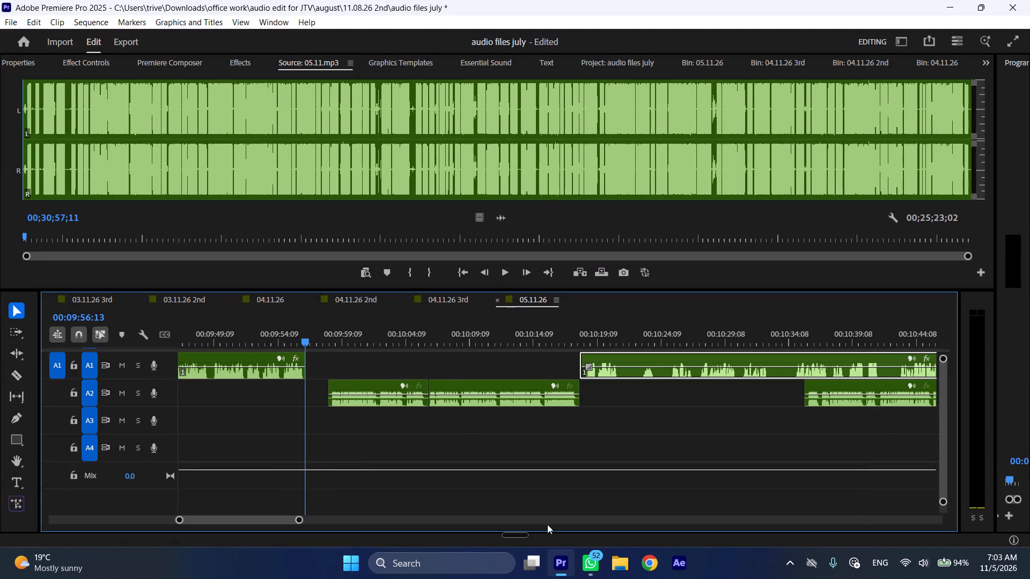
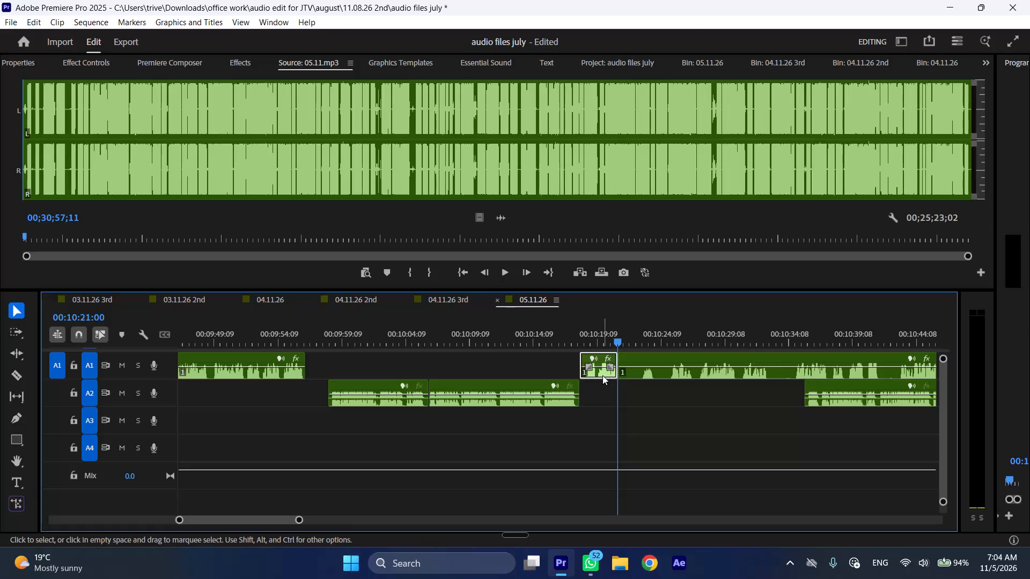
Butt the short A1 clip against the preceding A1 clip, shift both A2 clips about 00:00:01:05 later to follow it, and play the join.
drag(602, 375, 330, 360)
drag(351, 427, 480, 398)
drag(482, 401, 496, 402)
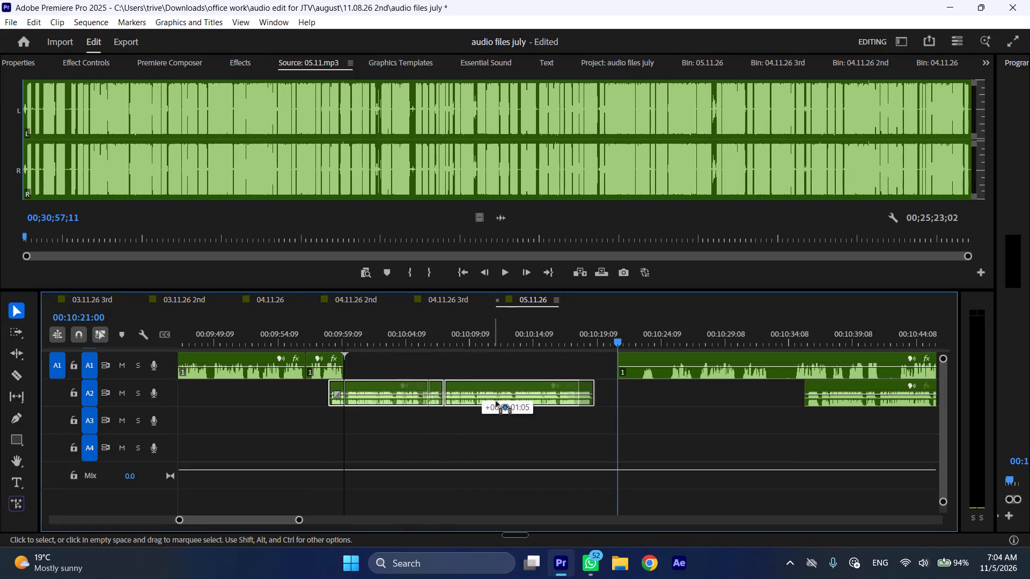
drag(496, 402, 497, 402)
click(301, 334)
key(space)
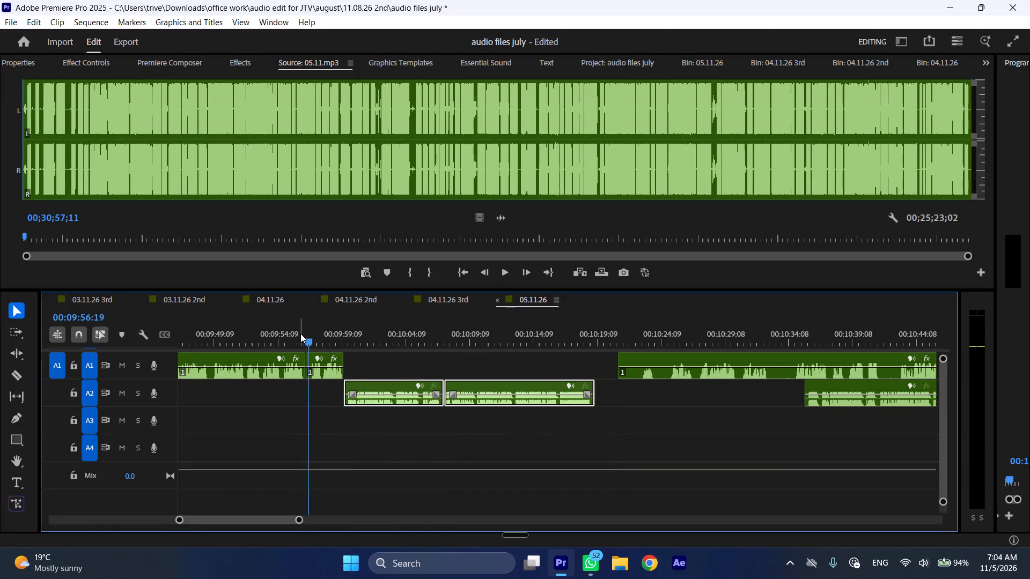
key(space)
Split the long A1 clip at 00:10:28:21, ripple delete its opening section, and butt the remainder against the end of the A2 clips.
scroll(553, 425, down, 5)
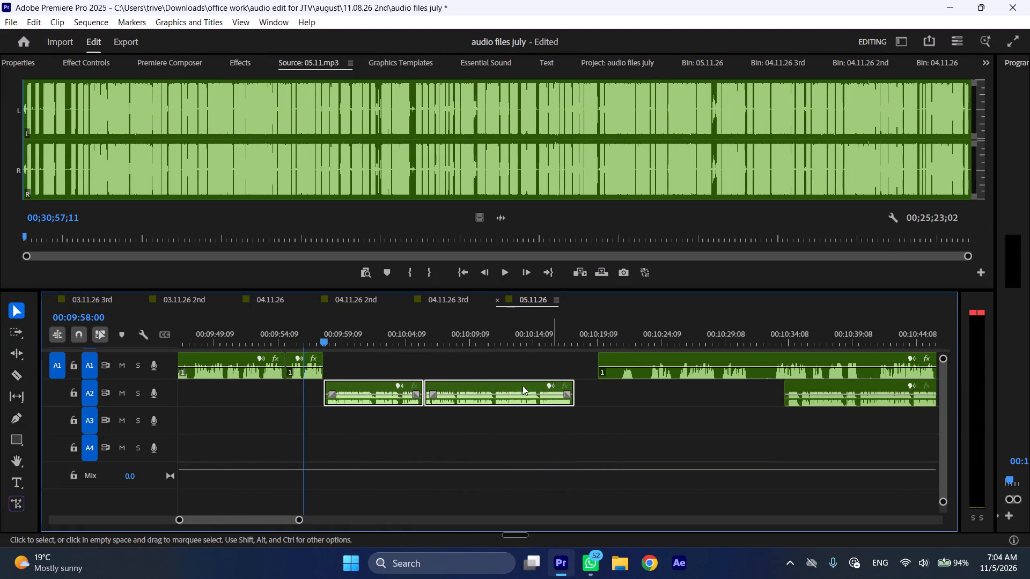
drag(528, 359, 577, 359)
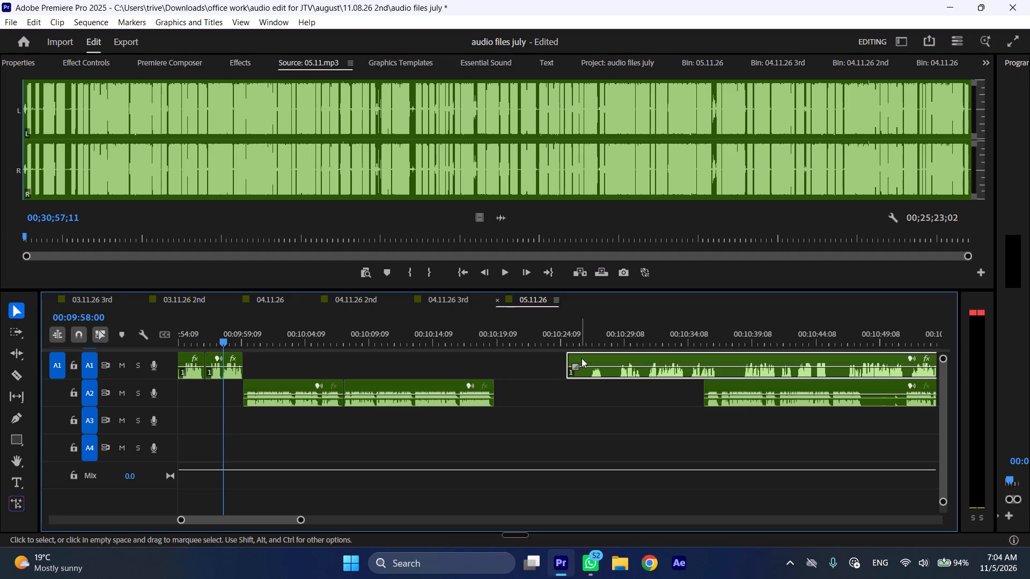
drag(587, 346, 597, 345)
key(space)
click(617, 340)
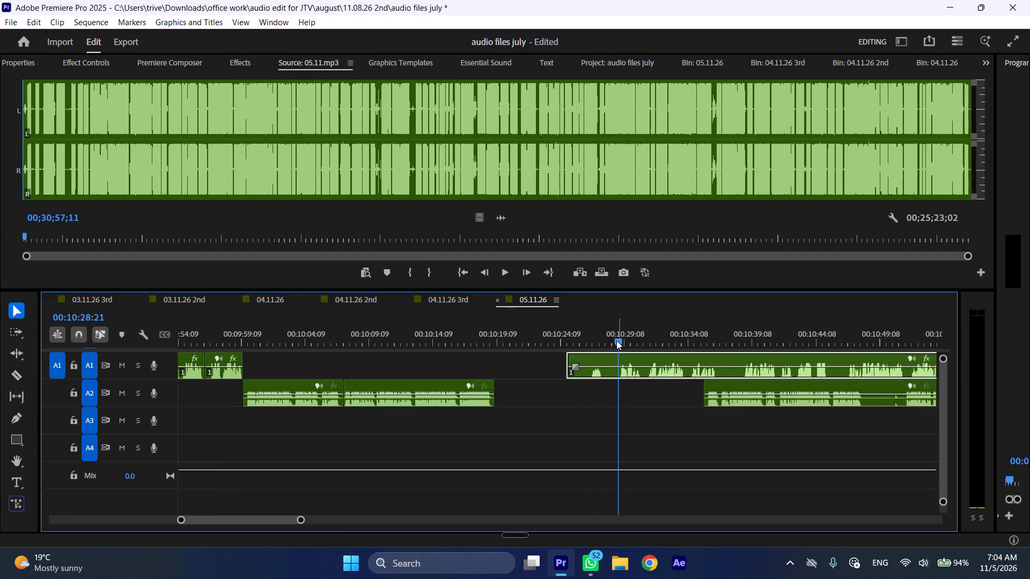
key(shift+c)
key(ctrl+shift+d)
drag(600, 359, 528, 365)
Play back the A1 clip from about 00:10:19:10 and move the A2 clip beneath it later, to start at about 00:11:01.
click(497, 341)
key(space)
text(l)
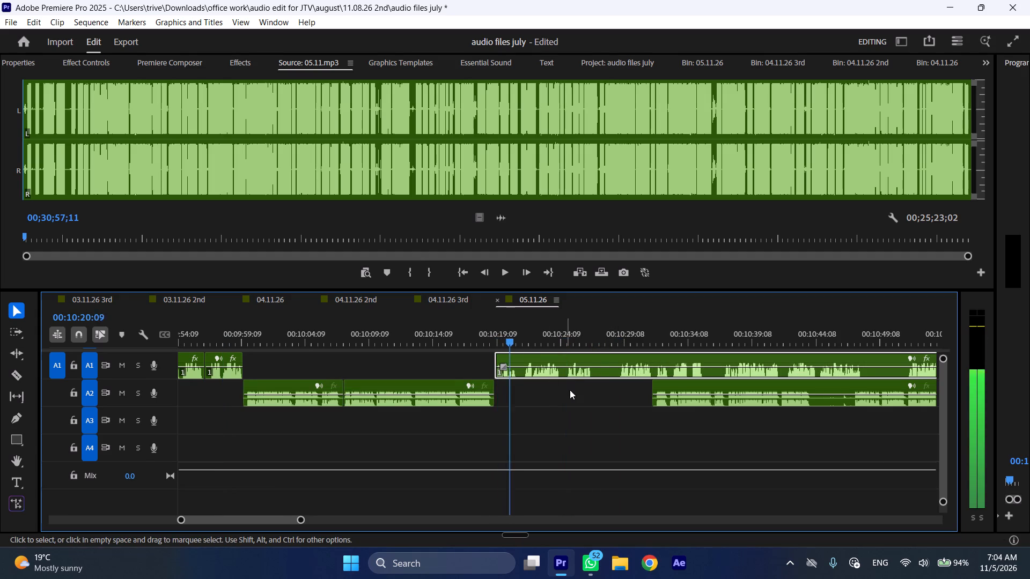
scroll(570, 390, down, 4)
scroll(605, 427, down, 4)
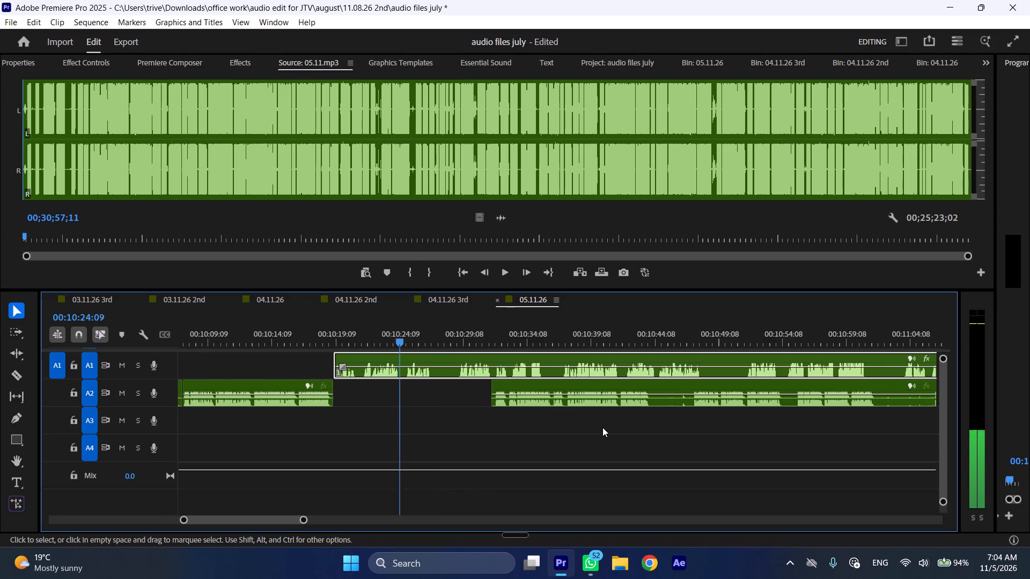
scroll(602, 427, down, 4)
drag(436, 385, 737, 387)
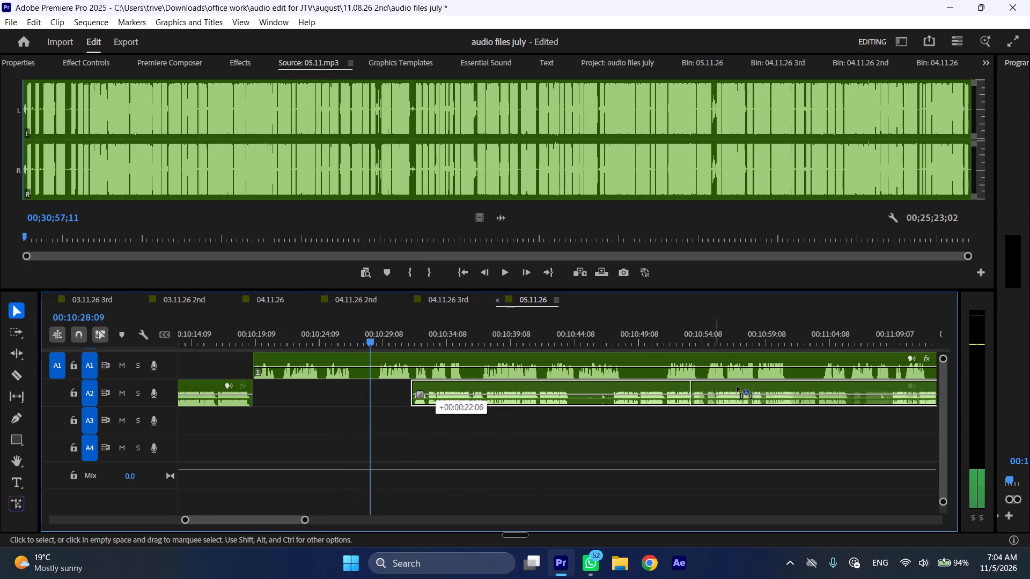
drag(737, 387, 816, 387)
Split the A1 clip at 00:10:28:20 and ripple delete the section before the cut, back to 00:10:19:10.
scroll(510, 396, down, 4)
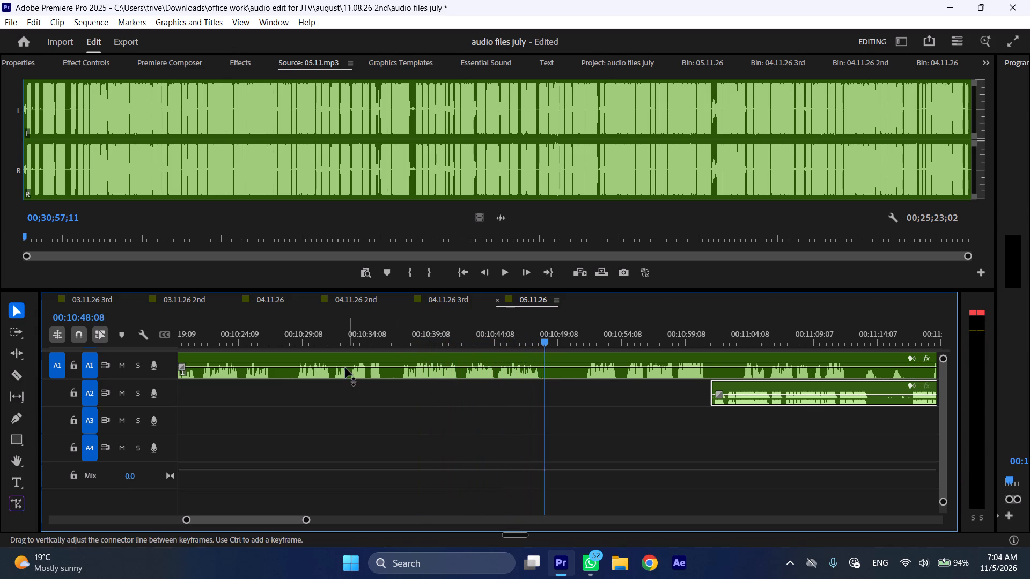
click(299, 333)
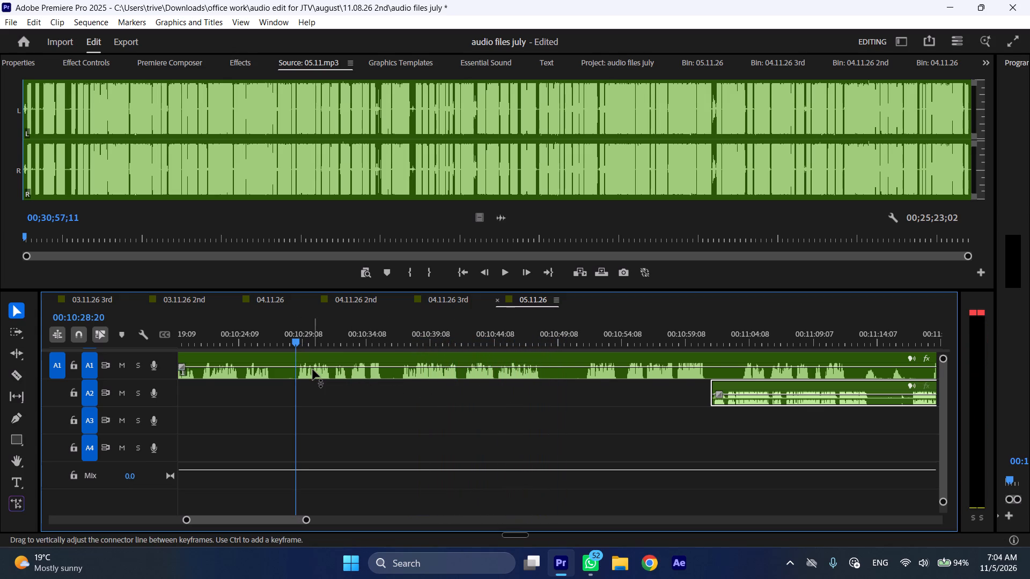
click(313, 369)
key(shift+c)
key(ctrl+shift+d)
Play back A1 from 00:10:19:10, split the clip at 00:10:22:04, and place the playhead at about 00:10:27:13.
key(space)
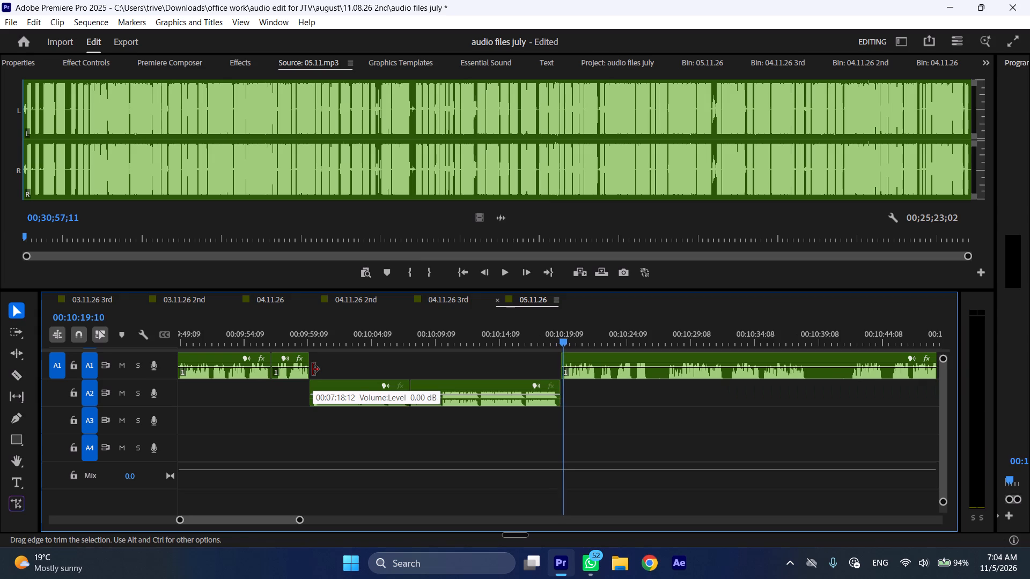
text(l C)
click(666, 338)
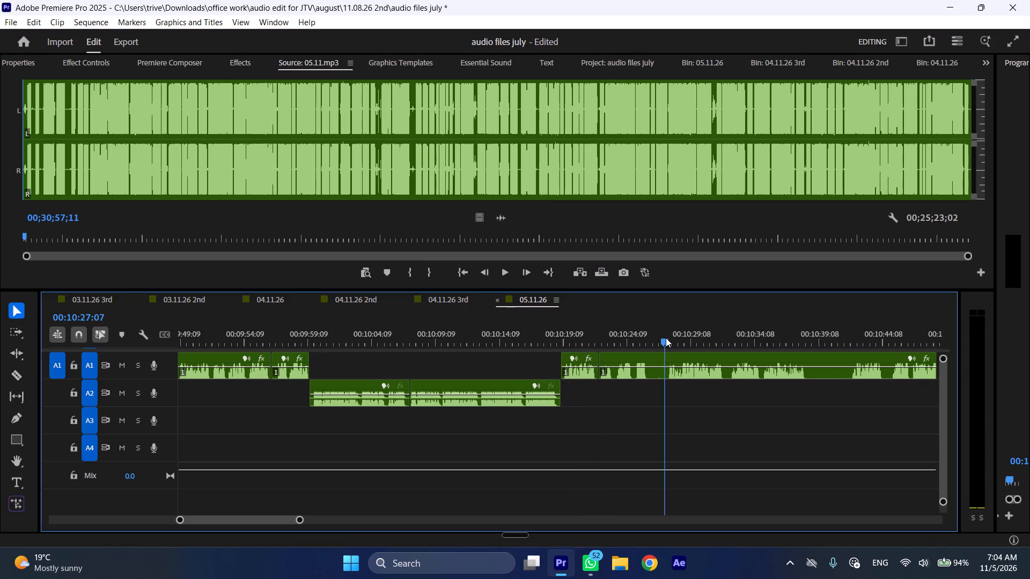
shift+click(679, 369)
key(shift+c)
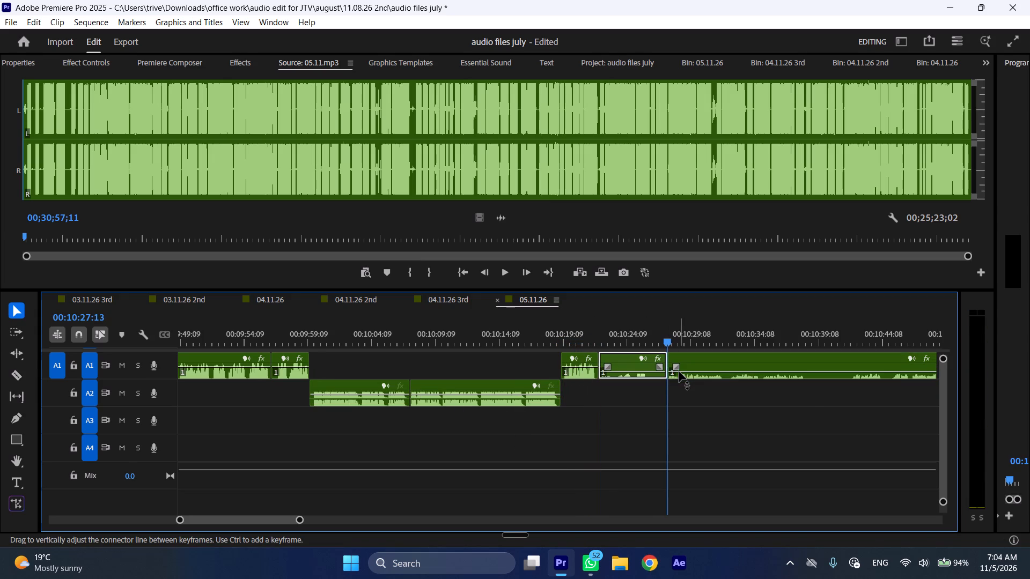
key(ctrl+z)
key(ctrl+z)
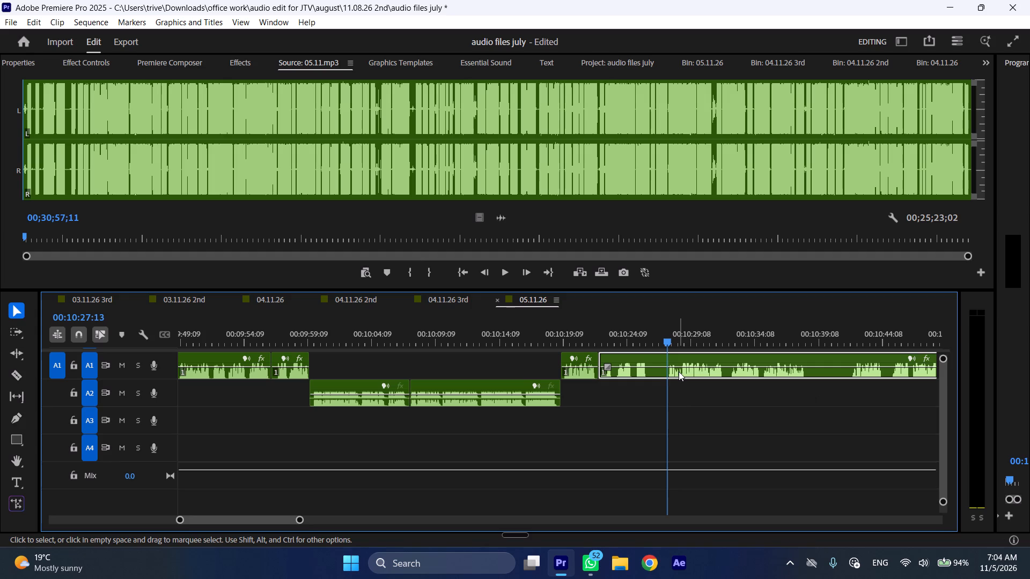
Split the A1 clip at 00:10:27:13 and ripple delete the unwanted section between 00:10:22:04 and the cut.
key(shift+c)
key(ctrl+shift+s)
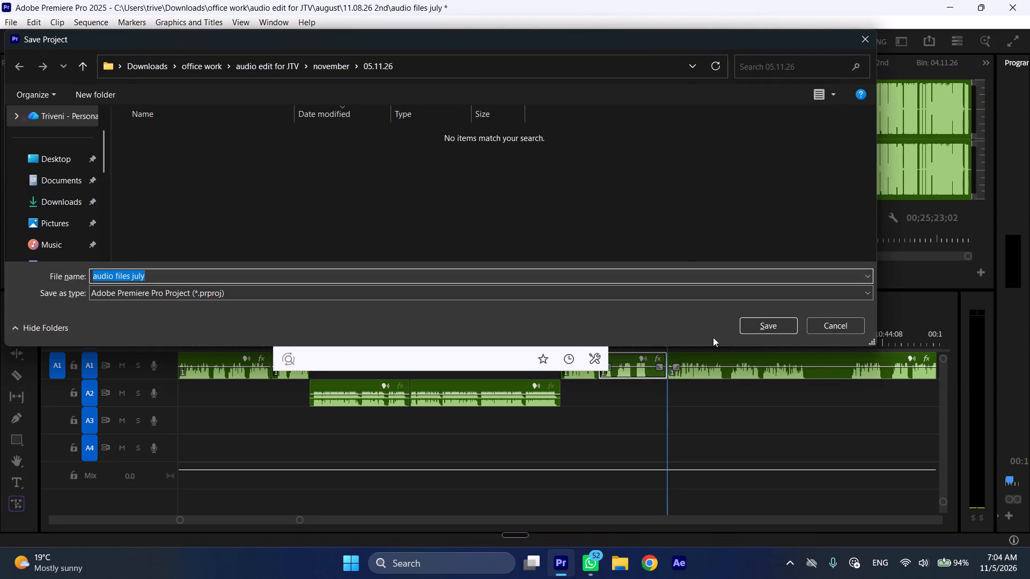
click(830, 324)
key(ctrl+shift+d)
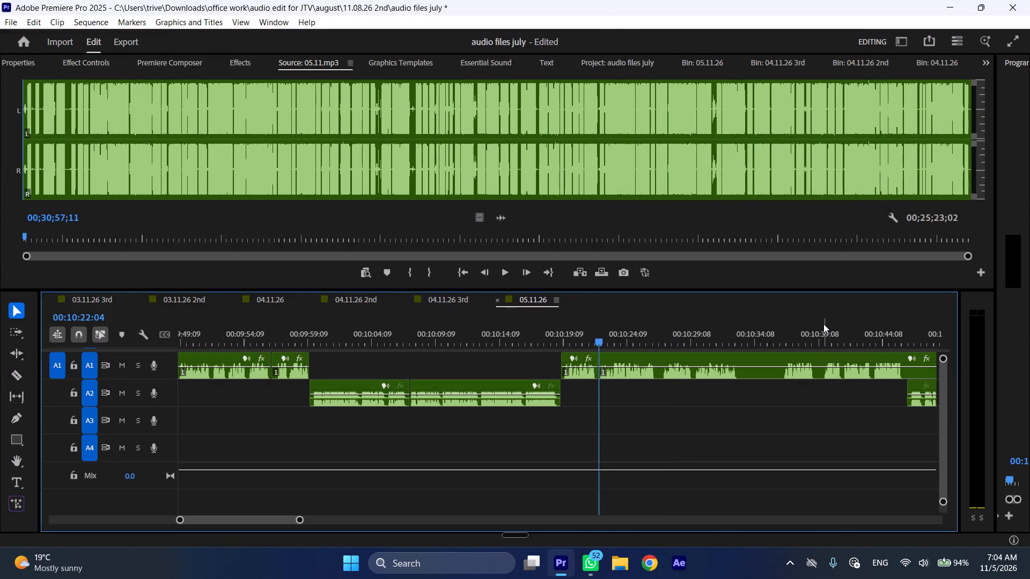
Play back A1 from 00:10:22:04, split it at 00:10:26:19, and ripple delete the short pause before the next phrase.
key(space)
key(l)
scroll(479, 451, down, 9)
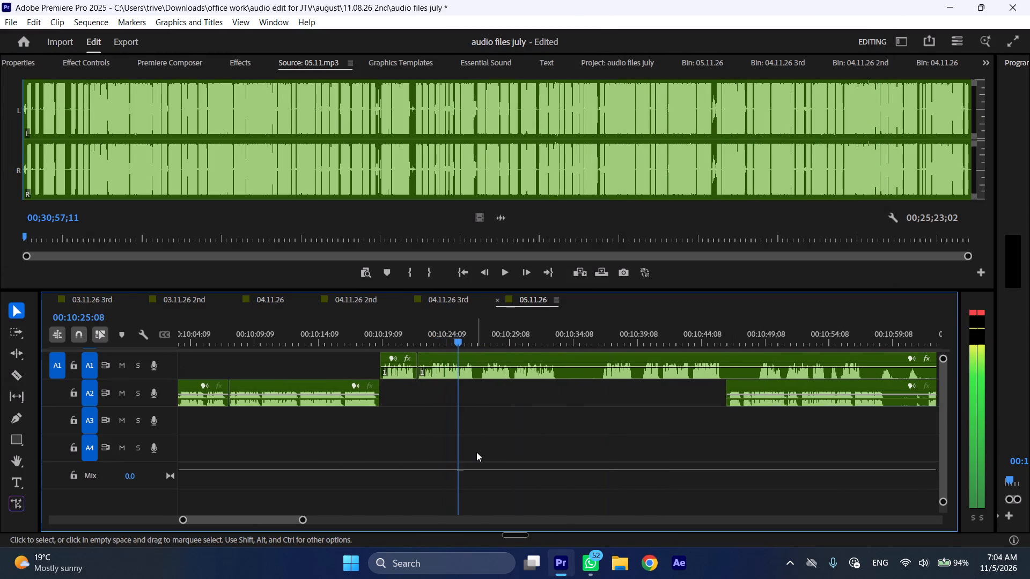
key(space)
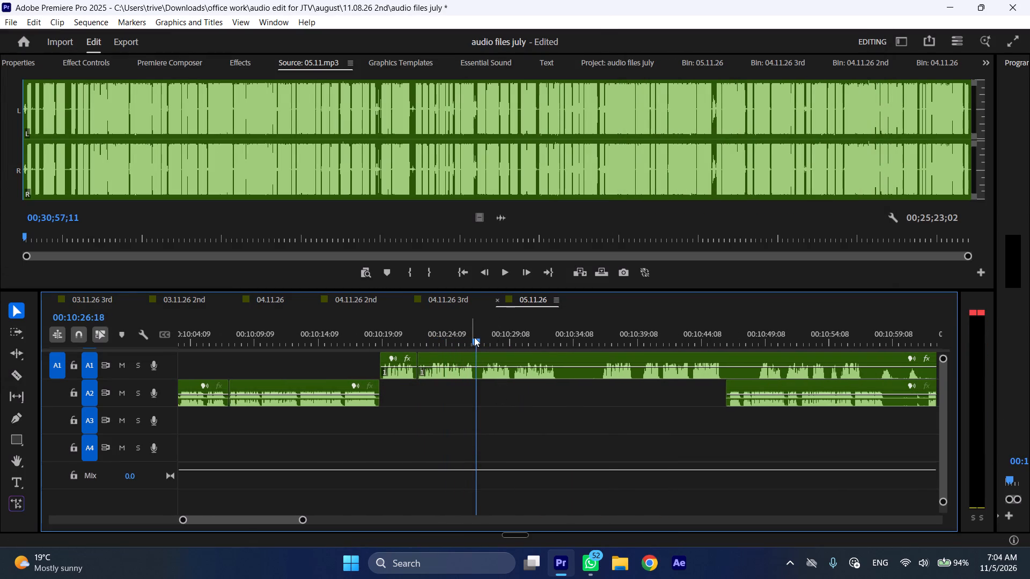
drag(474, 337, 482, 337)
key(shift+c)
click(498, 365)
key(shift+c)
key(ctrl+shift+d)
Play back A1 from 00:10:26:19, split it at 00:10:32:17, and ripple delete the pause up to about 00:10:36.
key(space)
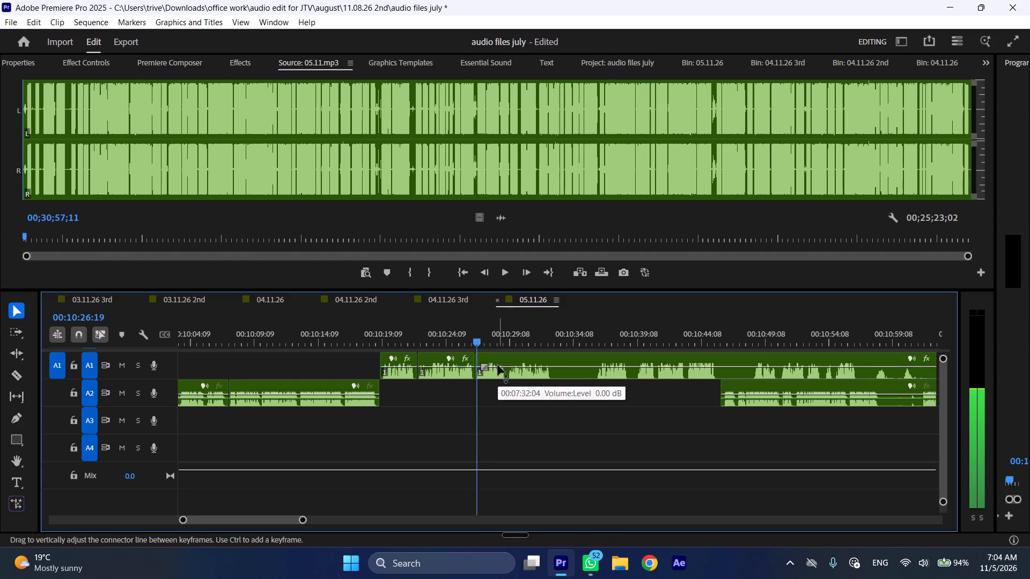
text(l)
scroll(480, 409, down, 5)
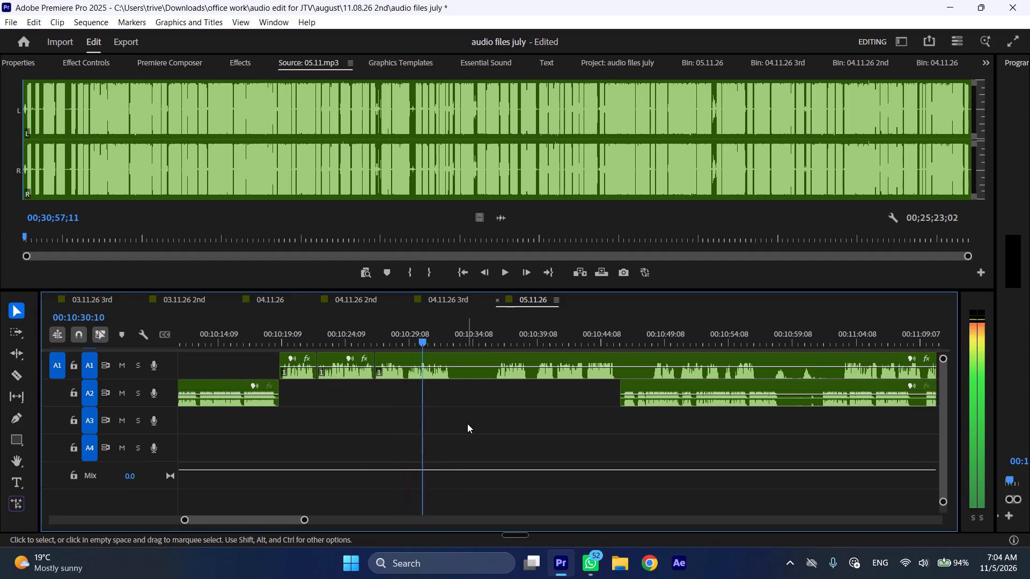
key(space)
key(shift+c)
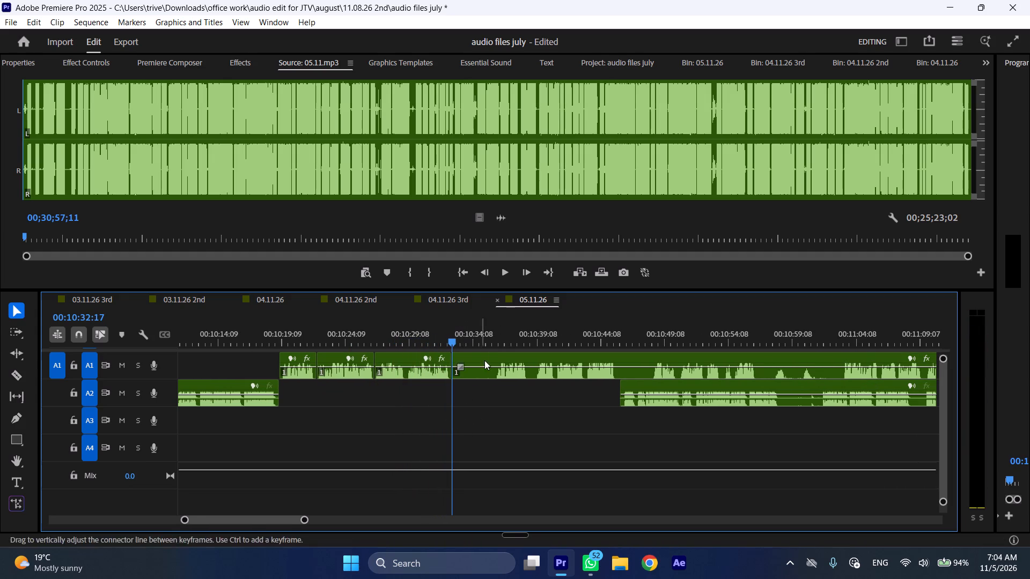
click(499, 336)
click(501, 360)
key(shift+c)
key(ctrl+shift+d)
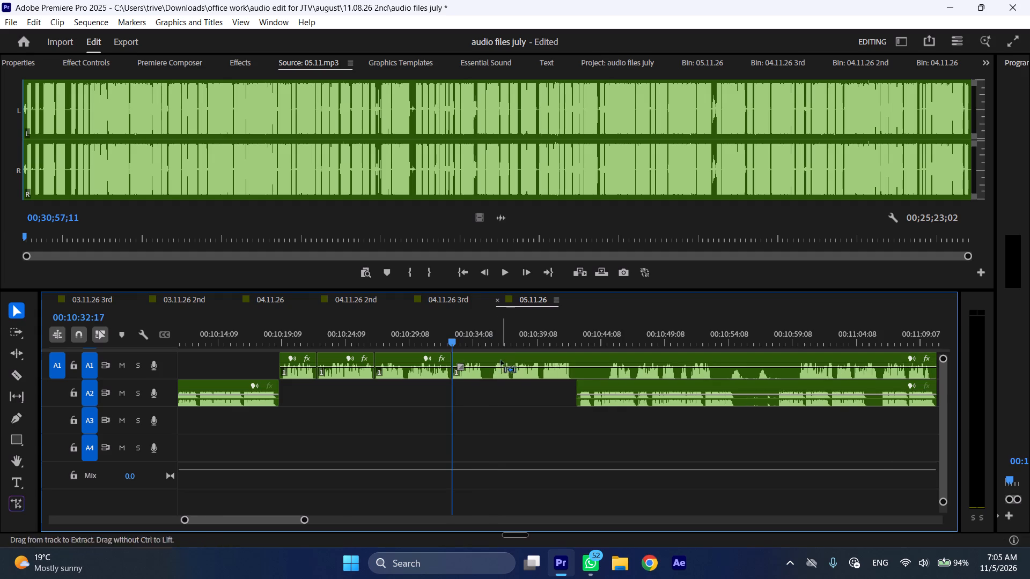
Play back A1 from 00:10:32:17 to 00:10:35:23 and try to move the clip starting at 00:10:32:17 later on the track.
key(space)
text(l)
scroll(474, 412, down, 5)
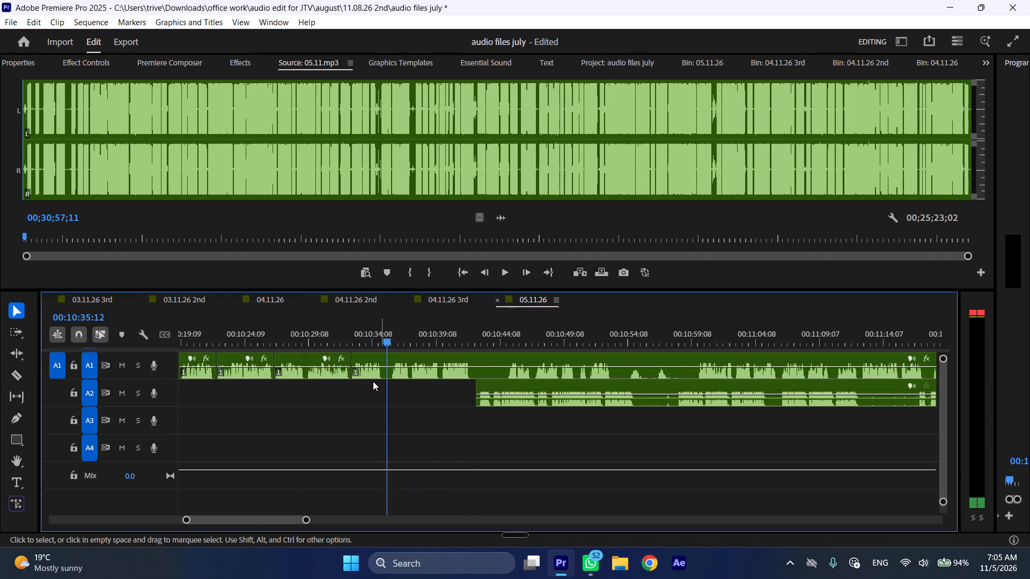
key(space)
drag(369, 359, 696, 351)
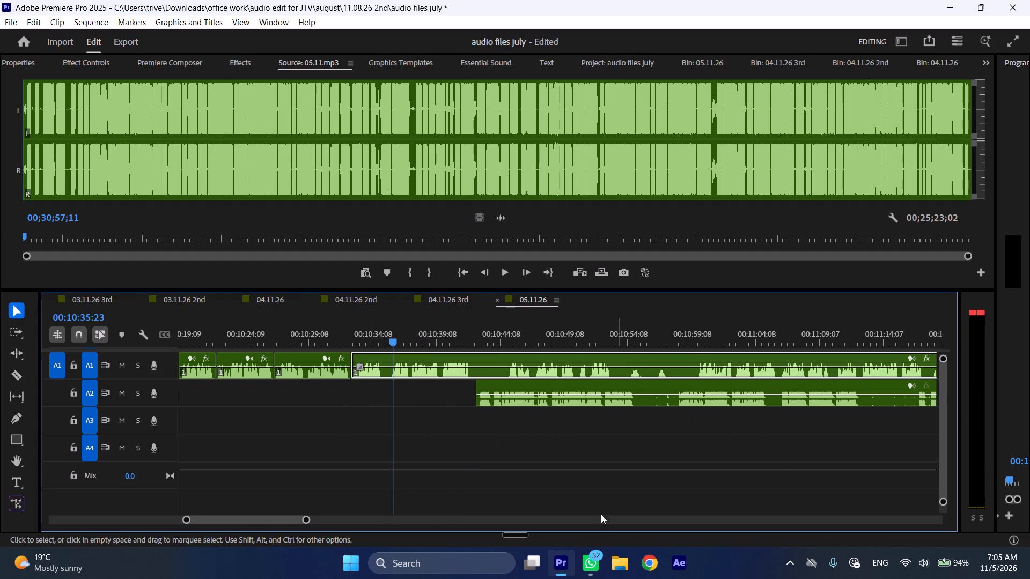
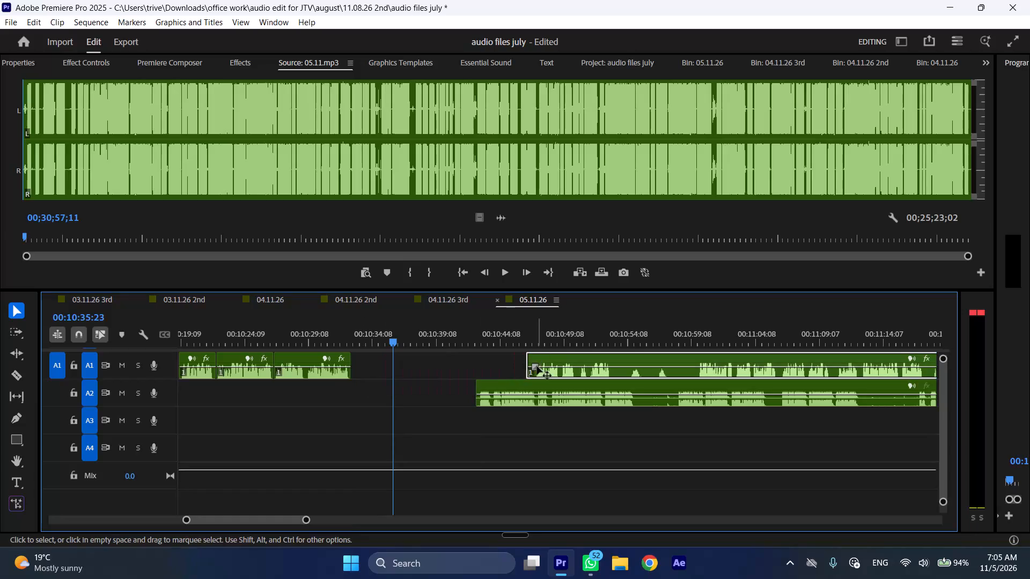
Play back the end of the A1 segment from 00:10:31:21 and move the A2 clip earlier to start where that segment ends, about 00:10:32:17.
click(341, 326)
key(space)
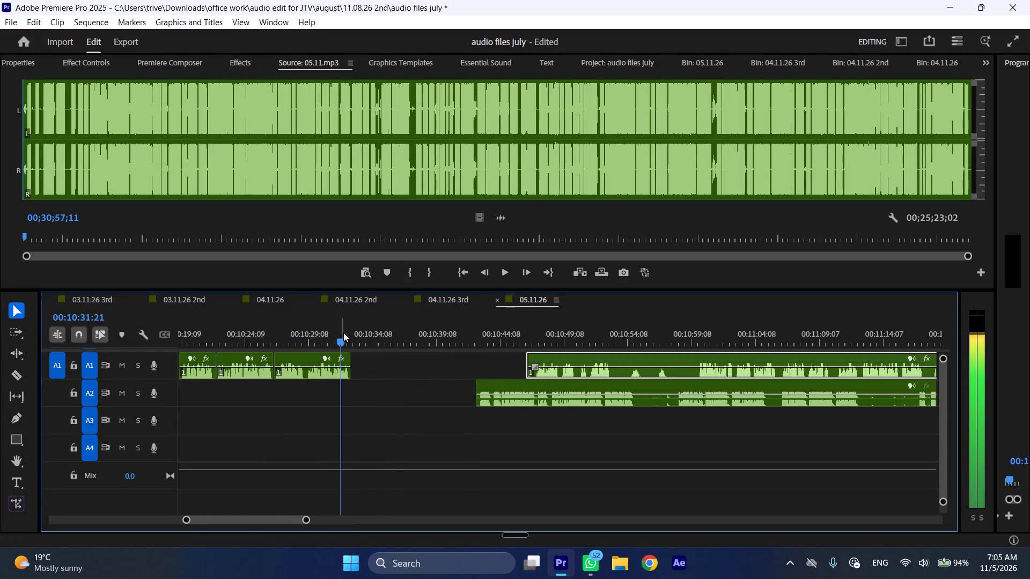
key(space)
drag(498, 383, 372, 385)
Play back the repositioned A2 clip from near its start at increased speed.
key(space)
key(l)
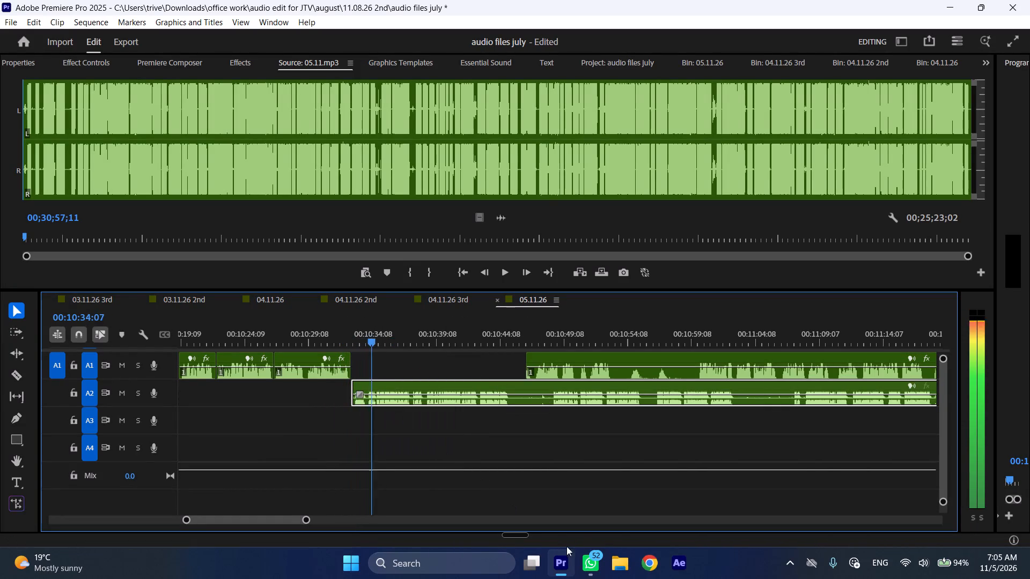
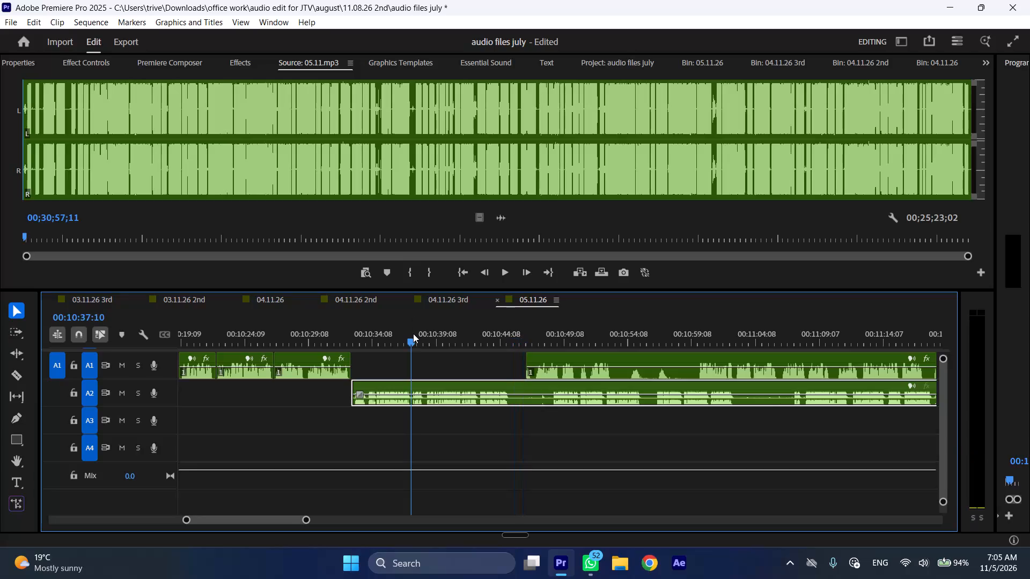
Cut the A2 clip at 00:10:37:10 and 00:10:38:14 and ripple delete the short section between the cuts.
text(C)
key(space)
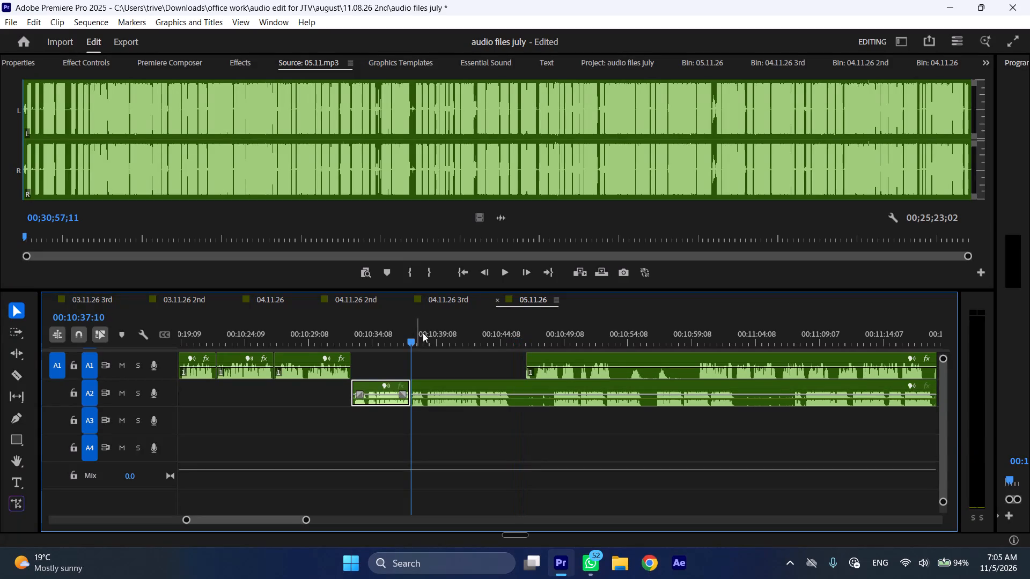
key(space)
click(457, 390)
key(shift+c)
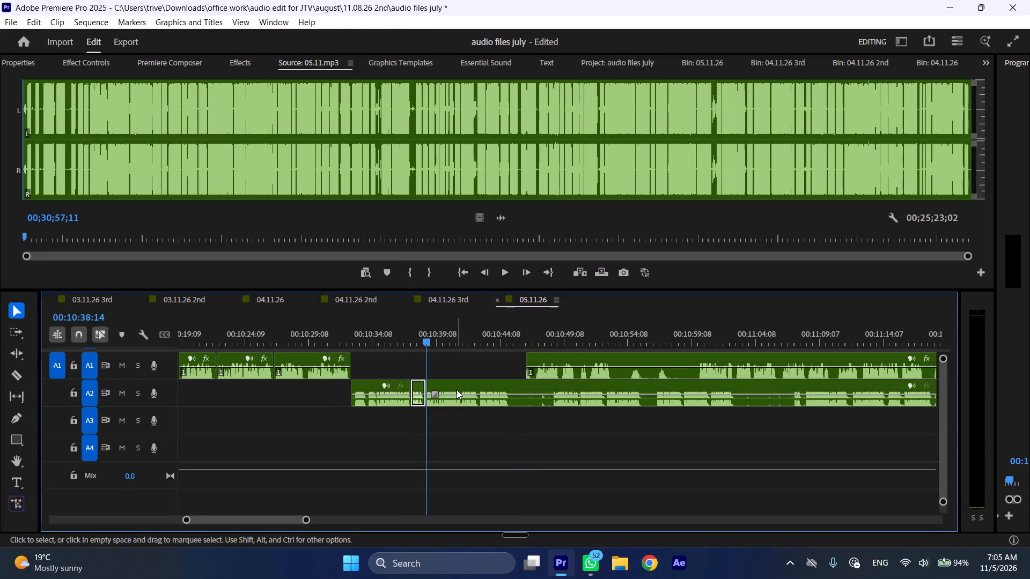
key(ctrl+shift+d)
Split the A2 clip at 00:10:43:23 and move the following A1 clip earlier to start at that cut.
drag(488, 328, 497, 329)
key(shift+c)
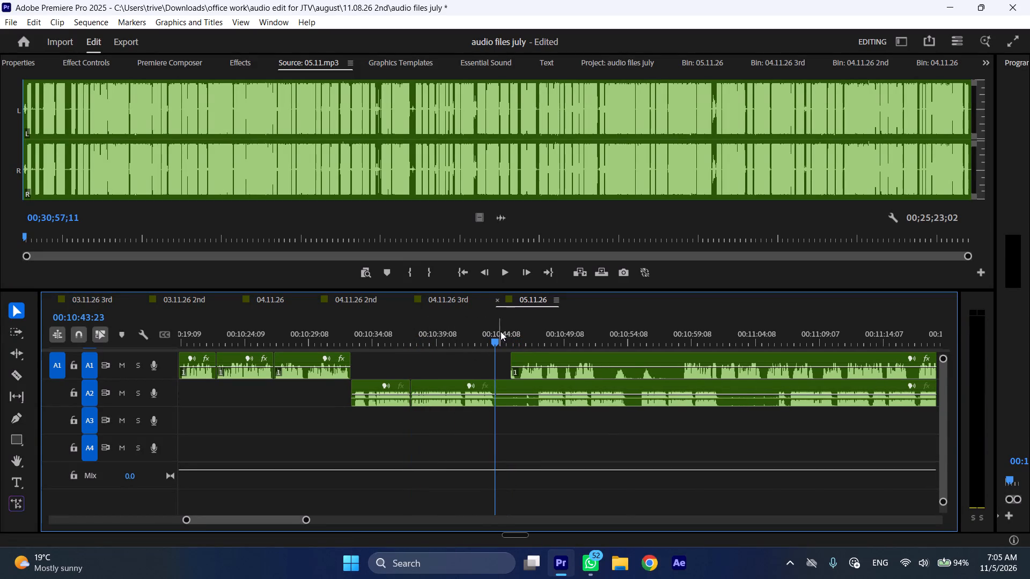
drag(532, 357, 518, 358)
Move the remaining A2 clip later to start at about 00:10:55 and play back the A1 segment from 00:10:43:23.
drag(518, 386, 659, 395)
key(space)
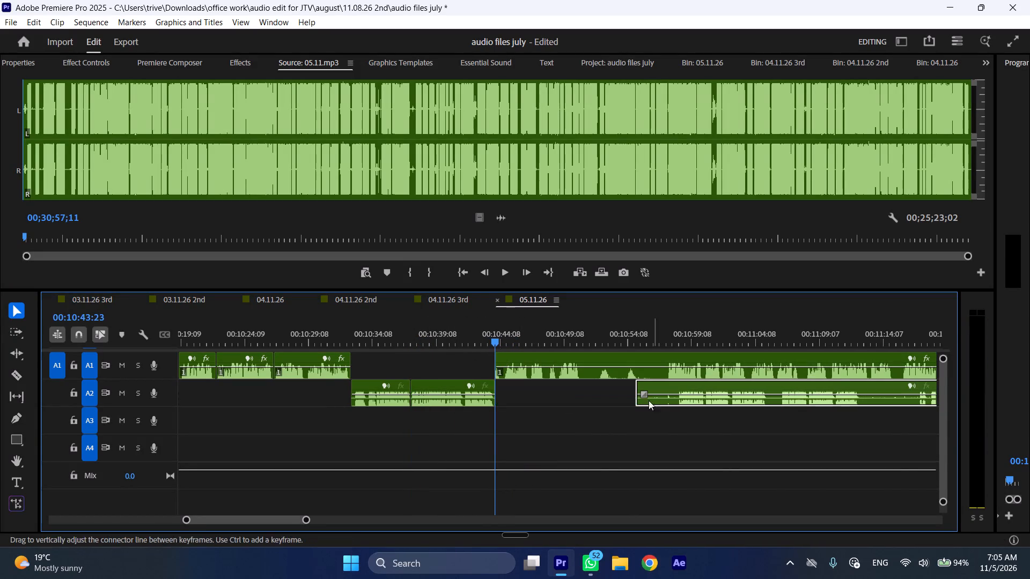
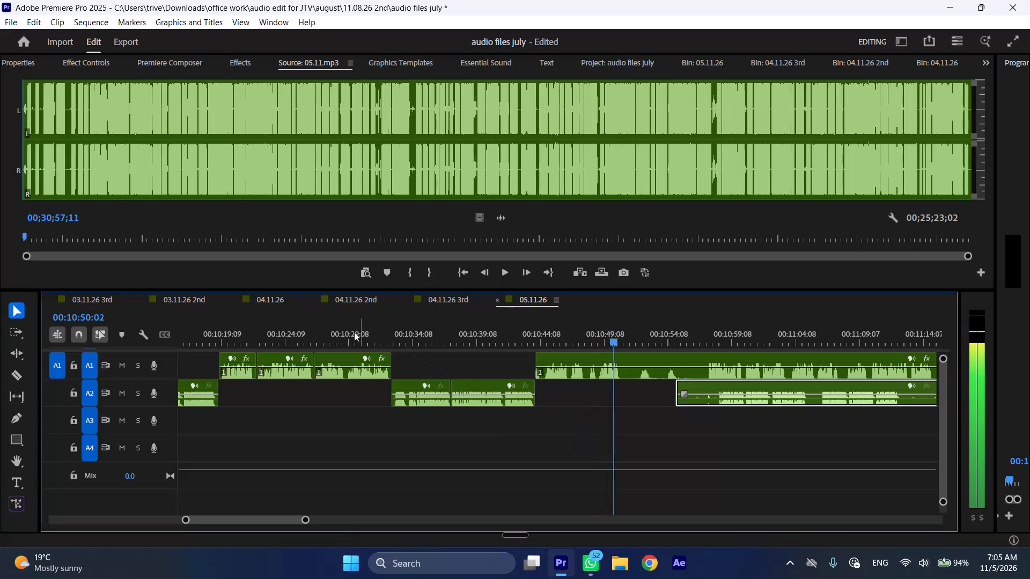
Play back from about 00:10:24, restore about 14 seconds at the head of the A1 clip at 00:10:43:23, and realign its start to that cut.
click(275, 330)
key(space)
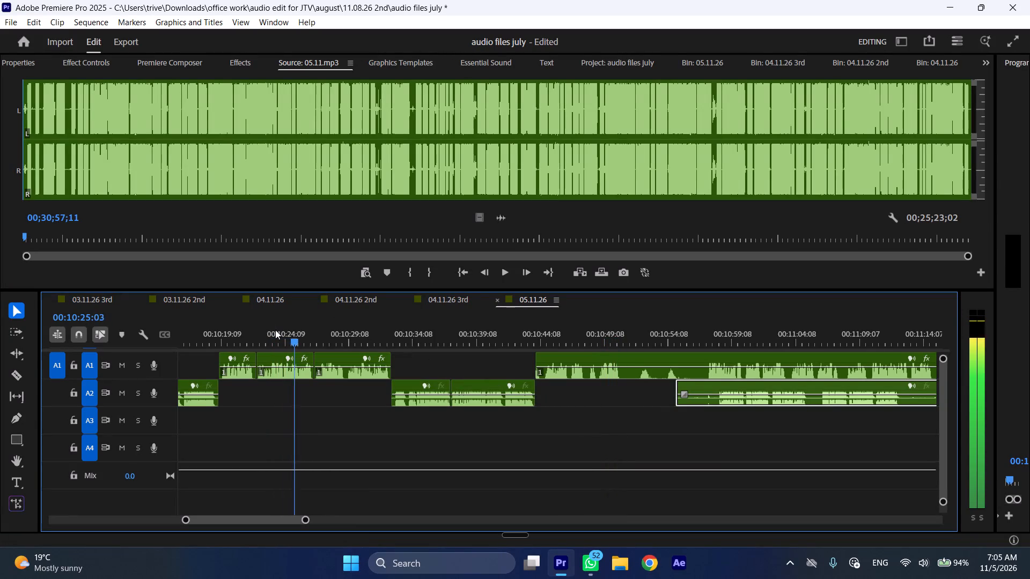
key(l)
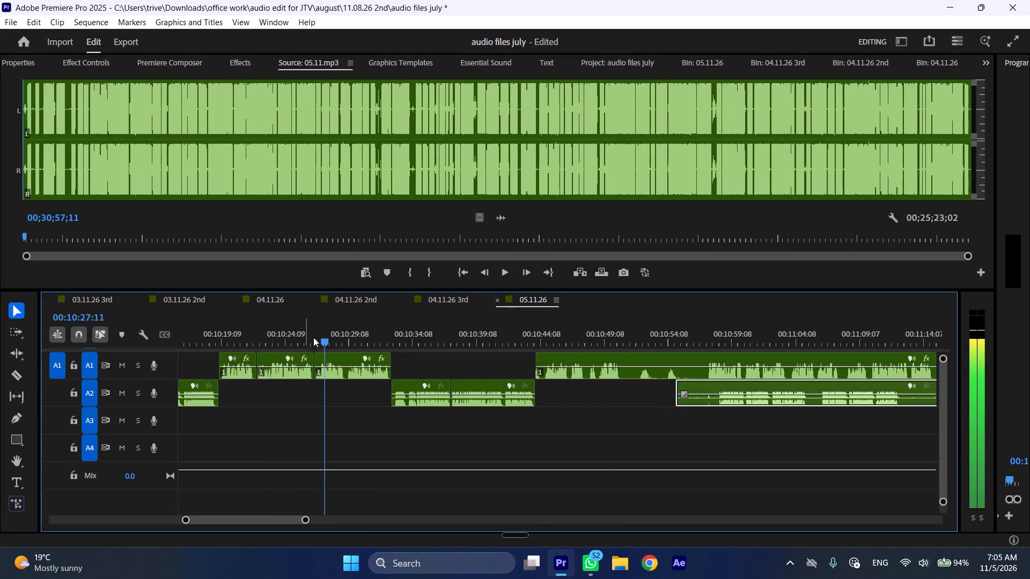
scroll(407, 418, down, 4)
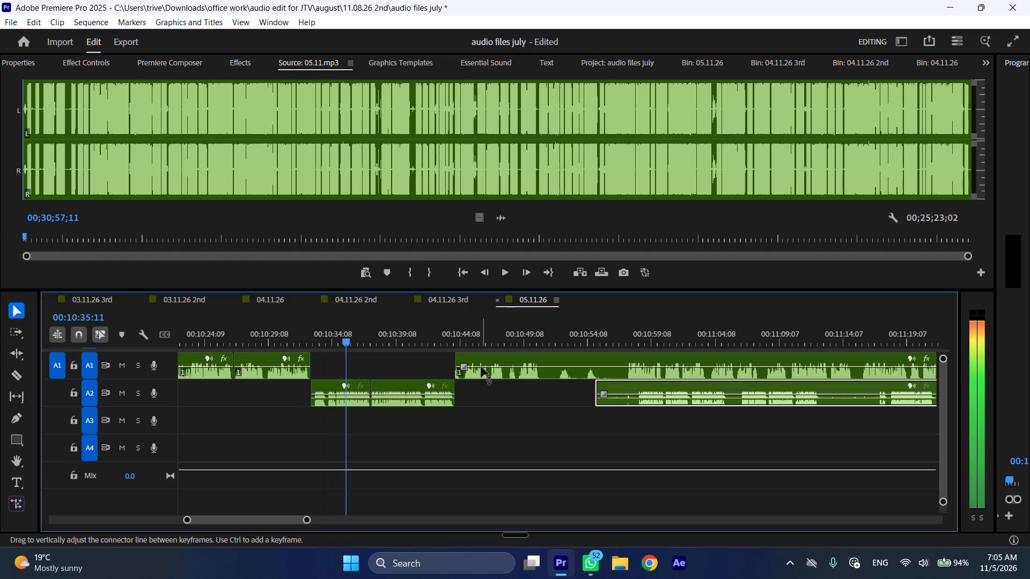
key(space)
drag(481, 359, 682, 359)
drag(656, 360, 639, 360)
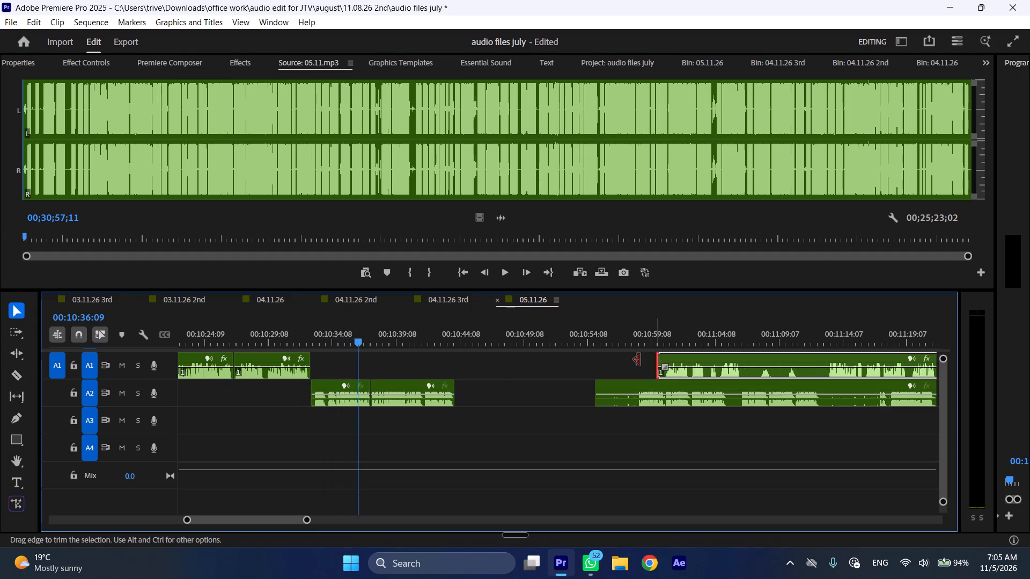
drag(639, 360, 466, 347)
click(479, 340)
key(space)
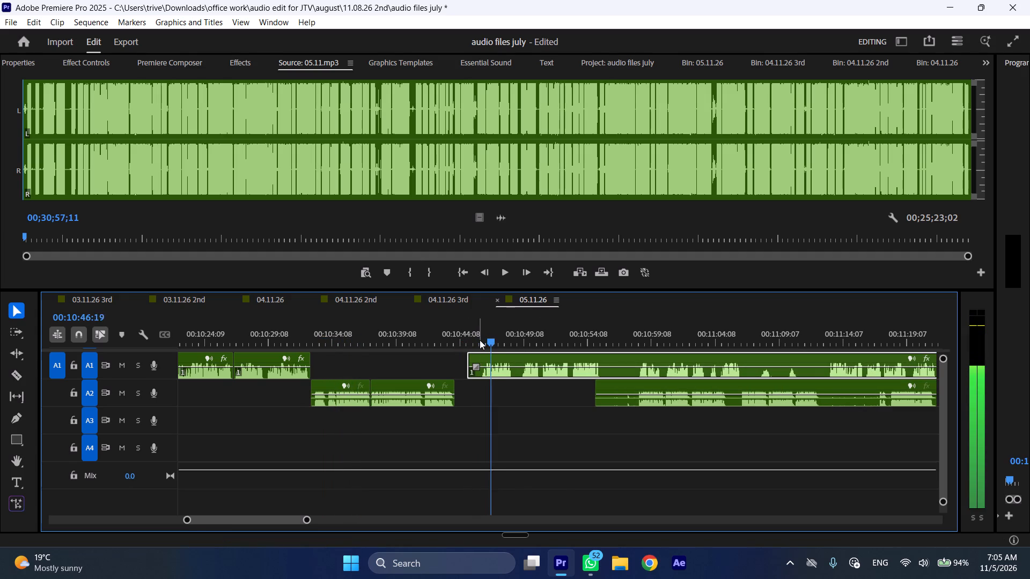
drag(470, 352, 478, 353)
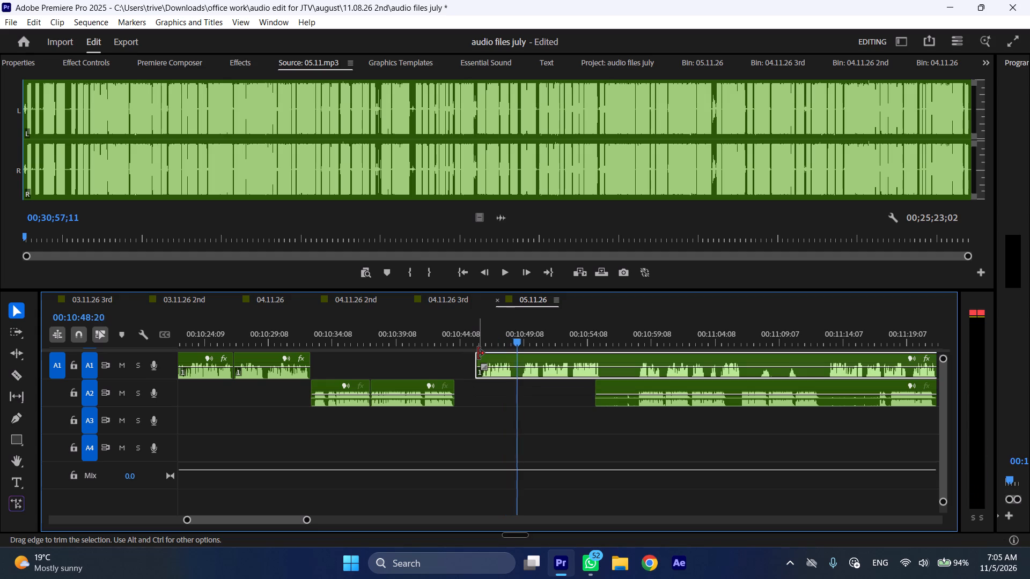
drag(498, 357, 483, 358)
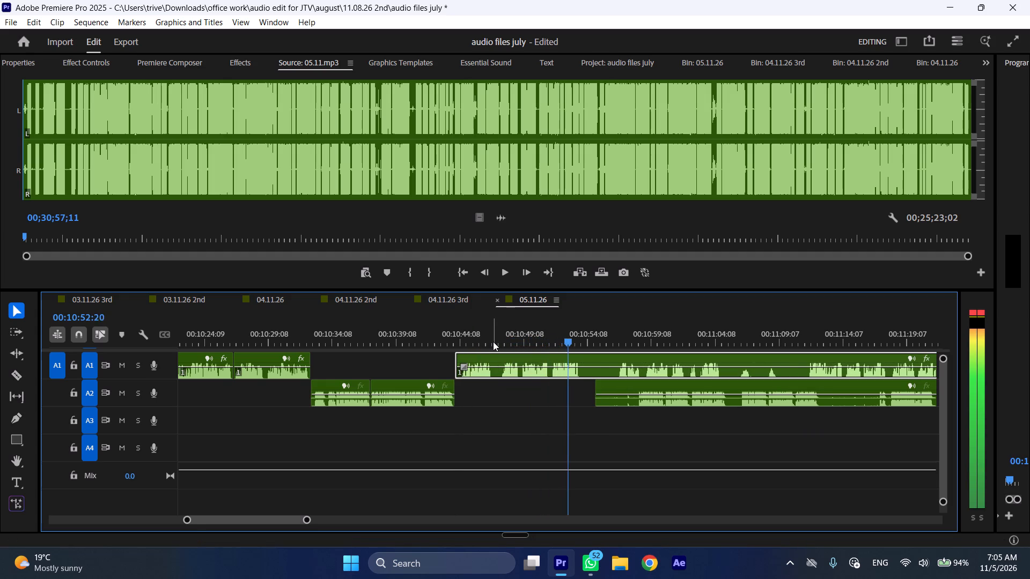
Cut the A1 clip at 00:10:46:17 and 00:10:47:14 and ripple delete the short section between the cuts.
drag(493, 338, 491, 337)
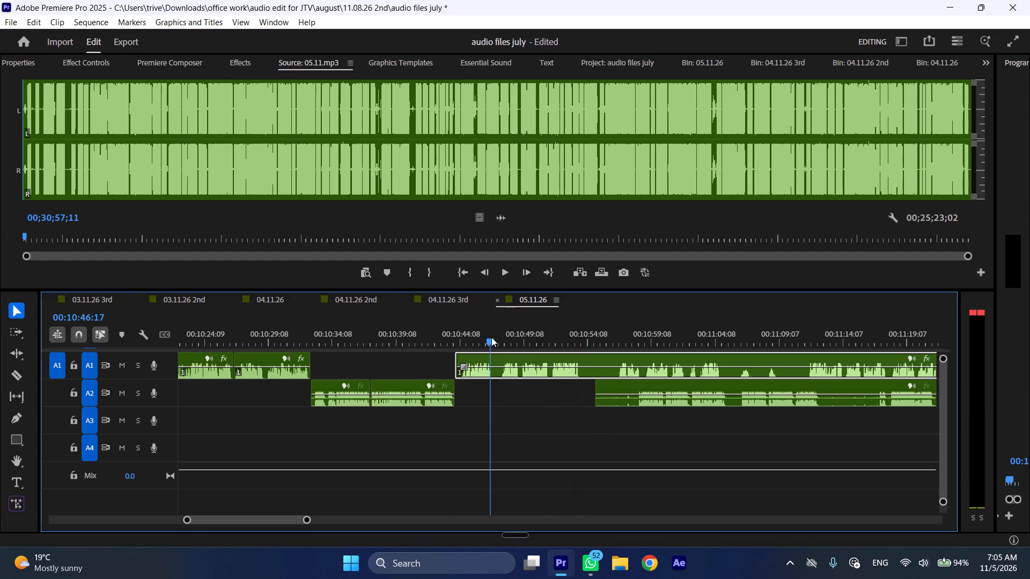
drag(491, 337, 503, 337)
key(shift+c)
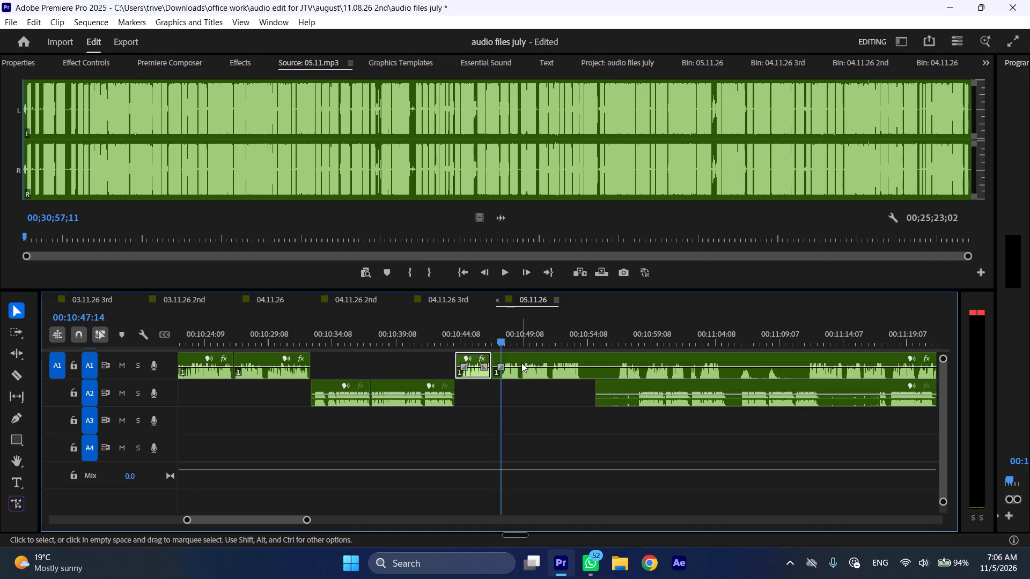
click(521, 363)
key(shift+c)
key(ctrl+shift+d)
Play back the A2-to-A1 transition and the new A1 join from about 00:10:41.
click(423, 339)
key(space)
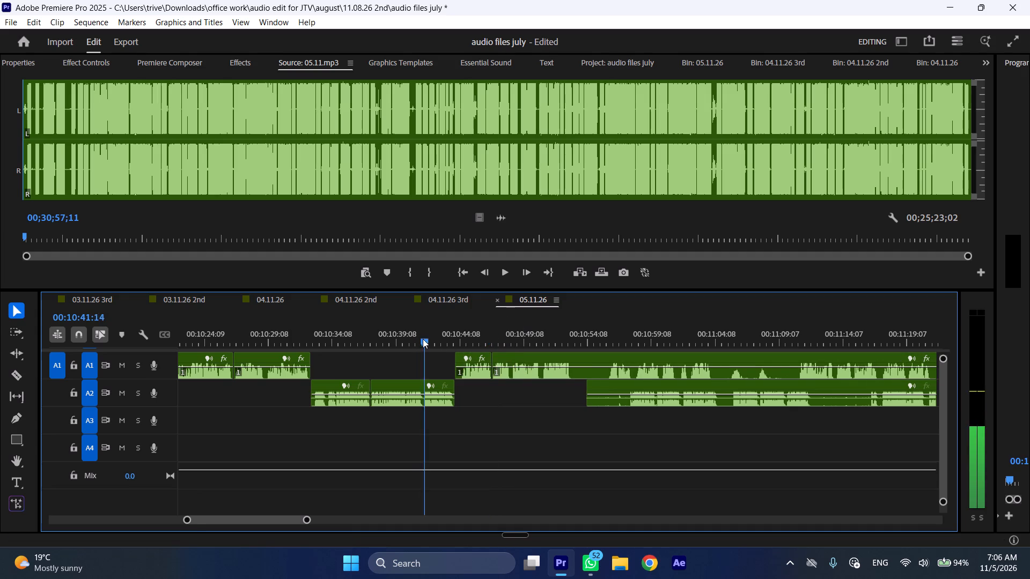
text(l)
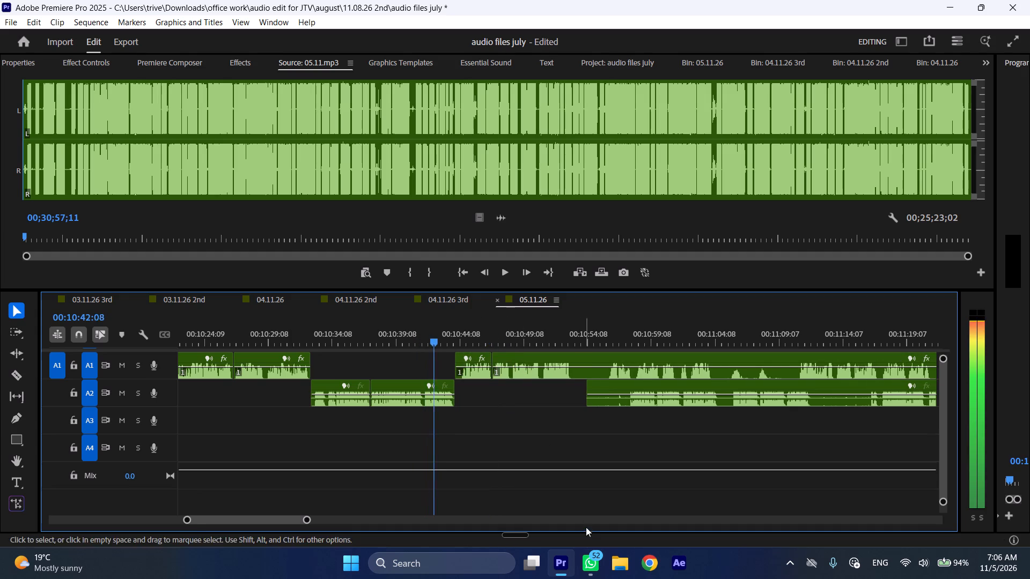
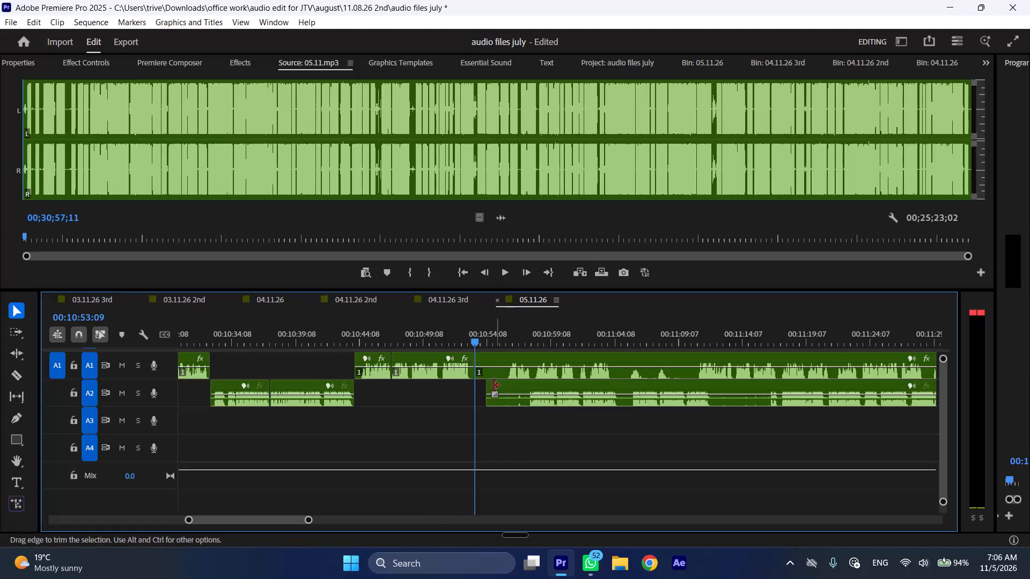
Trim about 3 seconds off the A2 clip's head, start it at 00:10:53:09, and move the overlapping A1 clip about 16 seconds later.
drag(492, 384, 518, 384)
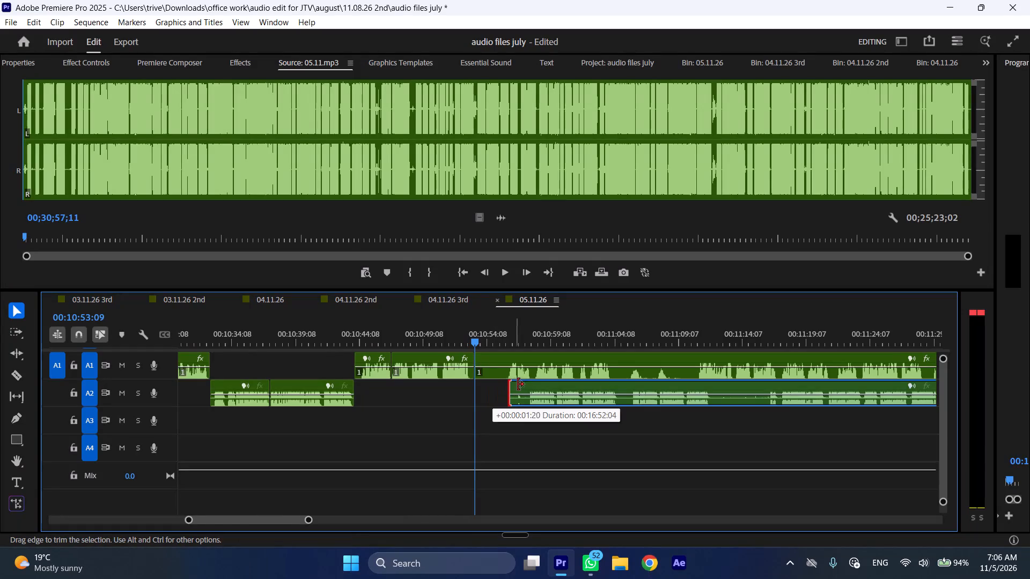
drag(518, 384, 533, 384)
drag(575, 386, 526, 388)
drag(489, 358, 690, 358)
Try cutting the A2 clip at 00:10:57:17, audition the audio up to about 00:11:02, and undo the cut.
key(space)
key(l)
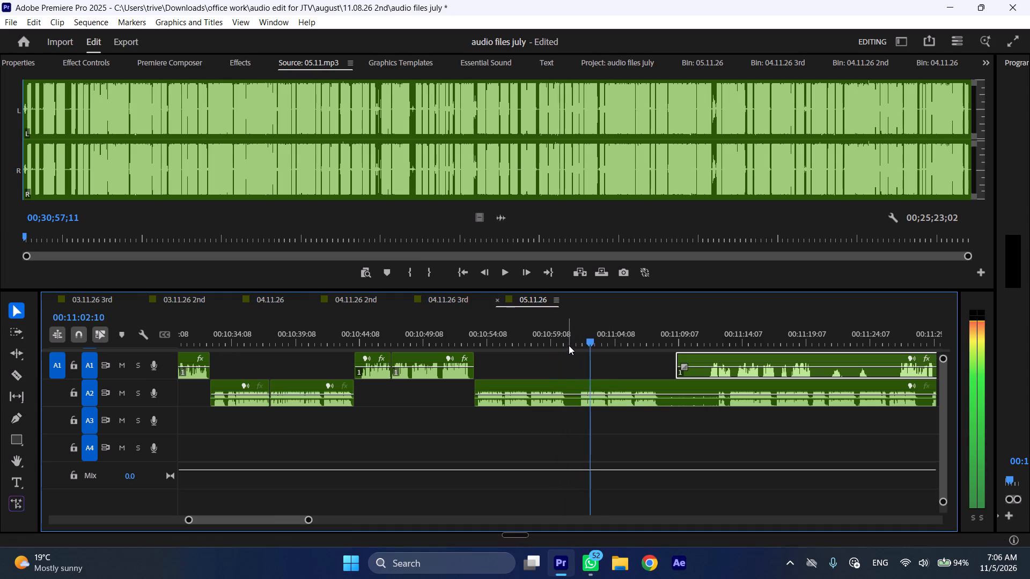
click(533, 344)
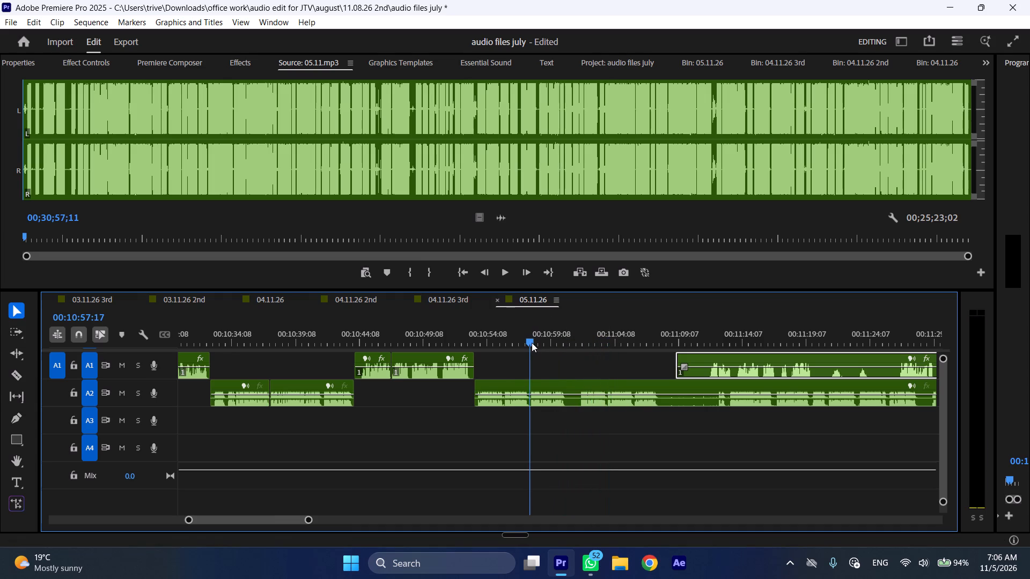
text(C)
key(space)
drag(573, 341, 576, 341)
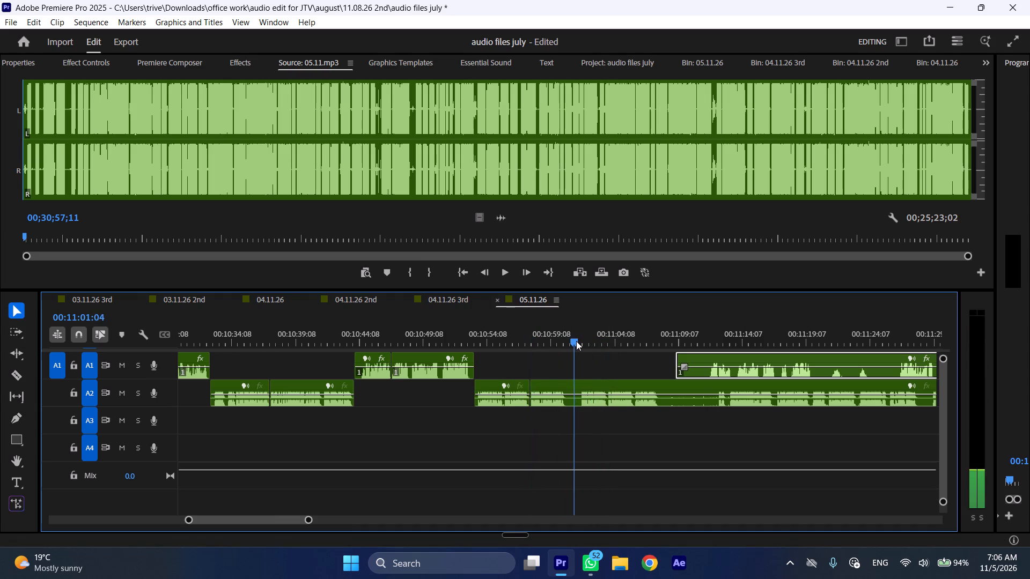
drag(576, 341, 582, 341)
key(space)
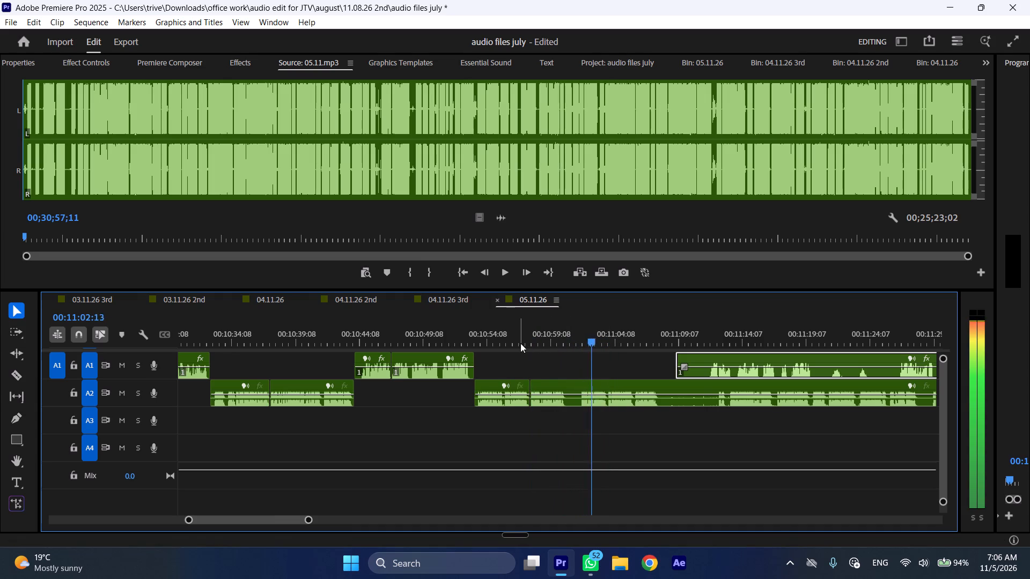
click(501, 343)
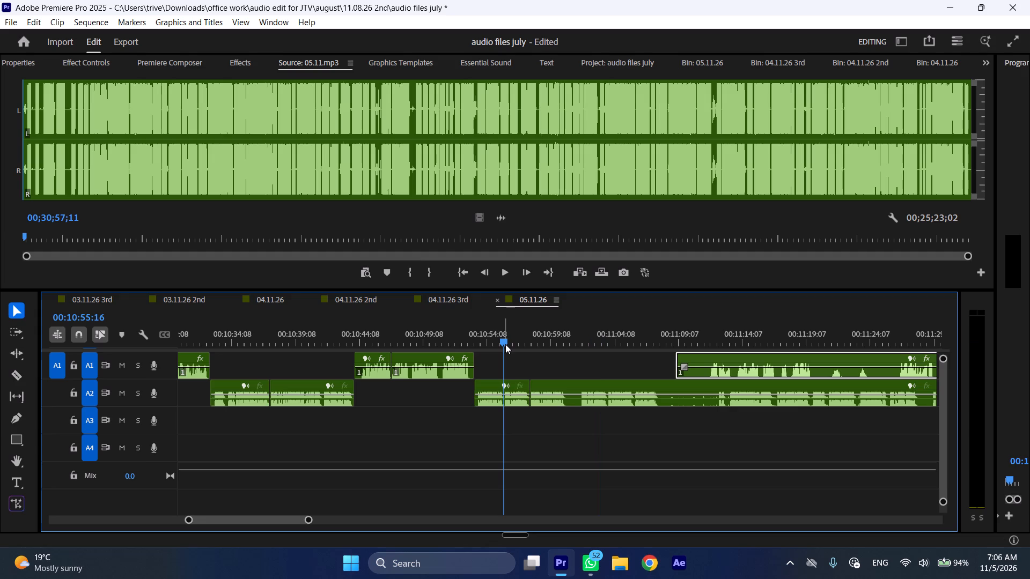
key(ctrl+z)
Cut the A2 clip at 00:10:55:16 and 00:11:01:13 and ripple delete the section between the cuts.
text(C)
key(space)
drag(569, 337, 580, 337)
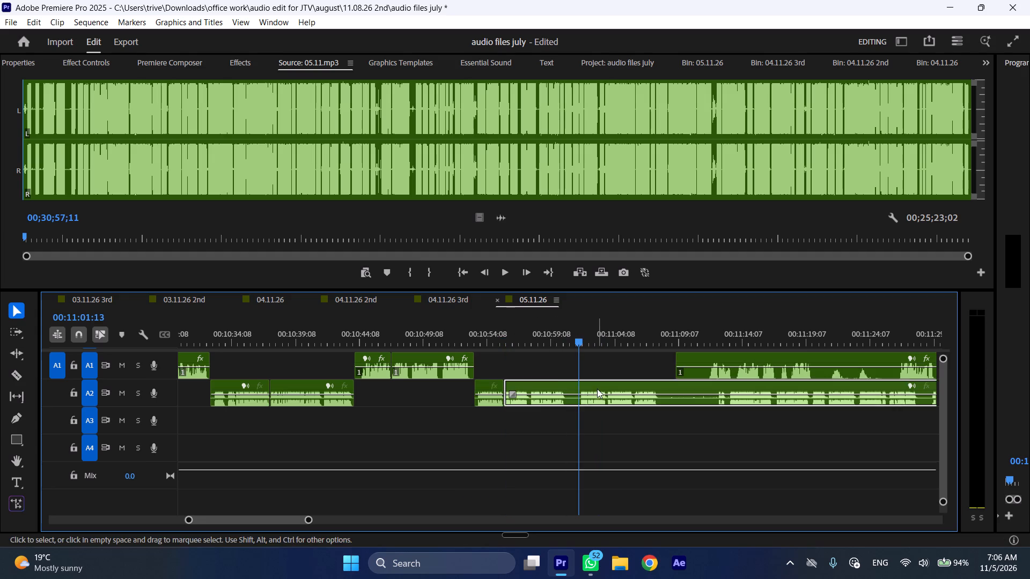
click(597, 389)
key(shift+c)
key(ctrl+shift+d)
Play back from the new A2 join and cut the A2 clip at 00:11:02:02, at the end of the speech.
key(space)
key(l)
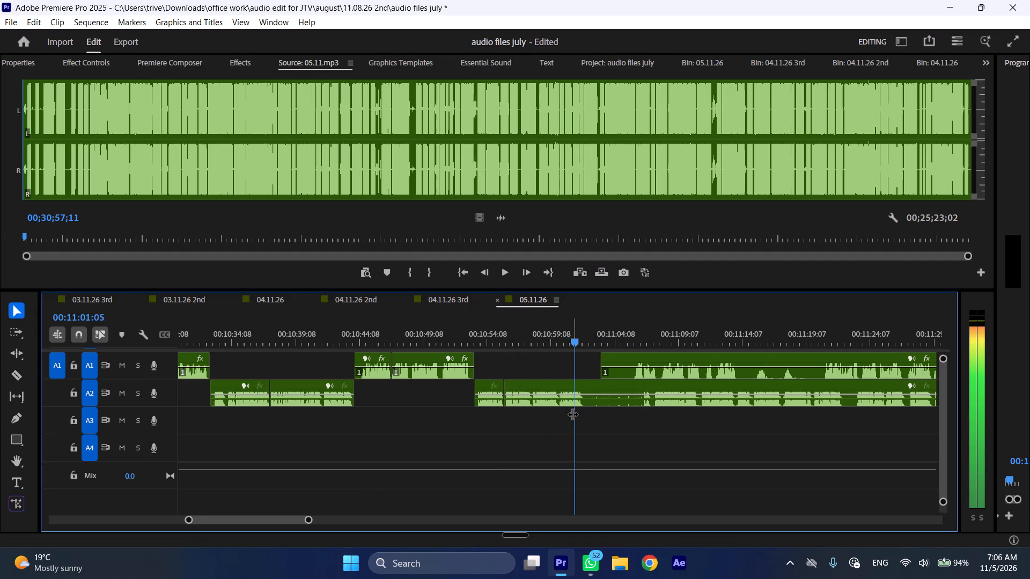
key(space)
key(space)
key(space)
click(594, 404)
key(shift+c)
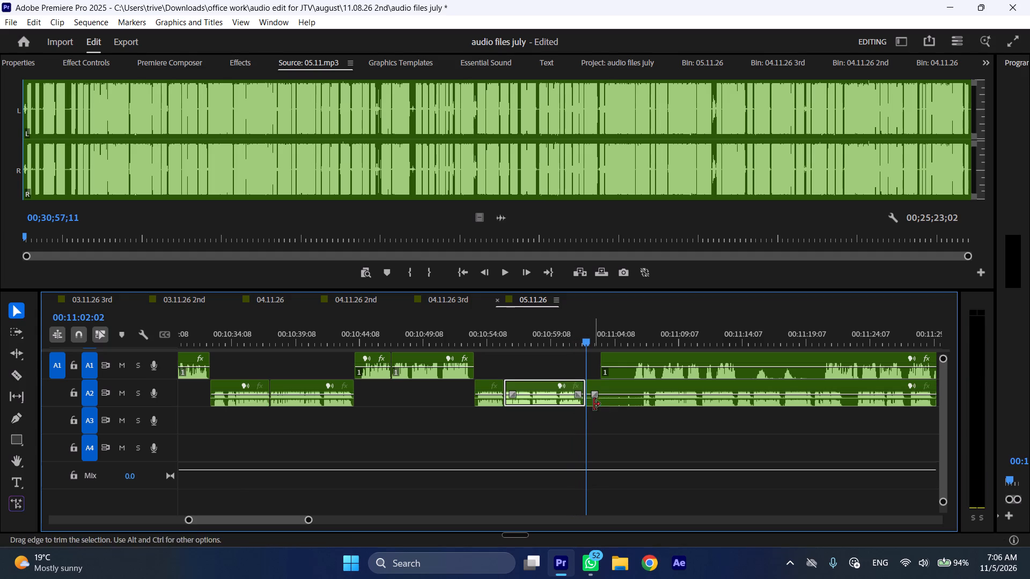
Trim about 2 seconds off the A1 clip's head, start it at 00:11:02:02, and move the overlapping A2 clip about 10 seconds later.
drag(602, 355, 632, 358)
drag(653, 357, 615, 357)
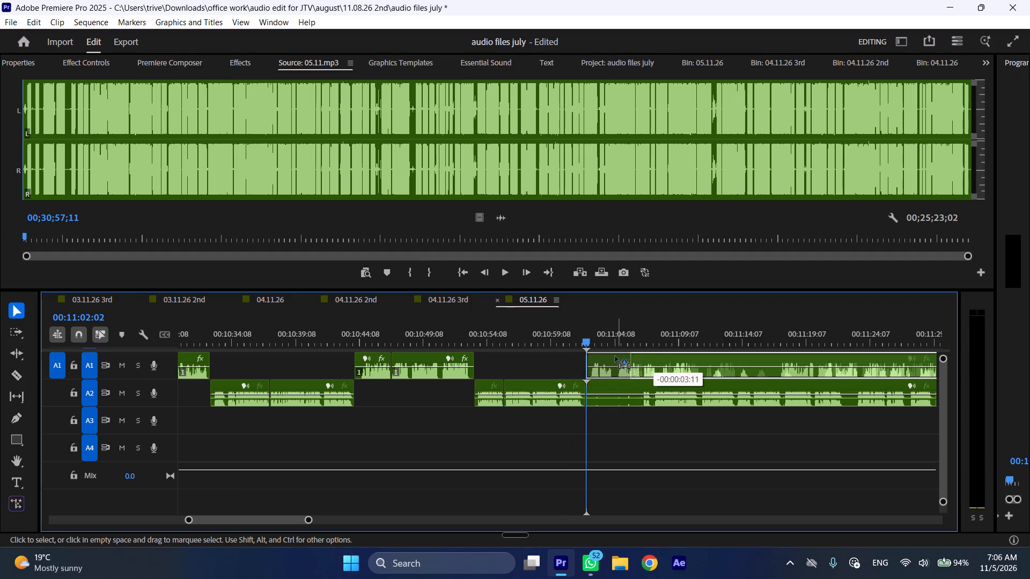
drag(615, 357, 607, 357)
drag(613, 387, 748, 393)
Play back the A1 segment from 00:11:02:02, trimming about 4 seconds off the following A2 clip's head, and cut A1 at 00:11:10:15.
key(space)
key(l)
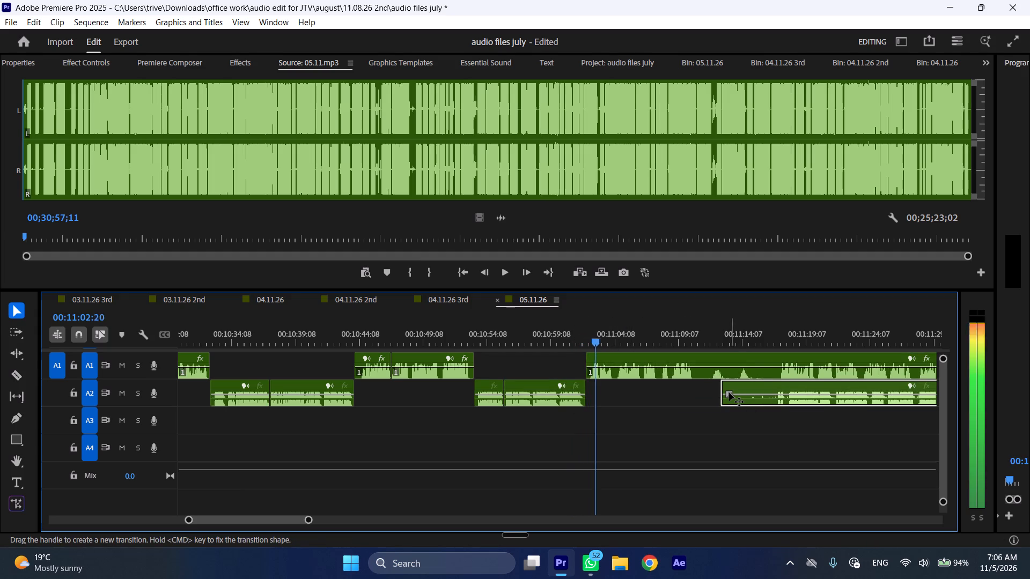
scroll(687, 418, down, 4)
drag(648, 387, 701, 389)
key(space)
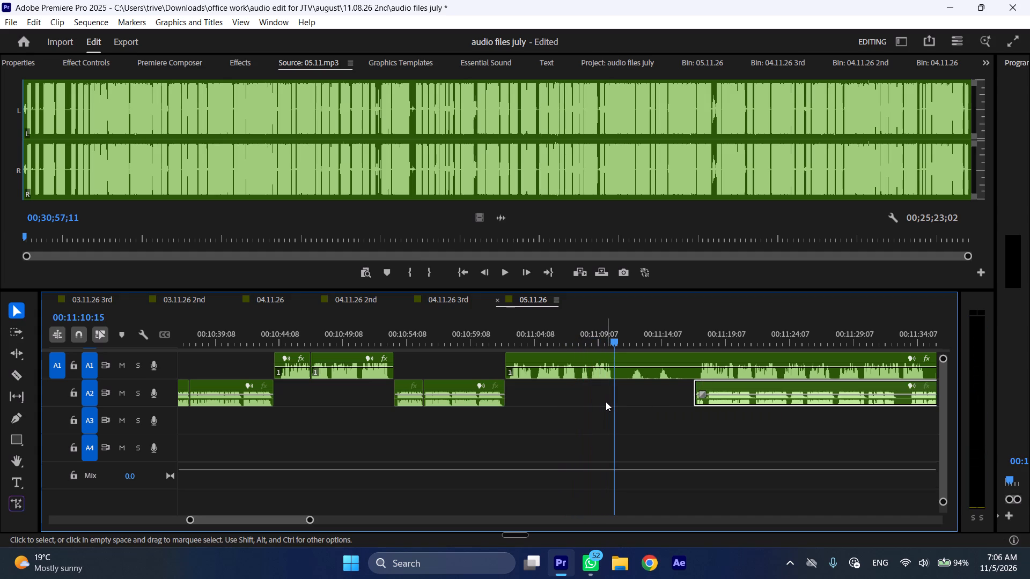
text(C)
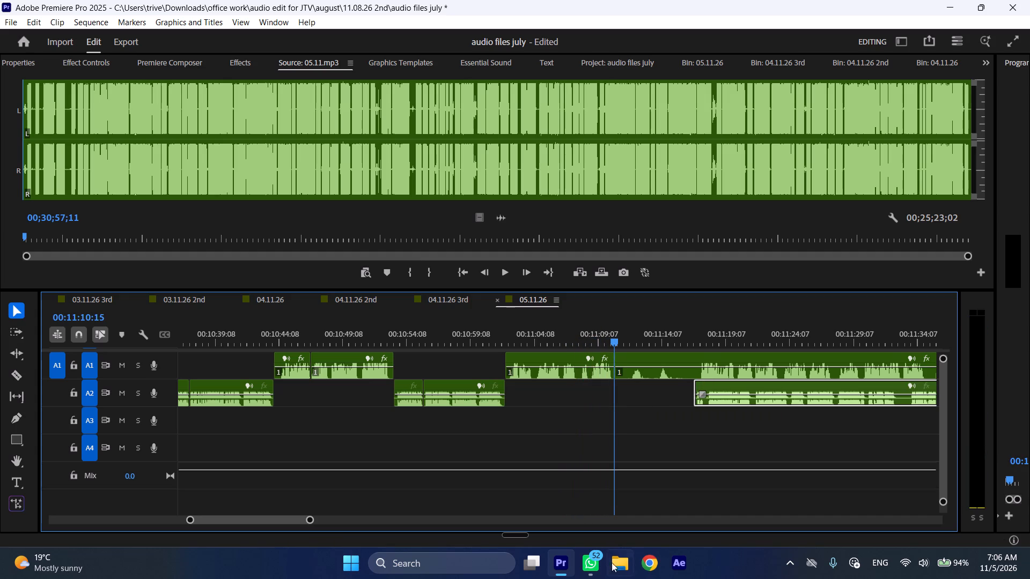
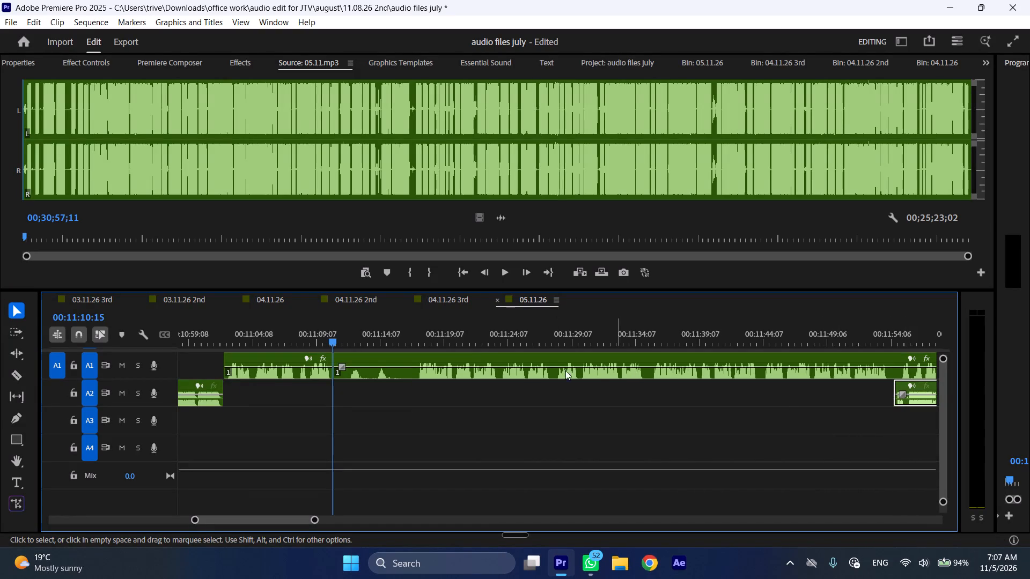
Cut the A1 clip at 00:11:17:07 and ripple delete the section between 00:11:10:15 and that cut.
drag(425, 337, 420, 336)
click(444, 359)
key(shift+c)
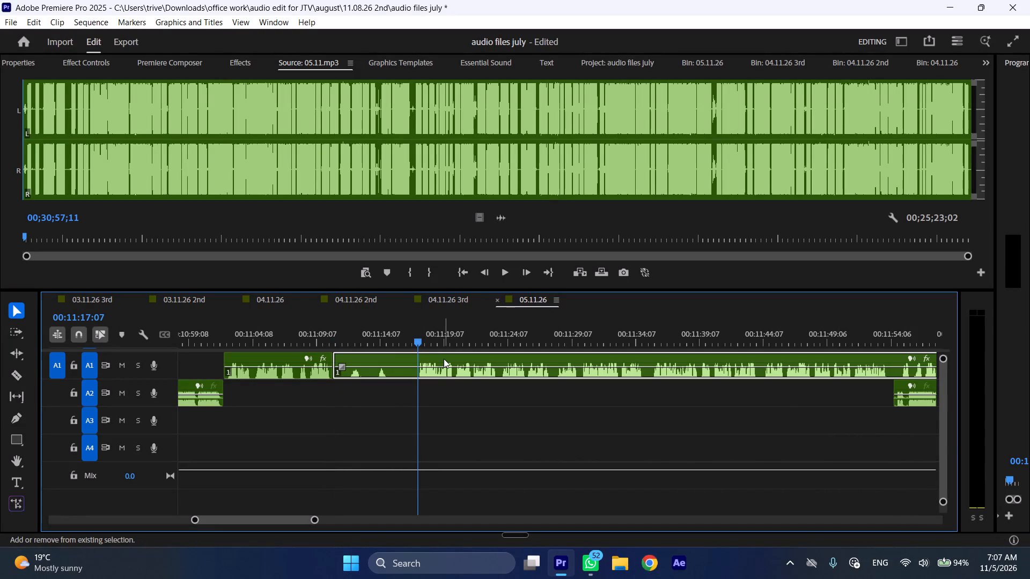
key(ctrl+shift+d)
Play back from the A1 join at 00:11:10:15 and ripple delete the short pause starting at 00:11:20:22.
key(space)
text(l)
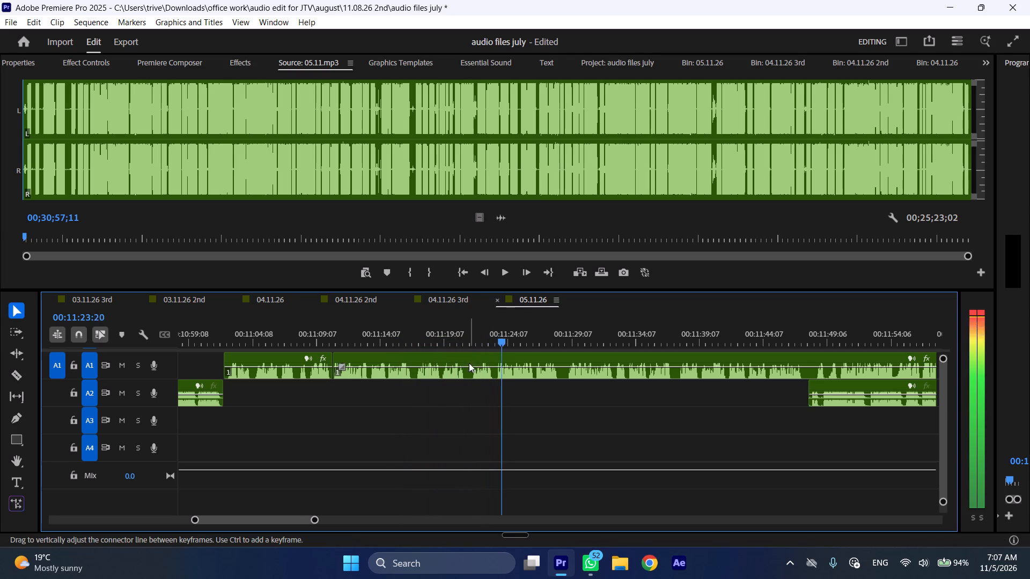
drag(464, 334, 472, 334)
key(shift+c)
click(485, 362)
key(shift+c)
key(ctrl+shift+d)
Play back from the new A1 join, cut the clip at 00:11:28:01 and 00:11:28:10, and ripple delete the pause between the cuts.
key(space)
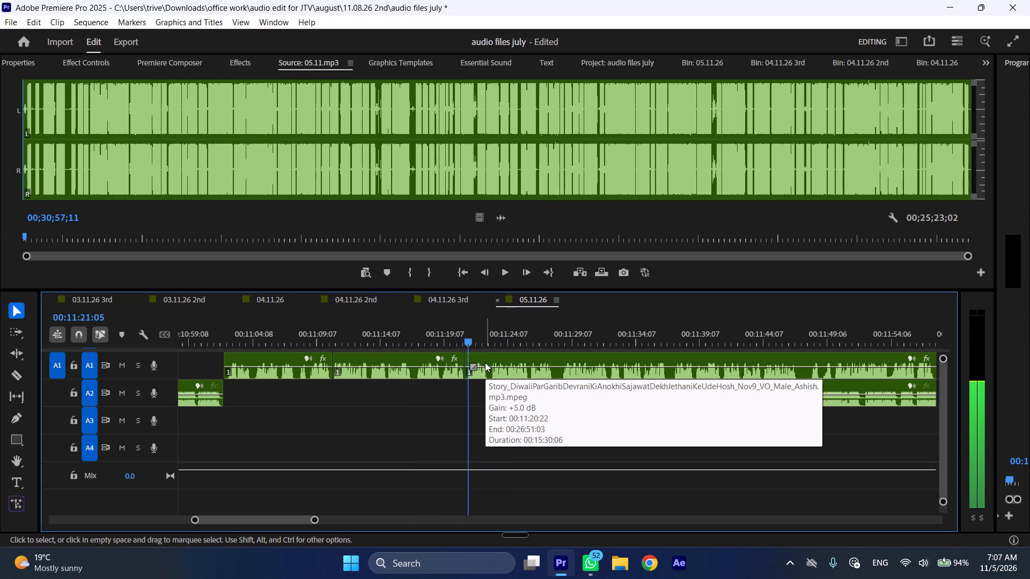
text(l)
scroll(498, 391, down, 5)
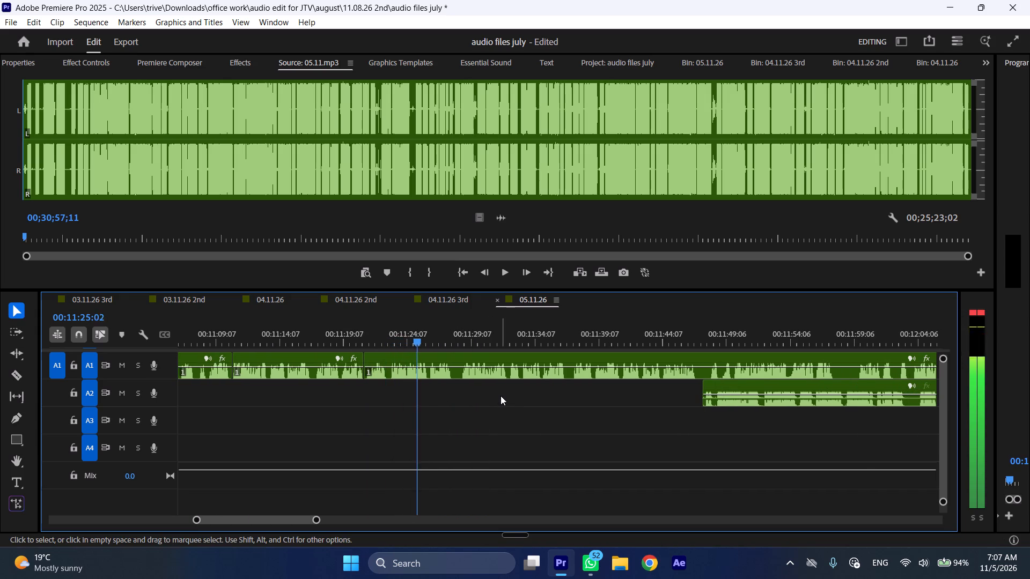
key(space)
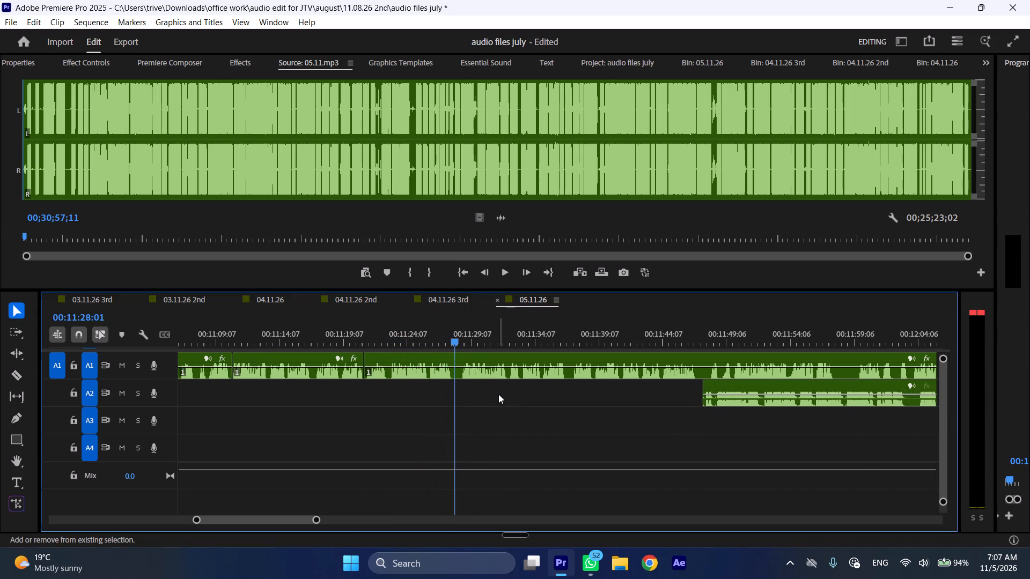
key(shift+c)
click(461, 346)
click(470, 361)
key(shift+c)
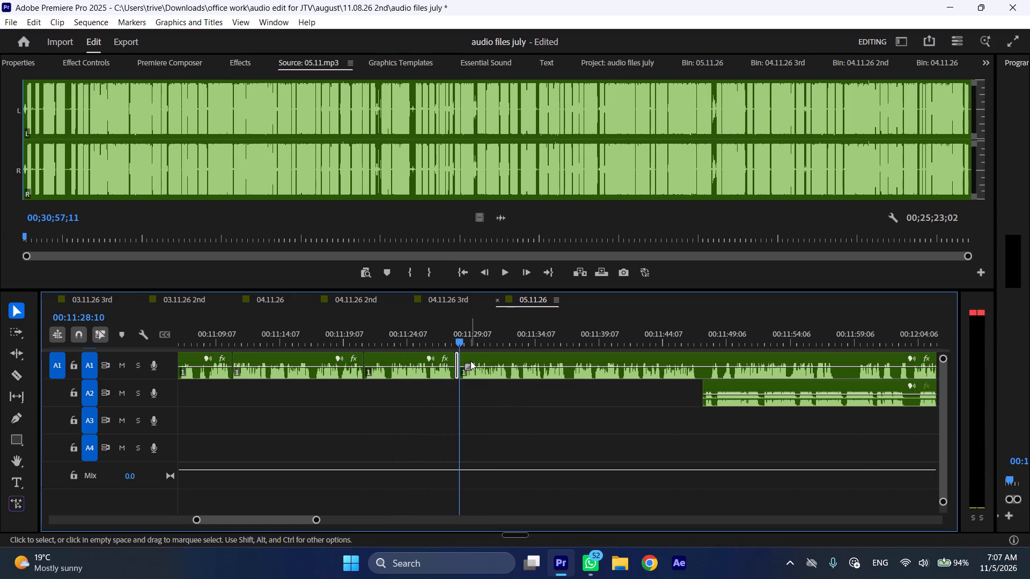
key(ctrl+shift+d)
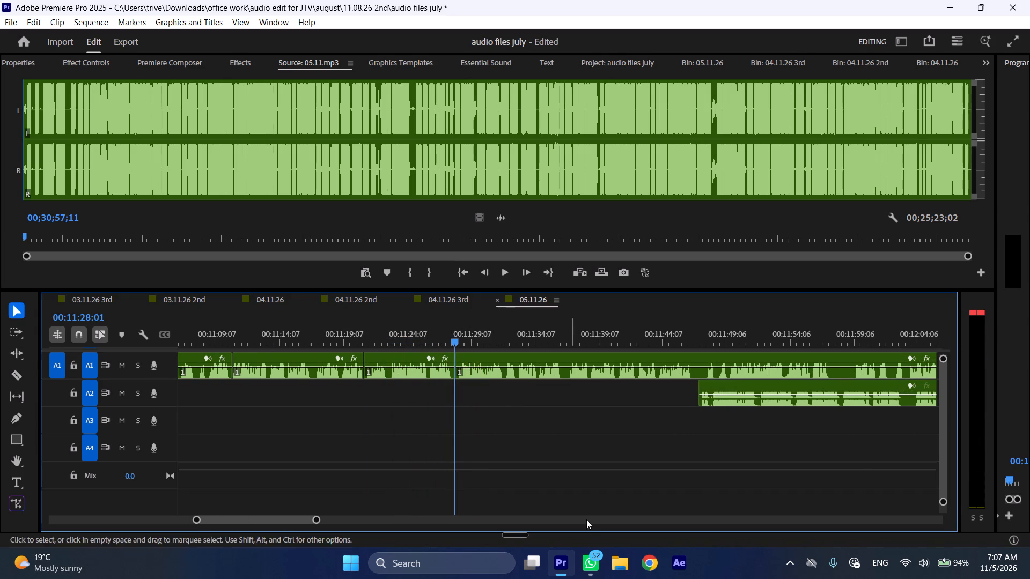
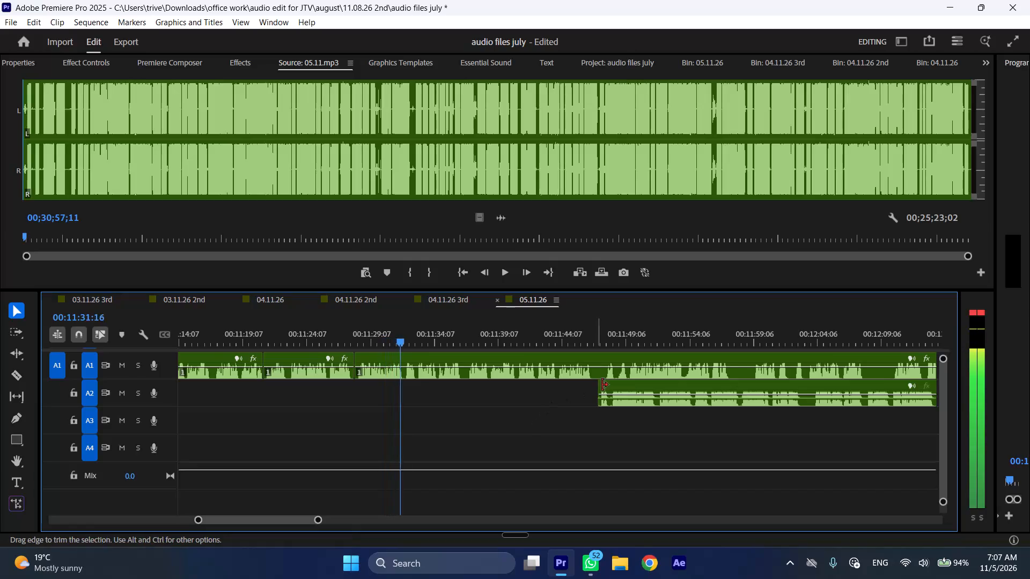
Move the A2 clip later along its track so it starts at about 00:12:04.
drag(620, 384, 832, 384)
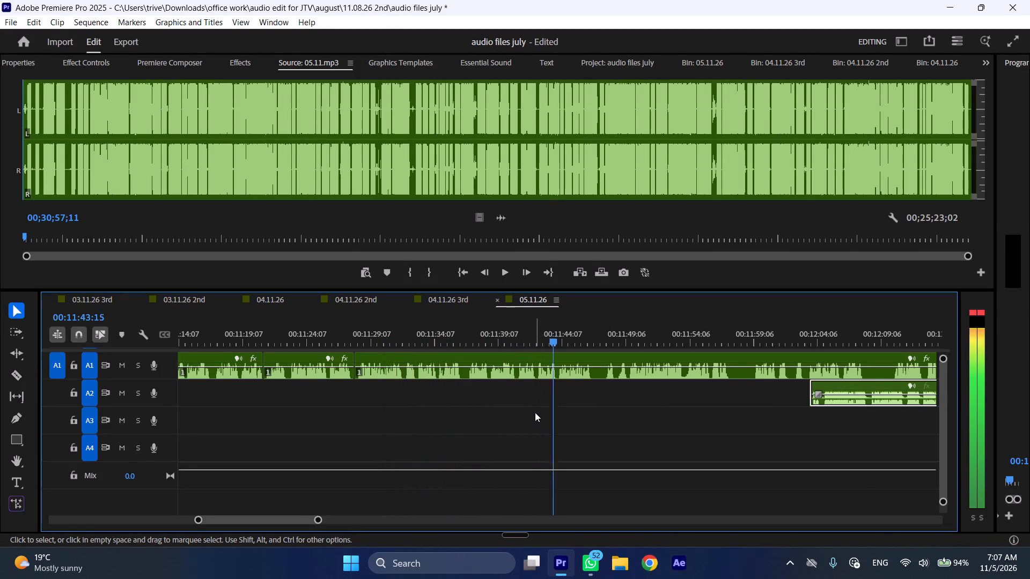
Cut the A1 clip at 00:11:36:12 and again just after it, and ripple delete the short pause between the cuts.
scroll(535, 411, down, 2)
key(space)
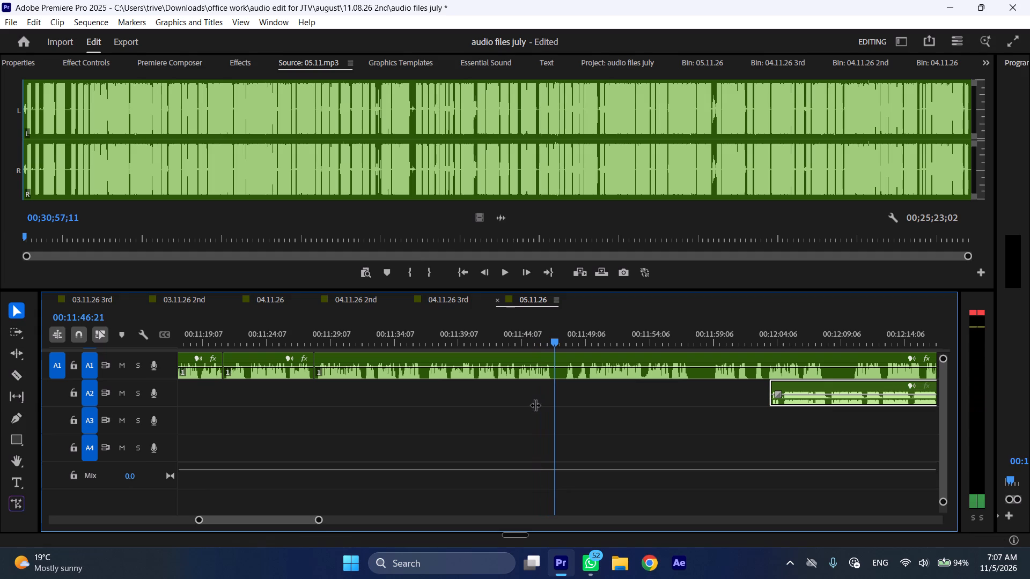
click(426, 333)
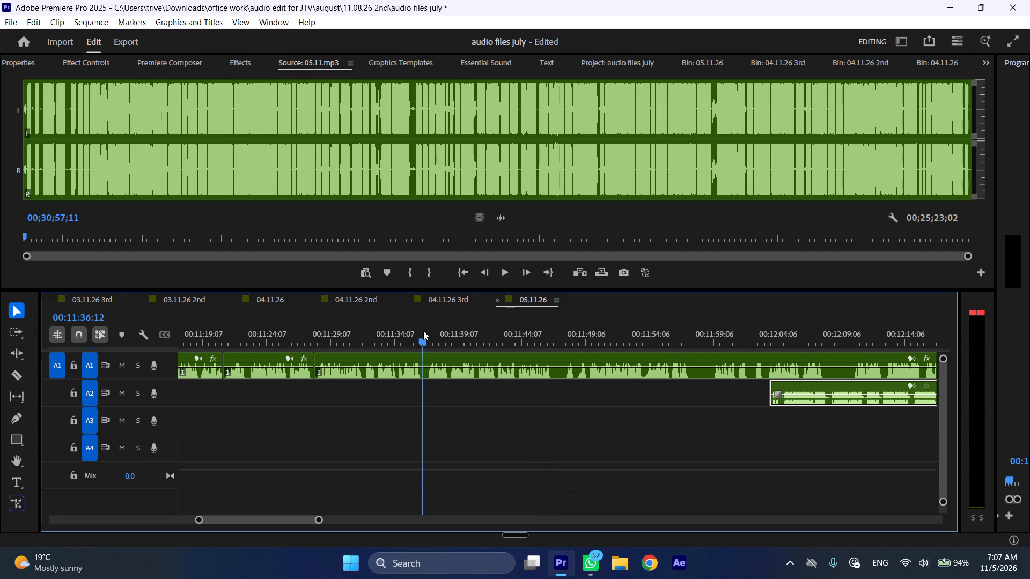
key(shift+c)
click(451, 372)
key(shift+c)
key(ctrl+shift+d)
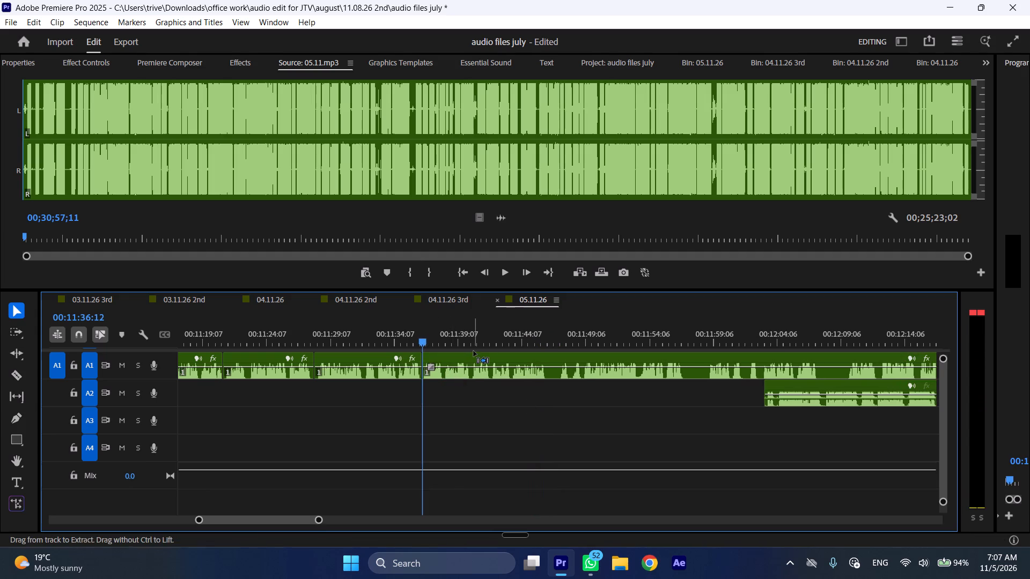
Cut the A1 clip at about 00:11:46 and again just after it, and ripple delete the short pause between the cuts.
drag(521, 334, 557, 337)
key(shift+c)
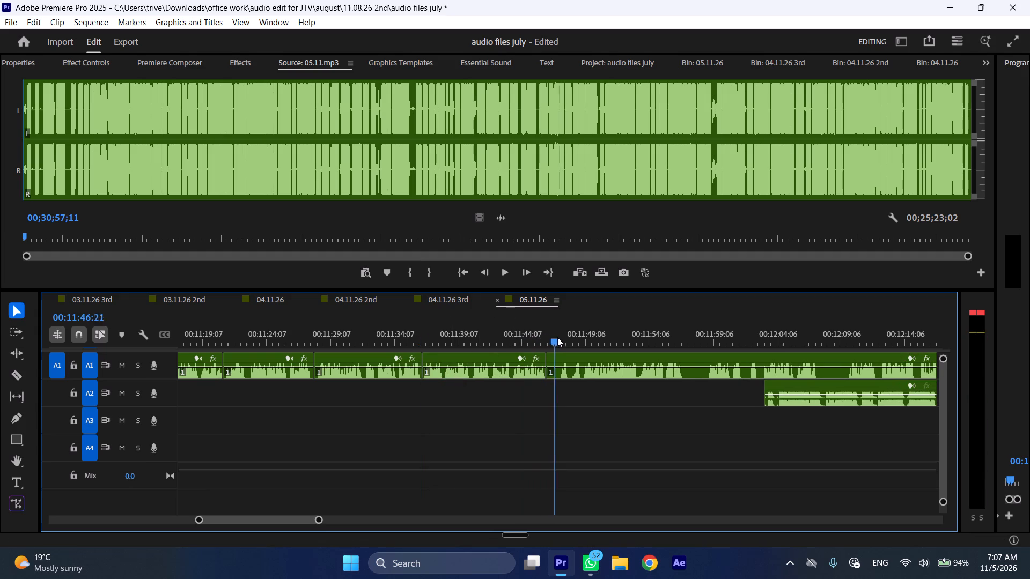
drag(557, 337, 560, 337)
click(570, 372)
key(shift+c)
key(ctrl+shift+d)
Play back from the new A1 join to 00:11:56:04 and move the A2 clip later to start at about 00:12:12.
key(space)
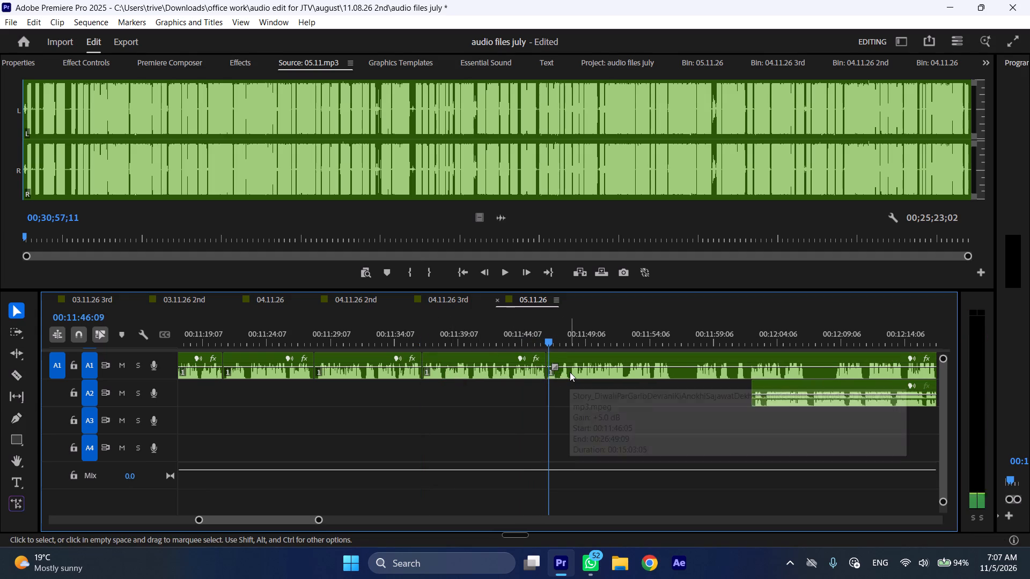
key(l)
scroll(568, 387, down, 5)
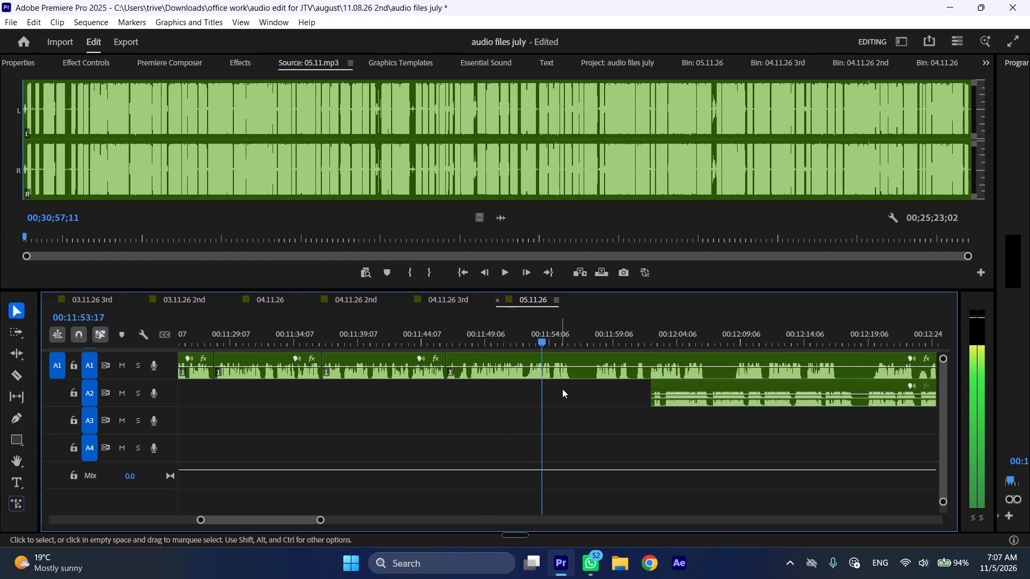
key(space)
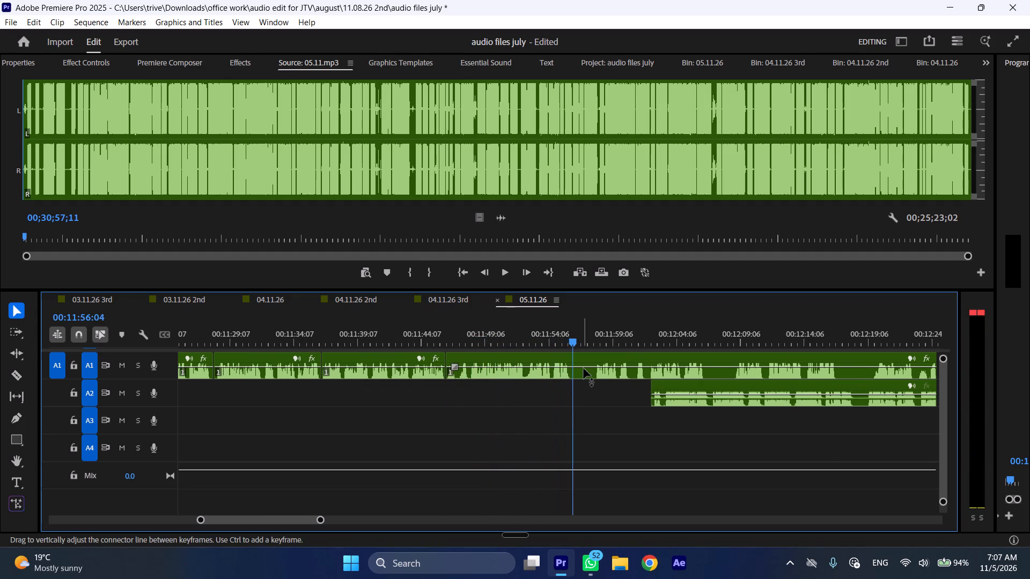
drag(669, 384, 789, 386)
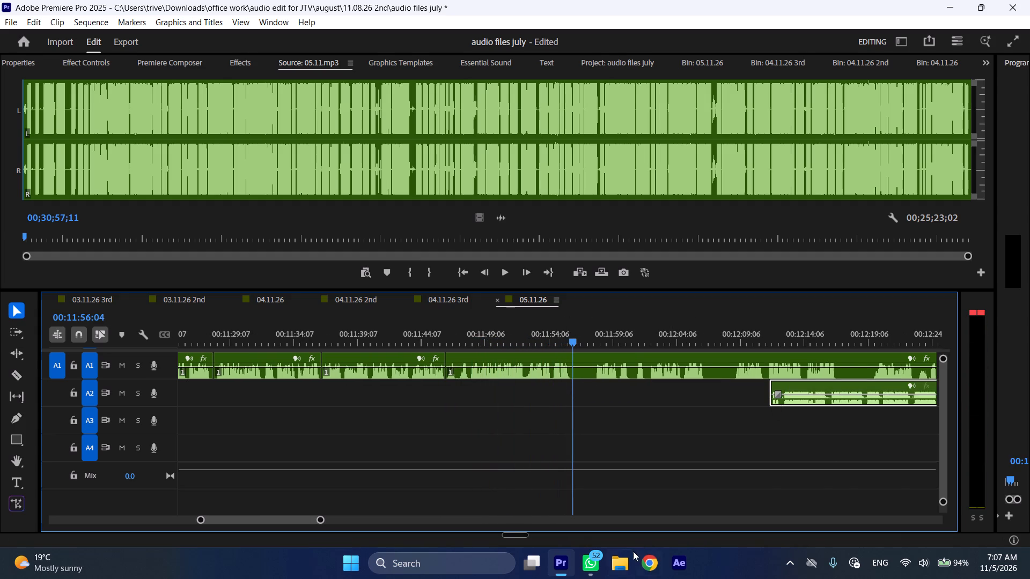
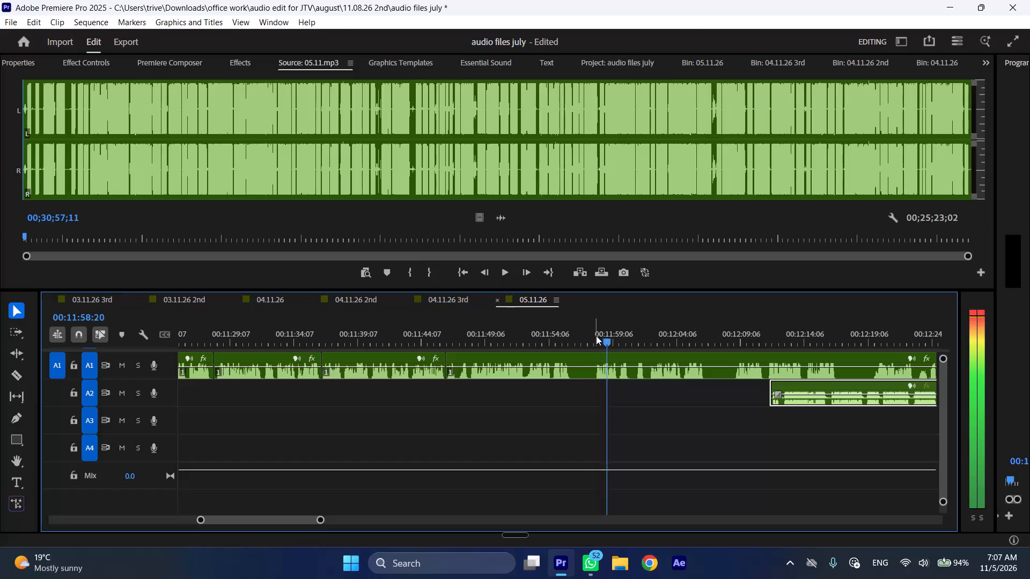
Listen on to about 00:12:03, and cut the A1 clip at 00:11:52:09 and again at 00:12:02:00.
key(l)
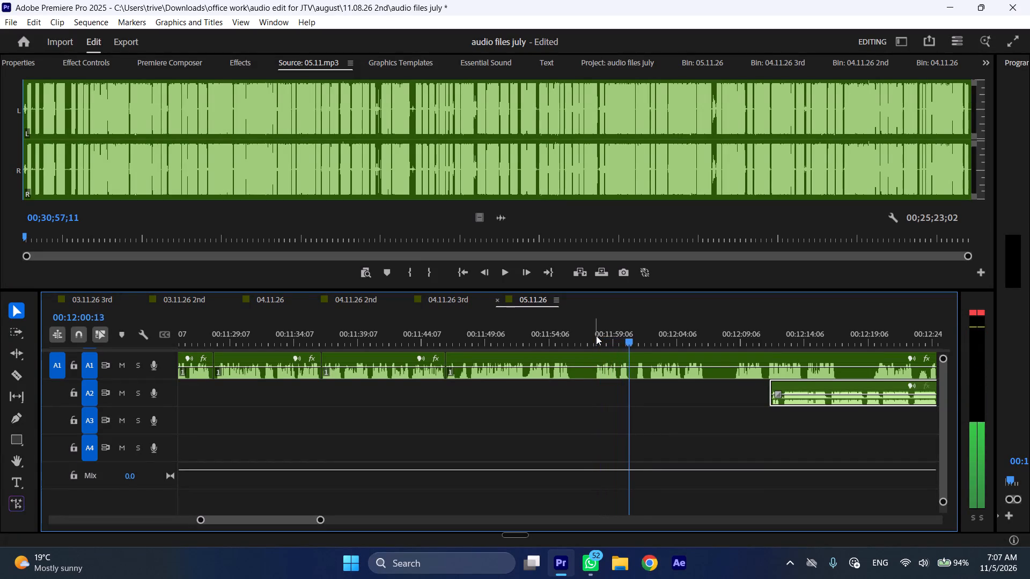
key(space)
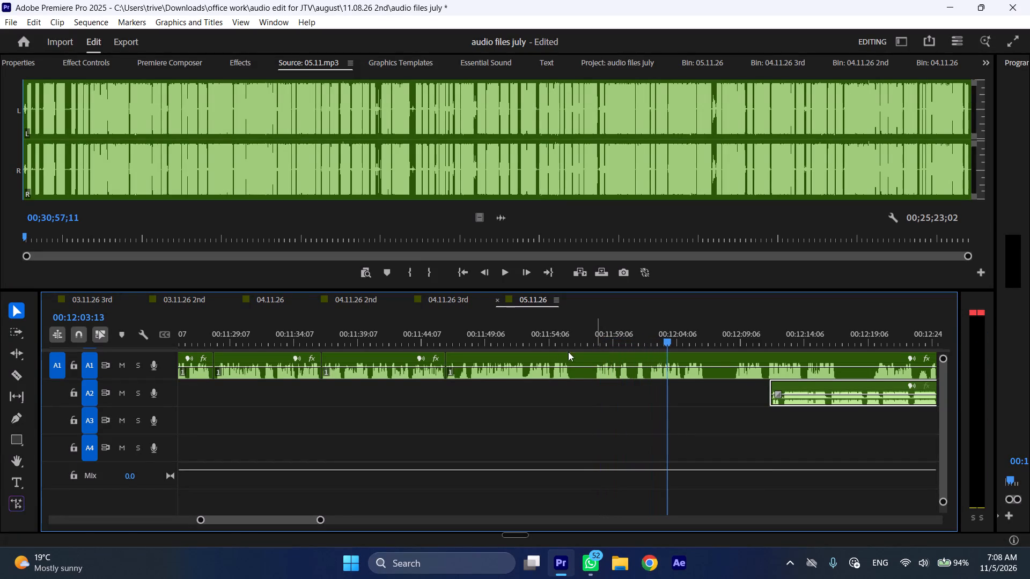
click(526, 335)
text(C)
key(space)
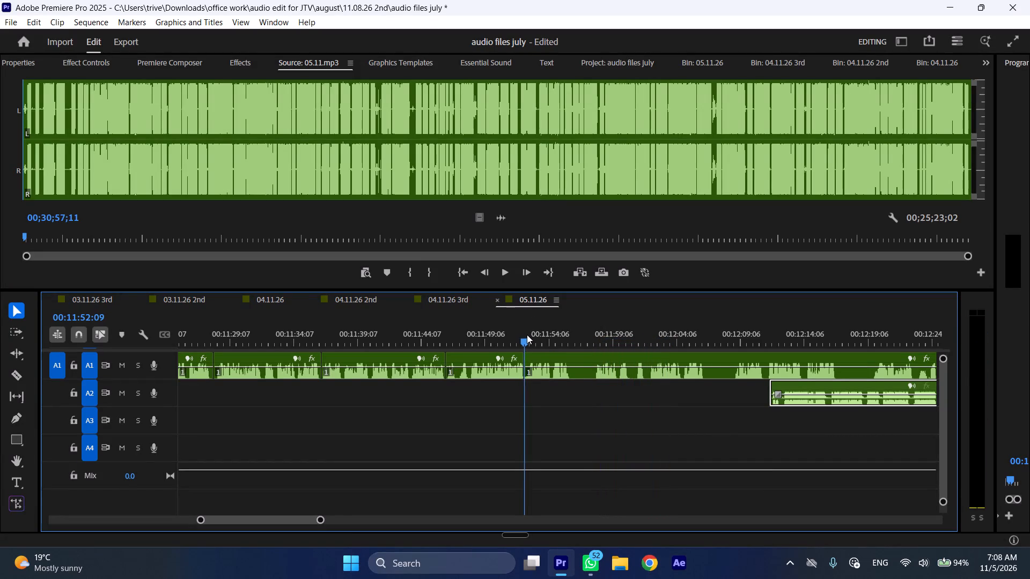
click(646, 337)
shift+click(652, 367)
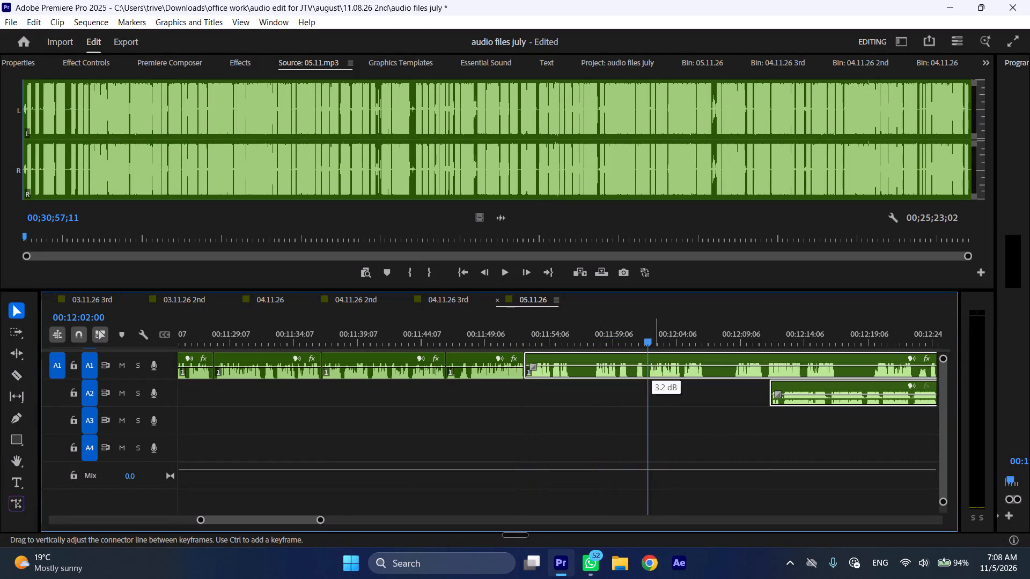
key(ctrl+z)
click(654, 373)
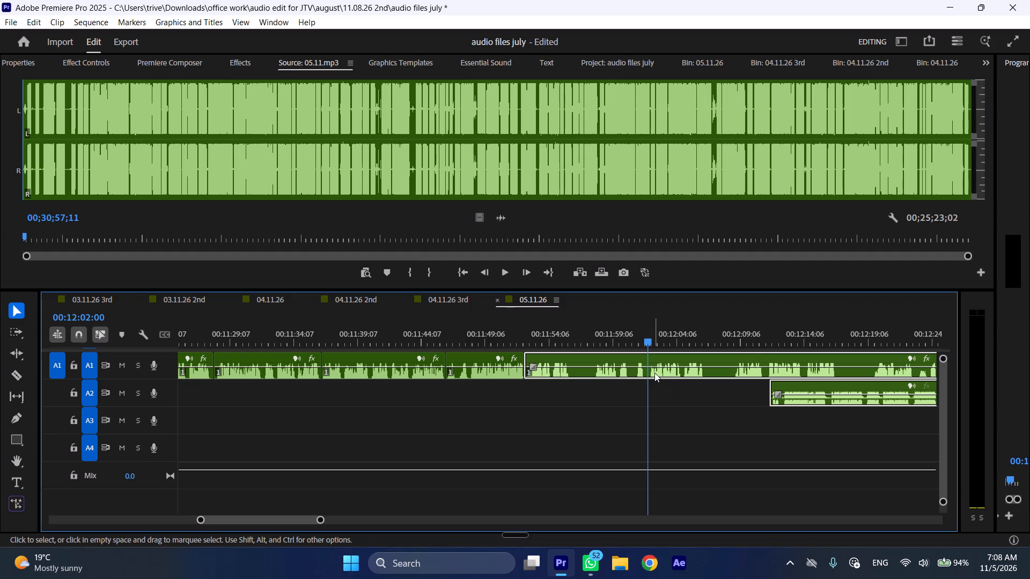
key(shift+c)
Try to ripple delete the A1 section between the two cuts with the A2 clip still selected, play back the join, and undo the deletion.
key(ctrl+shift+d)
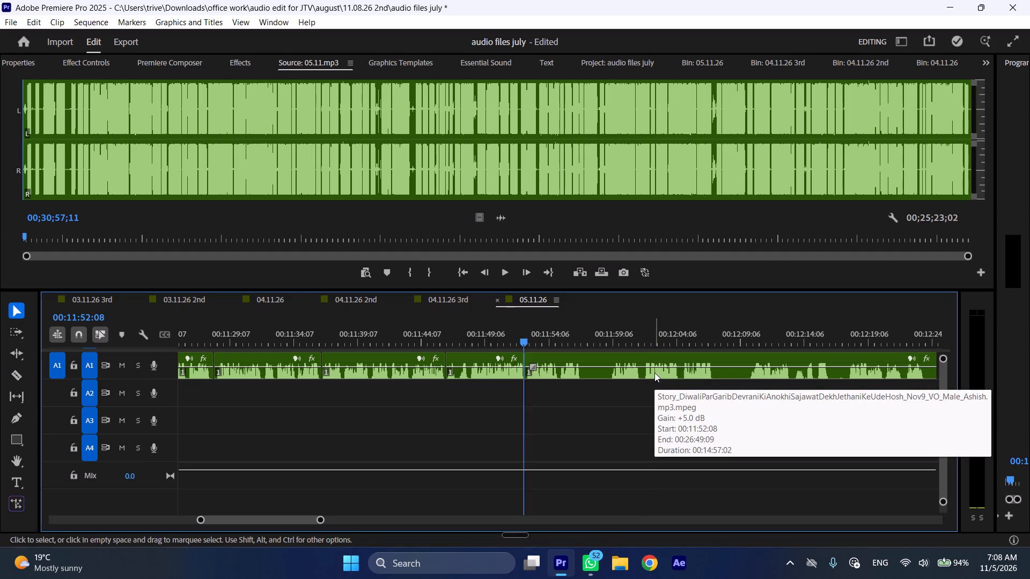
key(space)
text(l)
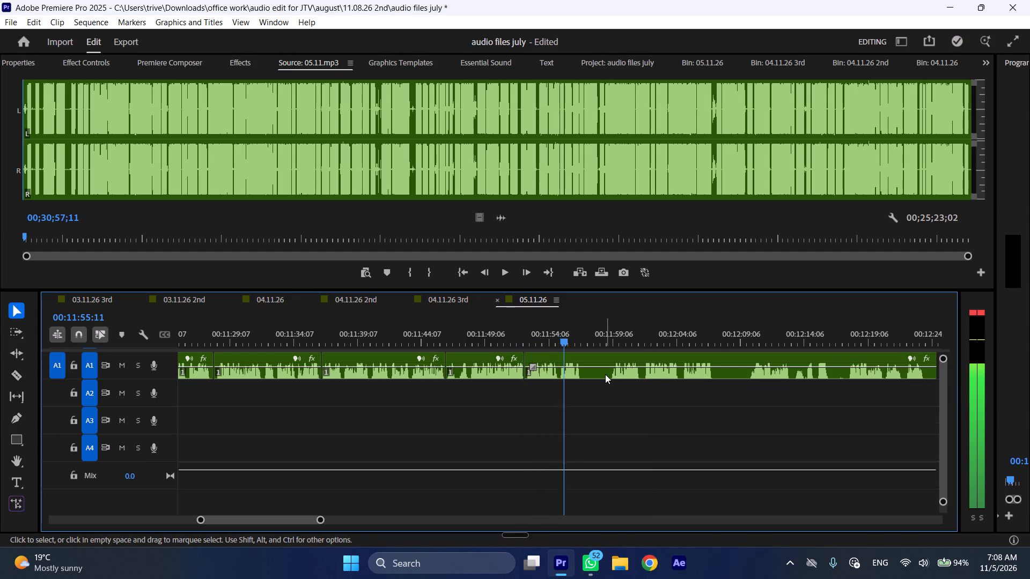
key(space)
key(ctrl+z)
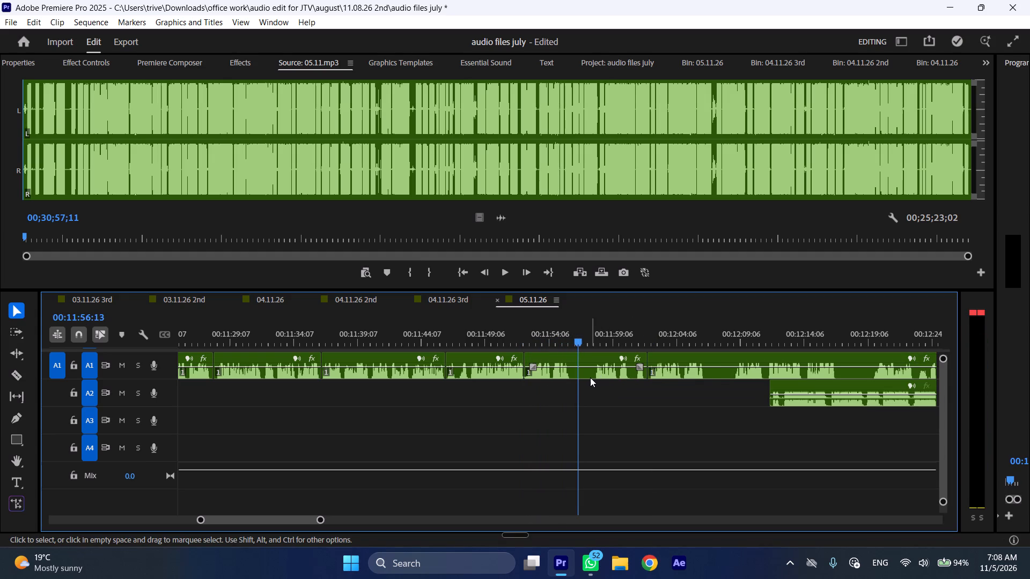
Ripple delete only the A1 section between the cuts at 00:11:52:09 and 00:12:02:00.
click(588, 376)
key(ctrl+shift+d)
Play back from the new A1 join and cut the A1 clip at 00:11:57:04, at the start of the pause.
key(space)
text(l)
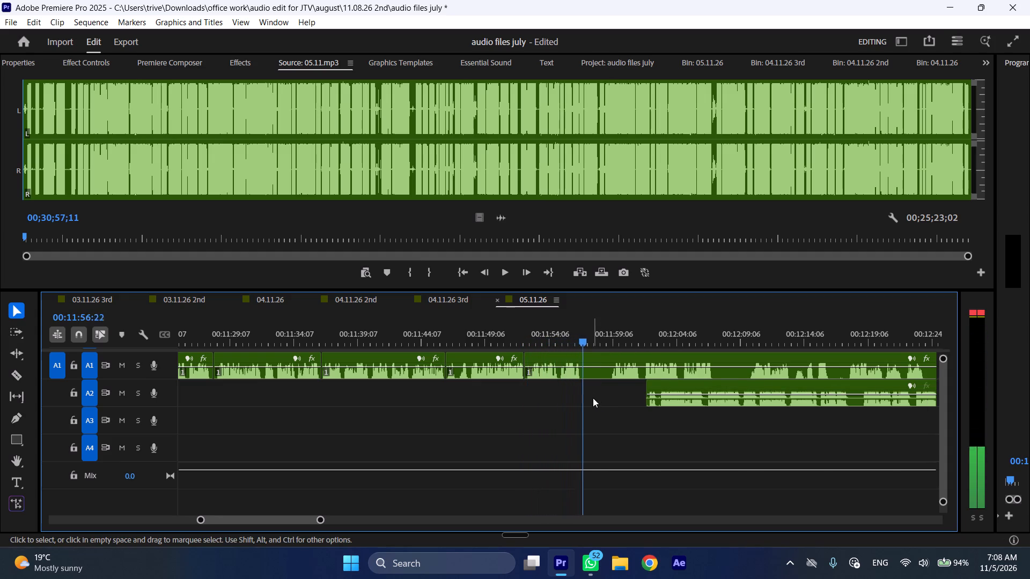
key(space)
key(shift+c)
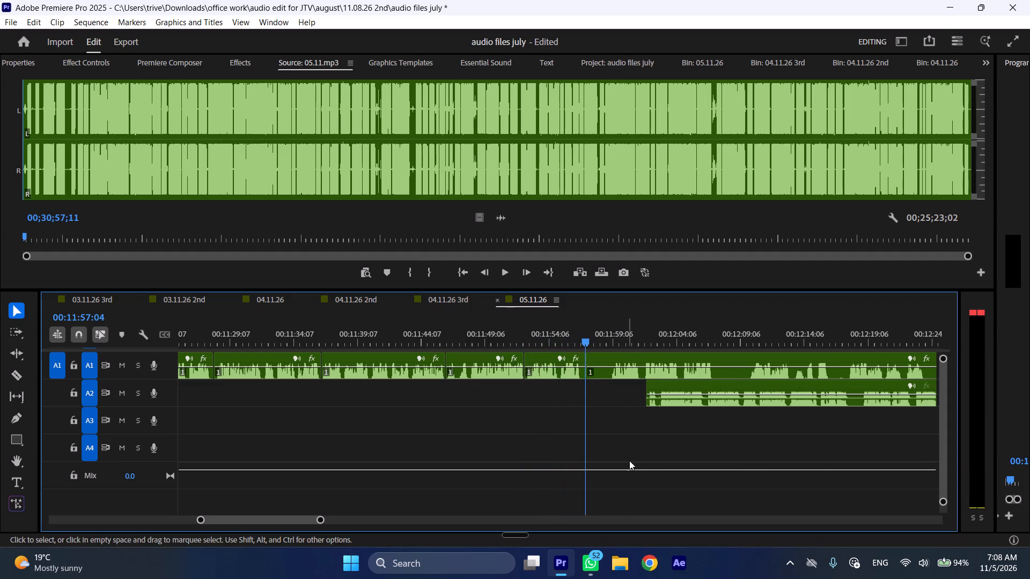
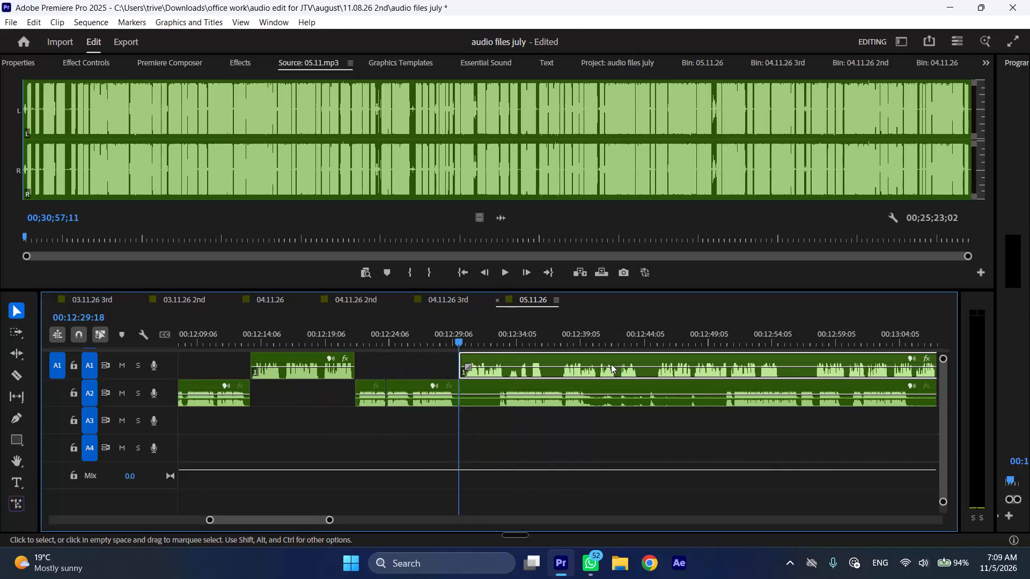
Move the A2 clip after 00:12:29:18 further along its track, play on through A1, and trim the A2 clip's start to about 00:13:00.
drag(427, 389, 775, 400)
key(space)
text(l)
drag(748, 386, 786, 386)
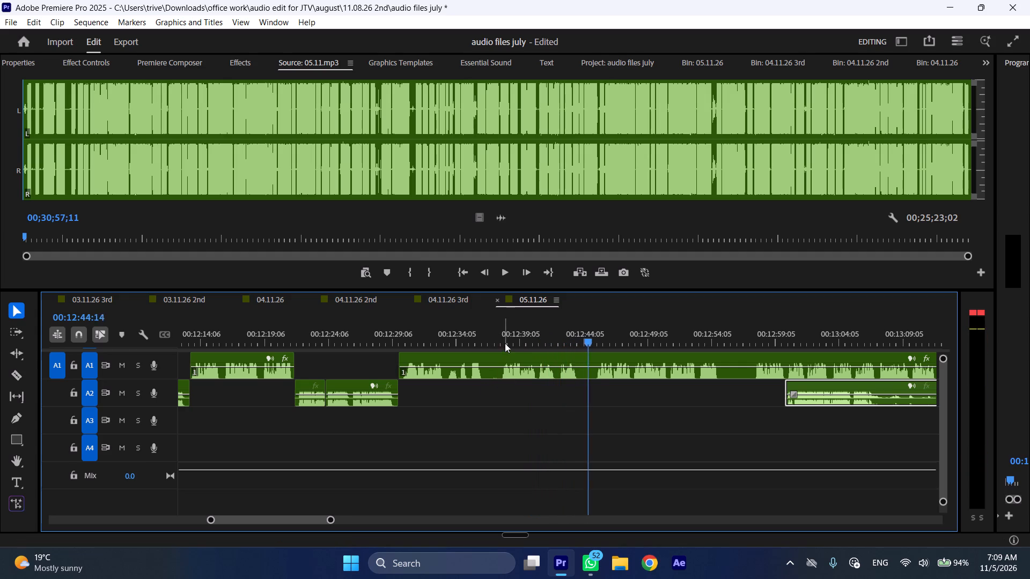
Cut the A1 clip at 00:12:37:20 and ripple delete the section between 00:12:29:18 and the cut.
click(503, 330)
click(511, 372)
key(shift+c)
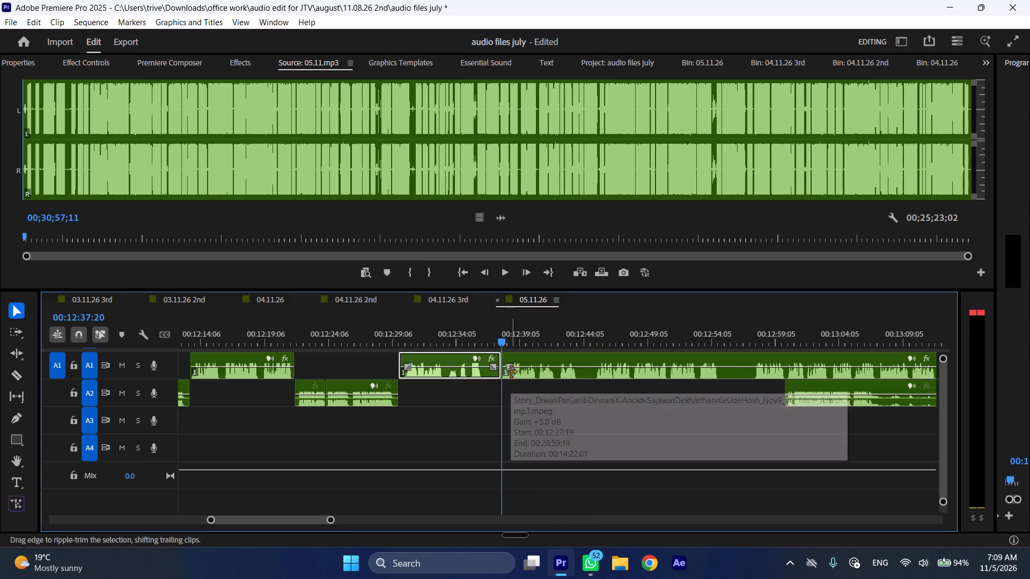
key(ctrl+shift+d)
Cut the A1 clip at 00:12:35:19 and again at about 00:12:37, and ripple delete the short section between the cuts.
drag(471, 334, 494, 333)
key(shift+c)
click(508, 363)
key(shift+c)
key(ctrl+shift+d)
Play back on from the new A1 join and cut the A1 clip at 00:12:45:15, in the pause.
key(space)
text(l)
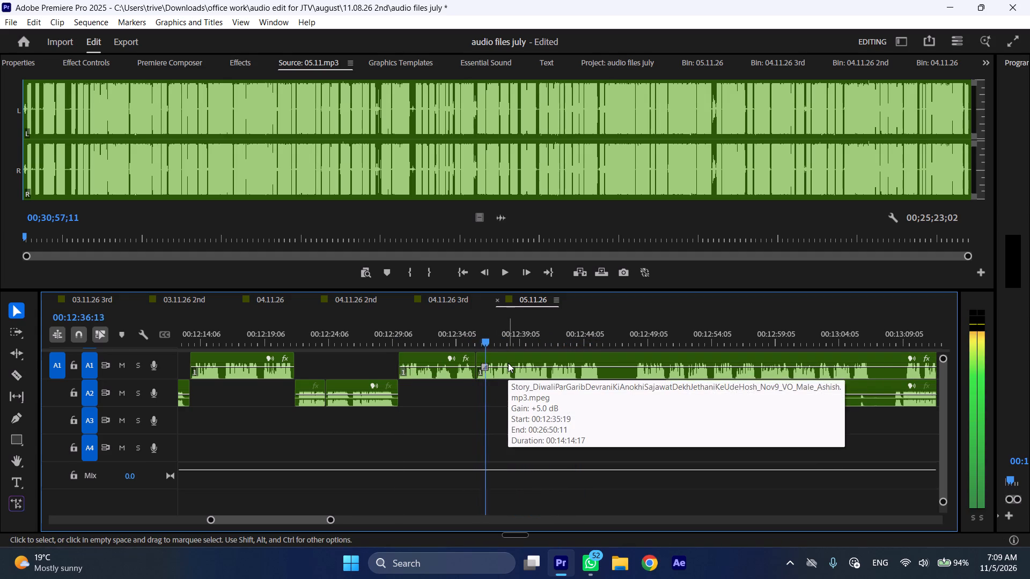
scroll(534, 397, down, 3)
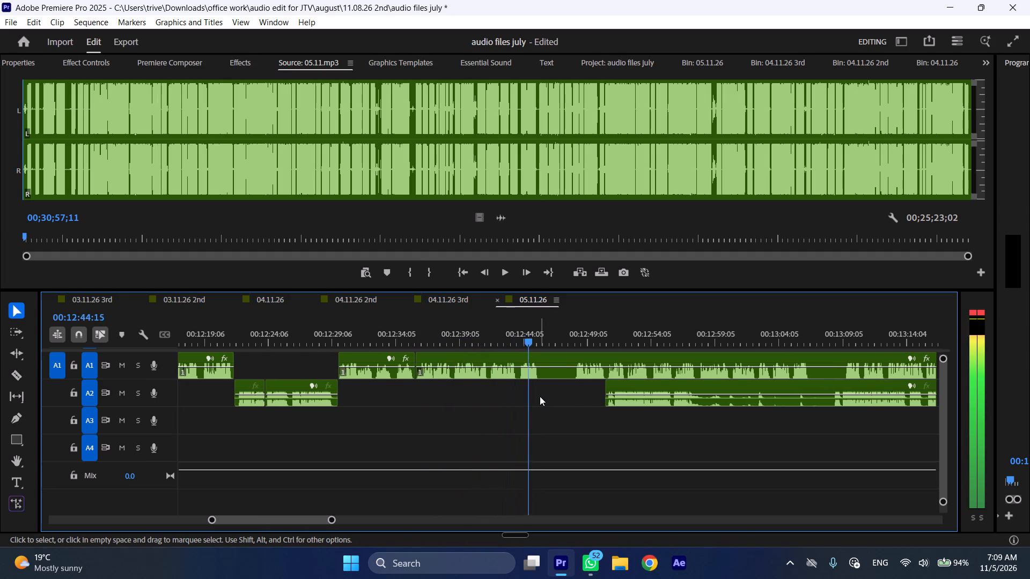
key(space)
key(shift+c)
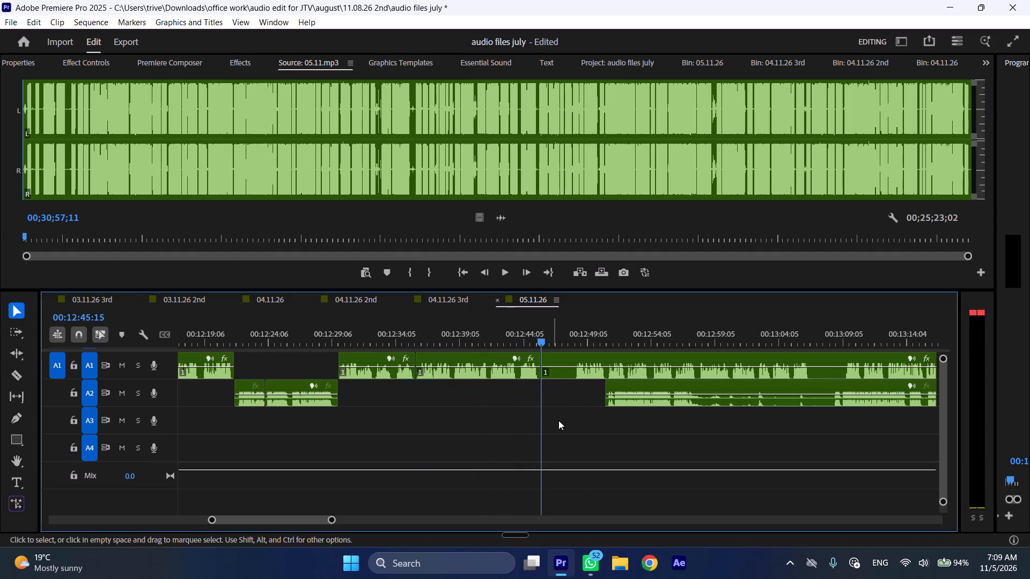
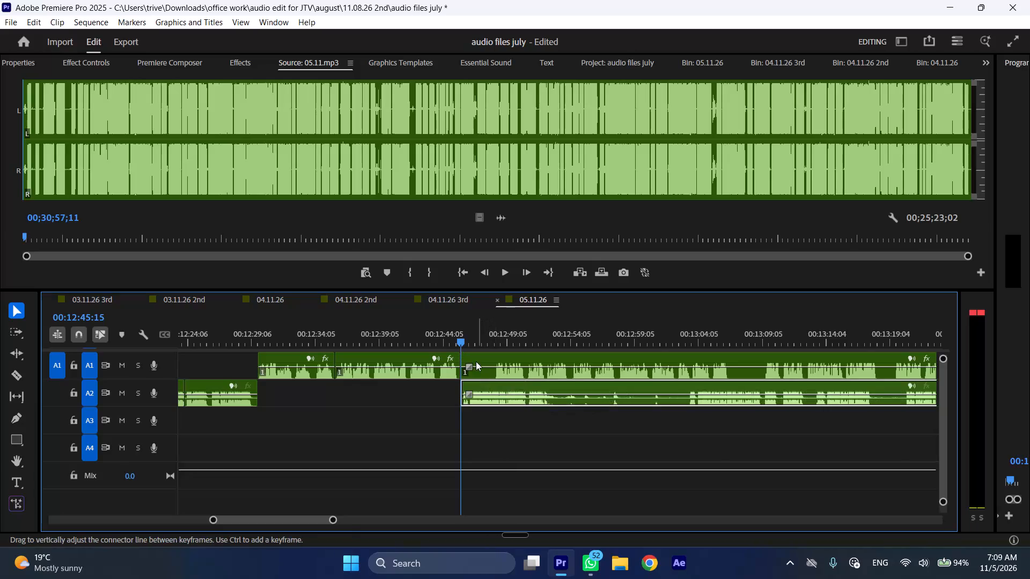
Move the A1 clip after 00:12:45:15 further along its track, play through A2, and trim the A1 clip's start to about 00:12:59.
drag(475, 357, 620, 357)
key(space)
text(l)
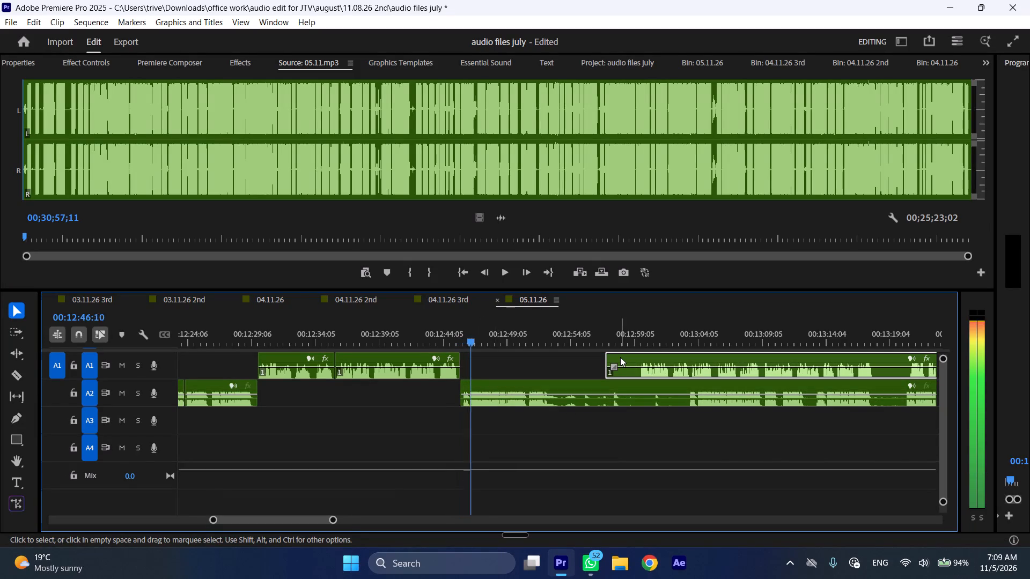
drag(607, 357, 636, 358)
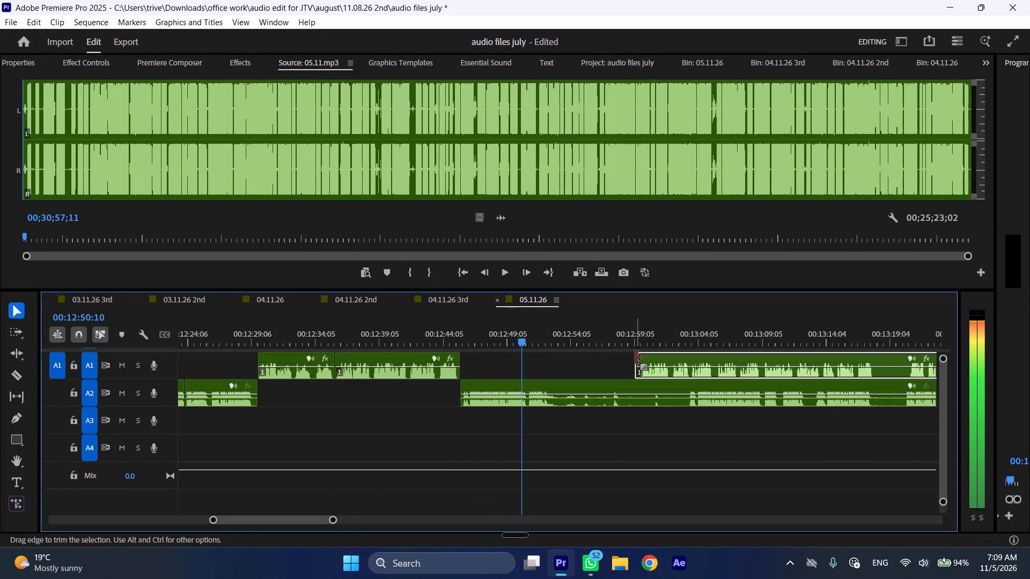
Recheck A2 around 00:12:52 and move the trimmed A1 clip further along, starting at about 00:13:15.
key(space)
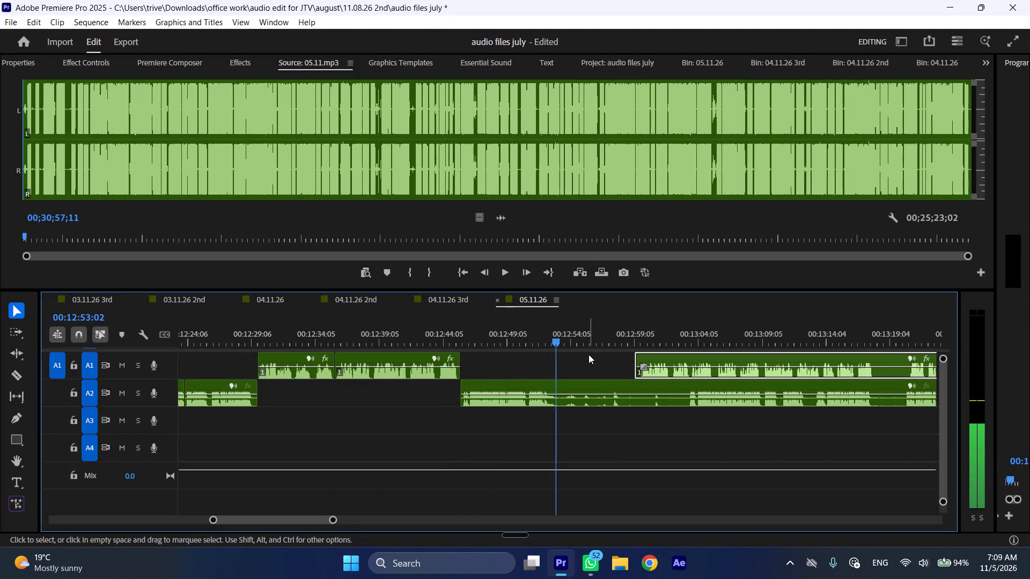
click(537, 333)
key(space)
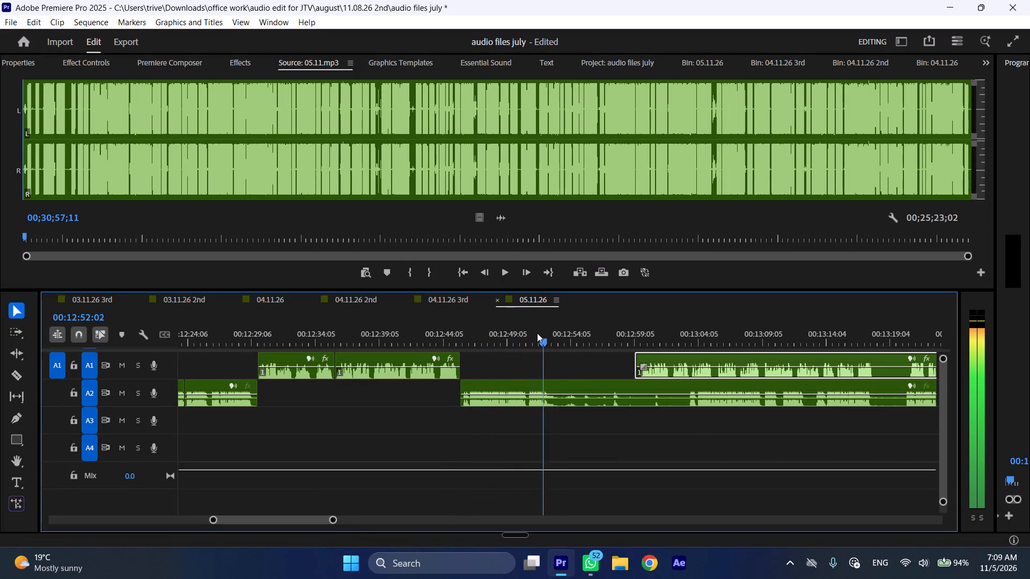
key(space)
drag(682, 356, 891, 363)
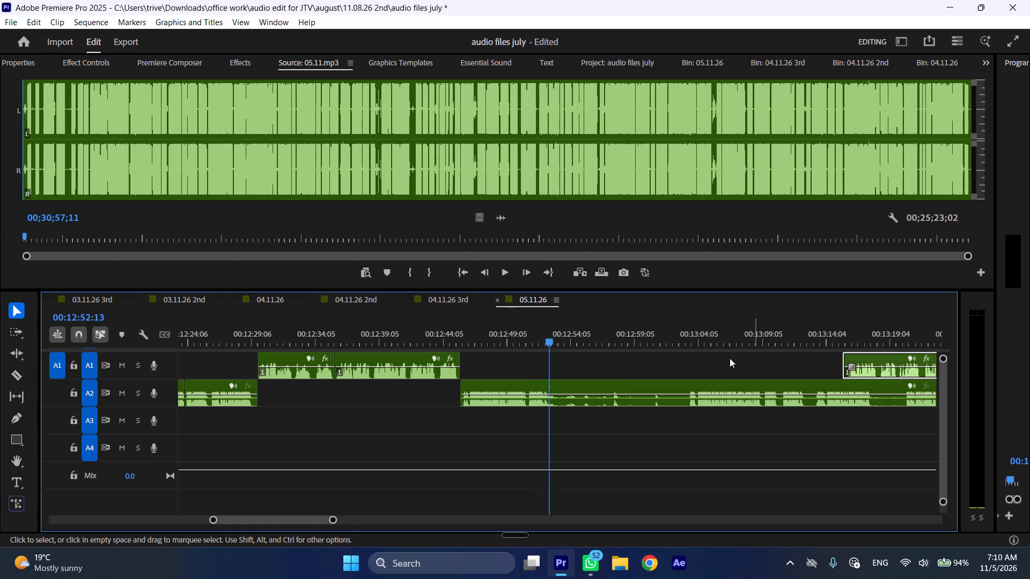
Cut the A2 clip at 00:13:03:12 and ripple delete the section between 00:12:45:15 and the cut.
click(690, 337)
key(space)
click(690, 337)
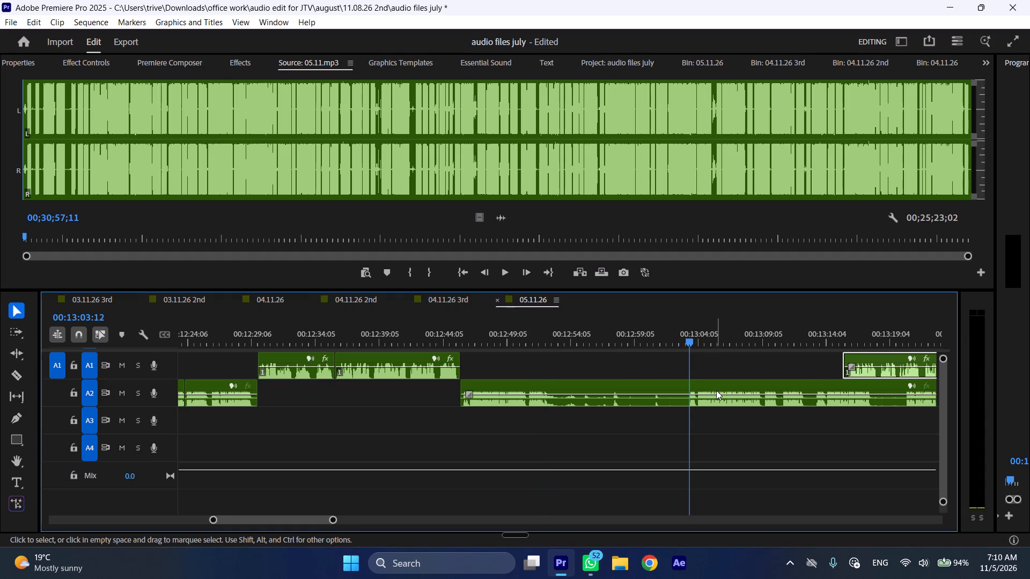
click(716, 390)
key(shift+c)
key(ctrl+shift+d)
Play on through A2, cut it at 00:12:51:08 and 00:12:52:18, and ripple delete the short section between the cuts.
key(space)
text(l)
scroll(614, 428, down, 3)
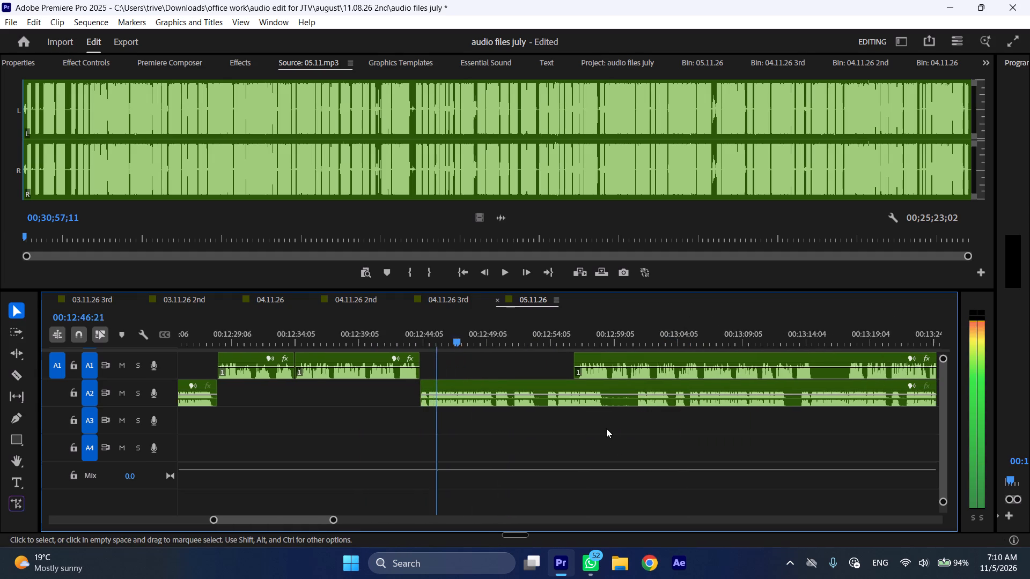
scroll(606, 428, down, 2)
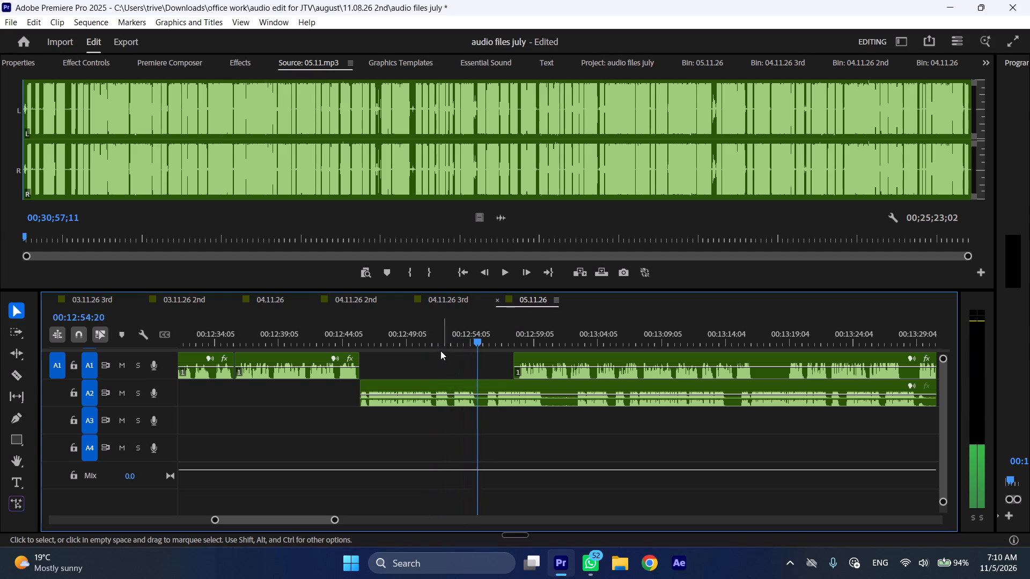
drag(433, 337, 435, 335)
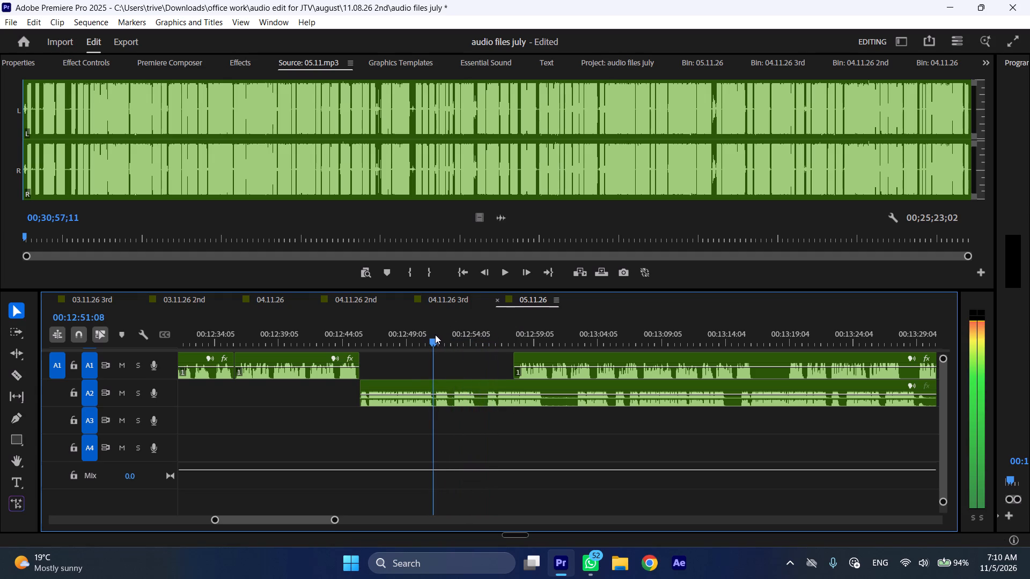
drag(435, 335, 453, 335)
key(shift+c)
drag(483, 417, 483, 412)
click(484, 396)
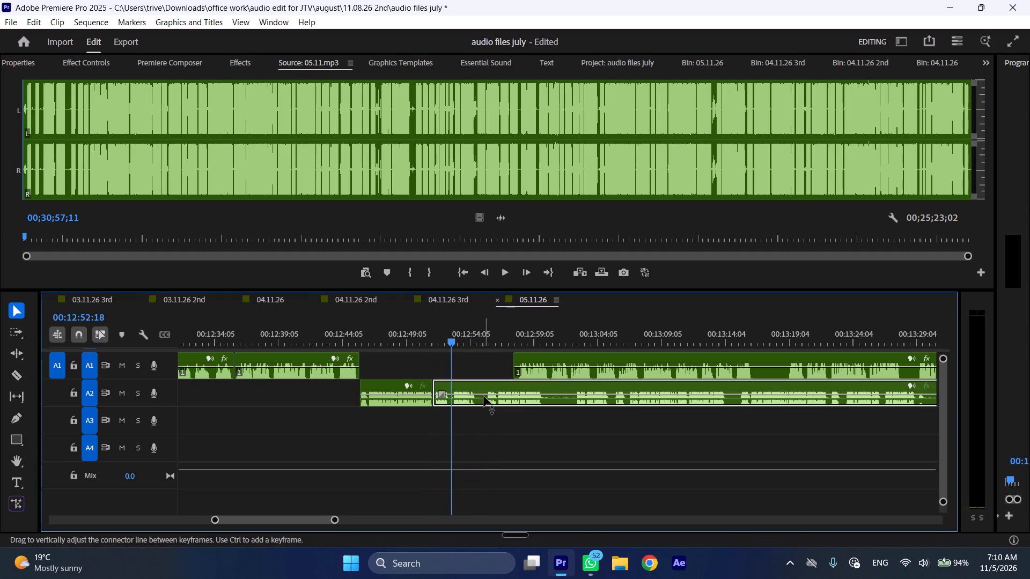
key(shift+c)
key(ctrl+shift+d)
Cut the A2 clip at 00:12:53:10 and move the following A1 clip back so it starts at the cut.
drag(455, 334, 461, 334)
key(shift+c)
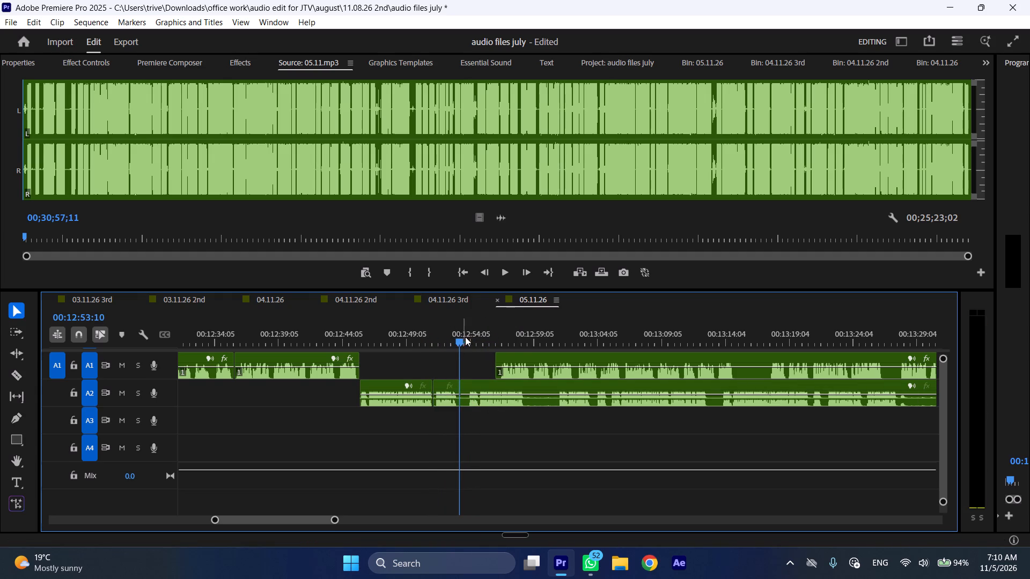
drag(526, 354, 493, 359)
Move the A2 clip after 00:12:53:10 further along its track, play on through A1, and trim the A2 clip's start to about 00:13:16.
drag(487, 389, 759, 389)
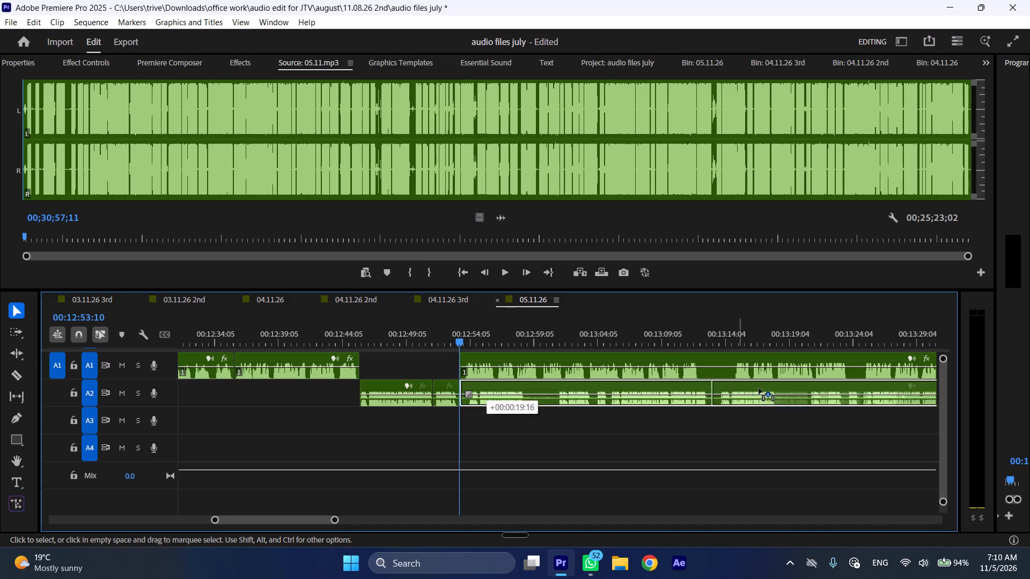
drag(759, 389, 778, 389)
key(space)
key(l)
drag(745, 384, 750, 384)
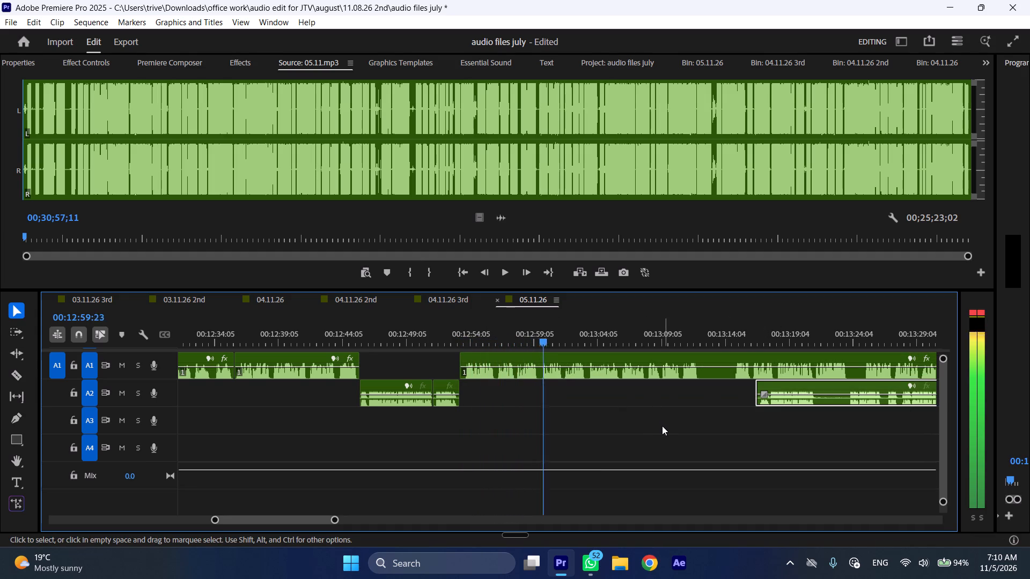
Cut the A1 clip at 00:12:57:19 and again at 00:12:59:20, and ripple delete the section between the cuts.
click(516, 335)
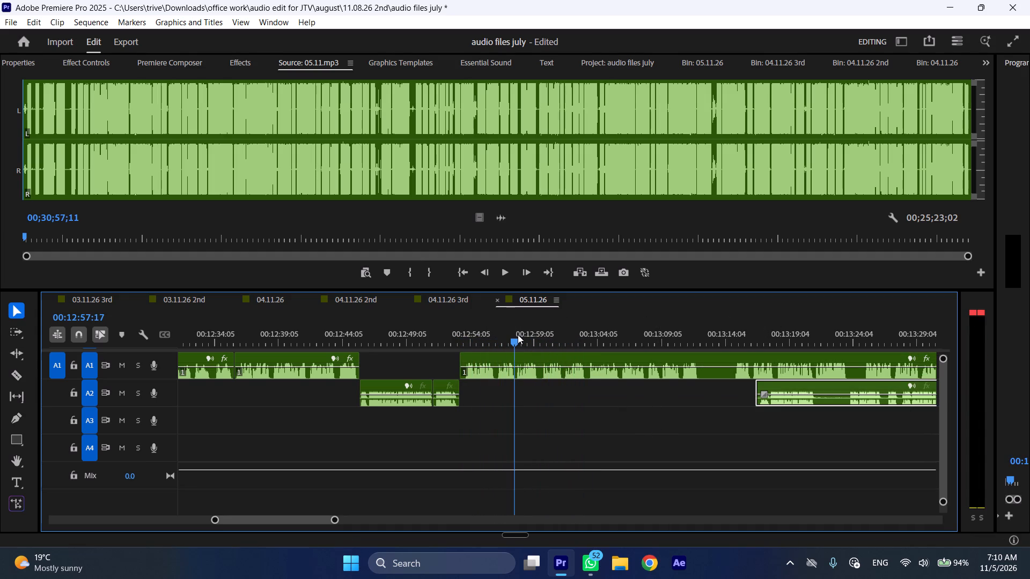
text(C)
key(space)
click(542, 332)
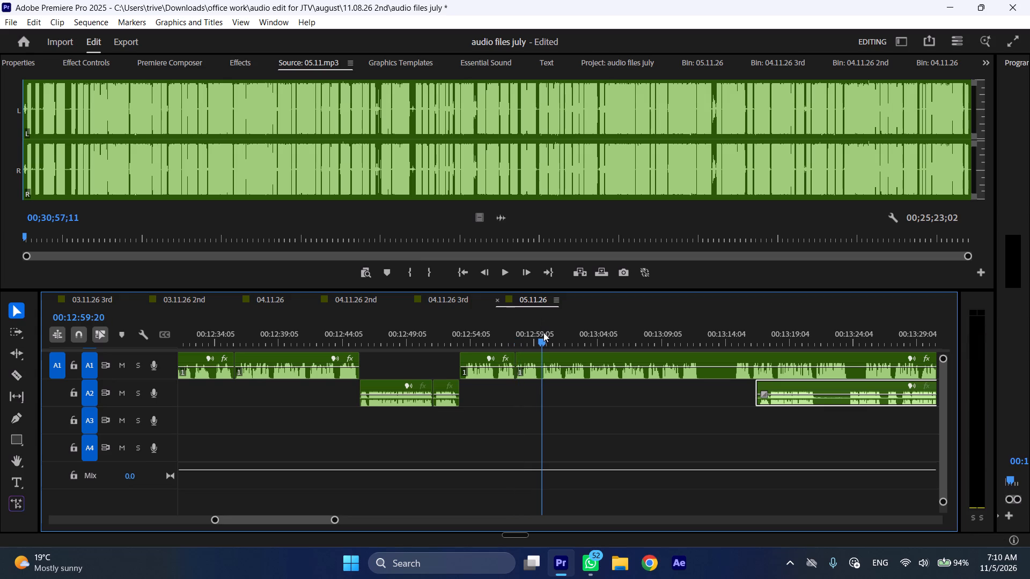
click(552, 359)
key(shift+c)
key(ctrl+shift+d)
Play on from the new A1 join and cut the A1 clip at 00:13:10:06, in the pause.
key(space)
text(l)
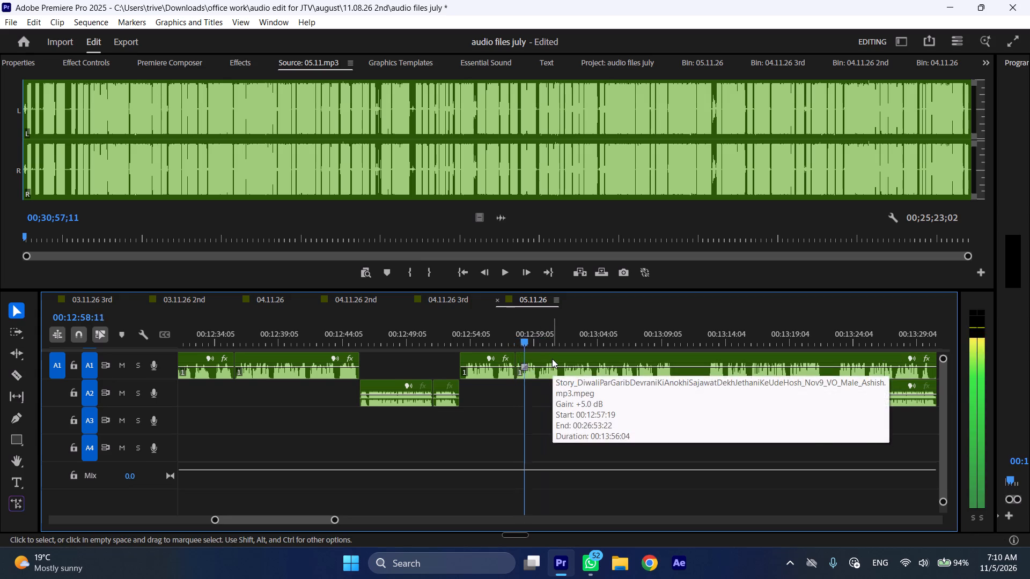
scroll(612, 425, down, 4)
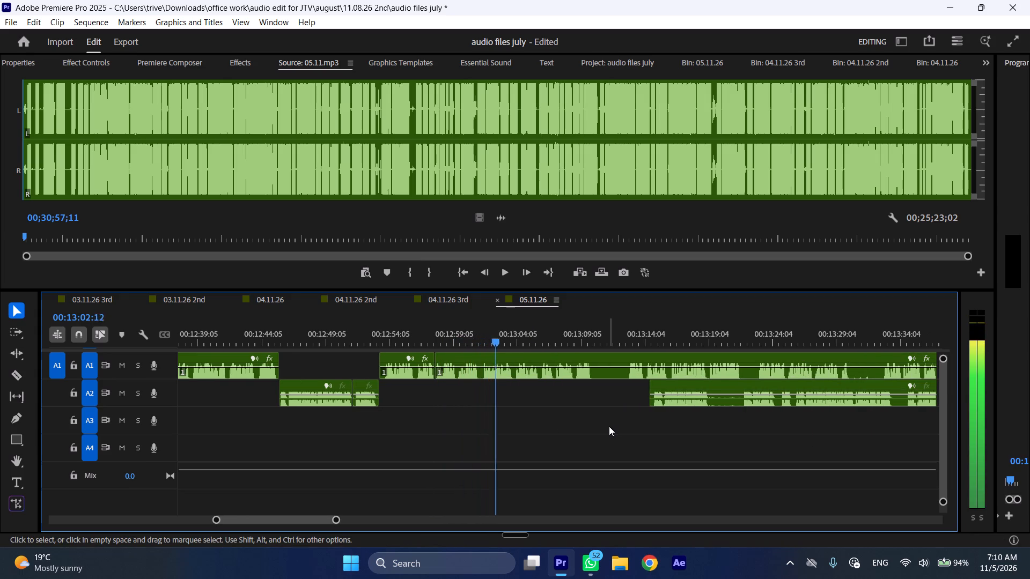
scroll(601, 427, down, 3)
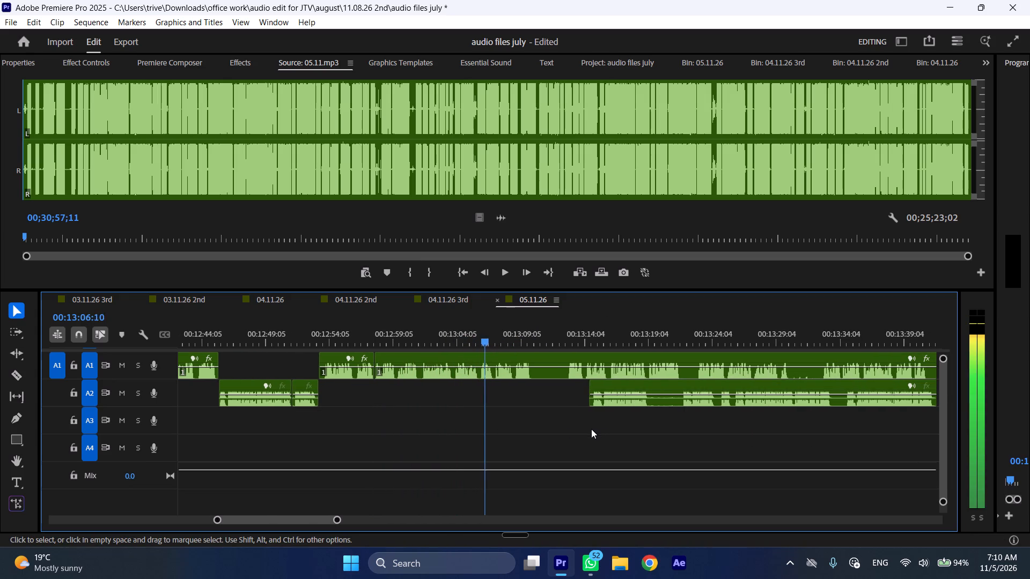
key(space)
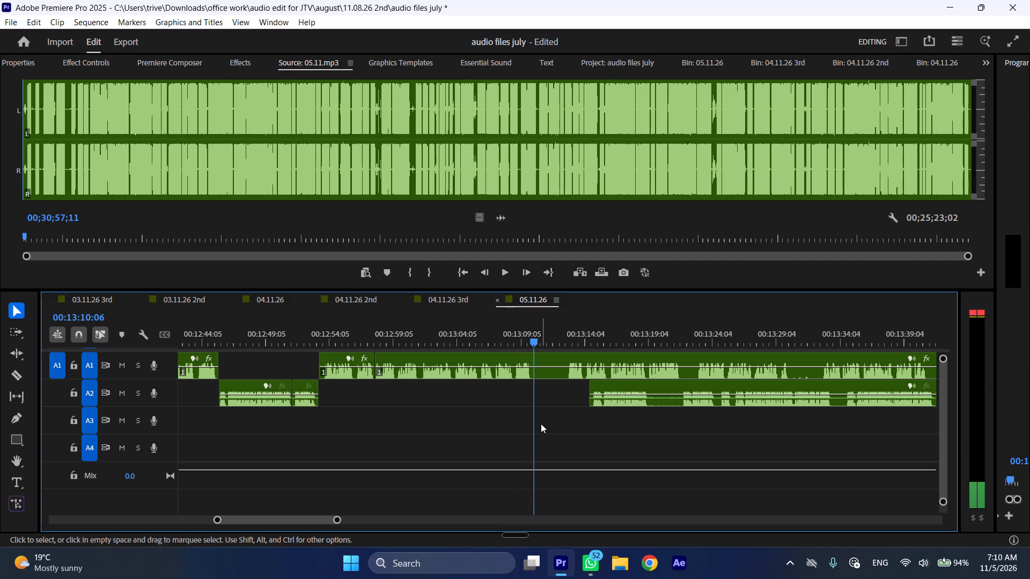
text(C)
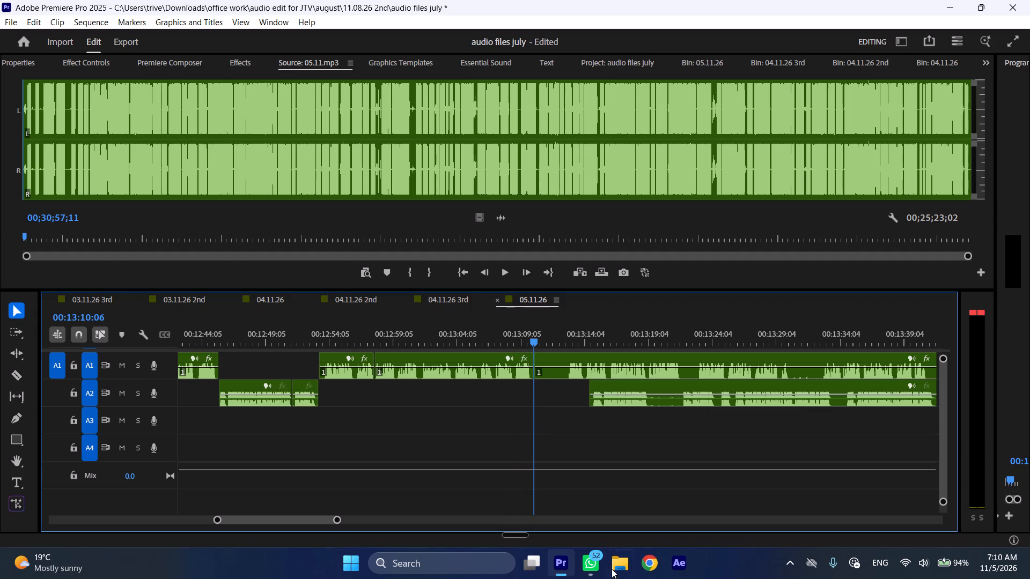
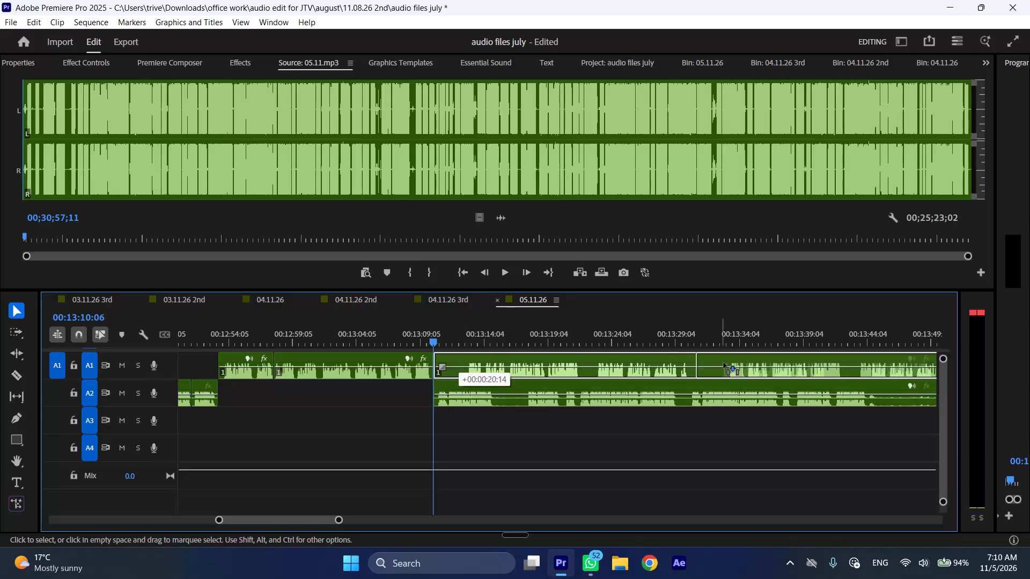
Play the A2 clip on from 00:13:10:06 at increased speed, and return the playhead to 00:13:20:07.
key(space)
text(l)
scroll(590, 414, down, 4)
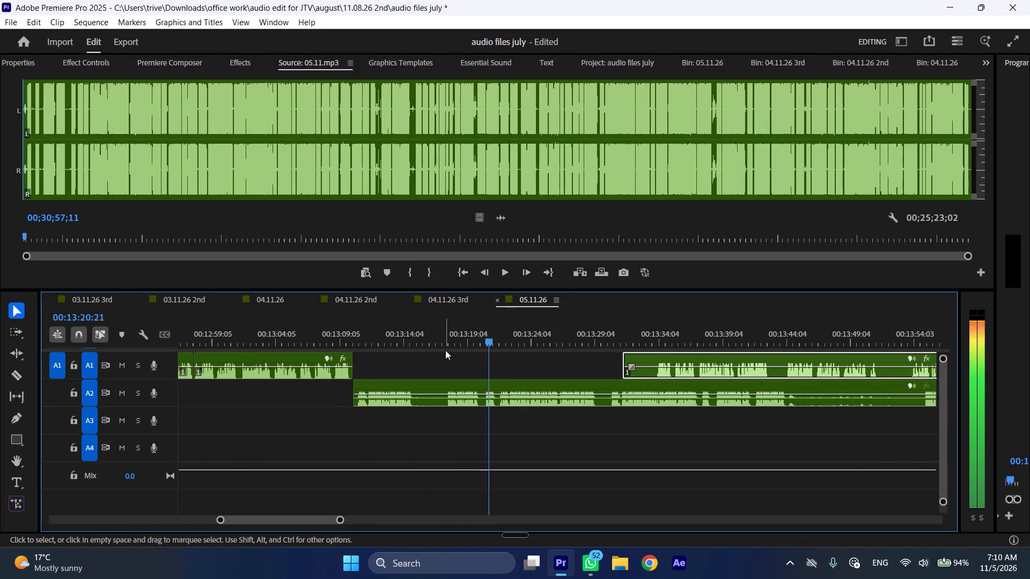
click(483, 331)
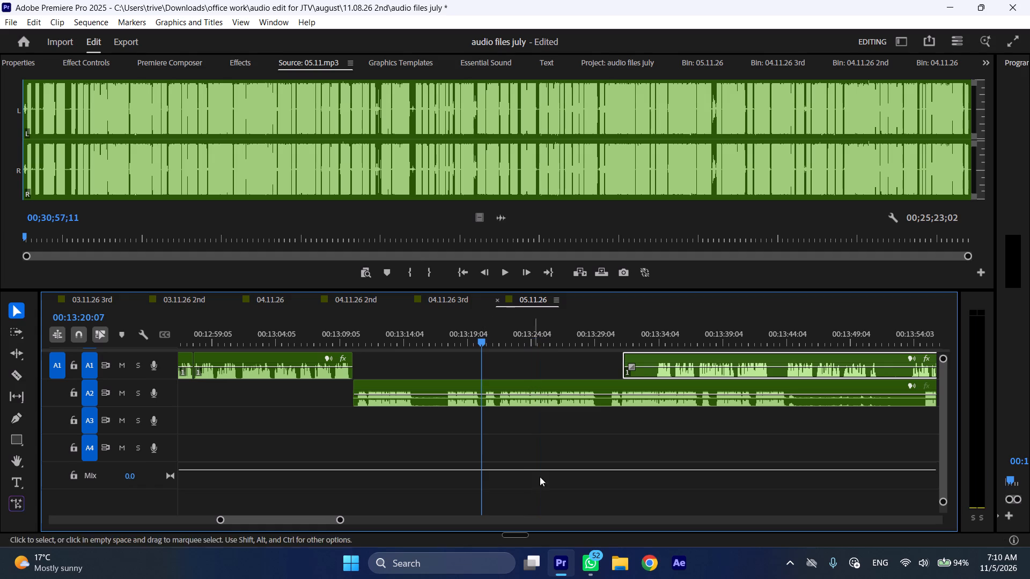
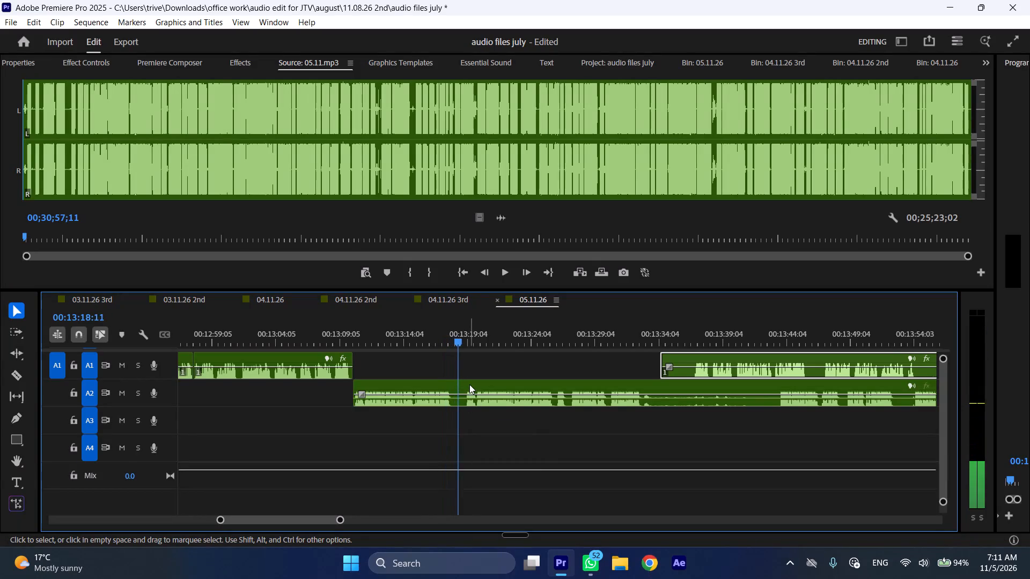
Ripple delete the opening section of the A2 clip up to 00:13:18:22 and play the remaining audio at increased speed.
click(462, 331)
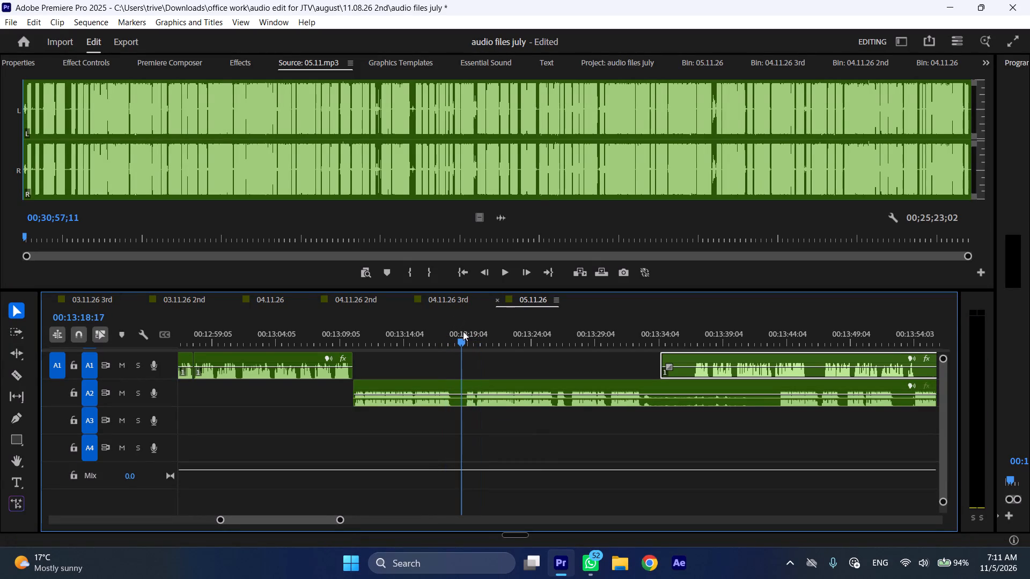
click(486, 383)
key(shift+c)
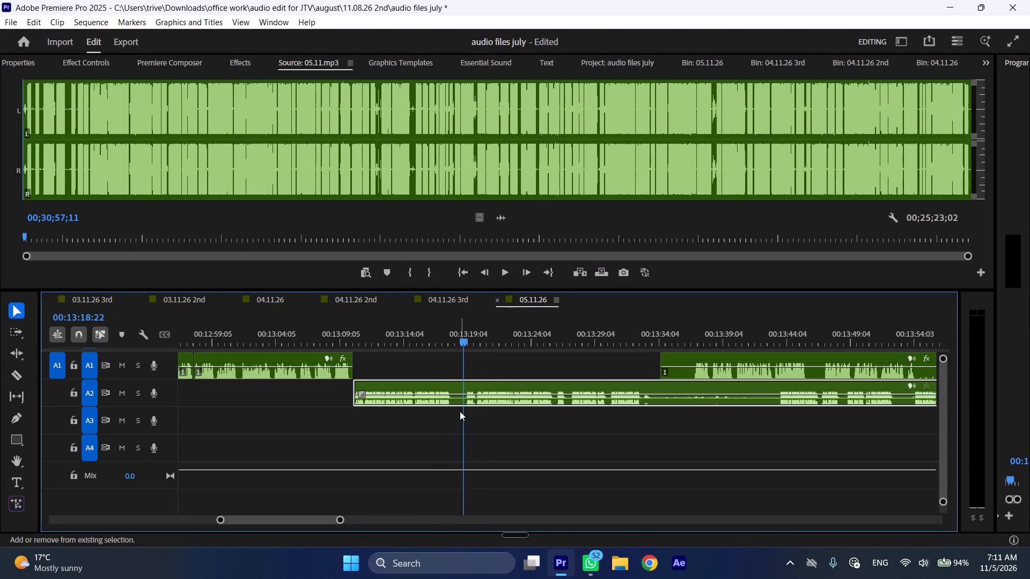
key(ctrl+shift+d)
key(space)
text(l)
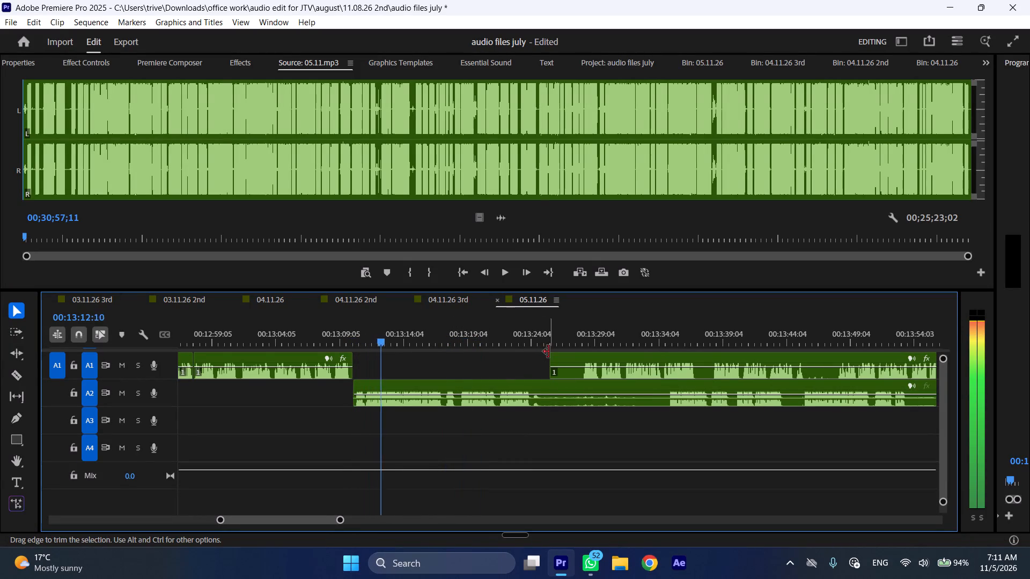
Trim about 2 seconds off the start of the following A1 clip and move the clip to begin at about 00:13:48.
drag(551, 352, 580, 357)
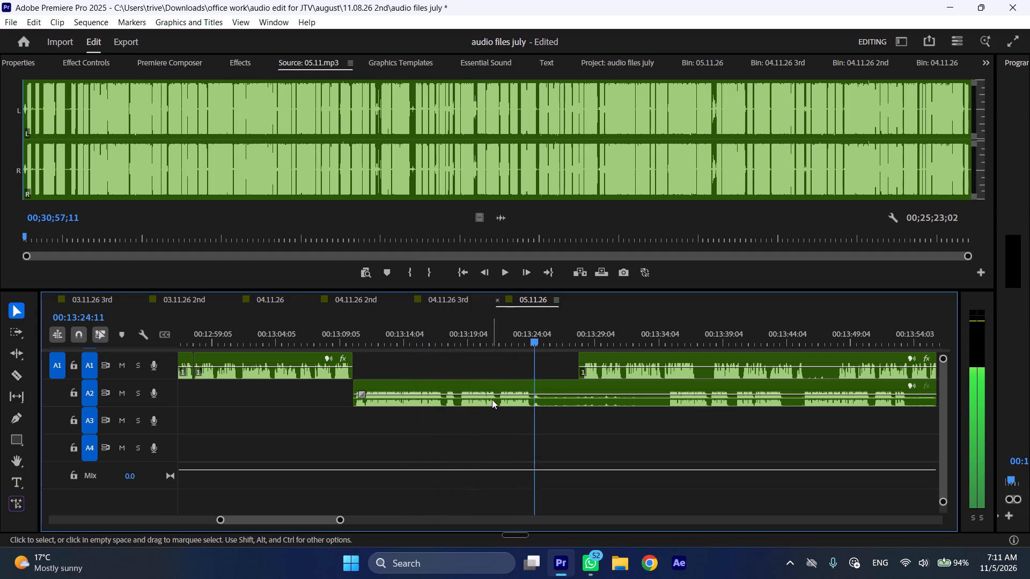
drag(599, 354, 864, 353)
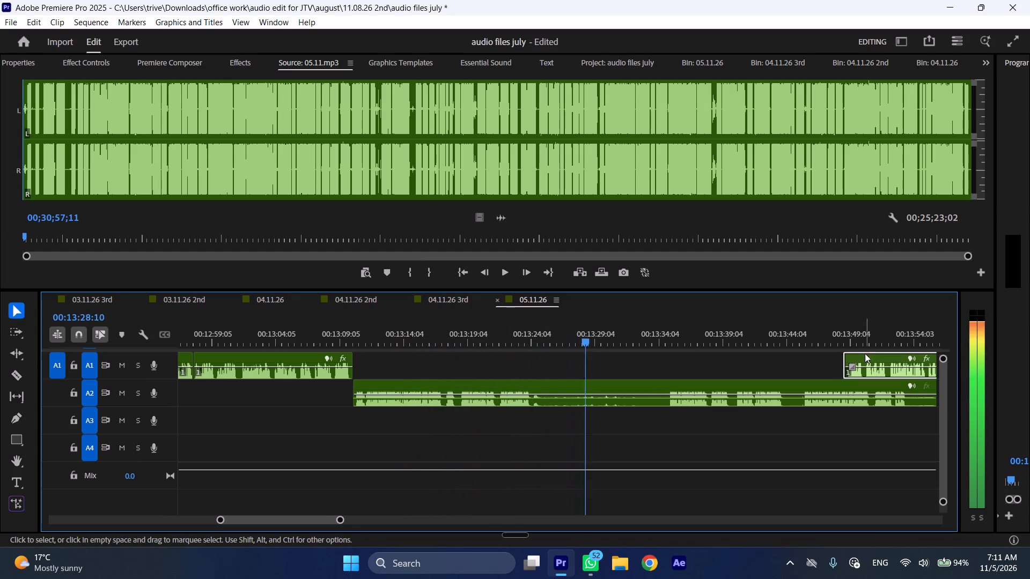
Cut the A2 clip at about 00:13:17 and at about 00:13:35, and ripple delete the section between the cuts.
scroll(726, 395, down, 5)
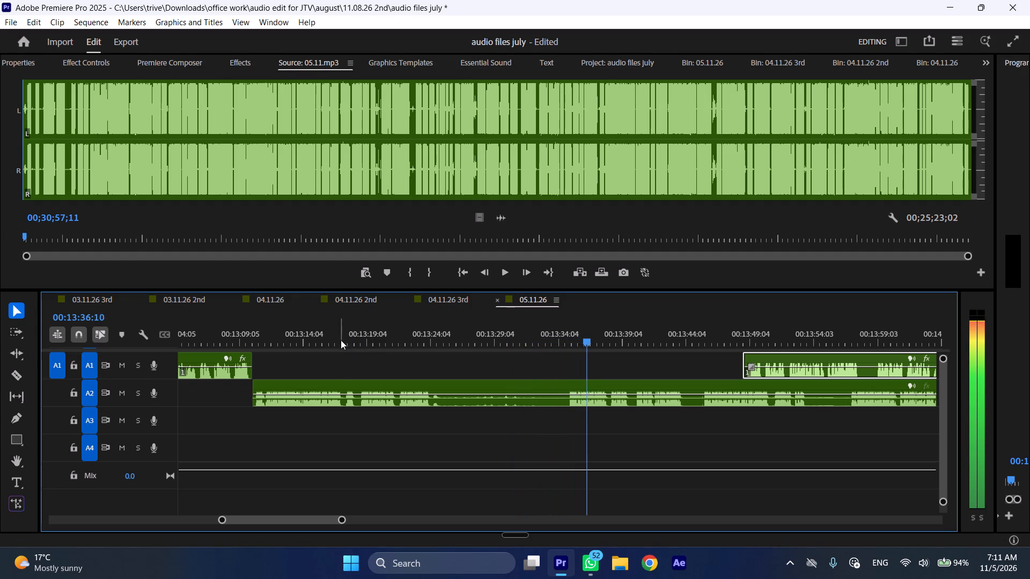
click(342, 338)
text(C)
key(space)
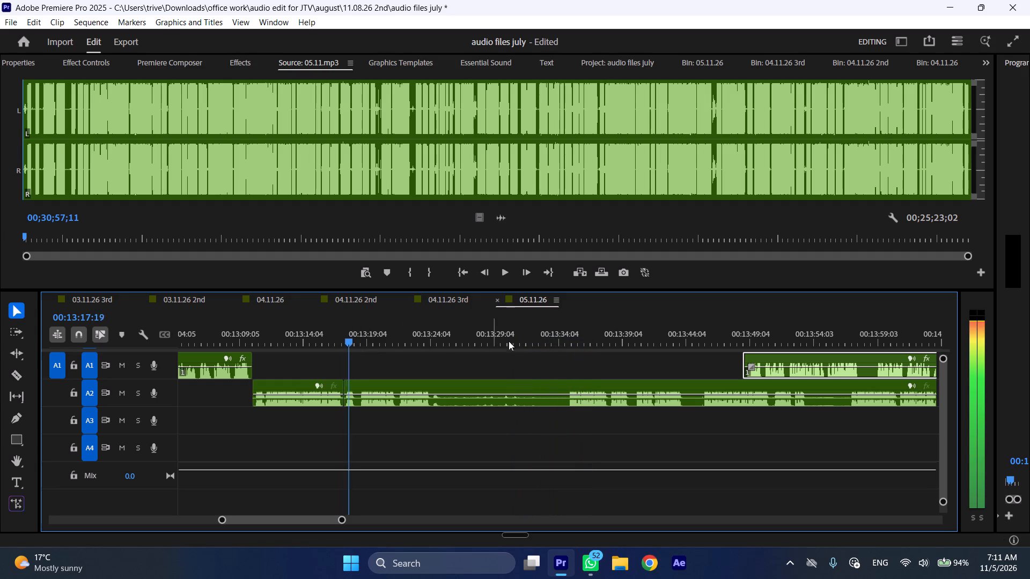
drag(697, 332, 703, 333)
key(space)
scroll(673, 357, down, 5)
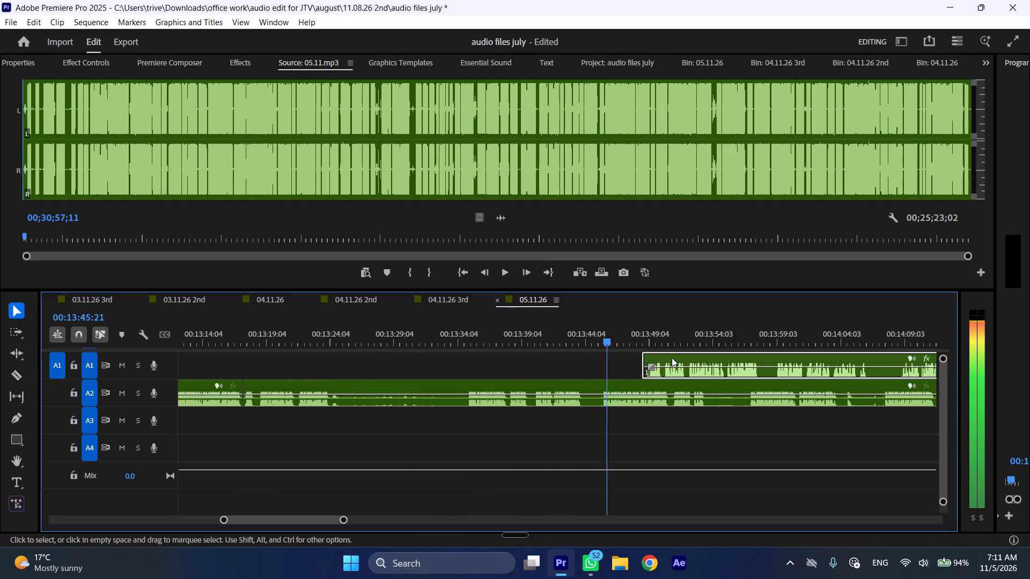
drag(464, 339, 469, 339)
click(496, 395)
key(shift+c)
key(ctrl+shift+d)
Play A2 onward, cut it at about 00:13:20 and about 00:13:22:17, and ripple delete the section between the cuts.
key(space)
text(l)
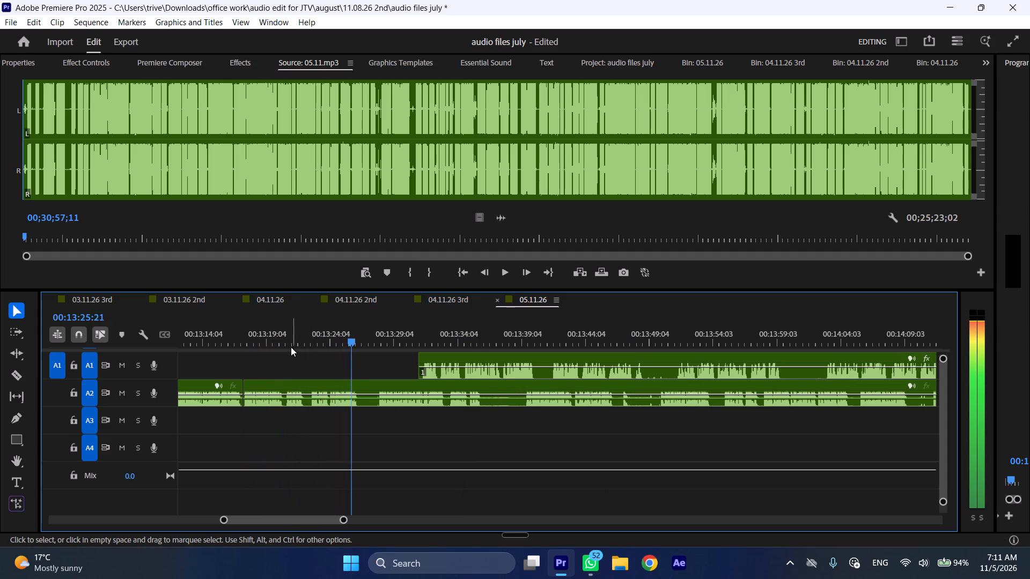
drag(285, 336, 313, 335)
key(shift+c)
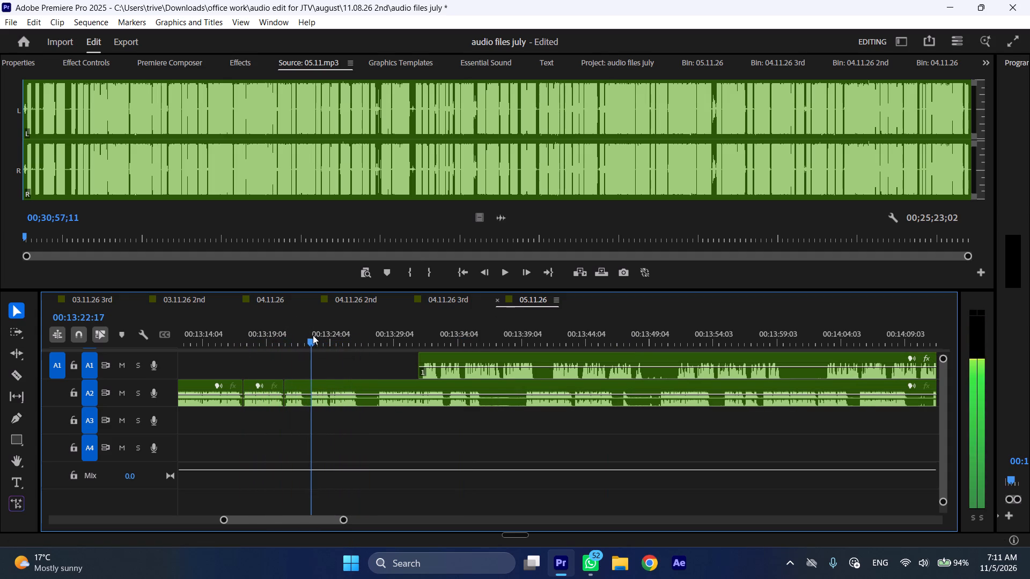
drag(313, 335, 313, 335)
click(330, 382)
key(shift+c)
key(ctrl+shift+d)
Play A2 on from the join and cut the clip at 00:13:24:11.
key(space)
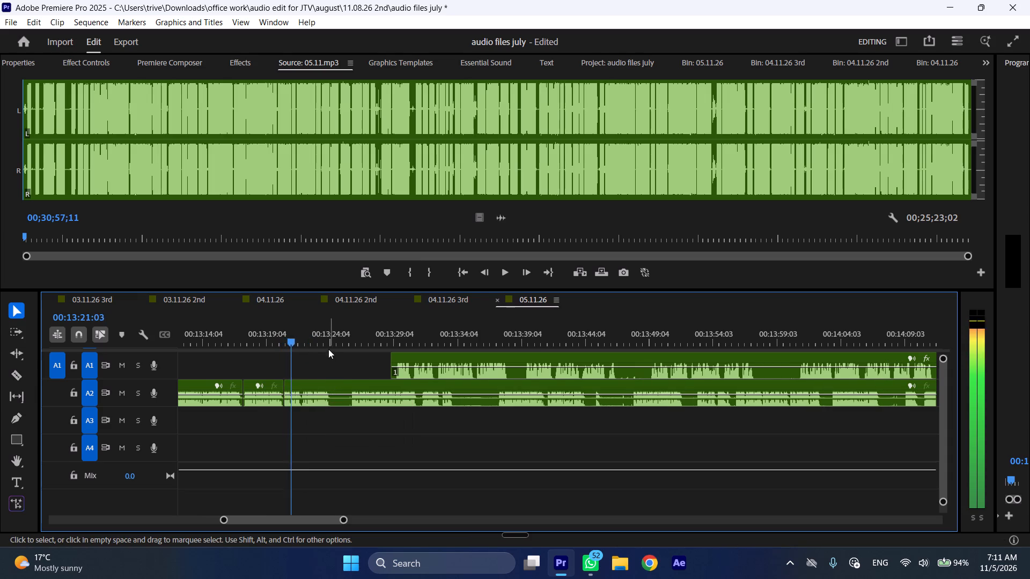
drag(330, 335, 335, 335)
key(shift+c)
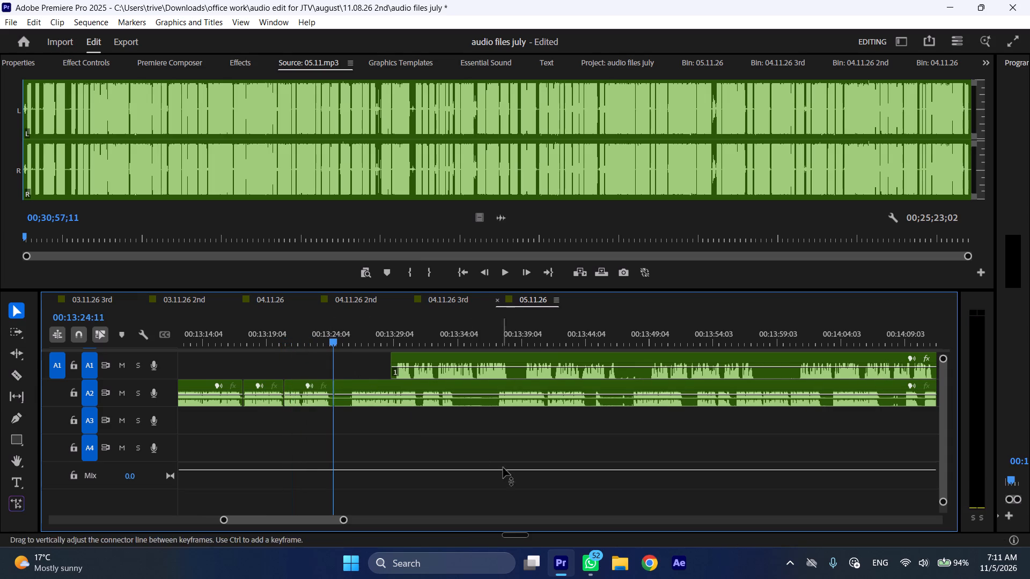
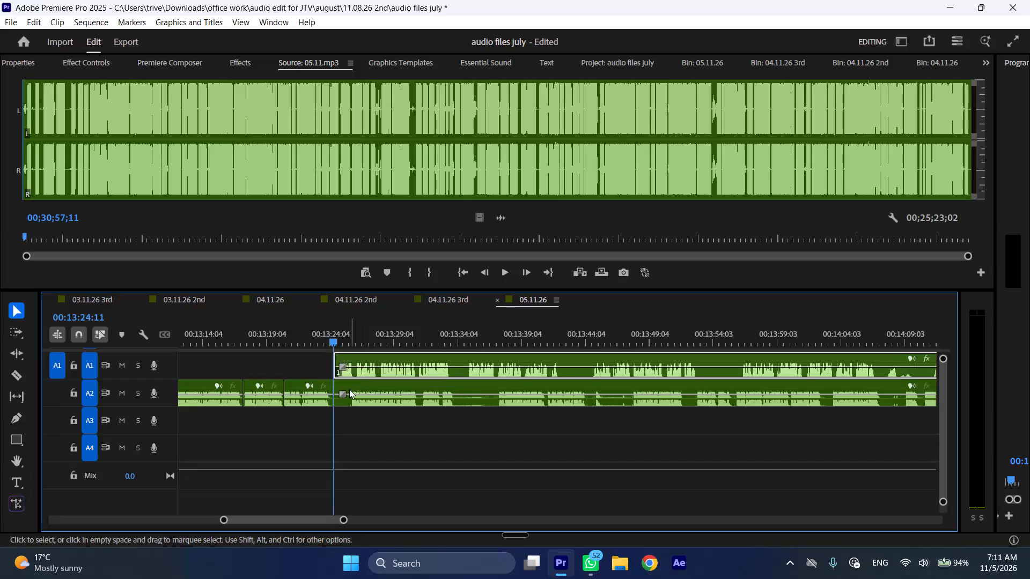
Move the remaining A2 clip to begin at about 00:14:03 and trim about 1 second off its start.
drag(349, 389, 840, 389)
key(space)
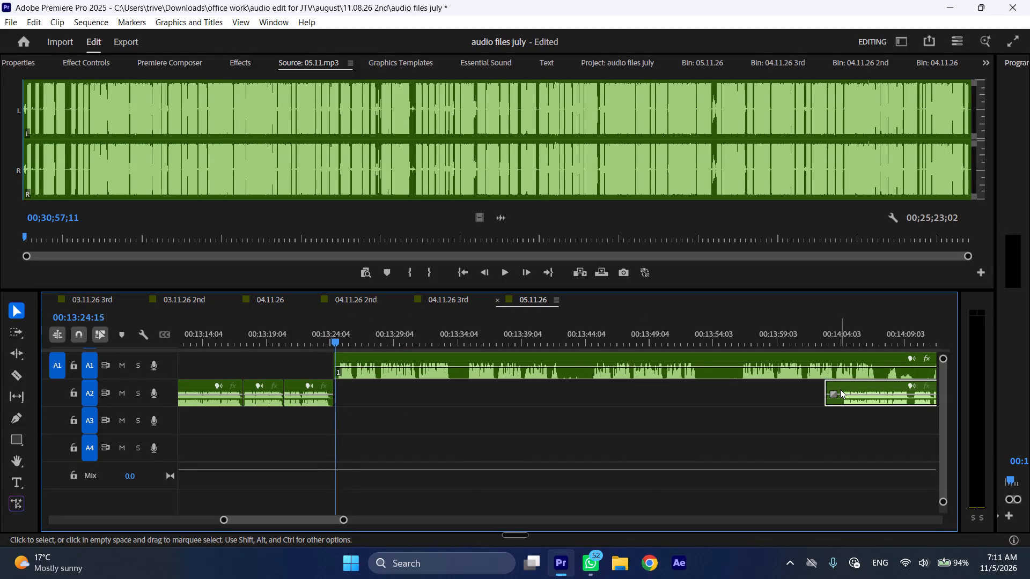
text(l)
drag(825, 388, 839, 388)
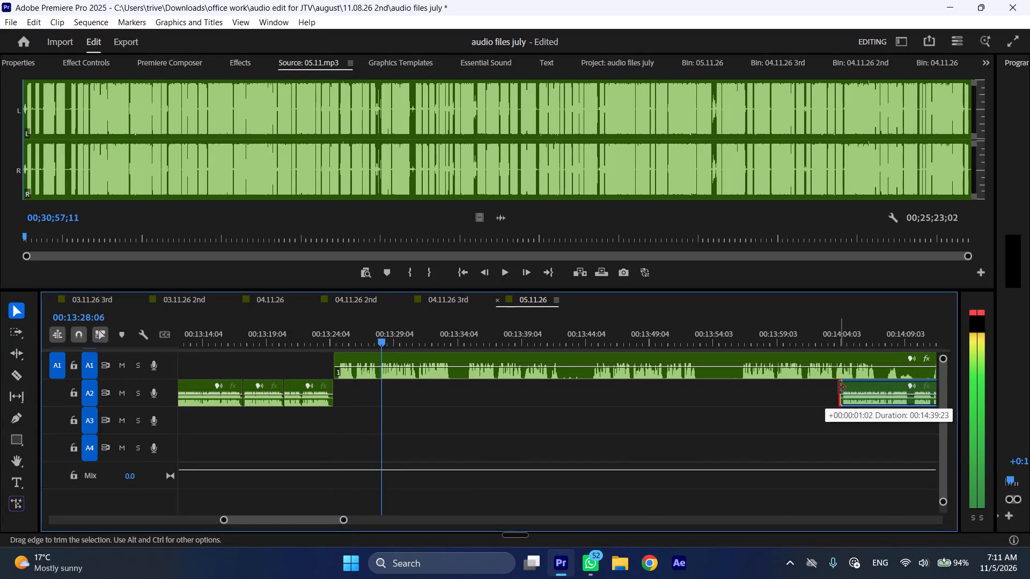
drag(839, 388, 840, 388)
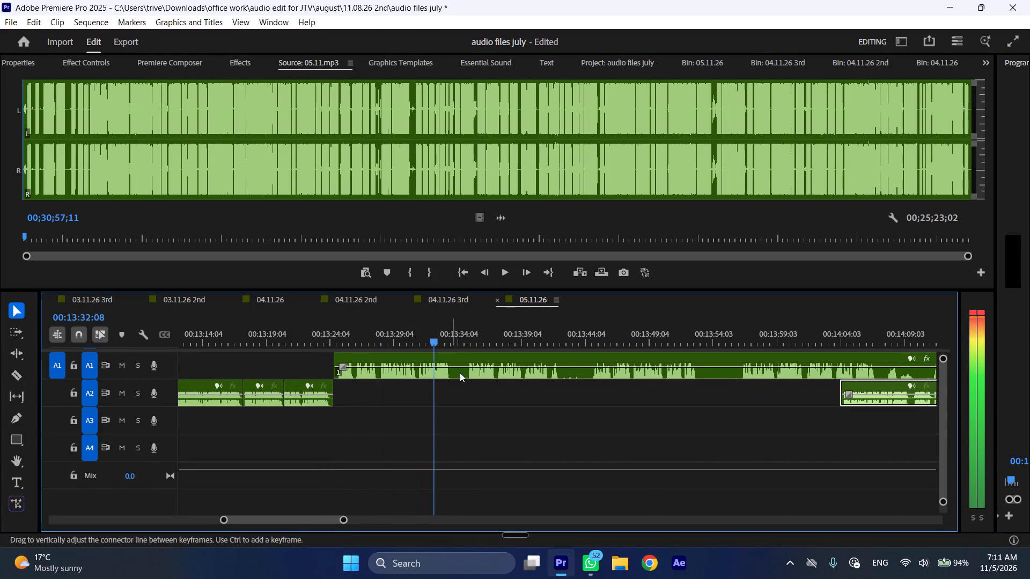
Cut the A1 clip at 00:13:33:21 and at about 00:13:35, and ripple delete the section between the cuts.
key(space)
key(shift+c)
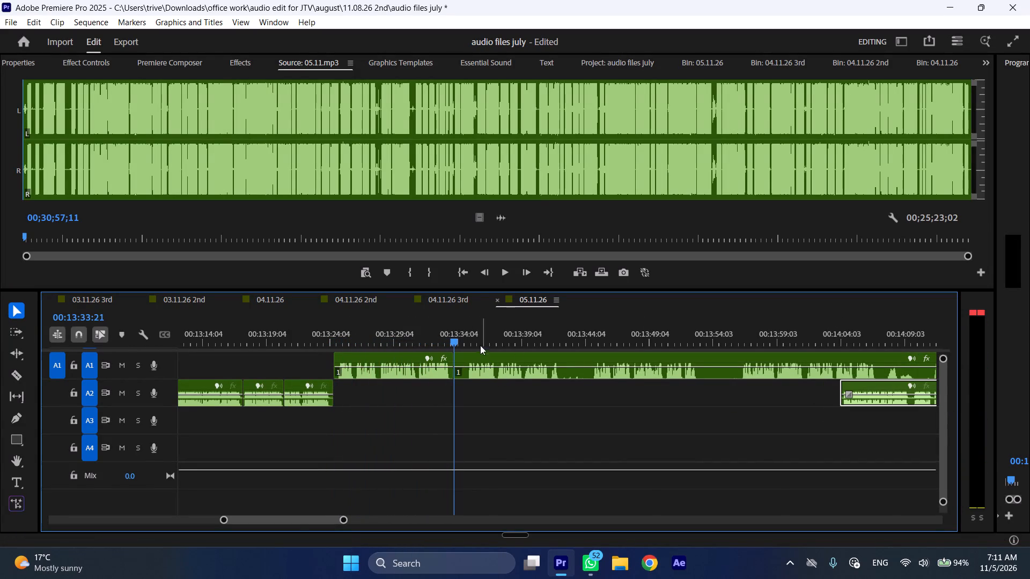
click(466, 331)
key(space)
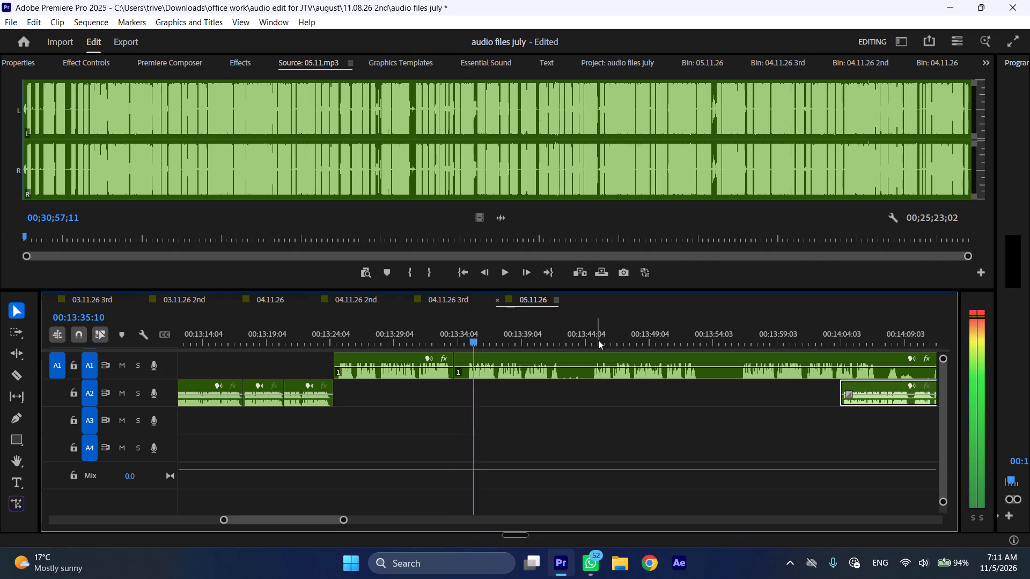
click(598, 340)
key(space)
click(593, 338)
key(space)
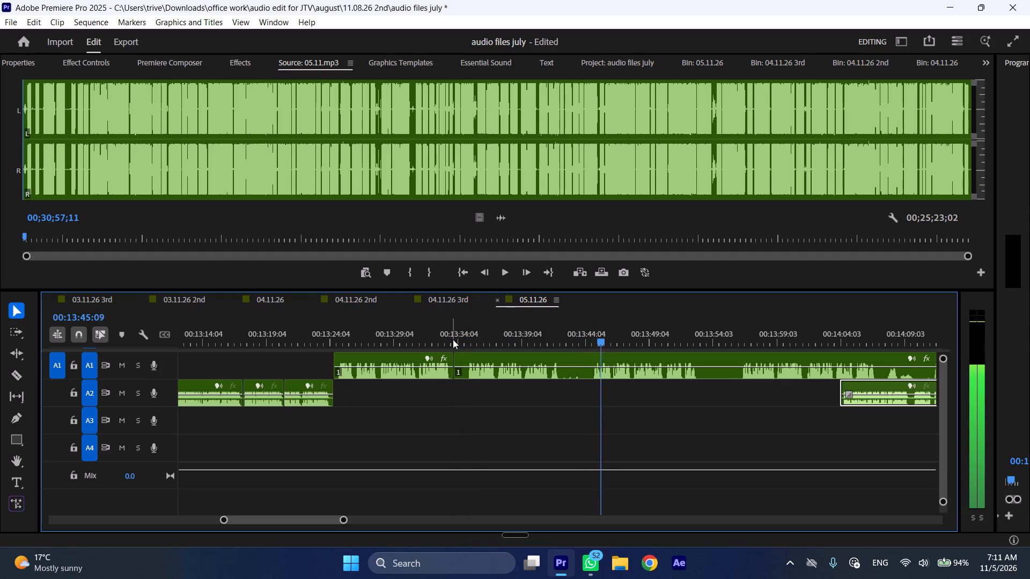
drag(457, 337, 468, 336)
click(489, 363)
key(shift+c)
key(ctrl+shift+d)
Play A1 on from the join and cut the clip at 00:13:41:05.
key(space)
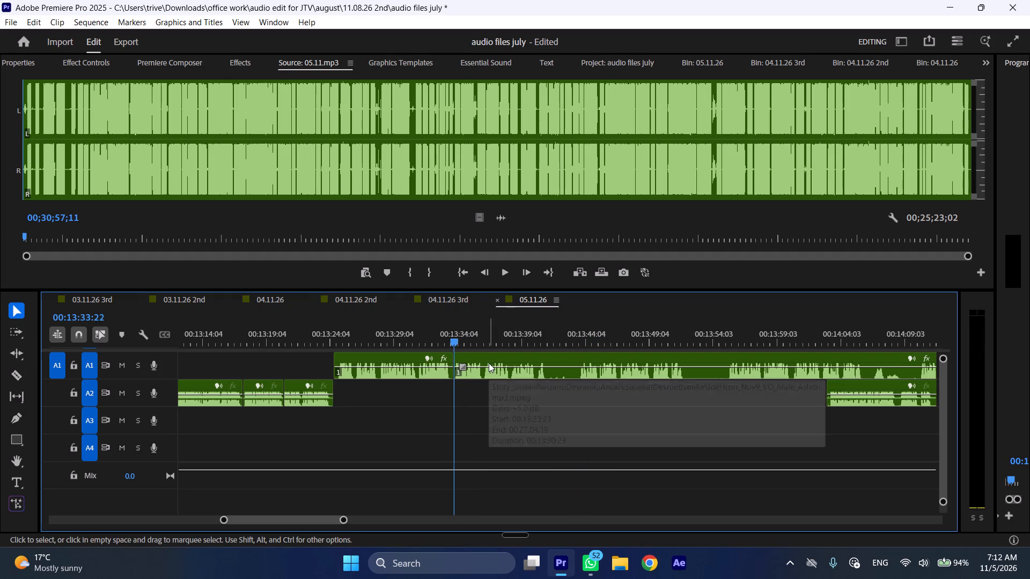
text(l)
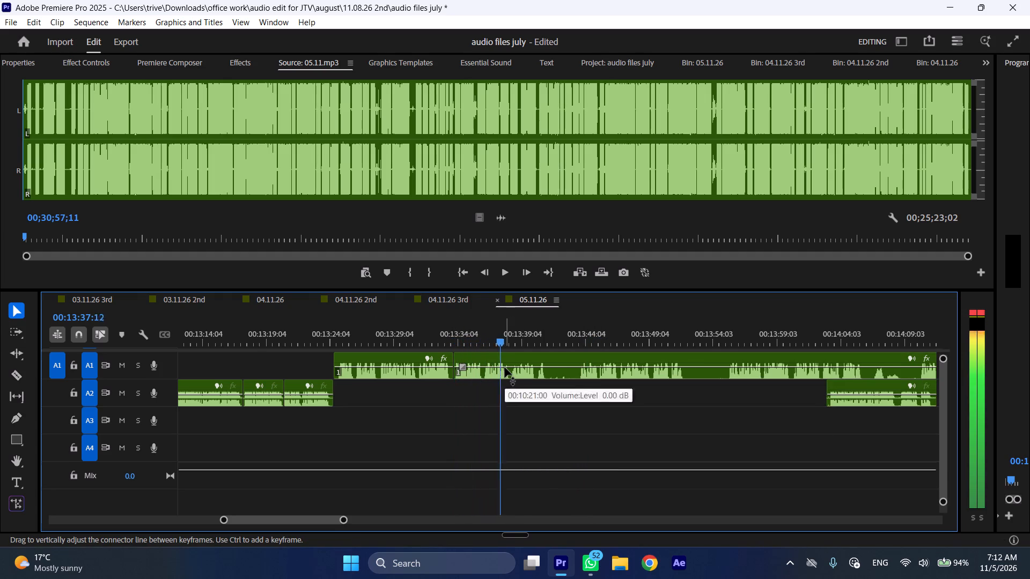
key(space)
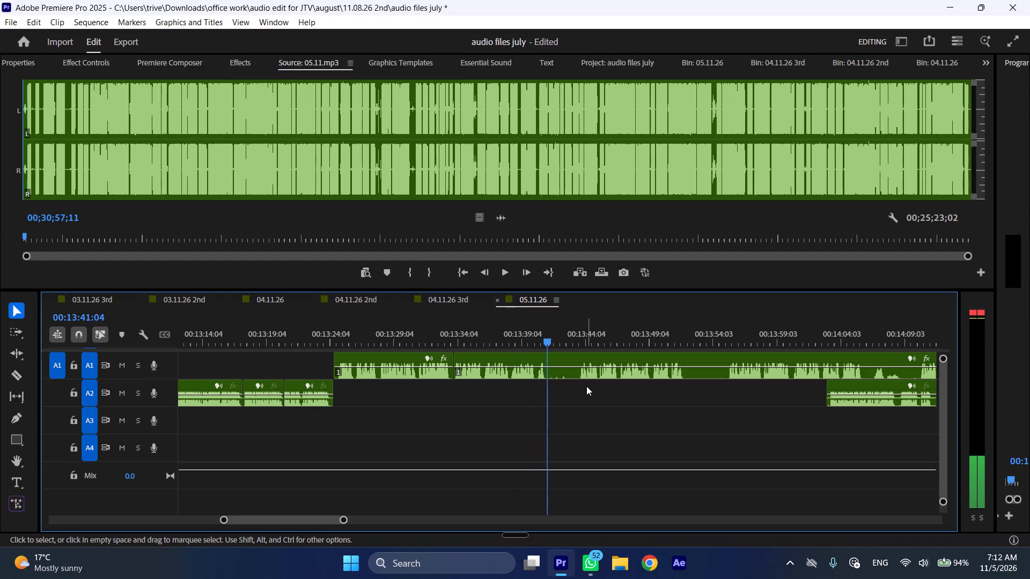
key(shift+c)
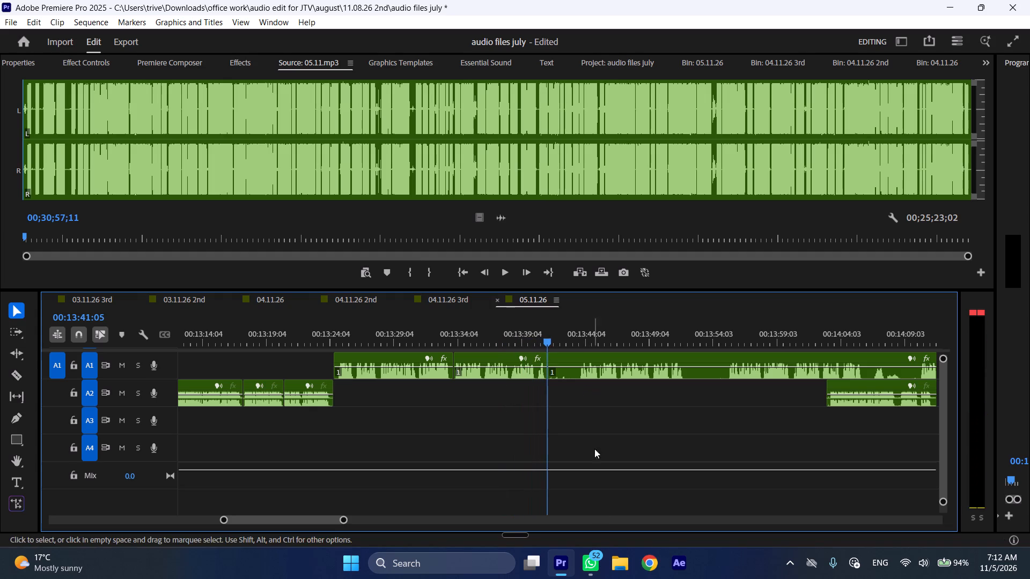
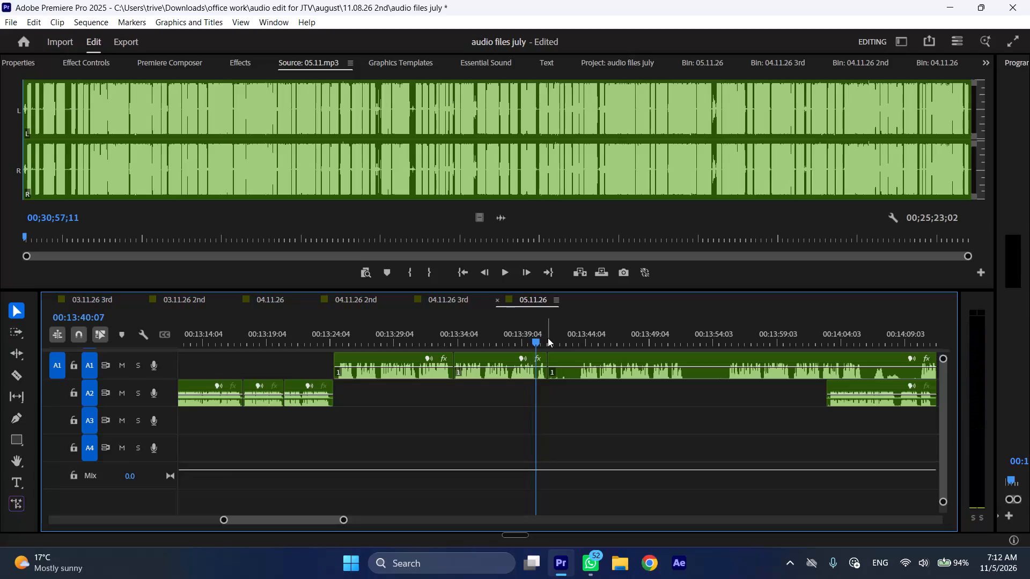
Cut the A1 clip at 00:13:40:07 and 00:13:43:14, and ripple delete both pieces between those cuts.
key(shift+c)
drag(572, 328, 577, 330)
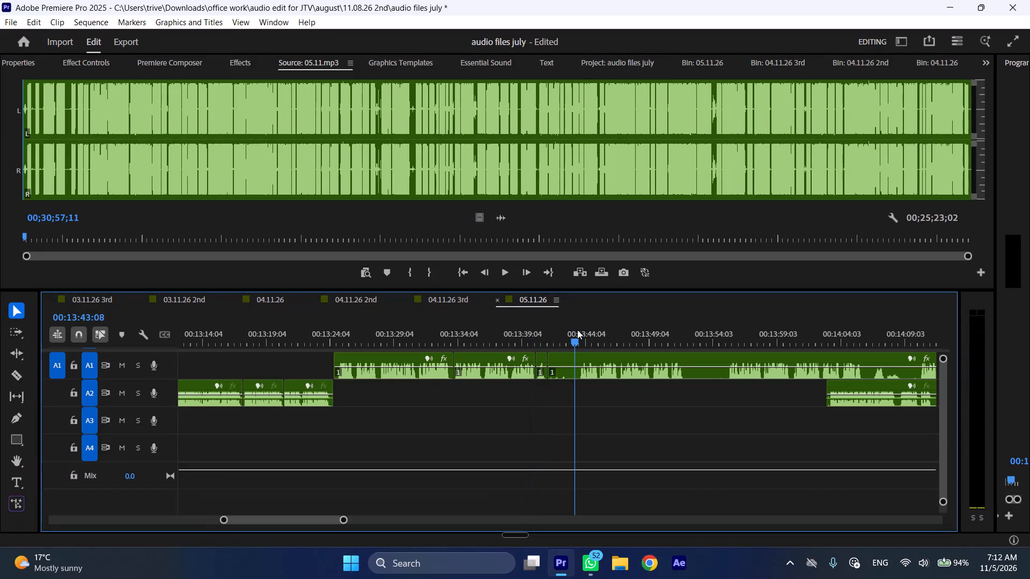
drag(577, 330, 579, 330)
key(space)
click(579, 330)
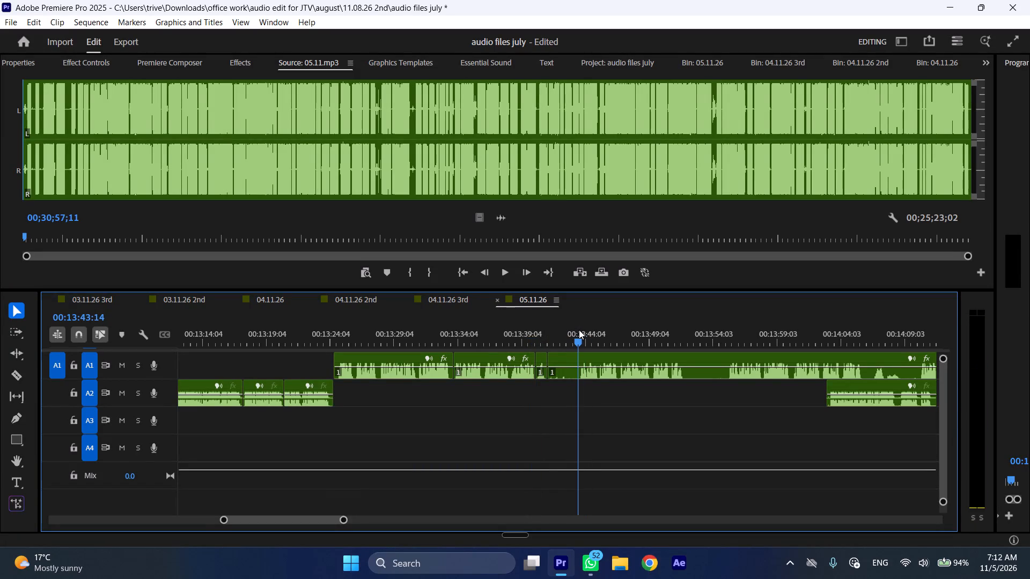
key(shift+c)
drag(540, 383, 554, 378)
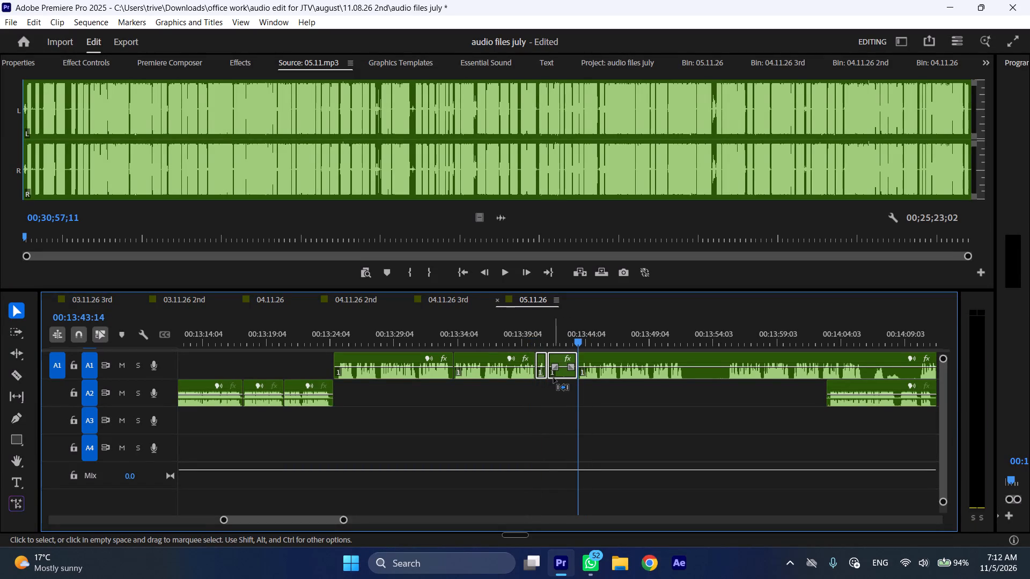
key(ctrl+shift+d)
Play A1 on from the new join and cut the clip at 00:13:48:18, where the next pause starts.
key(space)
text(l)
scroll(561, 383, down, 5)
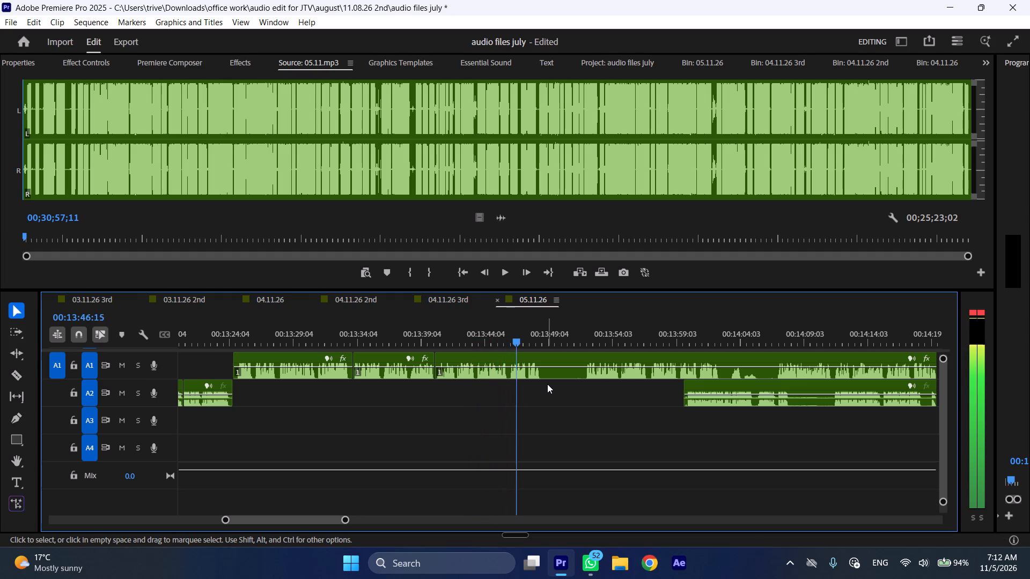
key(space)
text(C)
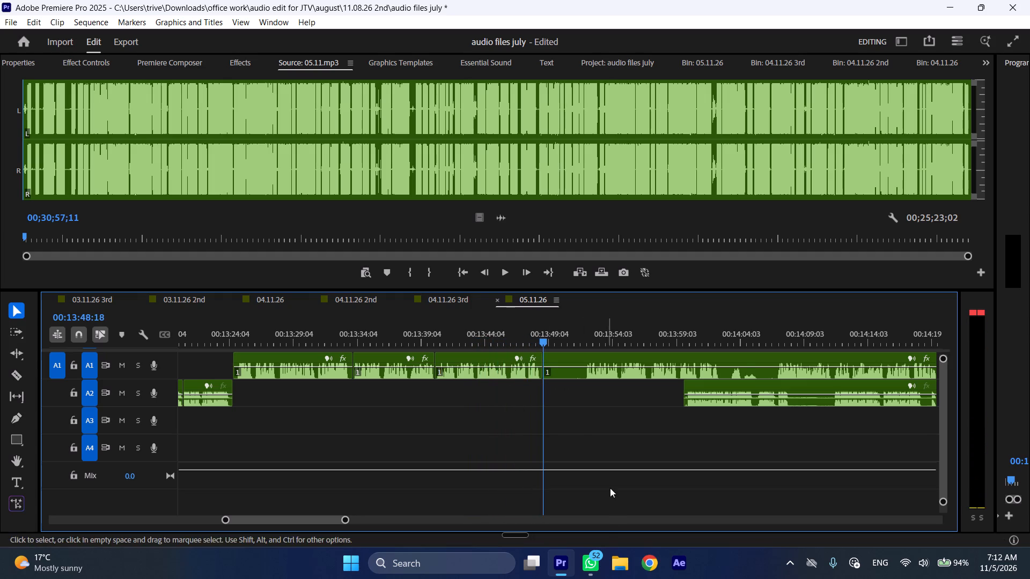
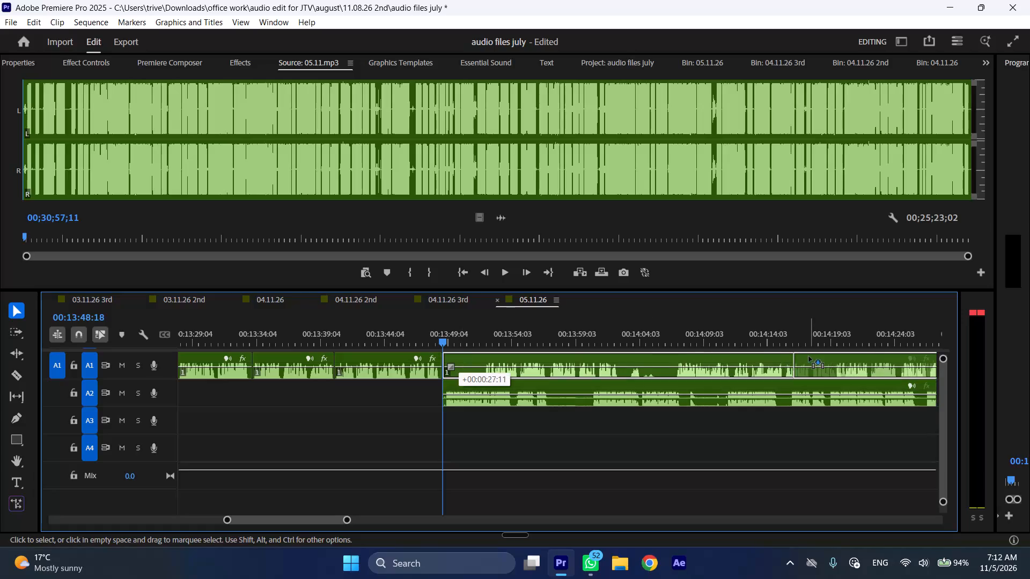
Move the remaining A1 clip forward in time to start at about 00:14:19, clearing space above A2, and play from 00:13:48:18.
key(space)
text(l)
drag(792, 355, 829, 356)
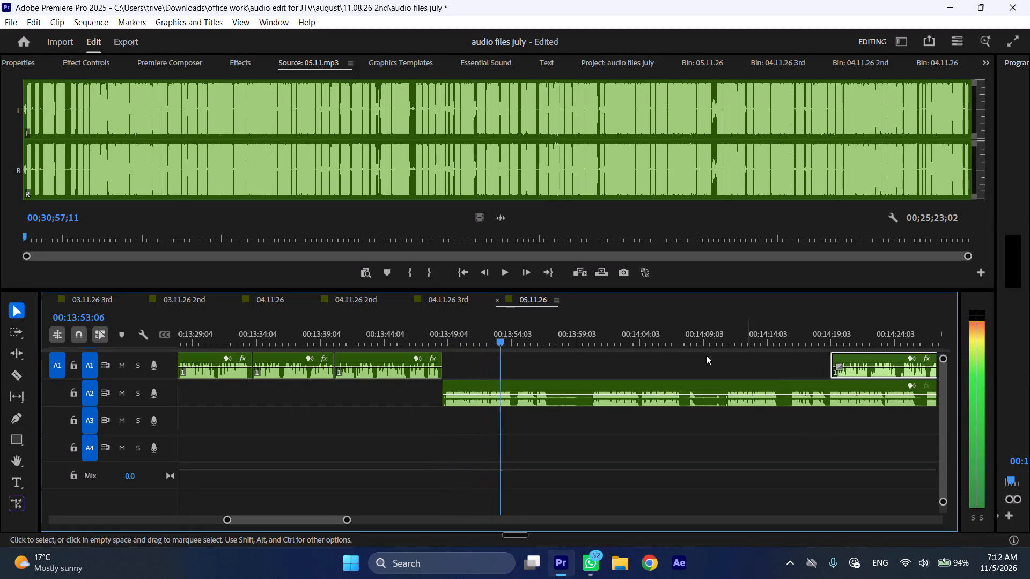
Cut the A2 clip at about 00:13:54, where its opening phrase ends.
key(space)
text(C l)
Play A2 from around 00:13:59 and again from 00:13:54:07 to check the audio following the new cut.
click(586, 325)
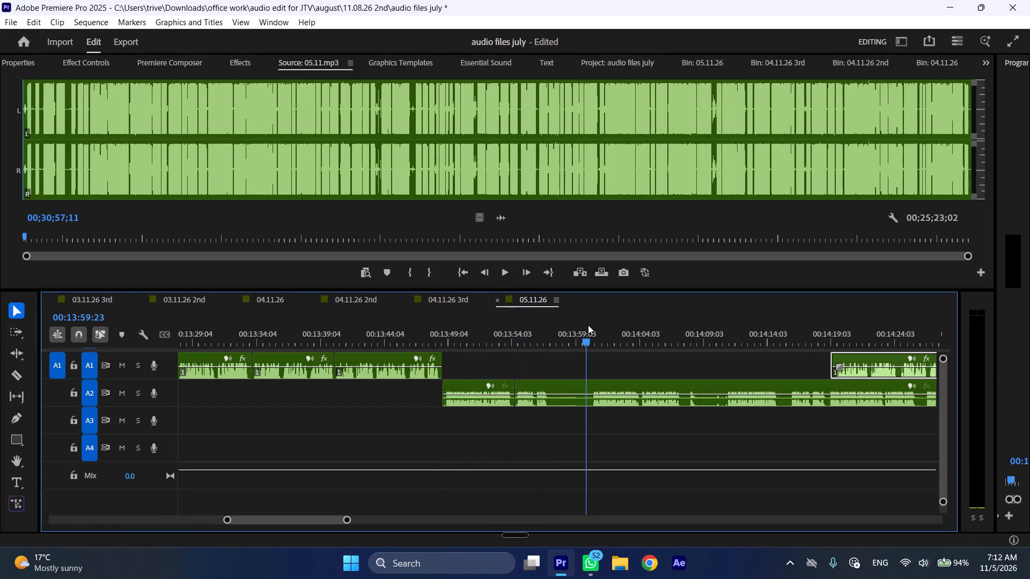
key(space)
drag(589, 325, 566, 325)
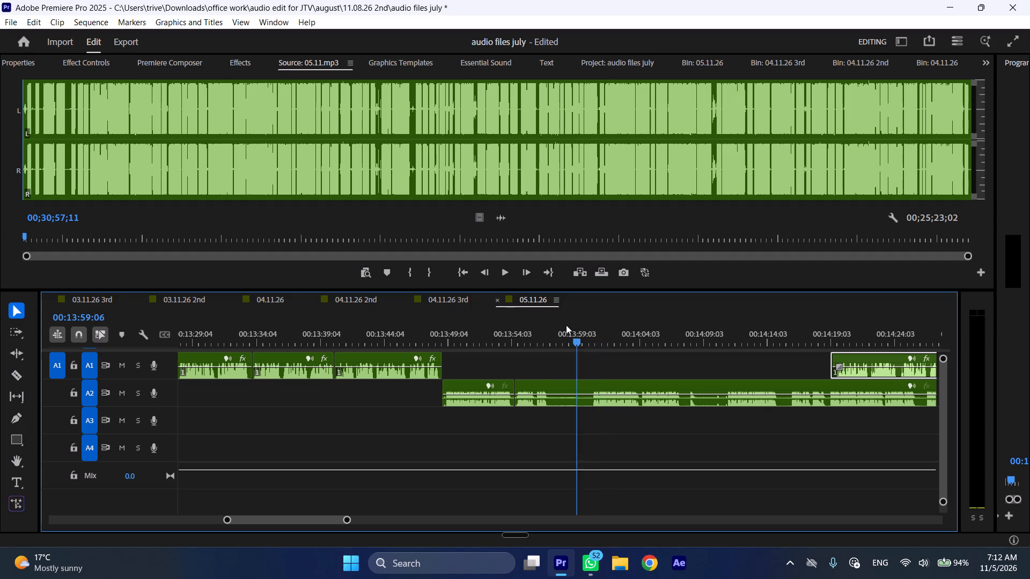
drag(566, 325, 512, 325)
key(space)
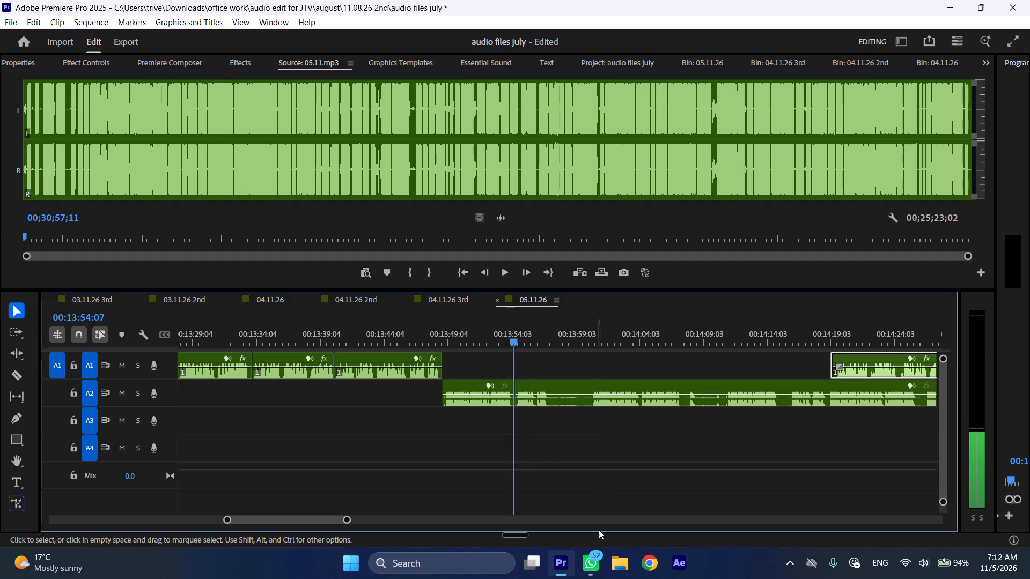
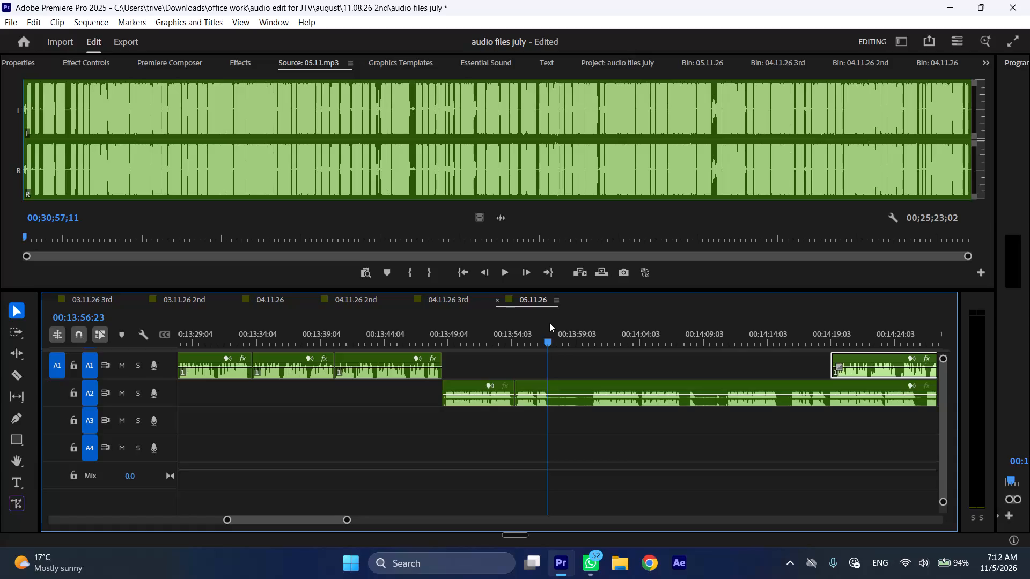
Undo the last A2 cut and ripple-delete the A2 pause between about 00:13:57 and 00:14:00:08.
key(ctrl+z)
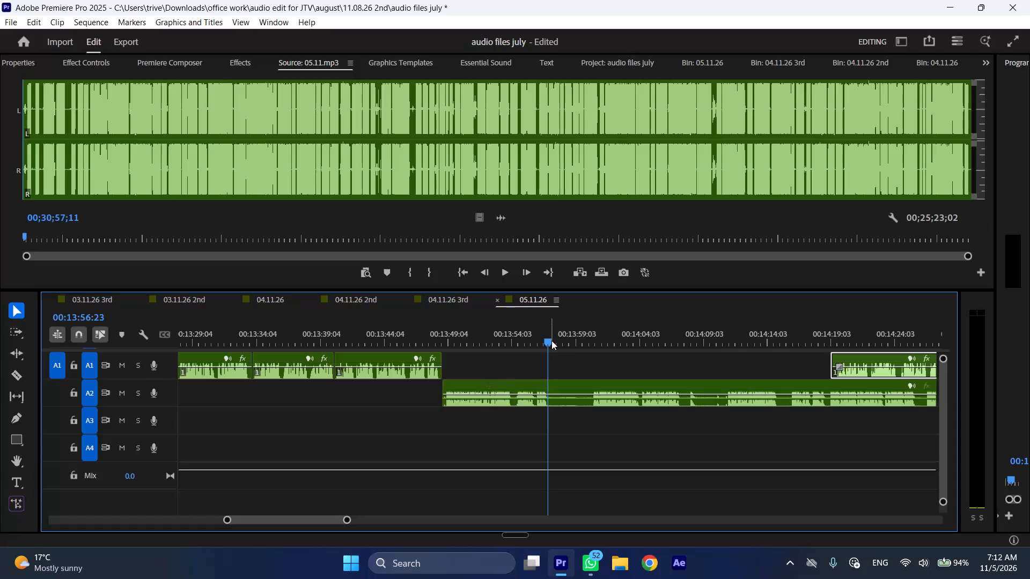
click(551, 340)
key(shift+c)
drag(551, 340, 592, 346)
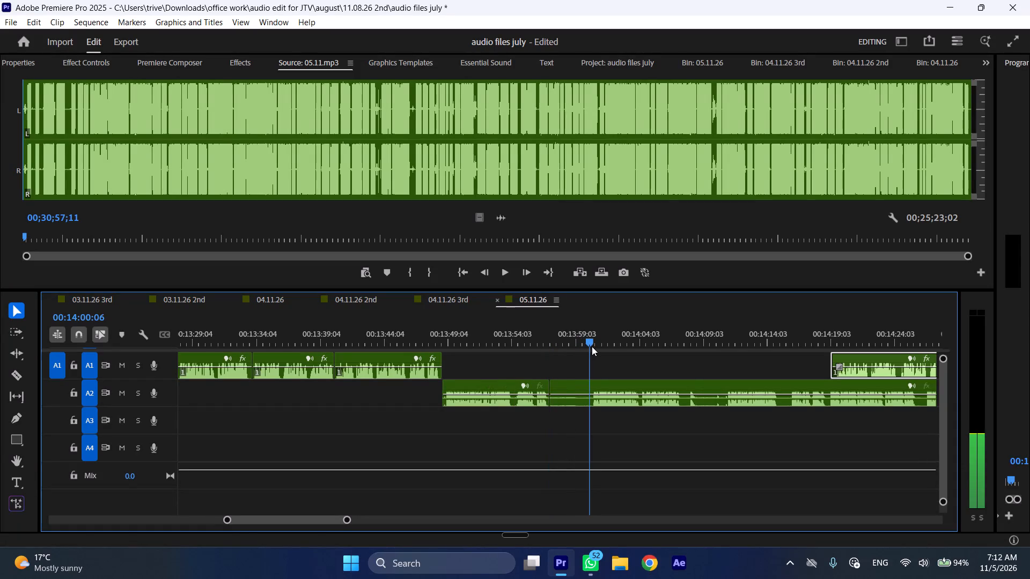
drag(592, 346, 593, 346)
click(603, 381)
click(606, 392)
key(shift+c)
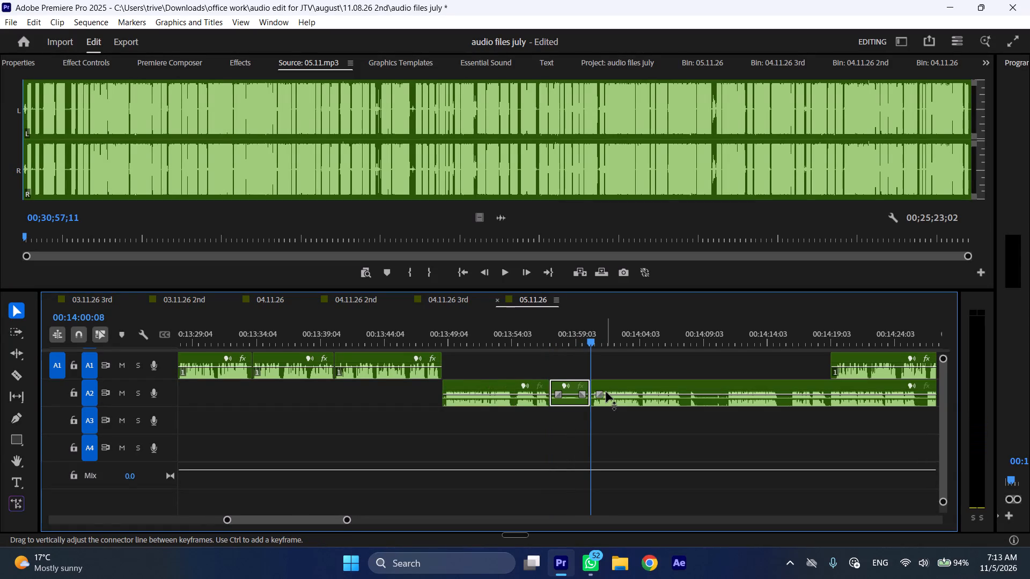
key(ctrl+shift+d)
Play on through A2 and ripple-delete its unwanted section from about 00:14:01 to 00:14:07:18.
key(space)
key(l)
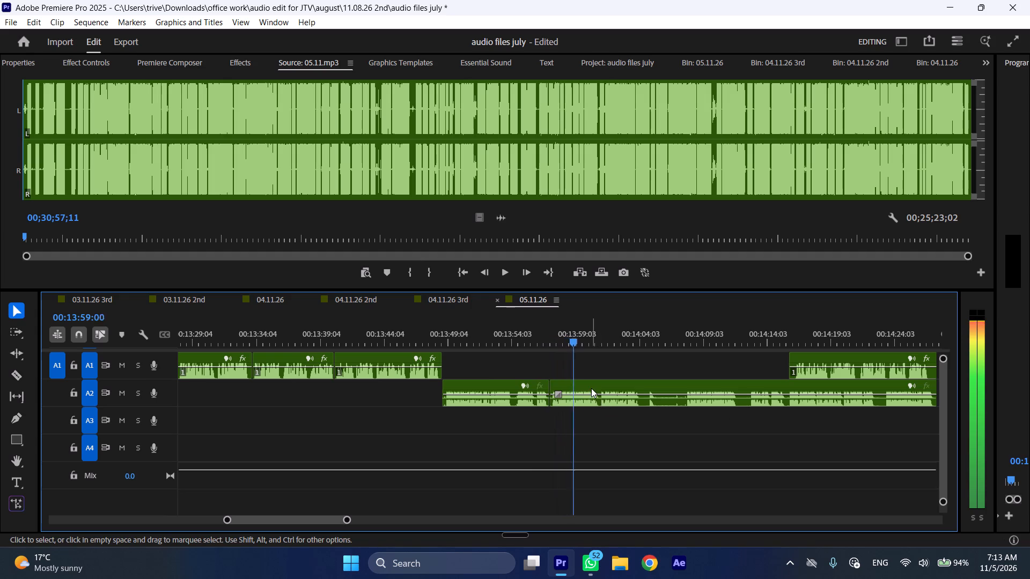
scroll(591, 388, down, 5)
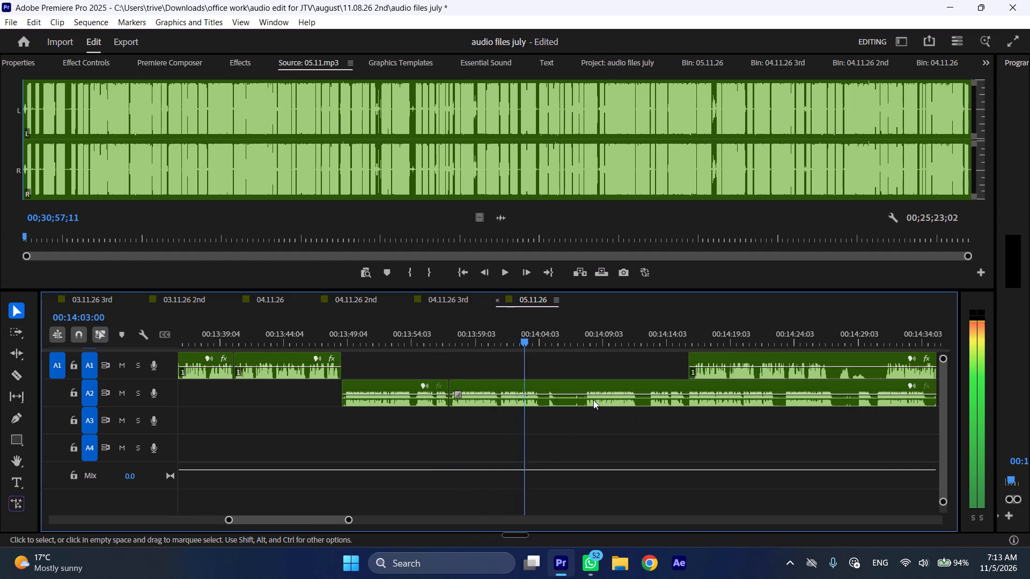
key(space)
click(585, 335)
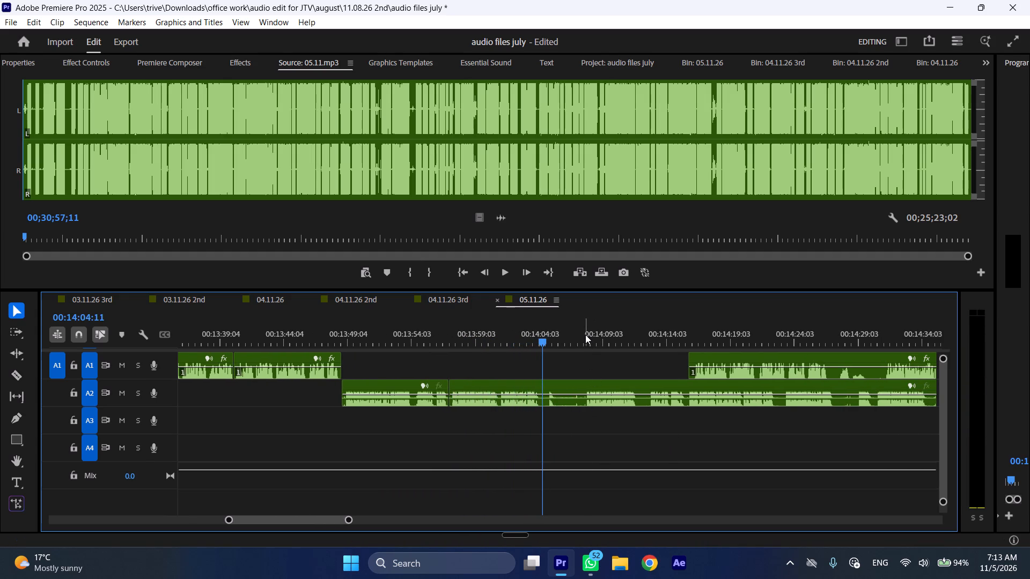
key(space)
drag(585, 335, 501, 343)
key(shift+c)
key(space)
drag(570, 333, 586, 337)
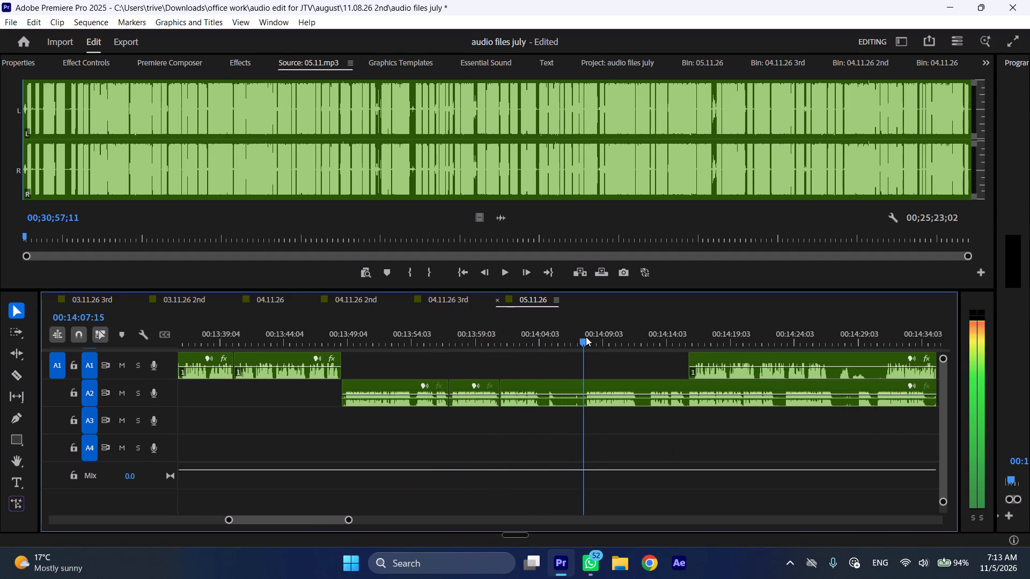
drag(586, 337, 587, 337)
click(597, 397)
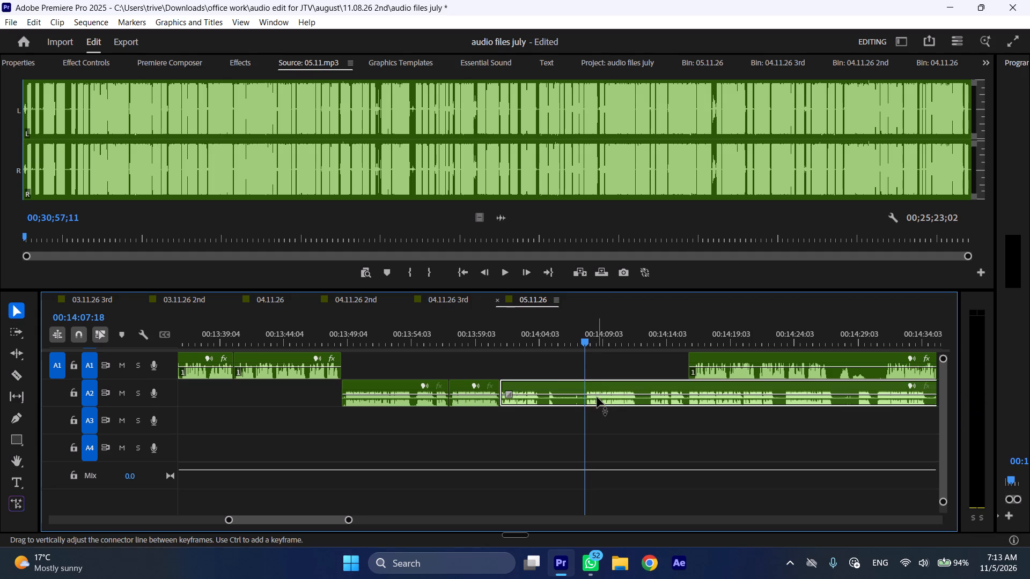
key(shift+c)
key(ctrl+shift+d)
Play A2 across the new join and cut the clip at 00:14:05:04, where the phrase ends.
key(space)
text(l)
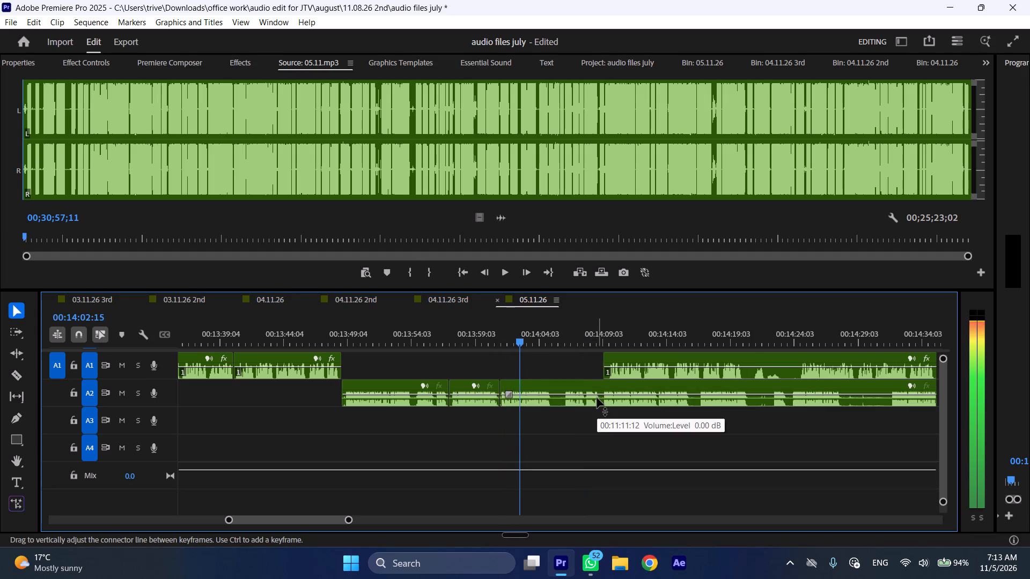
key(space)
key(space)
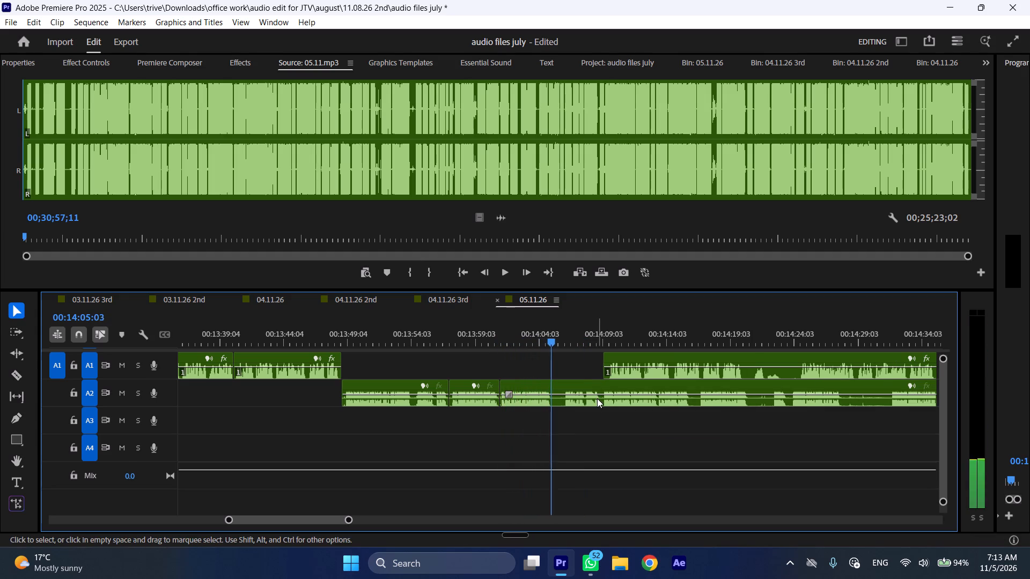
key(space)
key(shift+c)
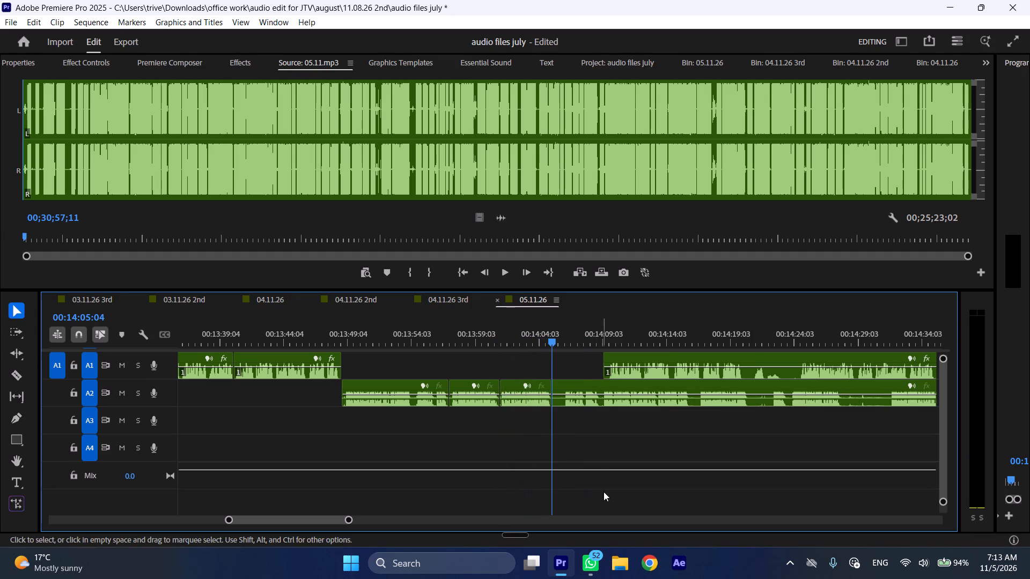
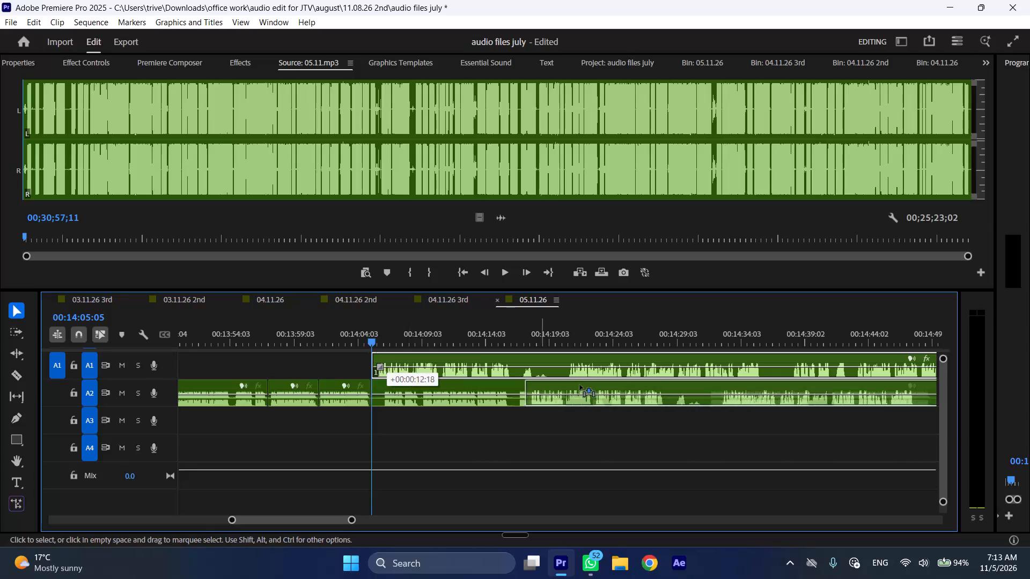
Undo the last clip move and shift the remaining A2 clip later, starting at about 00:14:24, clear of the A1 voice-over.
key(space)
key(space)
key(ctrl+z)
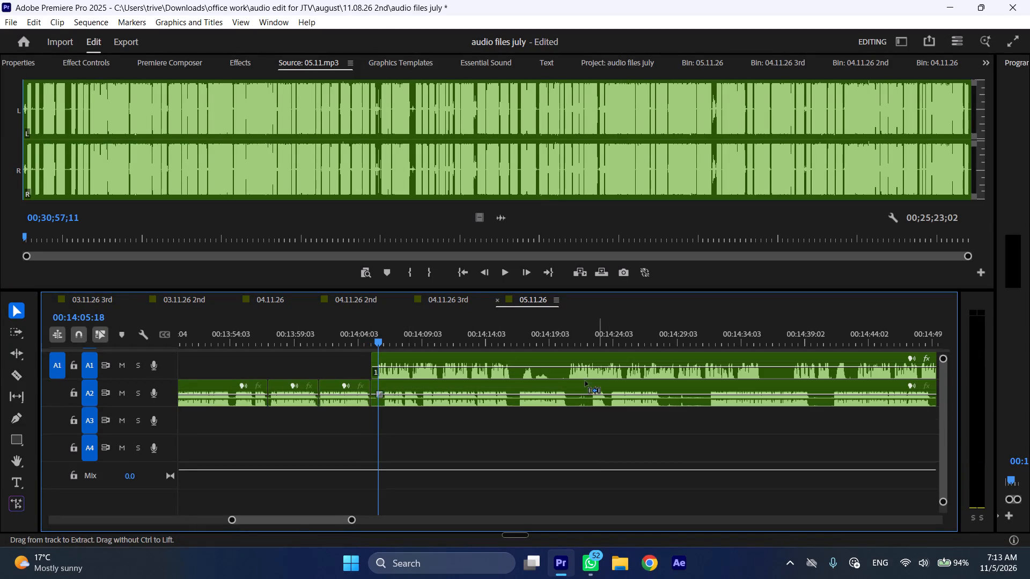
drag(394, 382, 631, 383)
drag(608, 384, 619, 386)
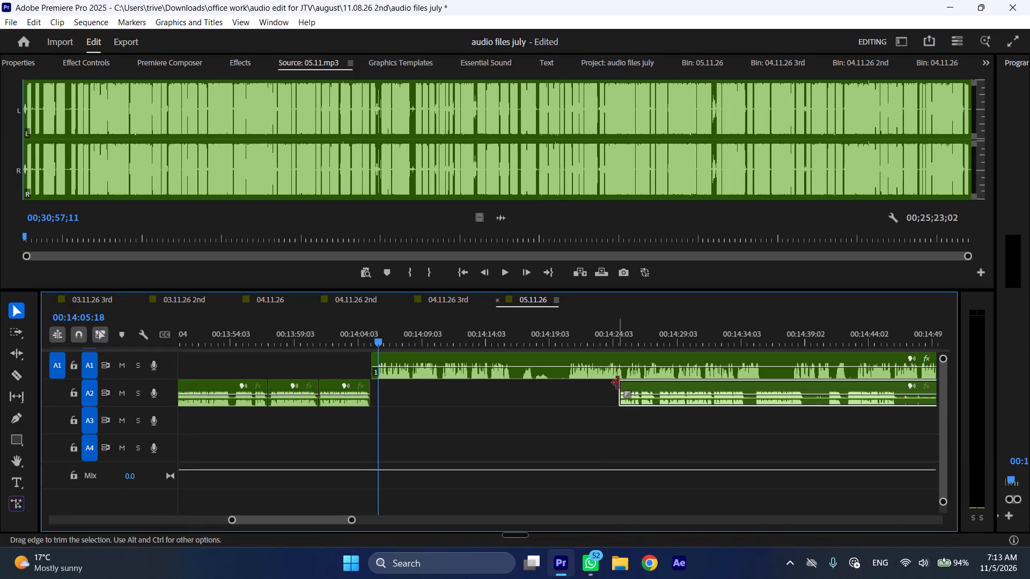
click(618, 383)
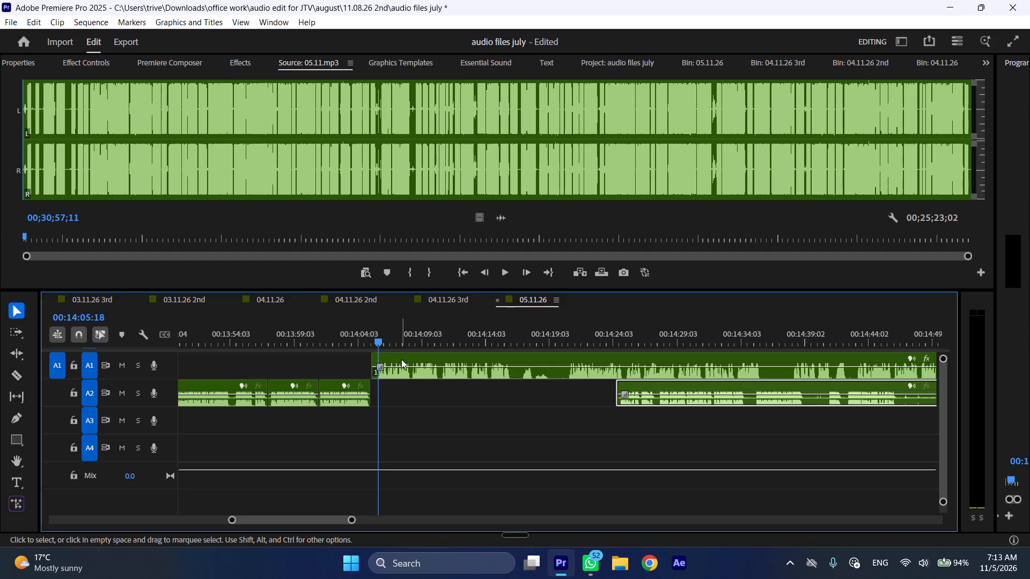
Ripple-delete the opening pause of the A1 voice-over clip from 00:14:05:05 to 00:14:05:18.
click(402, 358)
key(shift+c)
key(ctrl+shift+d)
Play across the A2-to-A1 join and on through the voice-over, and cut A1 at 00:14:15:17, where the segment ends.
key(space)
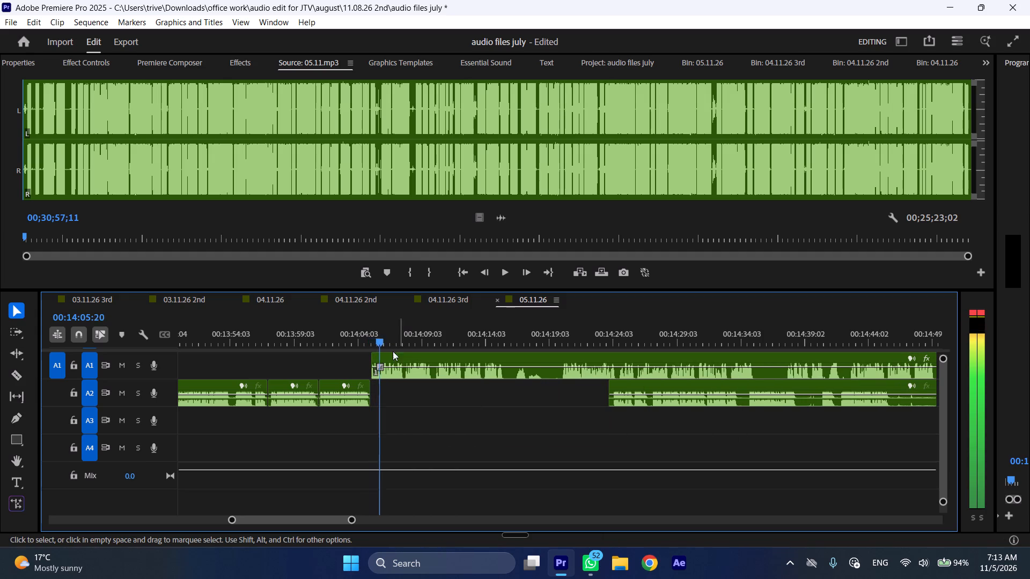
click(365, 326)
key(space)
key(l)
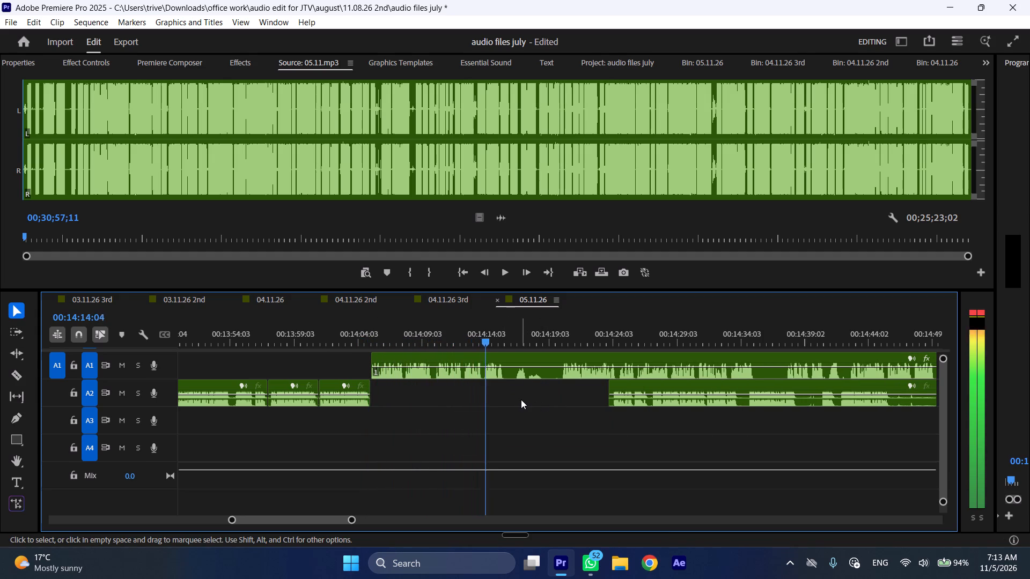
key(space)
text(C)
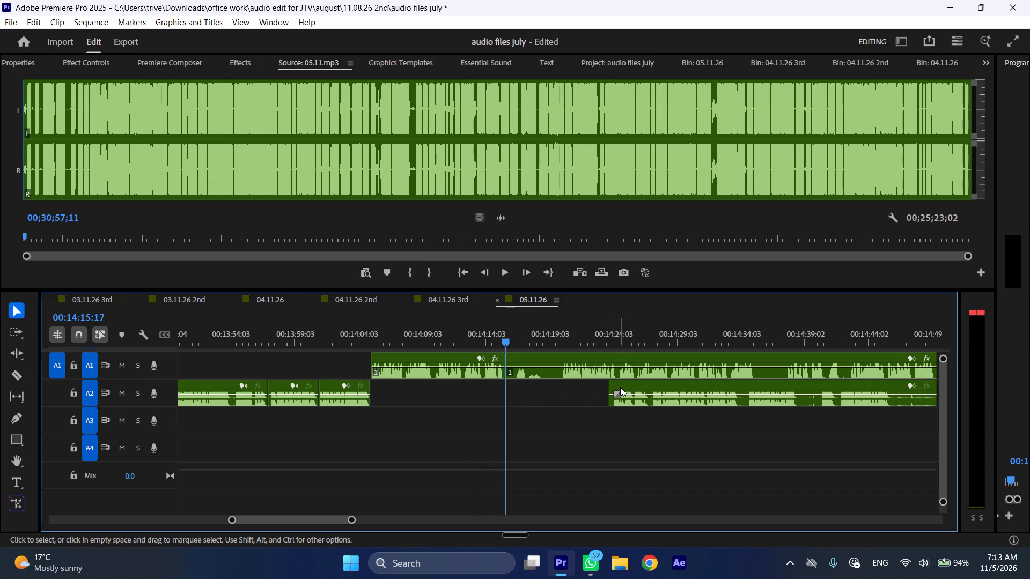
Move the A2 clip back to start at the A1 cut at 00:14:15:17 and shift the remaining A1 clip to about 00:14:45.
drag(624, 384, 527, 385)
drag(523, 356, 893, 362)
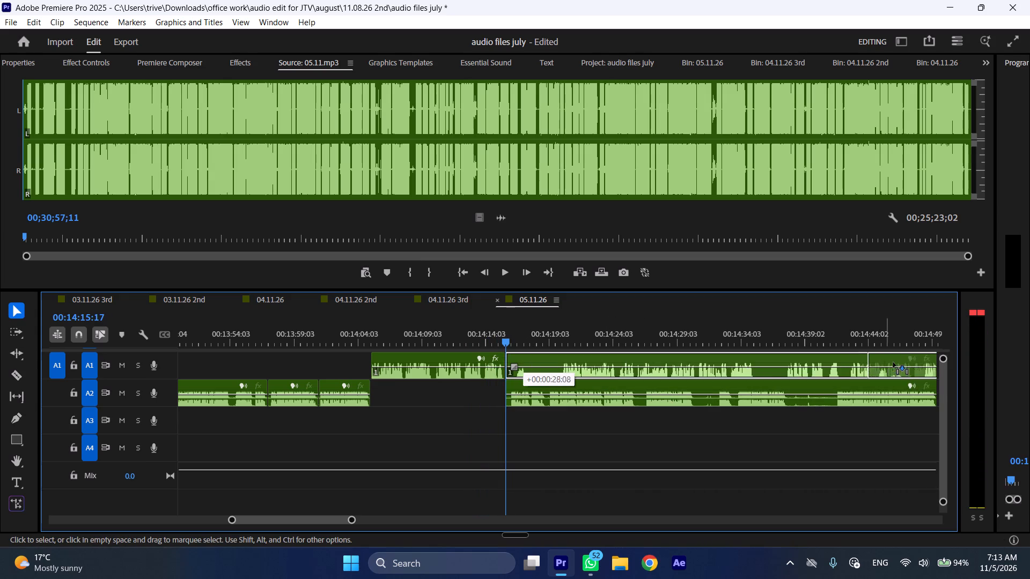
drag(893, 362, 900, 362)
Play A2 on from 00:14:15:17 at increased speed to find its next edit point.
key(space)
key(l)
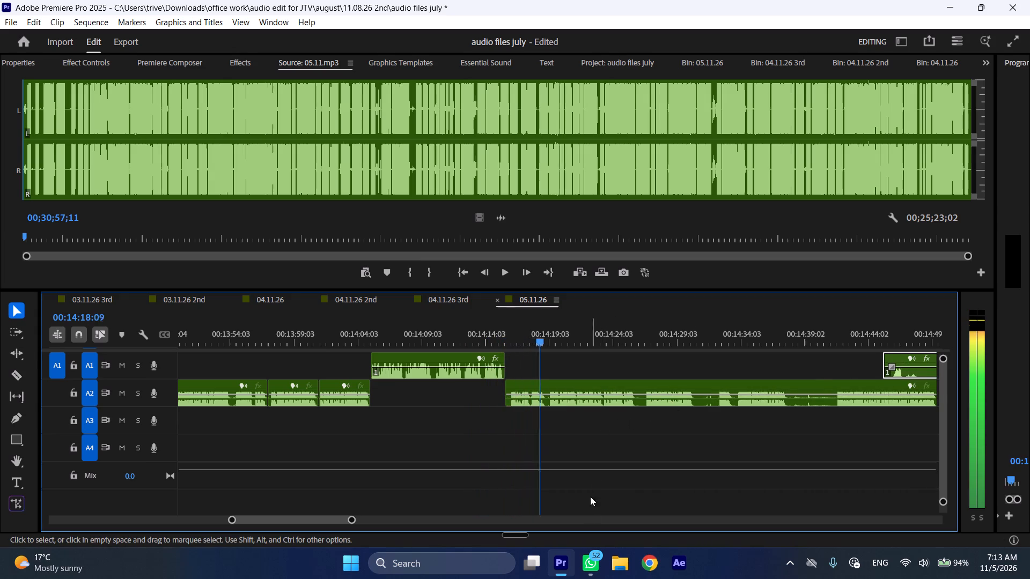
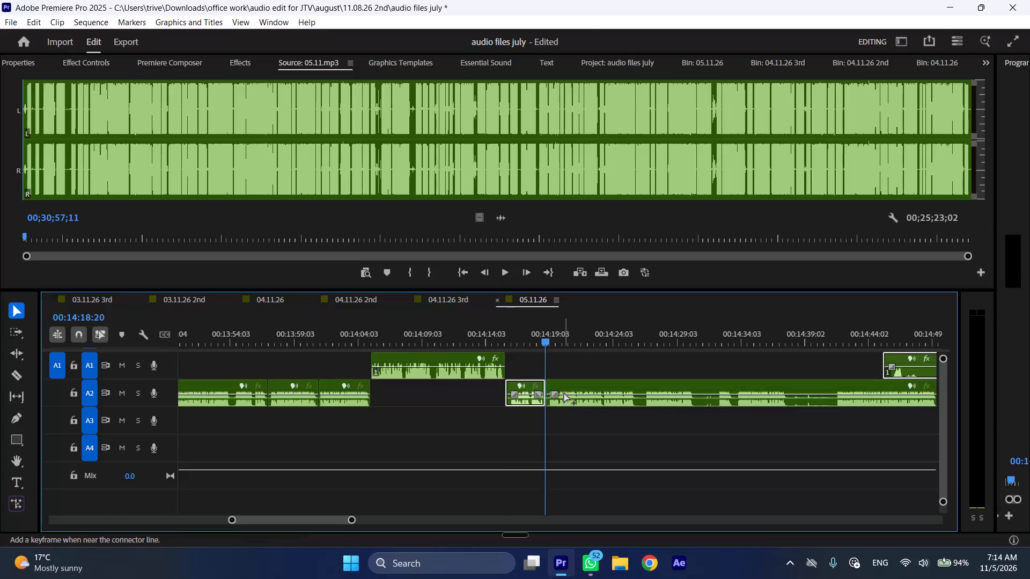
Play A2 on from the A1-to-A2 join at 00:14:15:17 at increased speed to find its next edit point.
key(space)
text(l)
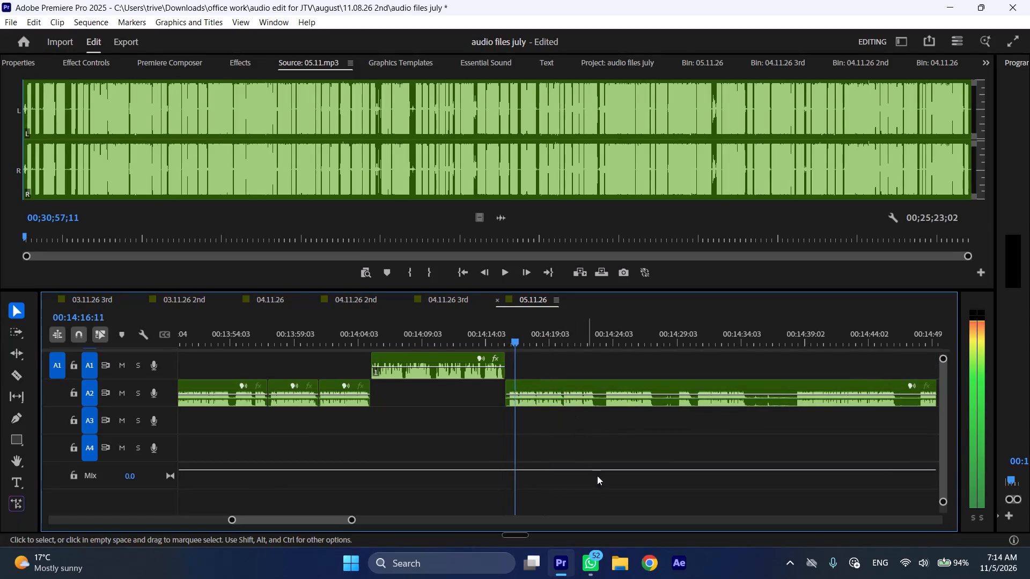
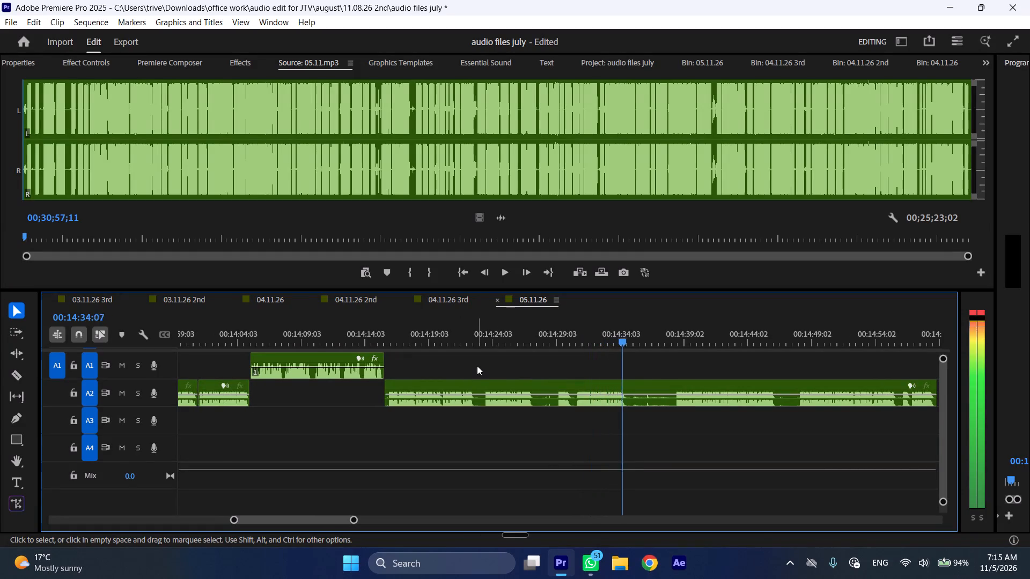
Cut out the unwanted A2 section between 00:14:22:19 and 00:14:38:11 and close the gap.
click(476, 338)
key(shift+c)
drag(645, 338, 677, 348)
click(689, 388)
text(CD)
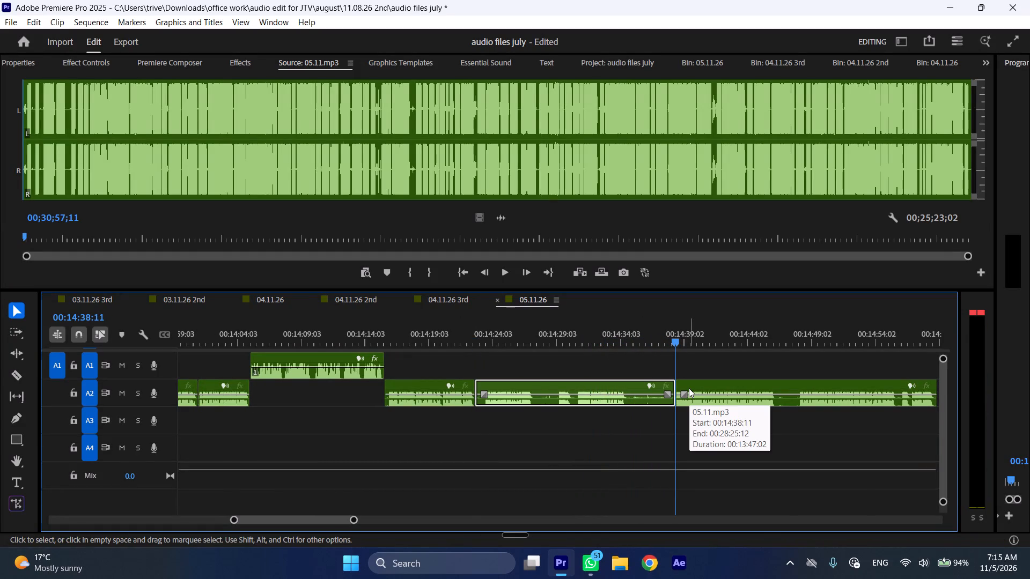
key(ctrl+shift+d)
Play A2 onward at increased speed, then ripple-delete the pause between 00:14:30:20 and 00:14:32:04.
key(space)
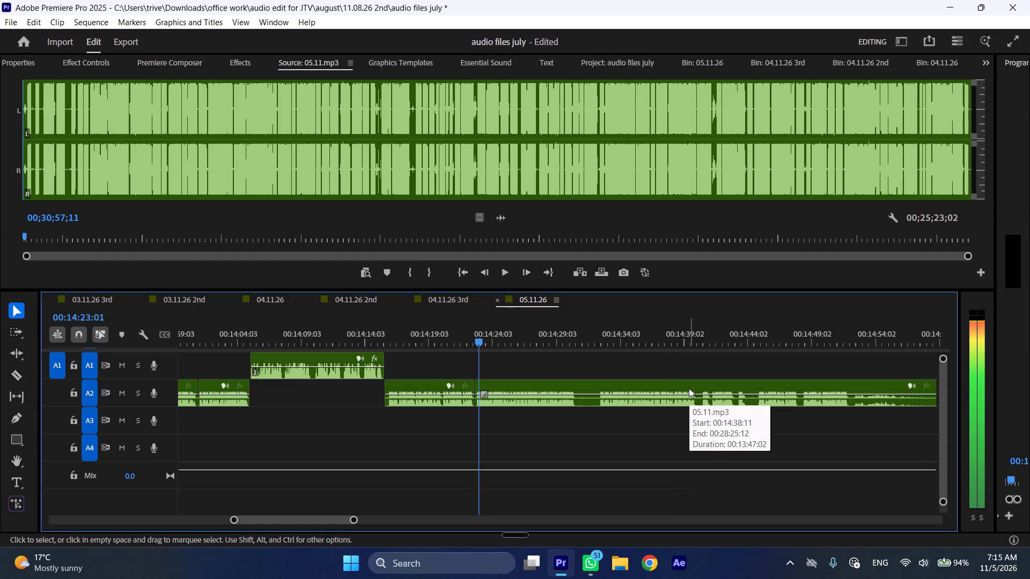
key(l)
scroll(496, 411, down, 6)
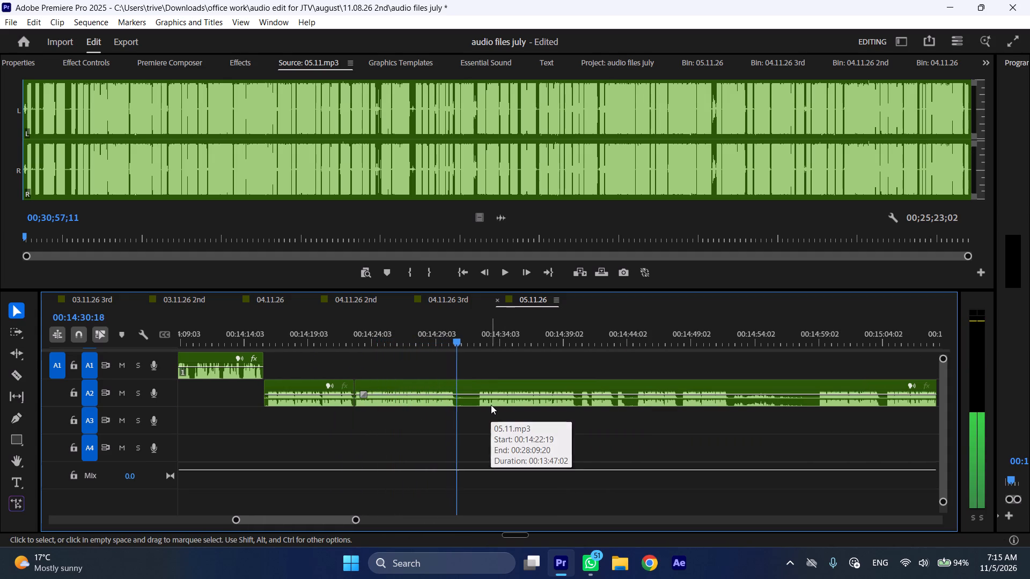
key(space)
key(shift+c)
drag(469, 338, 476, 338)
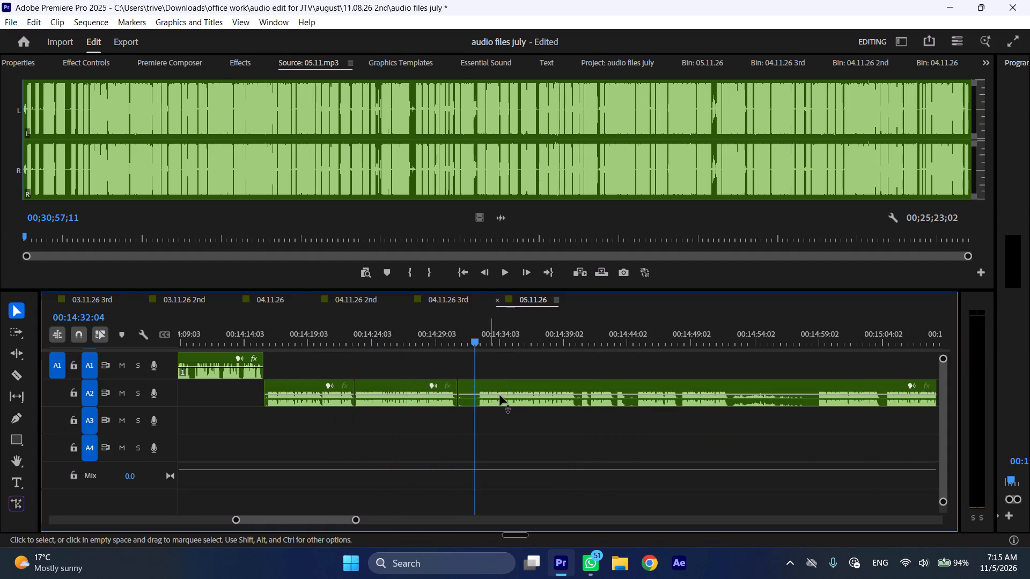
double_click(500, 395)
key(shift+c)
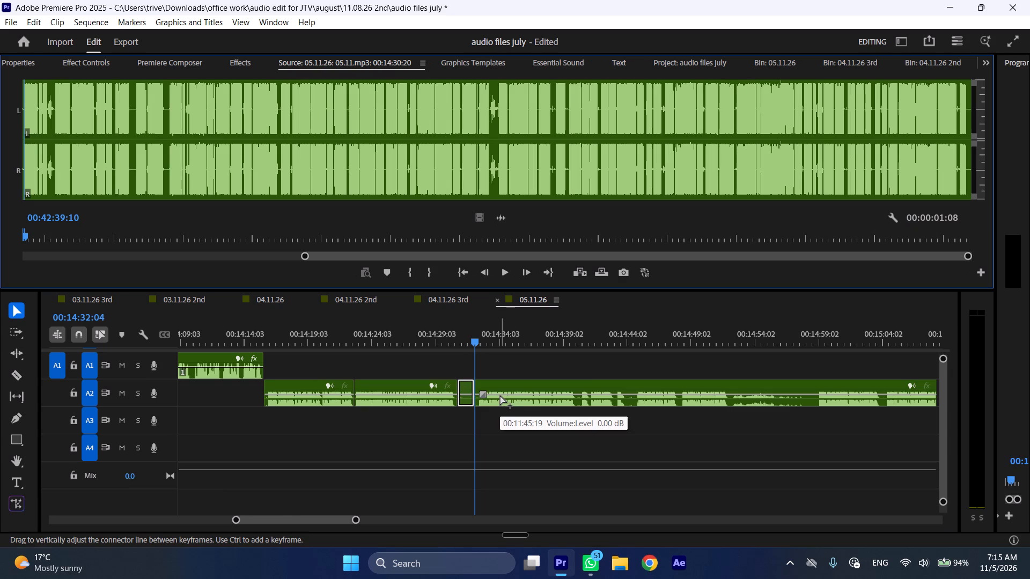
key(ctrl+shift+d)
key(space)
click(465, 347)
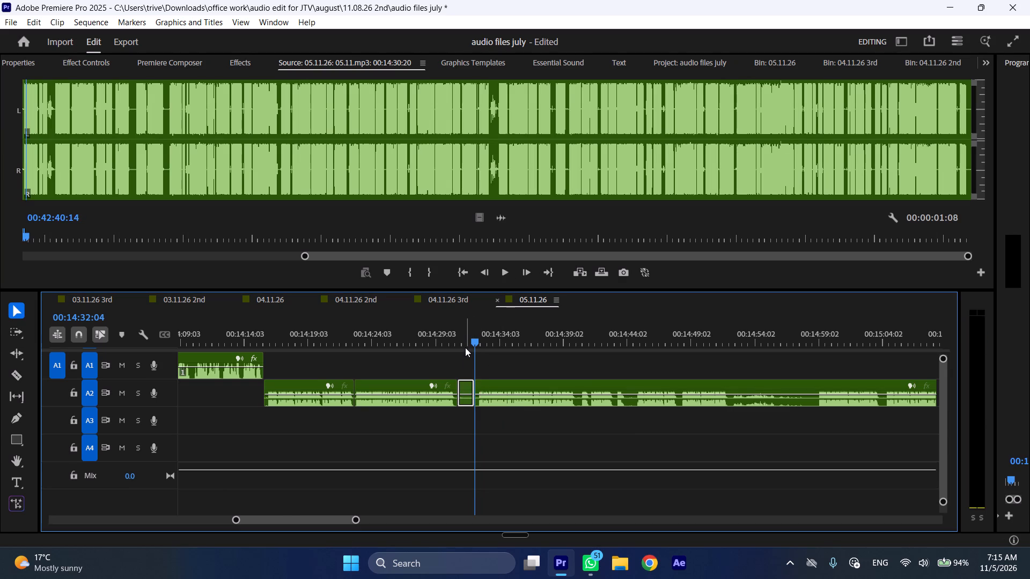
click(465, 342)
key(ctrl+shift+d)
Play on at increased speed, then cut out the short A2 pause starting at about 00:14:38:16 and close the gap.
key(space)
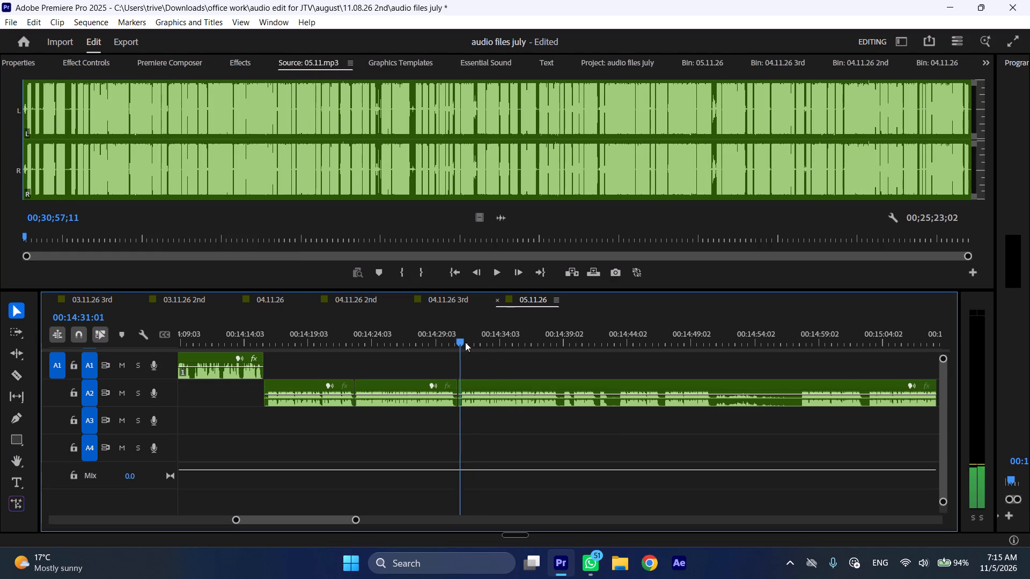
text(l)
scroll(522, 398, down, 3)
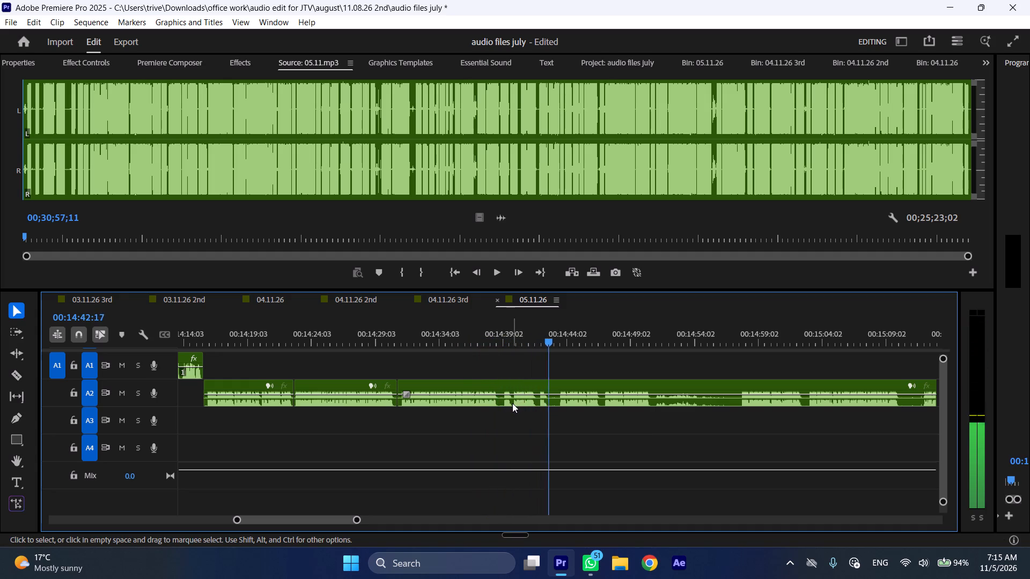
drag(498, 341, 498, 340)
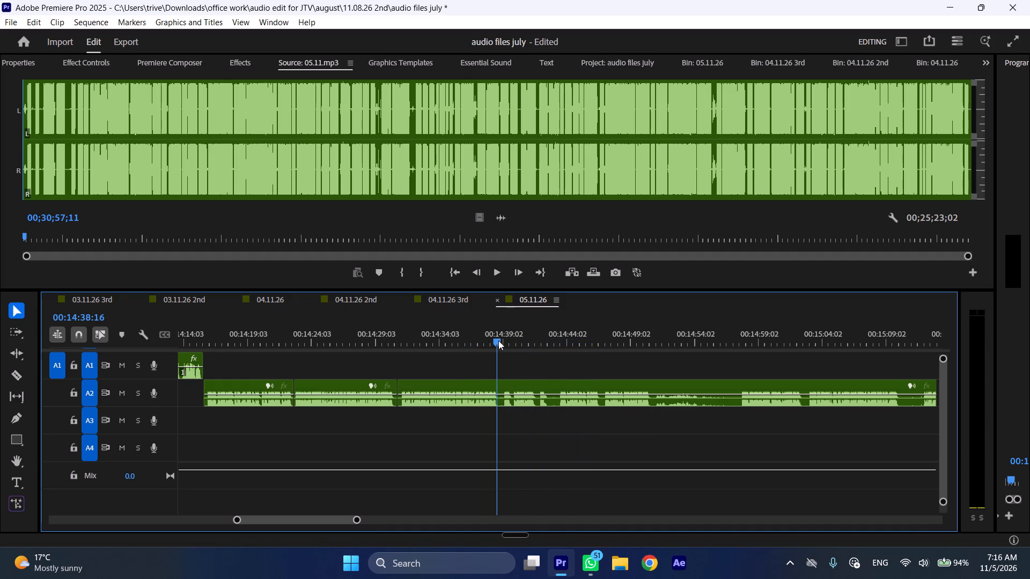
drag(498, 340, 505, 339)
key(shift+c)
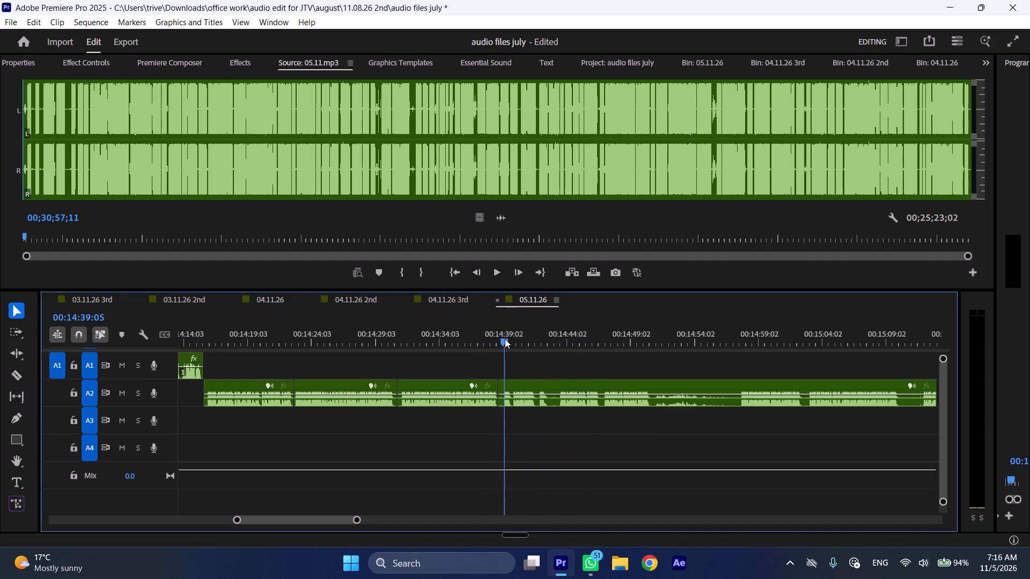
drag(505, 339, 504, 339)
click(525, 390)
key(shift+c)
key(ctrl+shift+d)
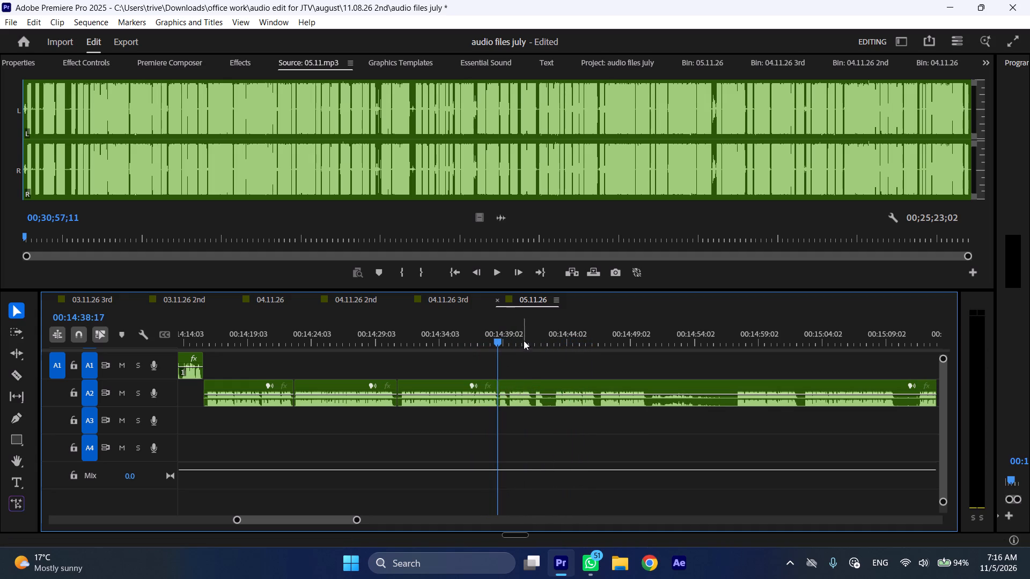
Cut out the A2 section between 00:14:41:10 and 00:14:43:03 and close the gap.
drag(526, 340, 556, 344)
key(shift+c)
click(576, 408)
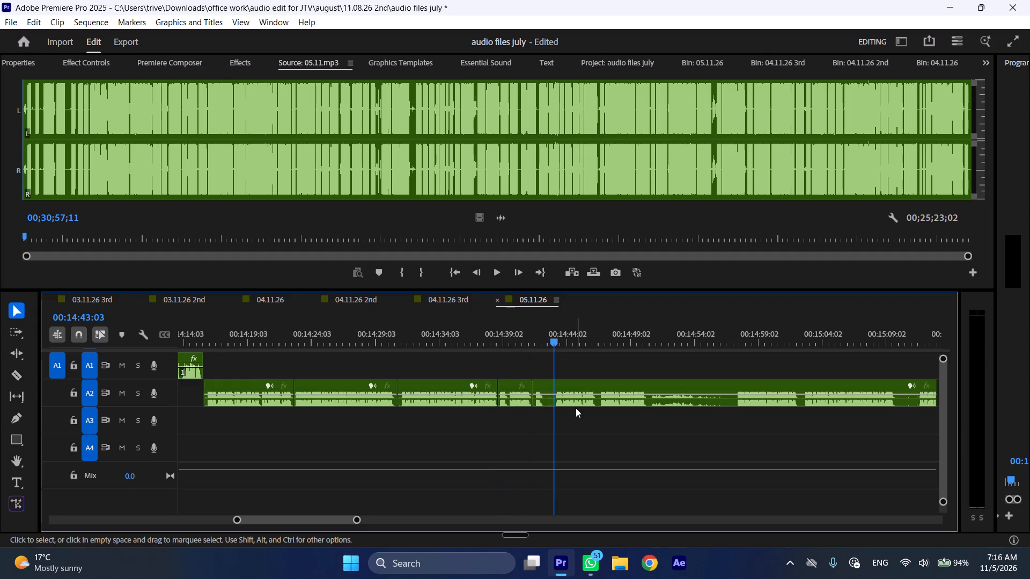
click(574, 401)
key(shift+c)
key(ctrl+shift+d)
Review the following audio at increased speed, then ripple-delete the A2 segment between 00:14:41:10 and 00:14:44:17.
key(space)
text(l)
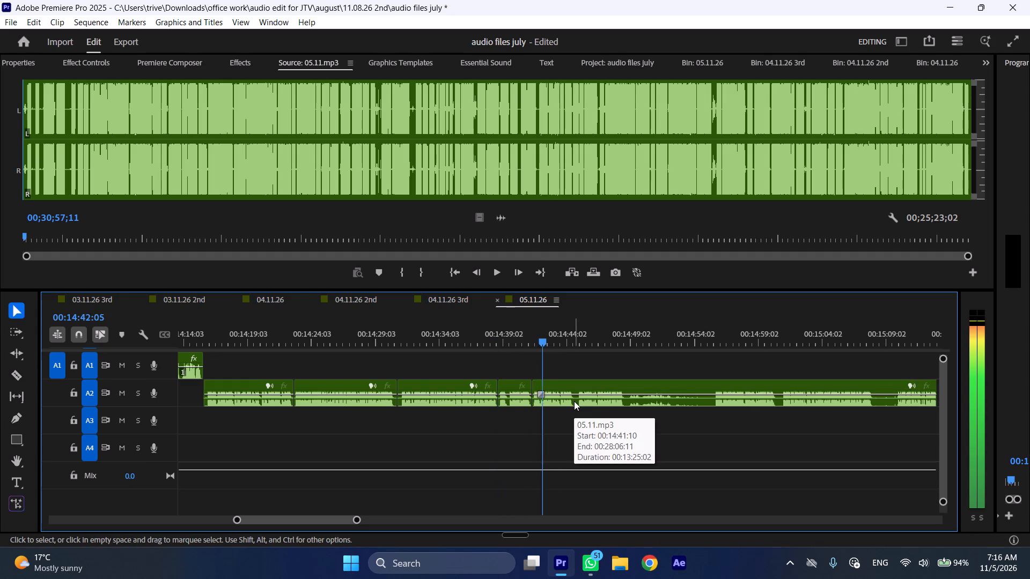
scroll(577, 430, down, 5)
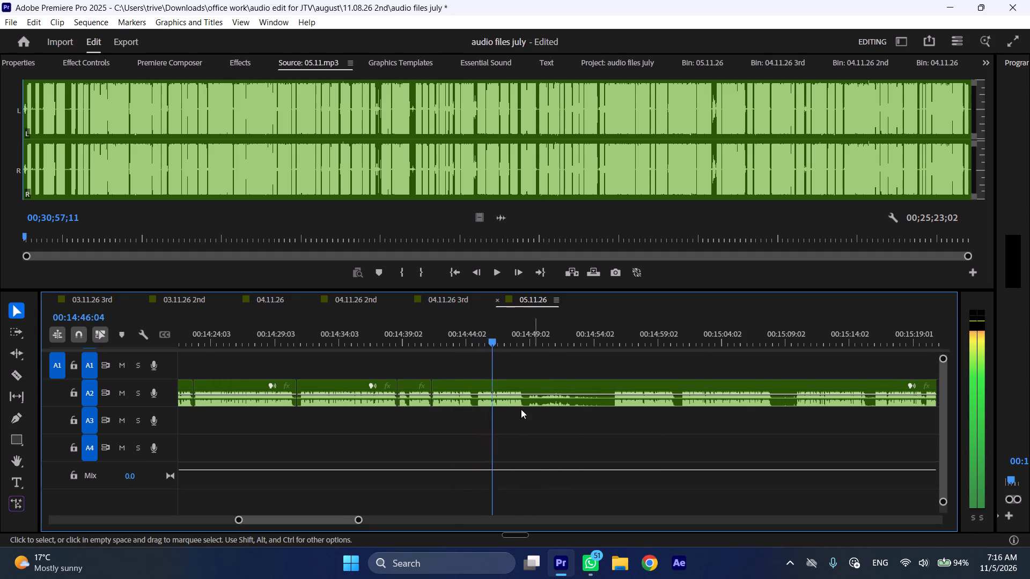
click(475, 337)
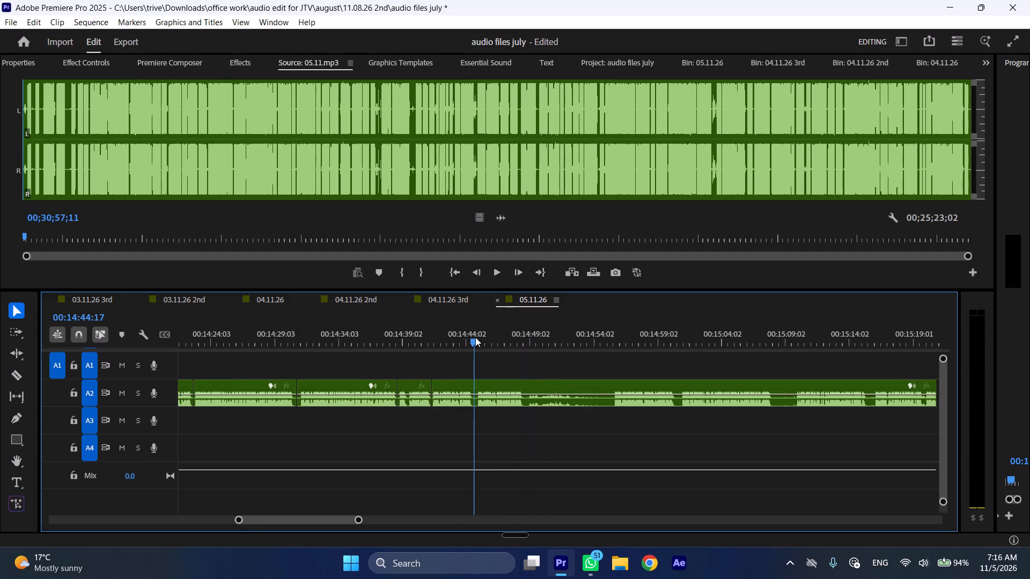
click(498, 392)
key(shift+c)
key(ctrl+shift+d)
Play on from the new join, then ripple-delete the low-level A2 section between 00:14:45:16 and 00:14:52:09.
key(space)
text(l)
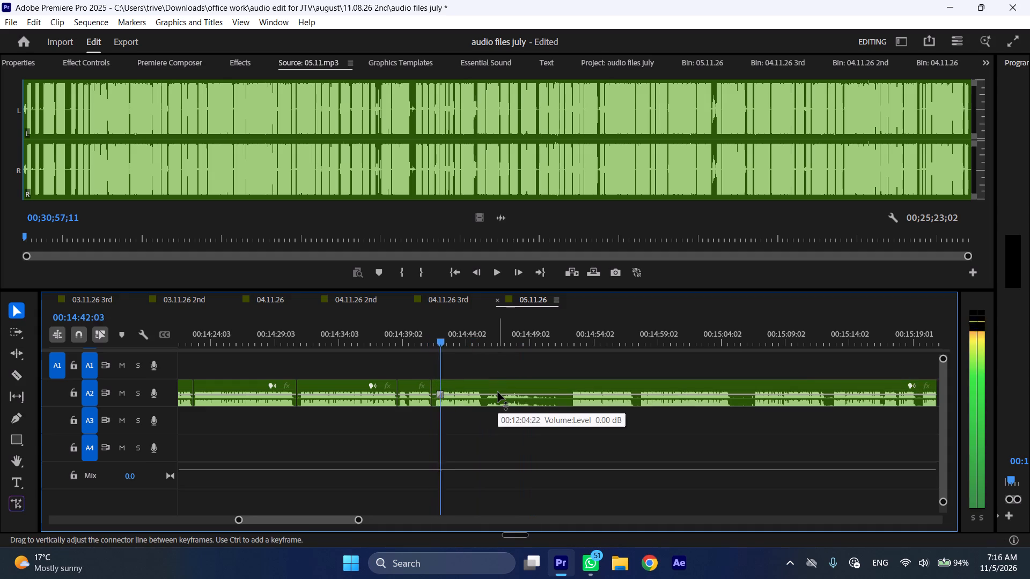
key(space)
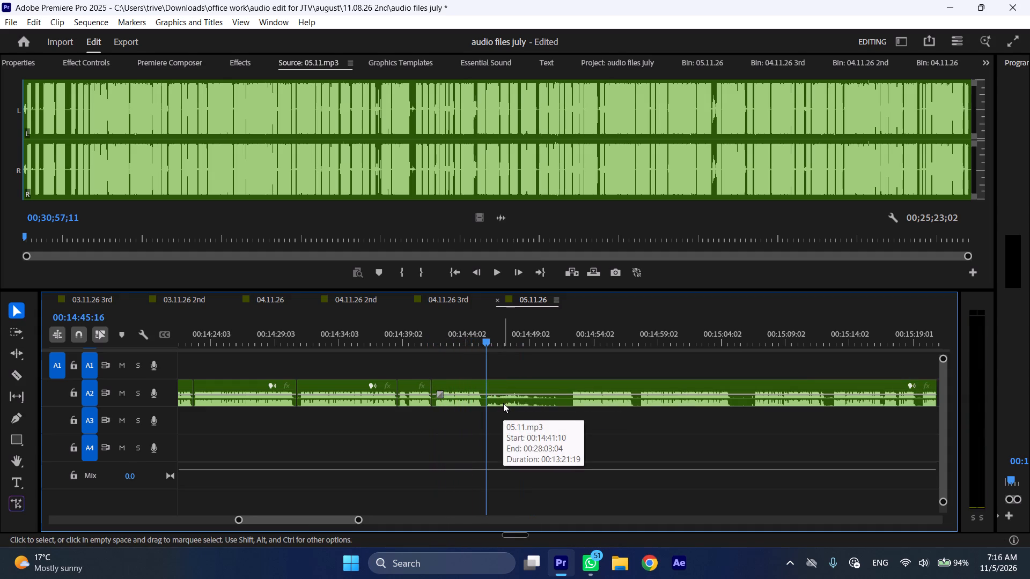
text(C)
drag(556, 335, 573, 339)
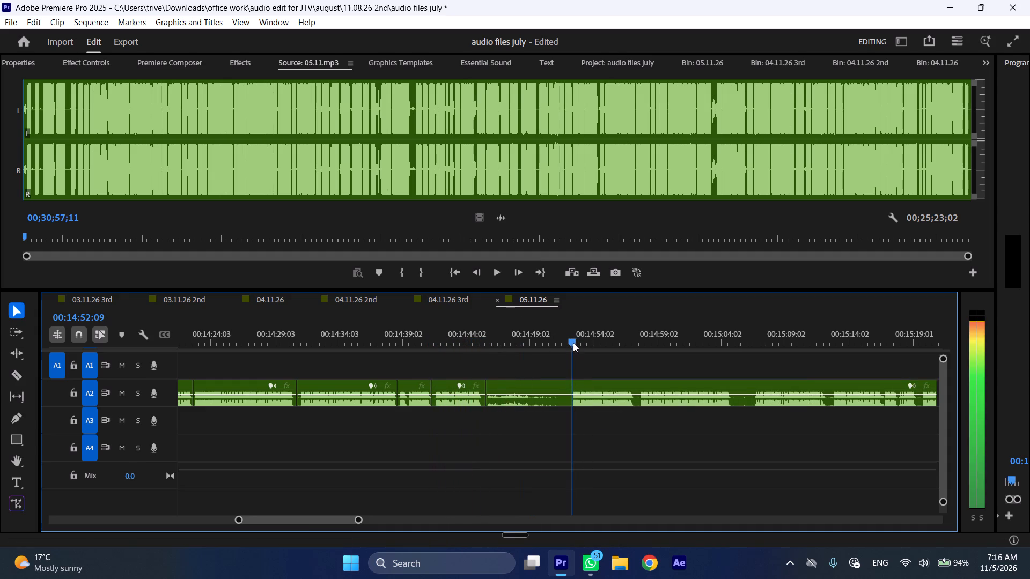
click(579, 388)
key(shift+c)
key(ctrl+shift+d)
Review the following audio at increased speed, then ripple-delete the A2 segment between 00:14:45:16 and 00:14:50:20.
text(ll)
scroll(535, 437, down, 4)
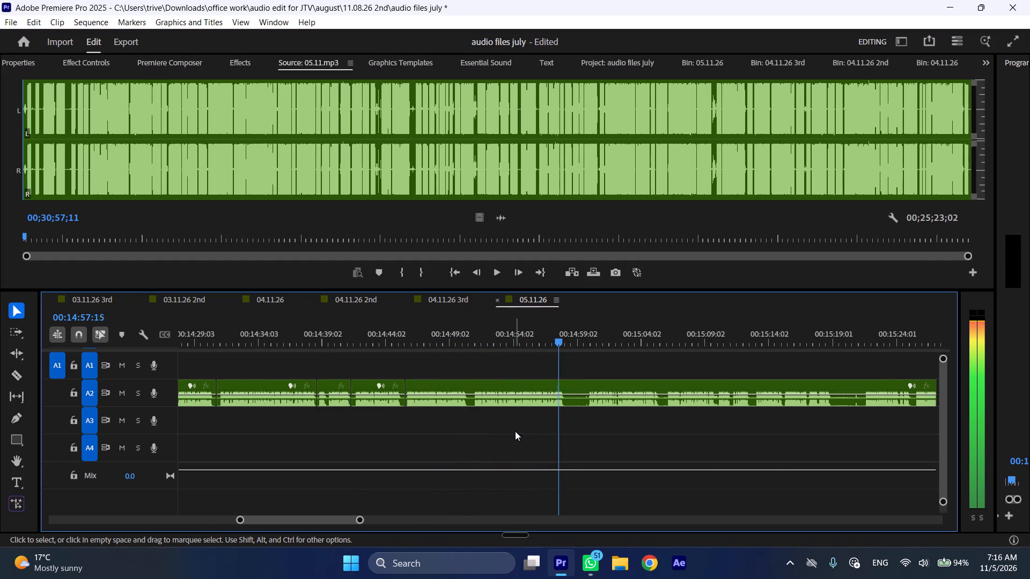
click(473, 337)
click(502, 390)
key(shift+c)
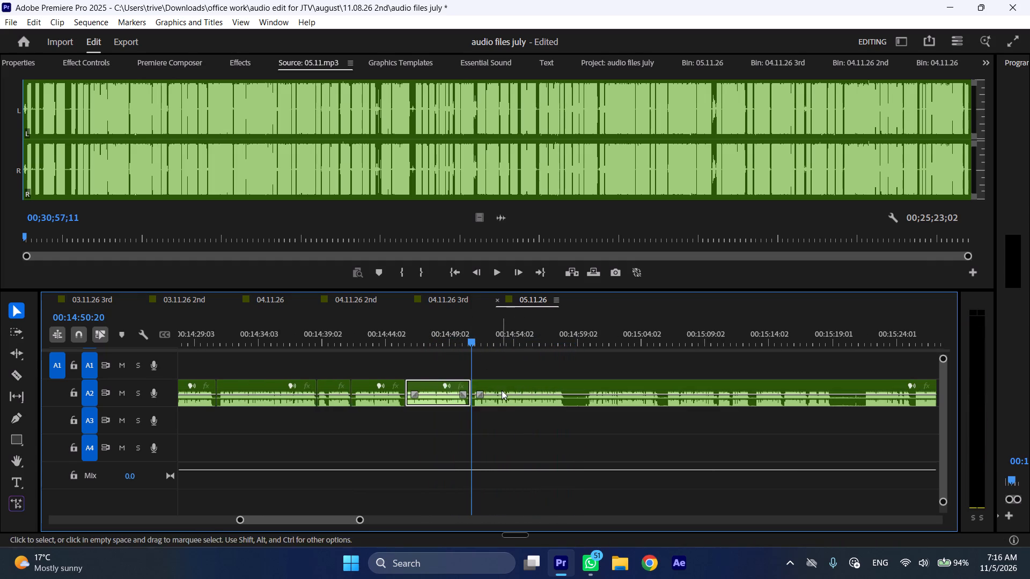
key(ctrl+shift+d)
Split A2 around the pause between about 00:14:53 and 00:14:54:20.
drag(503, 329, 524, 334)
key(shift+c)
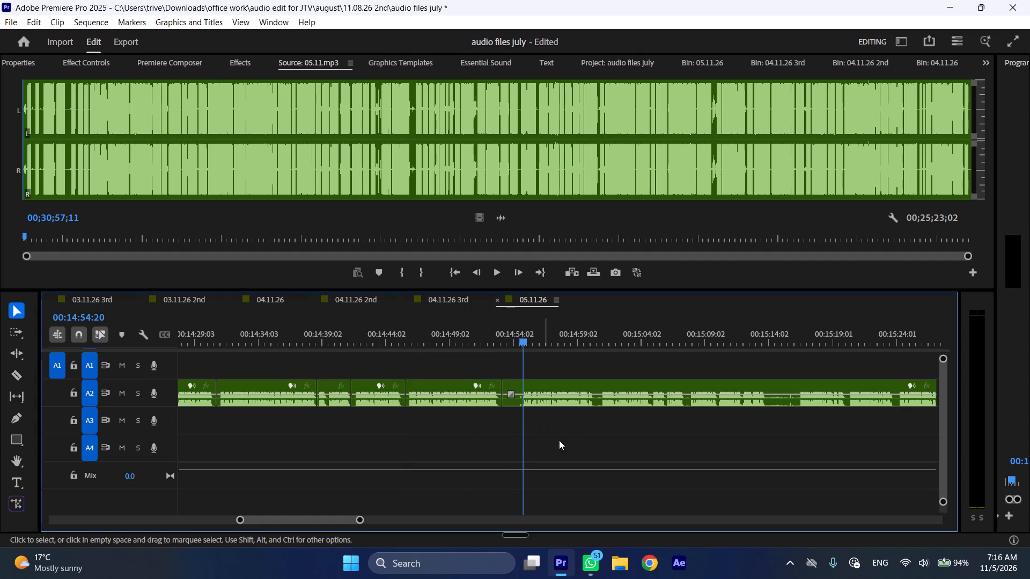
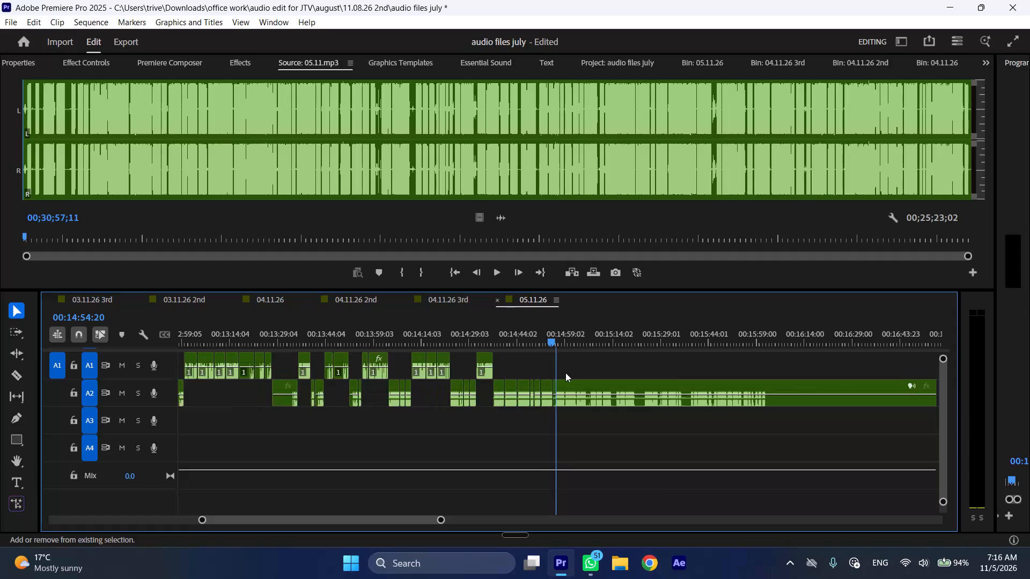
Undo the recent A2 splits and ripple deletes until the long A1 clip starting near 00:14:45 is restored.
key(ctrl+shift+x)
key(ctrl+shift+x)
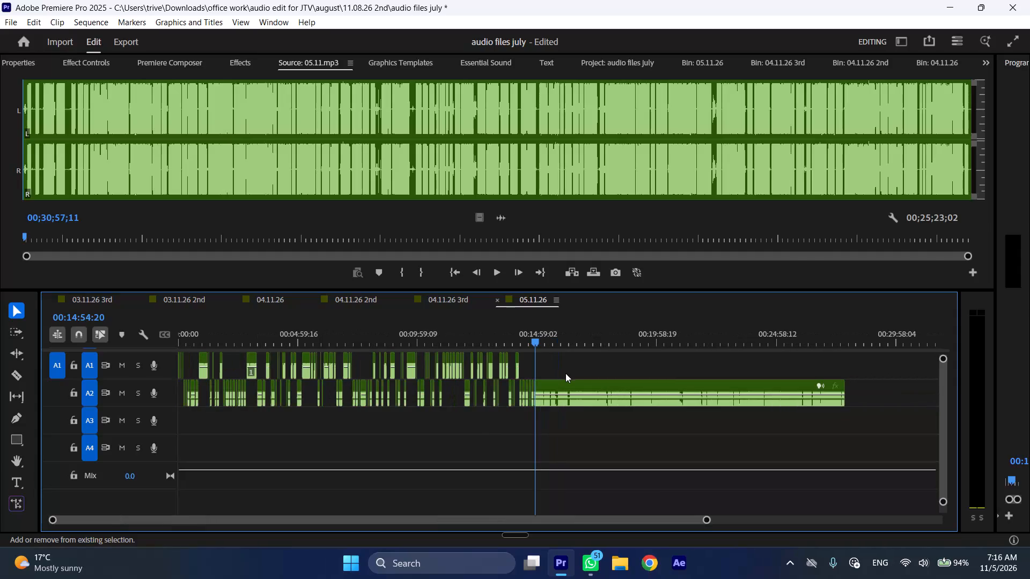
key(ctrl+shift+c)
key(ctrl+shift+c)
key(ctrl+shift+c)
key(ctrl+shift+c)
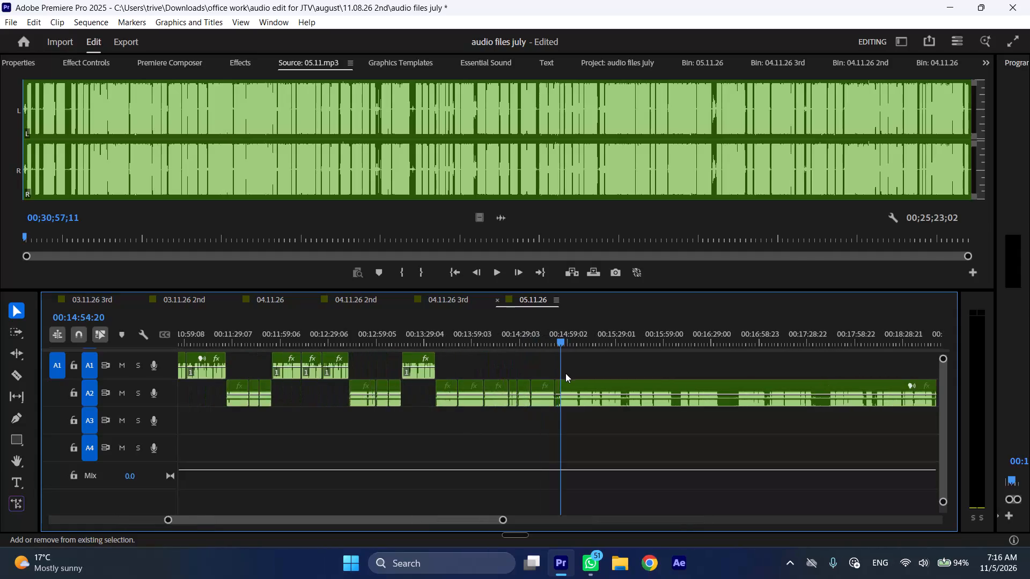
key(ctrl+shift+x)
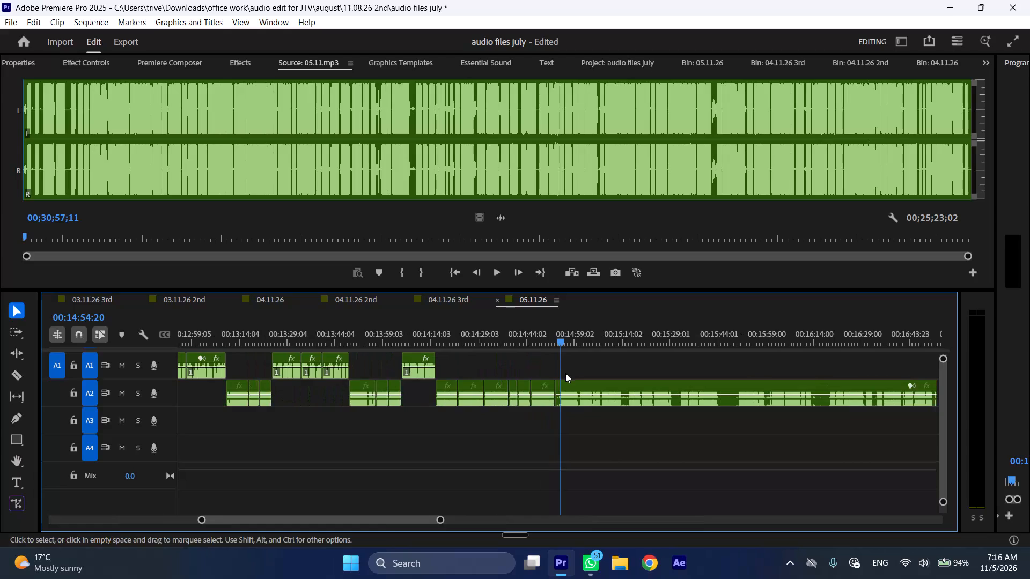
key(ctrl+z)
key(ctrl+z)
key(ctrl+z)
key(ctrl+z)
key(ctrl+z)
key(ctrl+z)
key(ctrl+z)
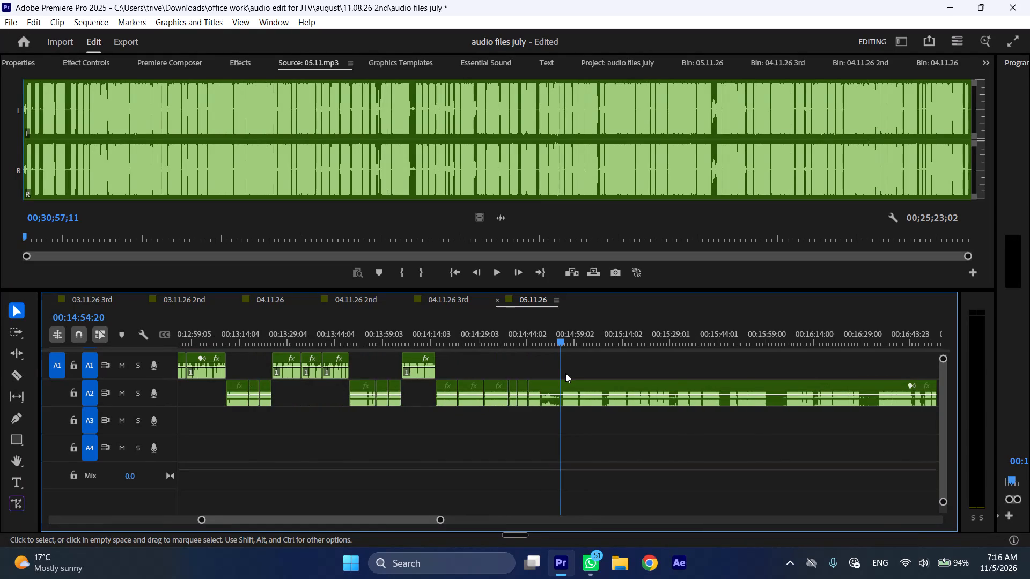
key(ctrl+z)
key(ctrl+z)
key(ctrl+z)
key(ctrl+z)
key(ctrl+z)
key(ctrl+z)
key(ctrl+z)
key(ctrl+z)
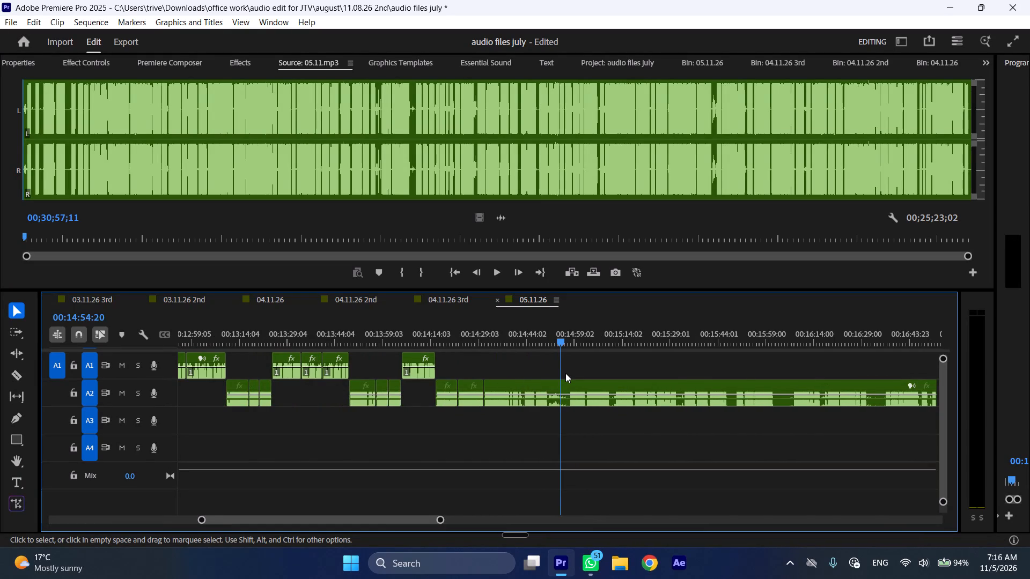
key(ctrl+z)
key(ctrl+z)
key(ctrl+z)
key(ctrl+z)
key(ctrl+z)
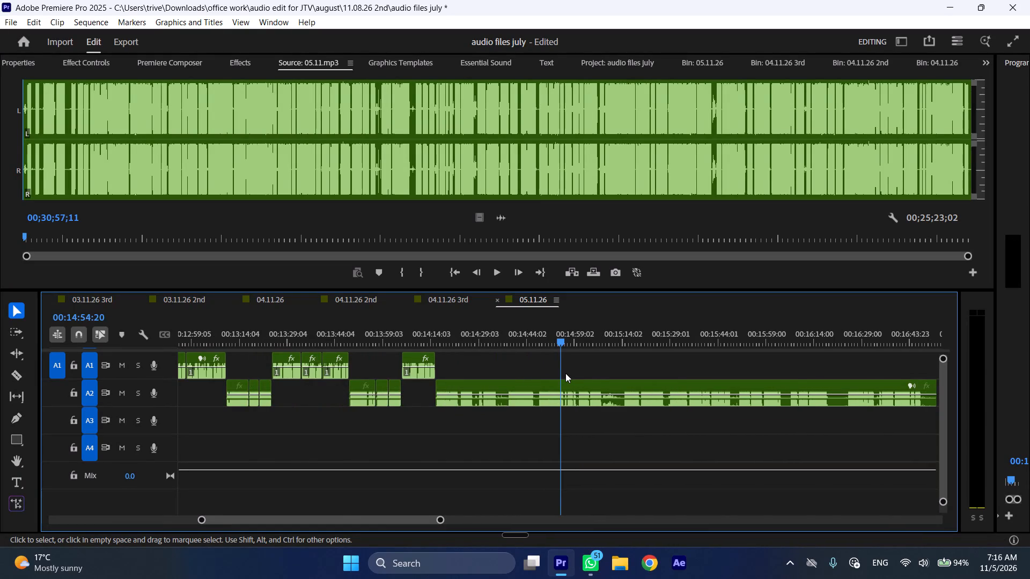
key(ctrl+z)
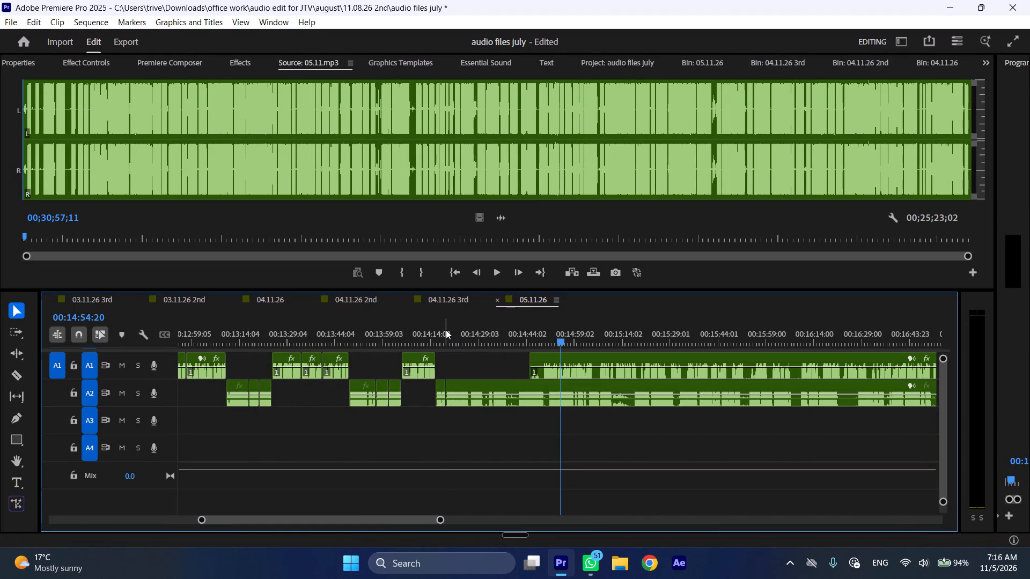
Play from 00:14:18:10, then ripple-delete the short A2 segment between about 00:14:15 and 00:14:18, following the A1 clip.
click(446, 330)
key(ctrl+shift+c)
key(ctrl+shift+c)
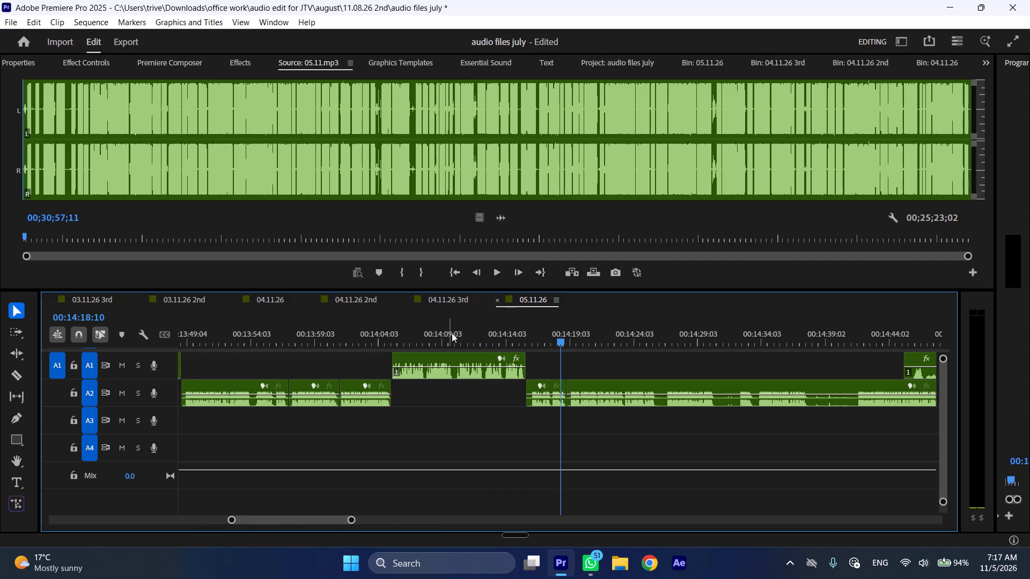
key(space)
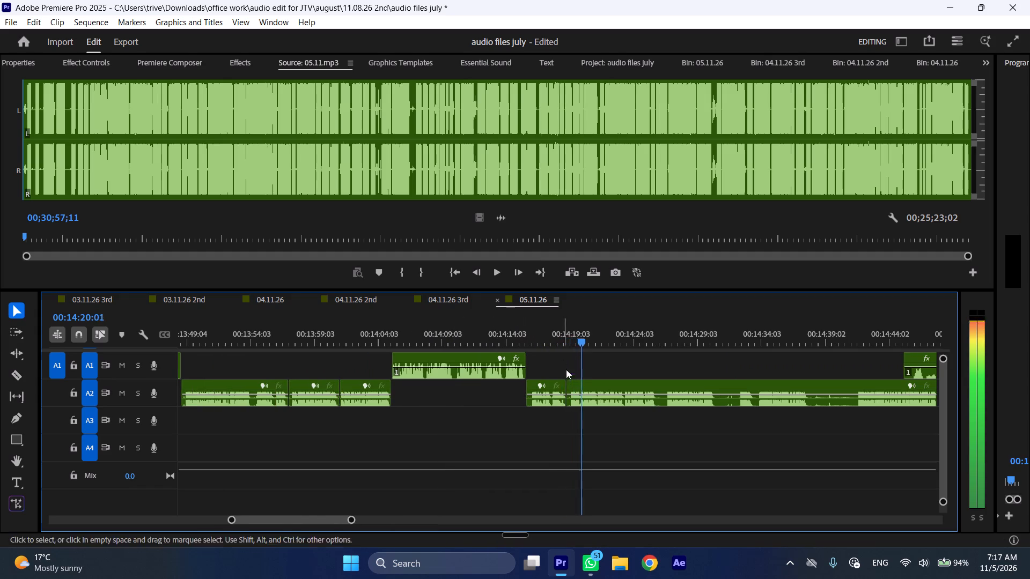
key(space)
click(554, 402)
key(ctrl+shift+d)
Review the following audio at increased speed, then ripple-delete the A2 section between 00:14:22:20 and about 00:14:38.
key(space)
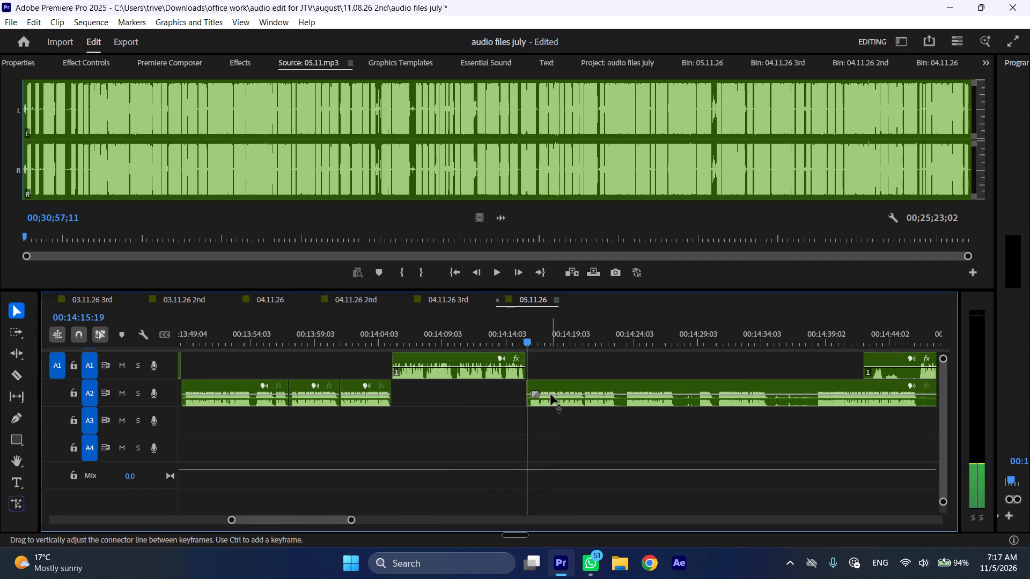
key(l)
scroll(552, 402, down, 6)
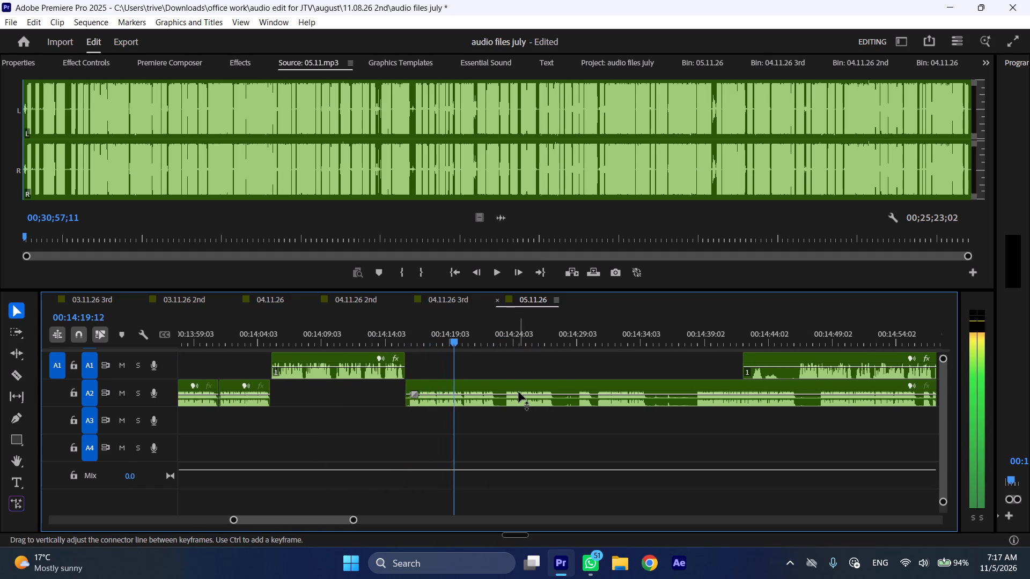
key(space)
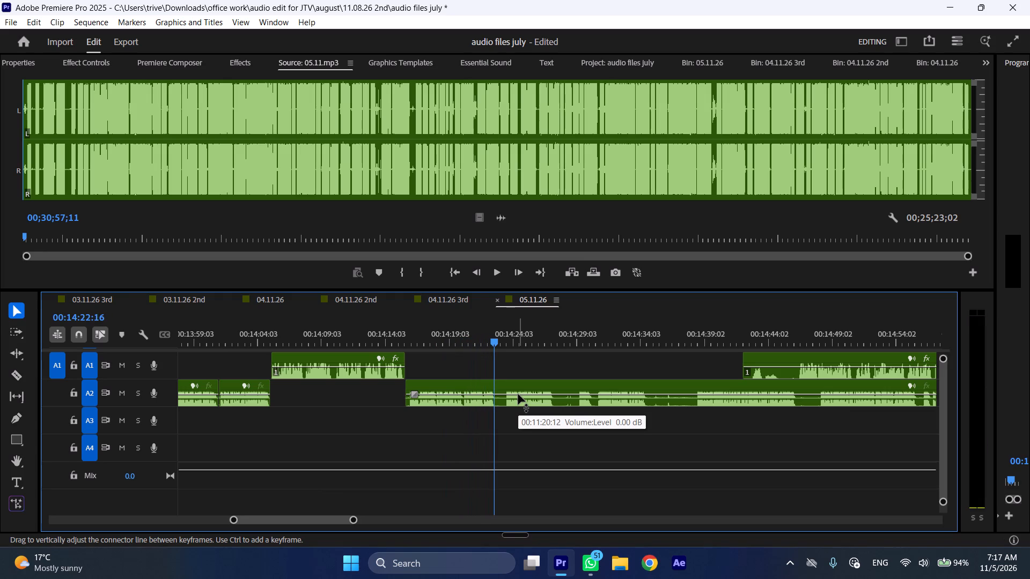
key(space)
key(space)
text(C)
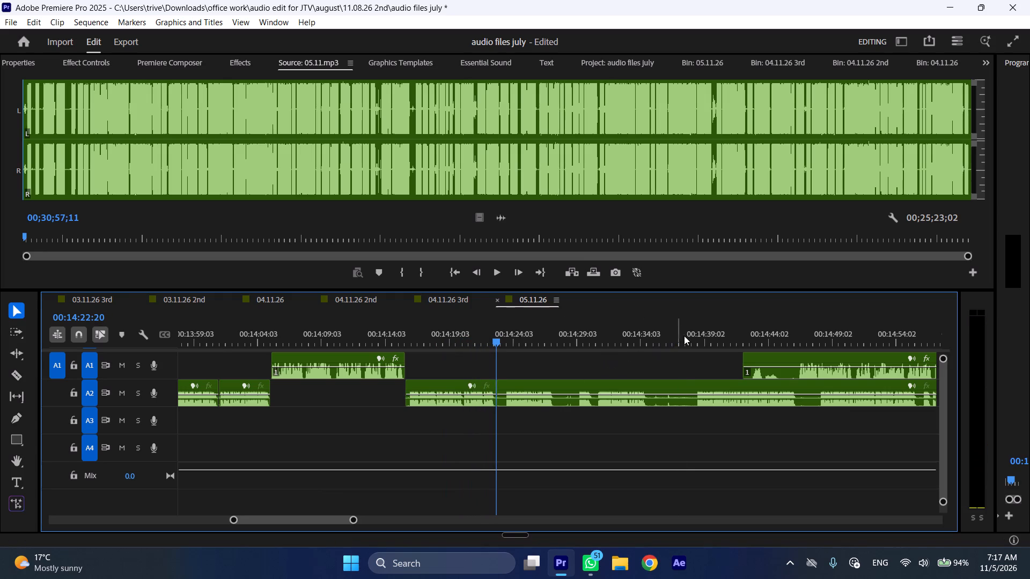
drag(681, 335, 695, 340)
click(698, 386)
key(shift+c)
key(ctrl+shift+d)
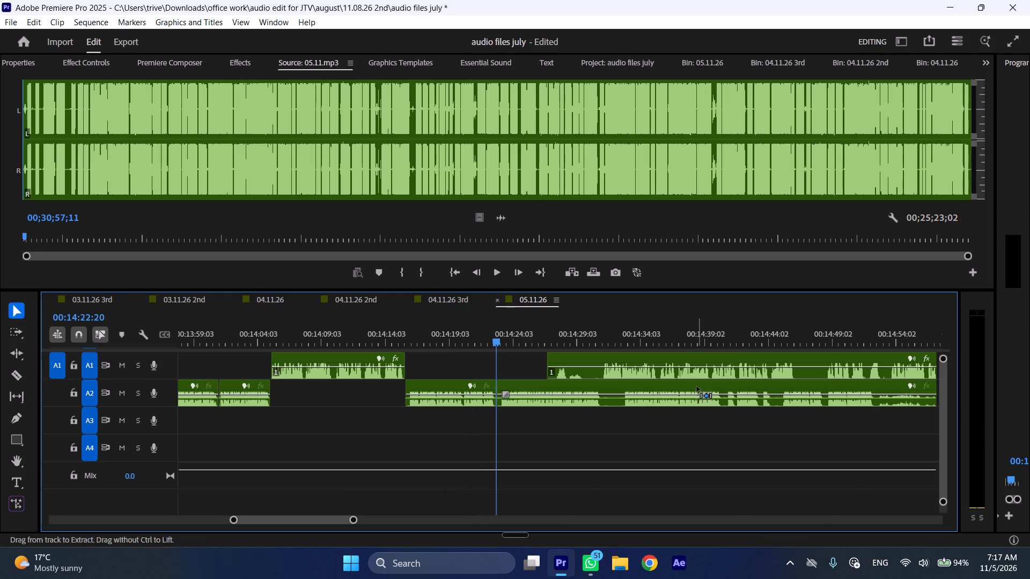
Play on at increased speed and move the long A1 clip later, to start at about 00:15:03.
key(space)
key(l)
scroll(555, 415, down, 10)
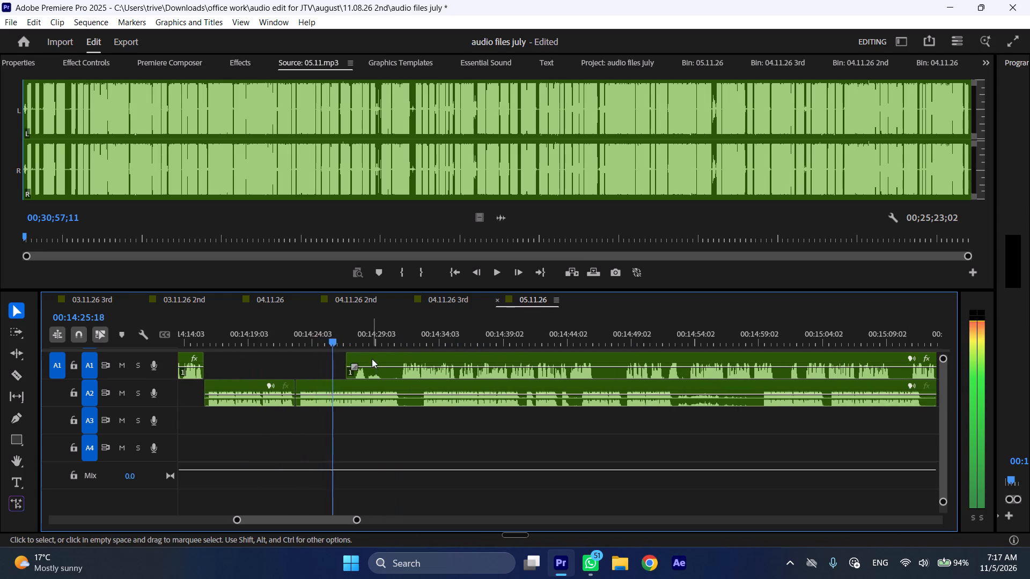
drag(372, 357, 843, 362)
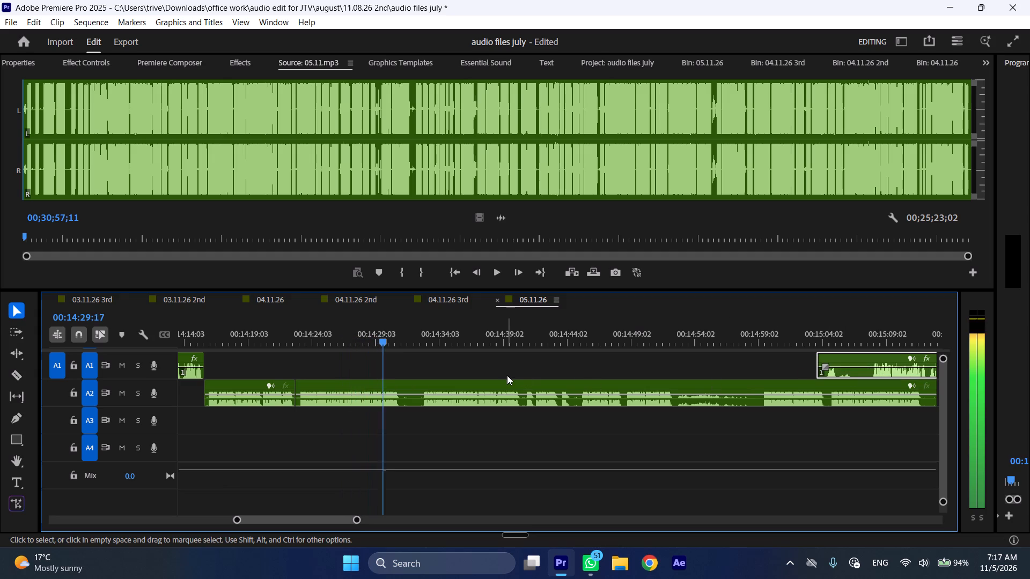
Split A2 around the pause between about 00:14:31:00 and 00:14:32:10 and ripple-delete it.
key(space)
key(shift+c)
click(419, 338)
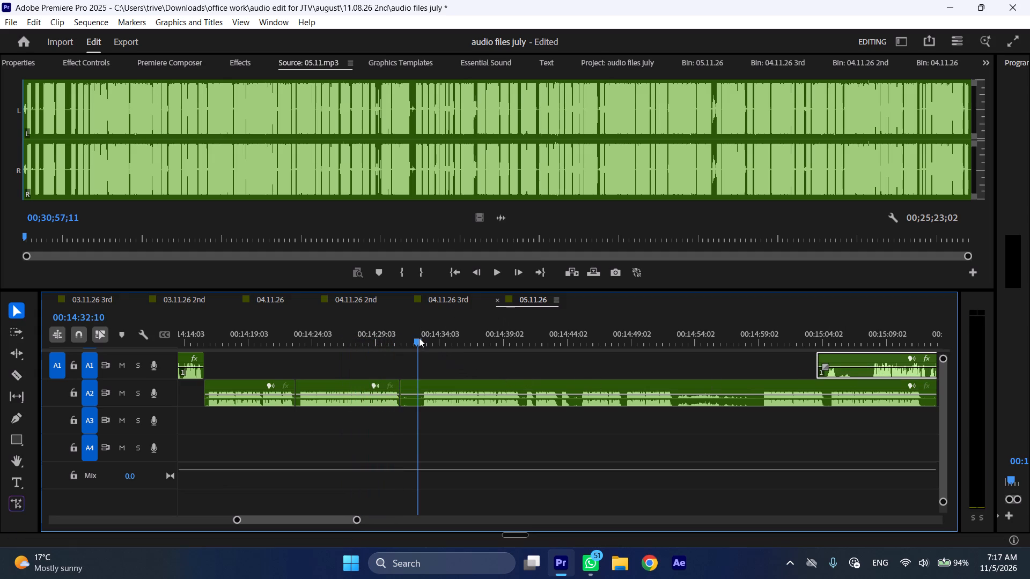
click(447, 380)
key(shift+c)
key(ctrl+shift+d)
Review the following audio at increased speed, then ripple-delete the A2 section between 00:14:41:23 and 00:14:47:01.
key(space)
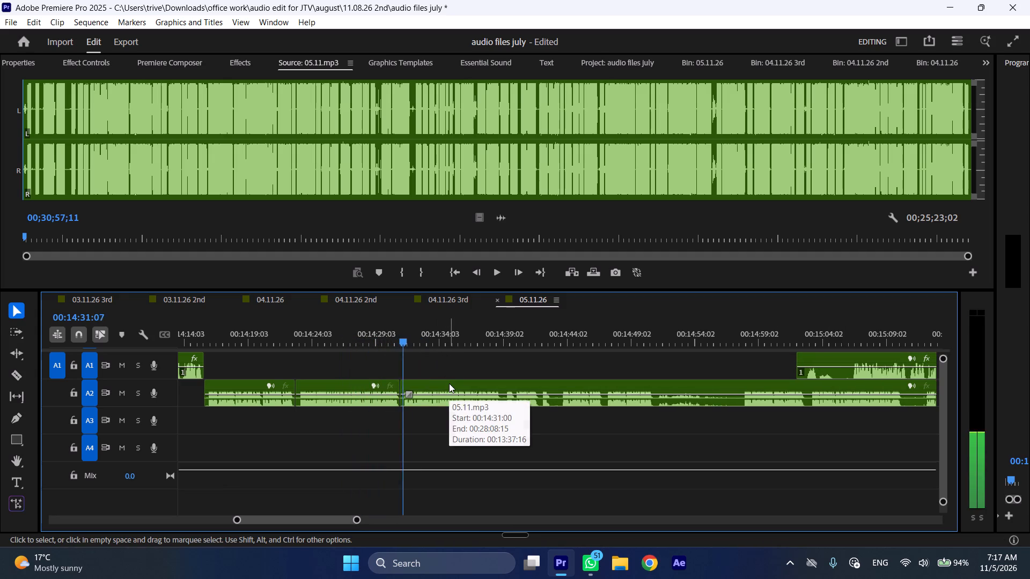
text(l)
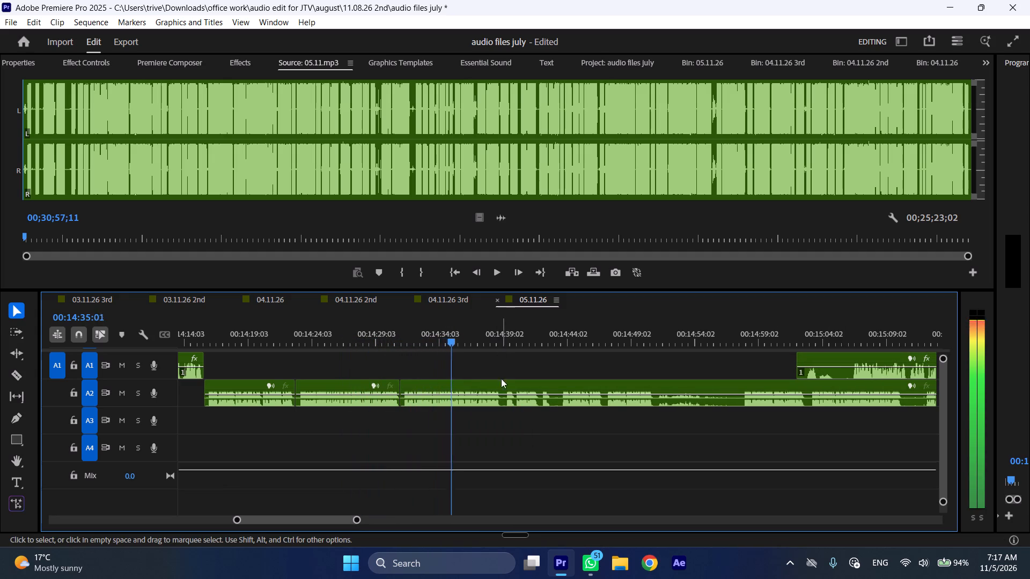
scroll(503, 402, down, 5)
key(space)
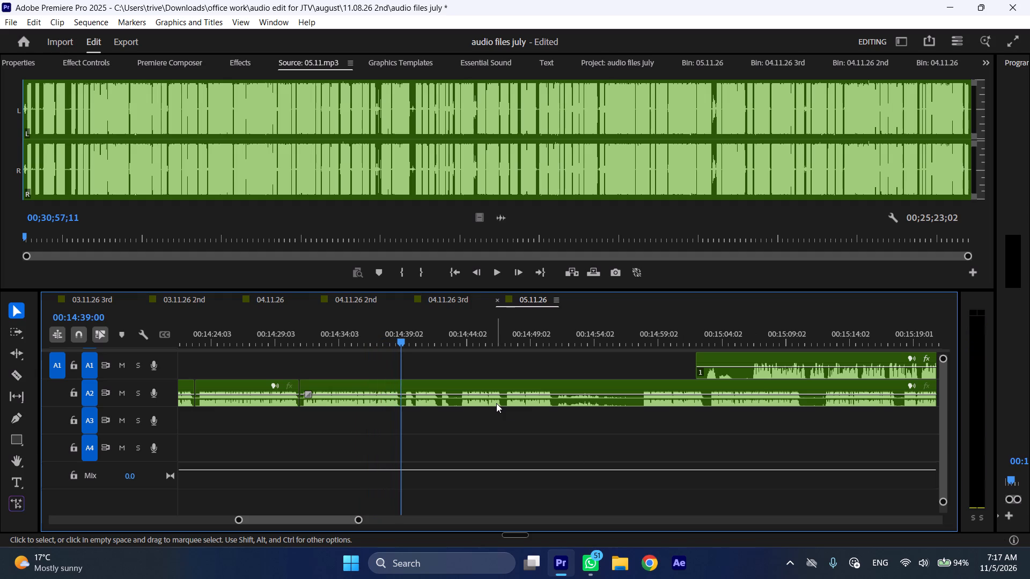
key(space)
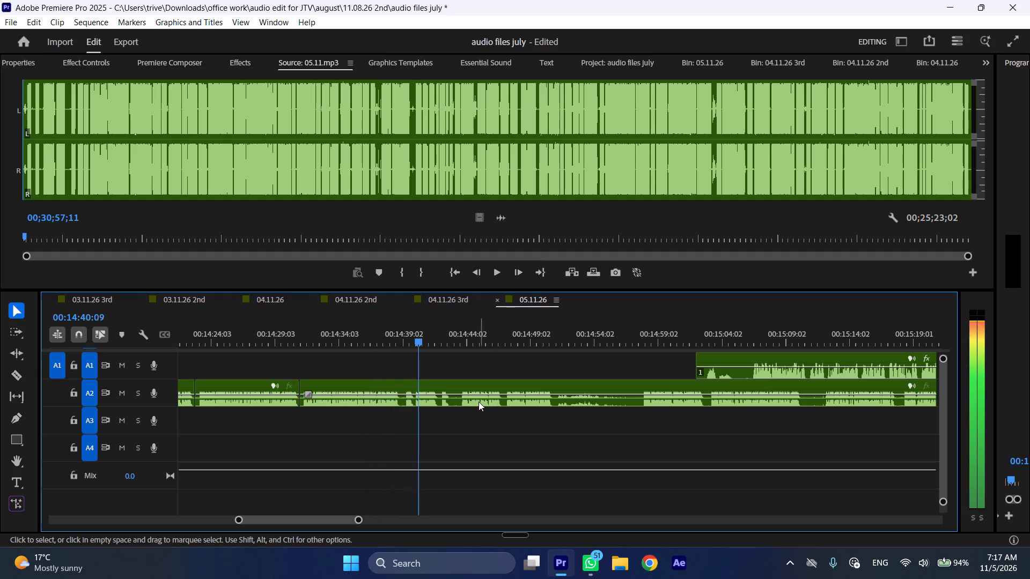
key(space)
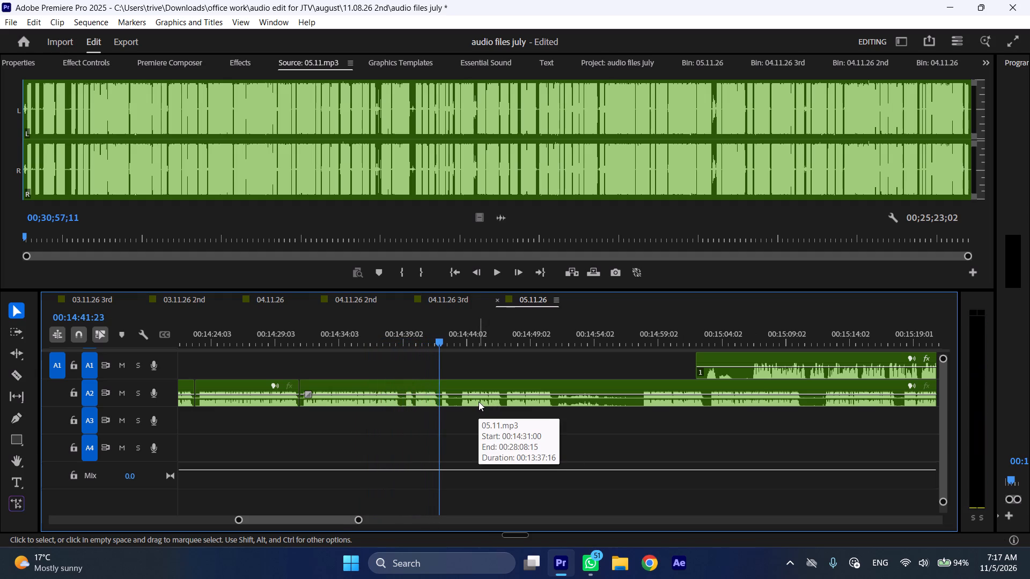
text(C)
click(505, 335)
click(529, 404)
key(shift+c)
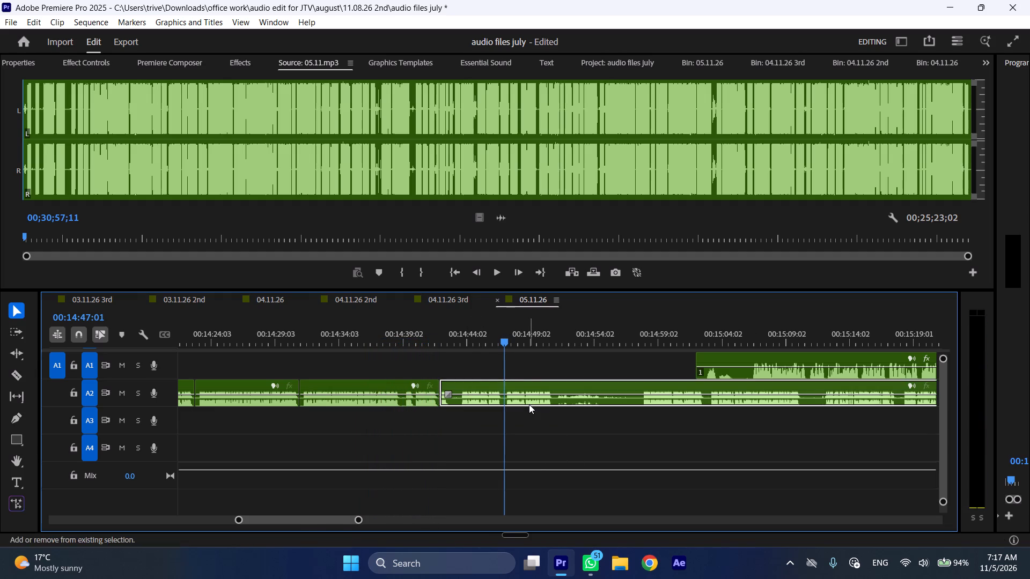
key(ctrl+shift+d)
Play on from the new join, then ripple-delete the low-level A2 section between 00:14:45:19 and 00:14:52:16.
key(space)
key(l)
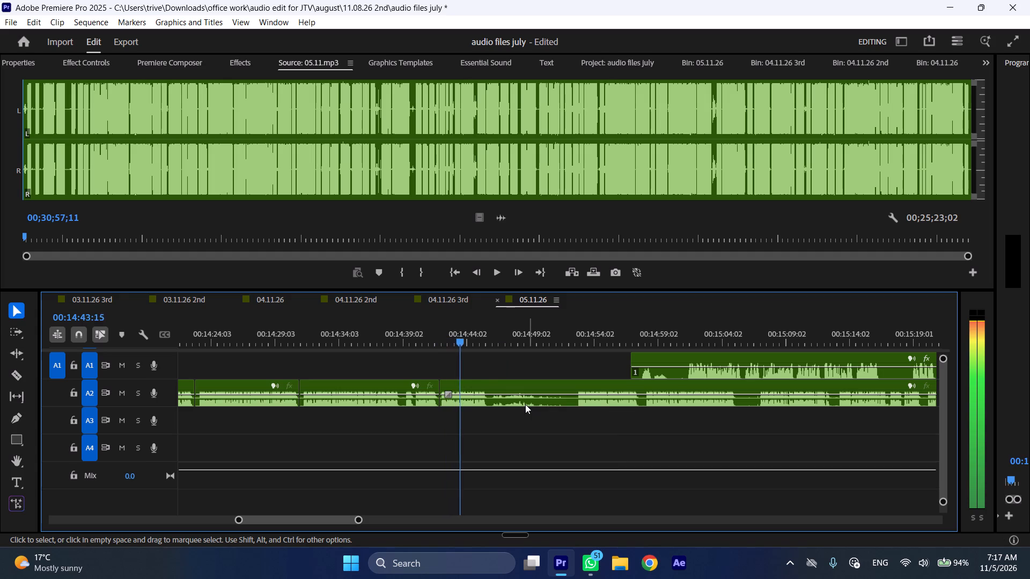
key(space)
text(C)
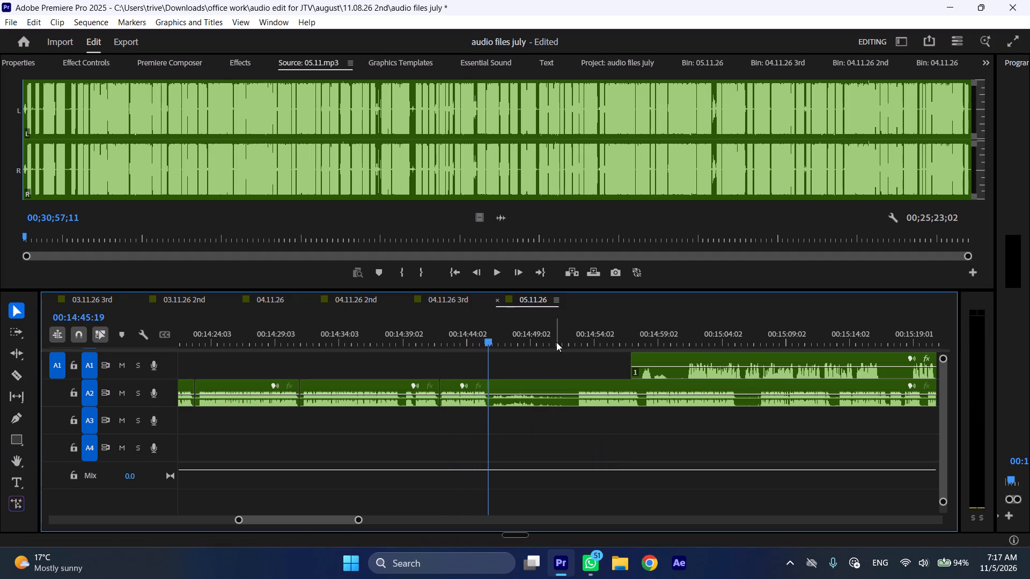
drag(559, 338, 577, 343)
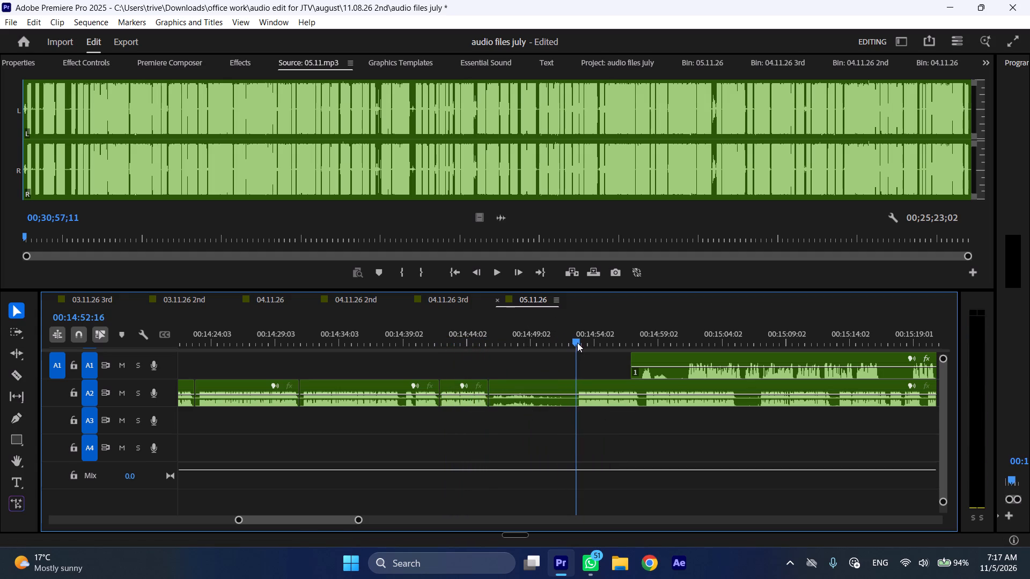
click(583, 395)
key(shift+c)
key(ctrl+shift+d)
Move the long A1 clip later to about 00:15:09 and trim about 4 seconds off its start.
key(space)
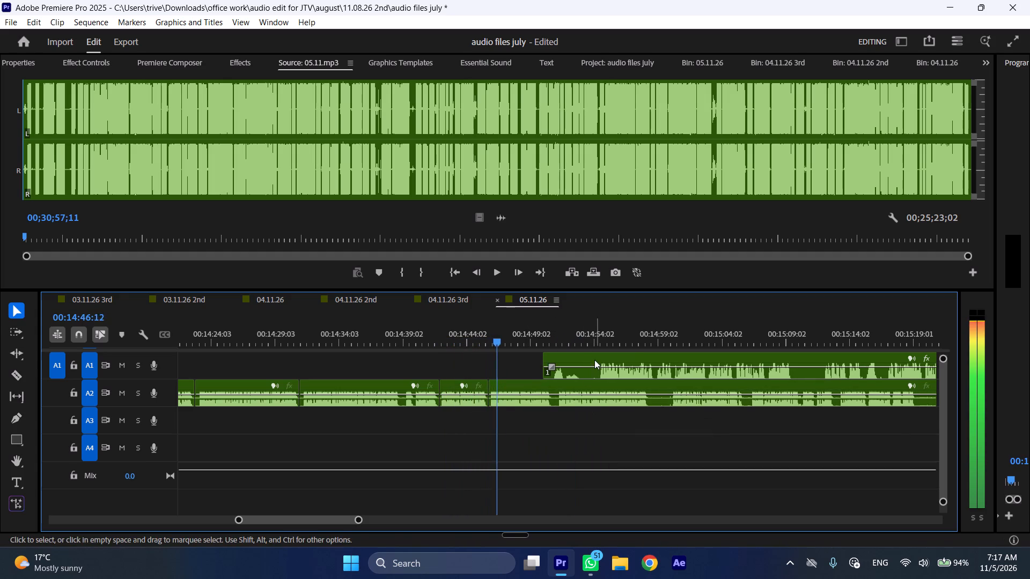
drag(583, 357, 825, 358)
key(l)
scroll(703, 392, down, 5)
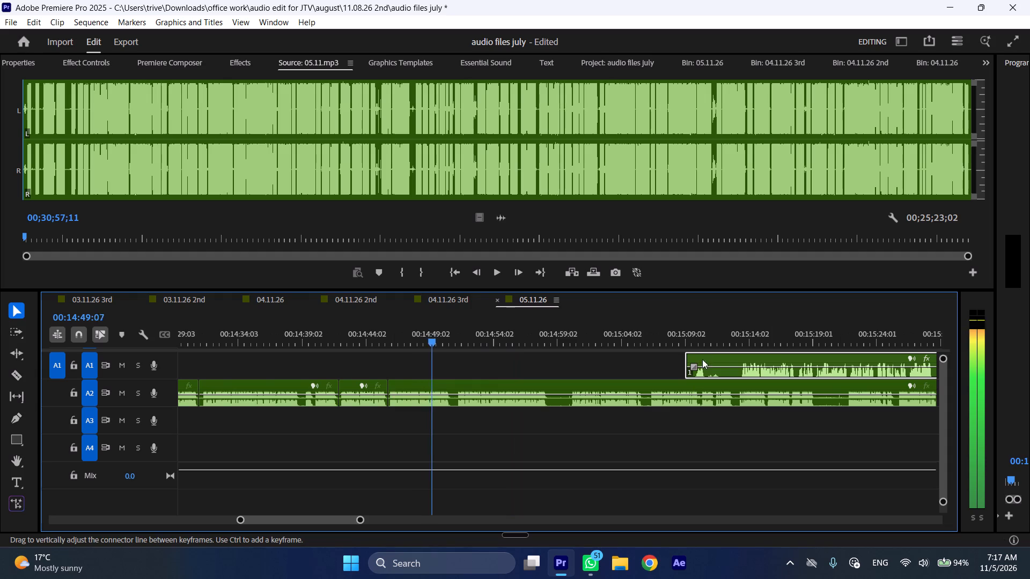
drag(686, 355, 736, 354)
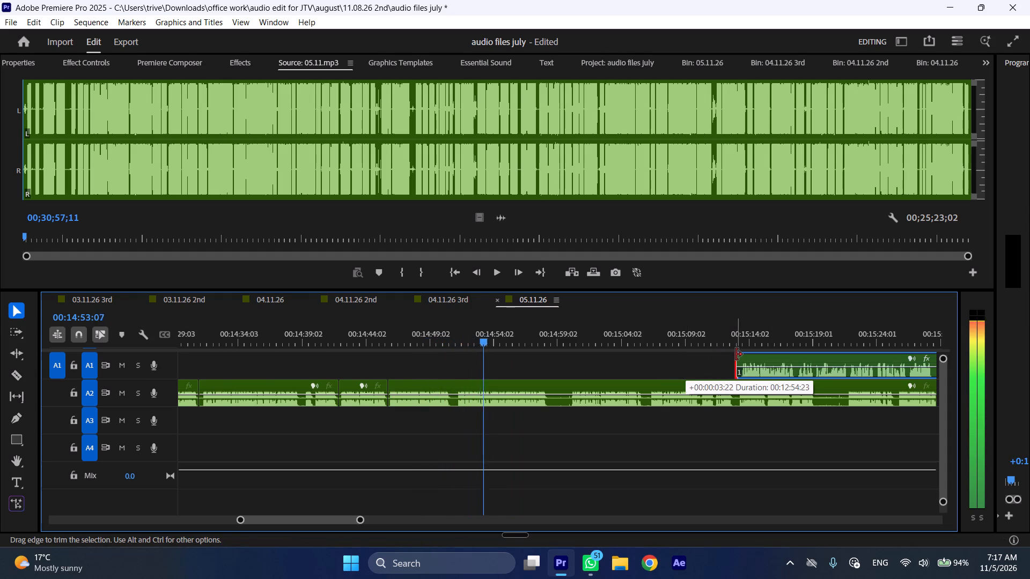
drag(736, 354, 737, 354)
Split A2 at 00:14:50:23 and ripple-delete the segment between about 00:14:45:19 and that cut.
click(453, 335)
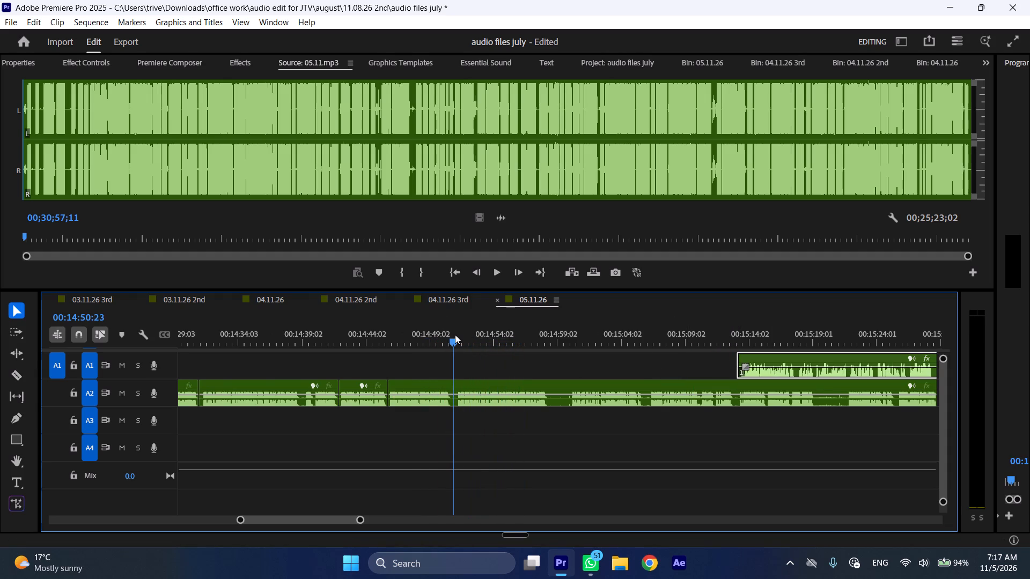
key(shift+c)
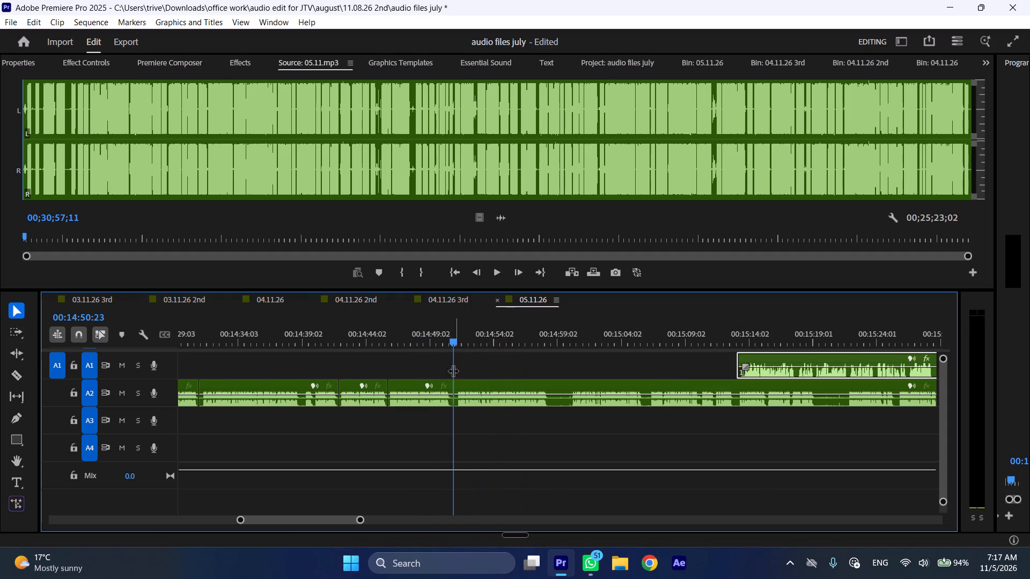
click(440, 401)
key(ctrl+shift+d)
Play on, then split A2 around the pause between about 00:14:53 and 00:14:55 and ripple-delete it.
key(space)
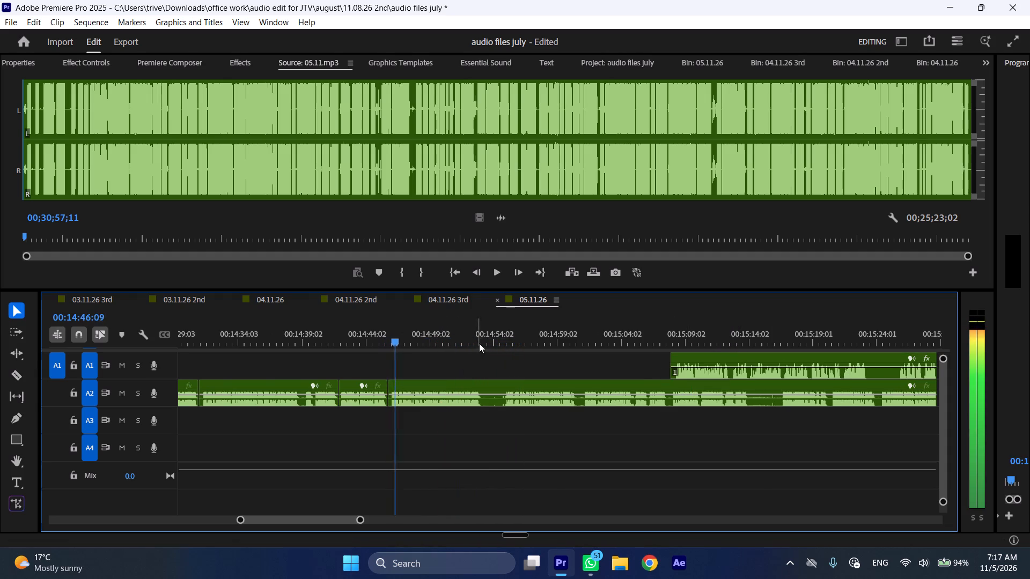
drag(484, 336, 506, 335)
key(shift+c)
click(521, 390)
key(shift+c)
key(ctrl+shift+d)
Play across the new join and move the remaining A2 clip later, to start at about 00:15:12.
key(space)
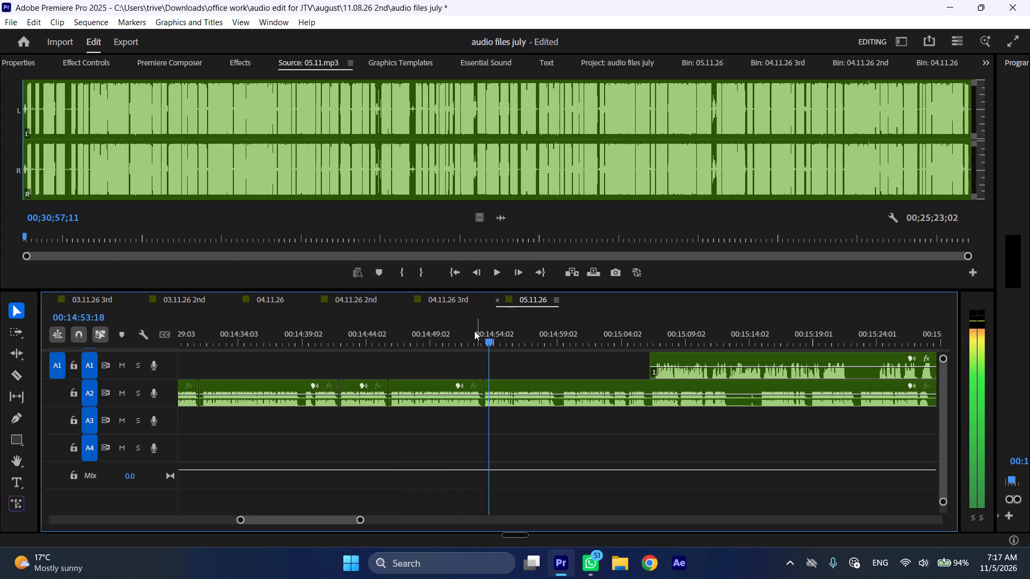
click(457, 330)
key(space)
drag(502, 387, 711, 398)
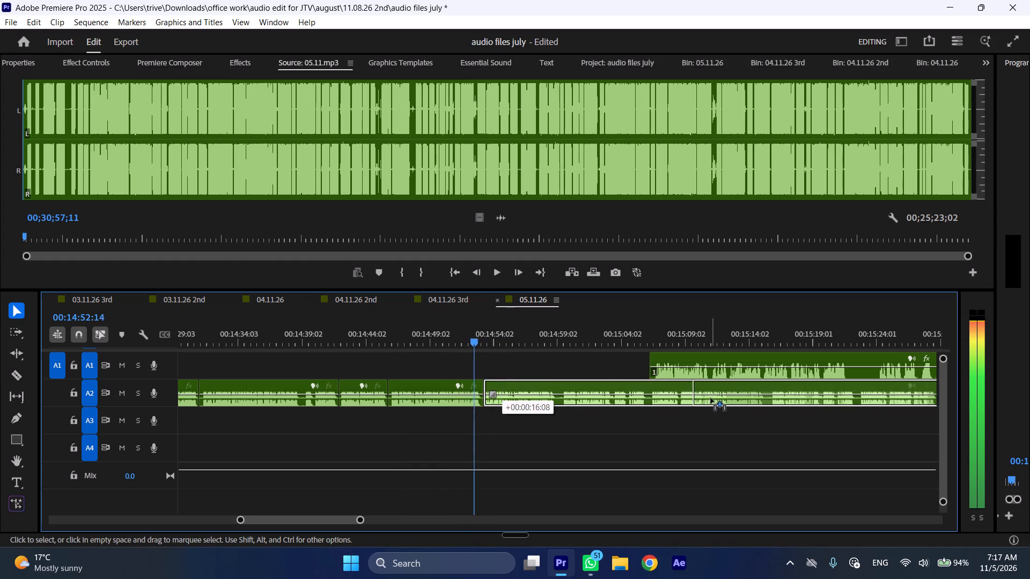
drag(711, 398, 745, 398)
Move the long A1 clip earlier to start where A2 ends, at about 00:14:53, and play across the join.
drag(700, 358, 521, 363)
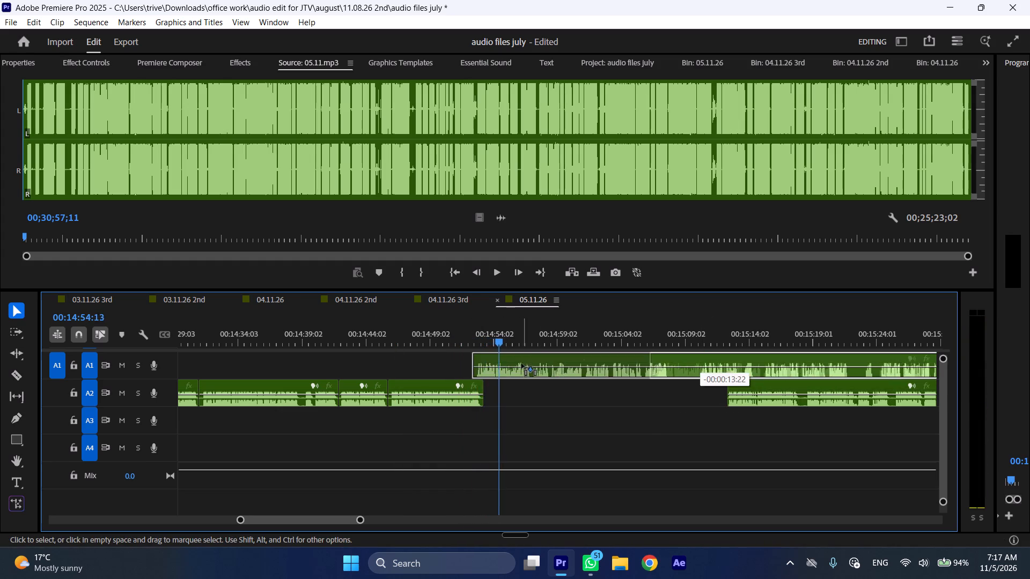
drag(521, 363, 532, 367)
click(476, 335)
key(space)
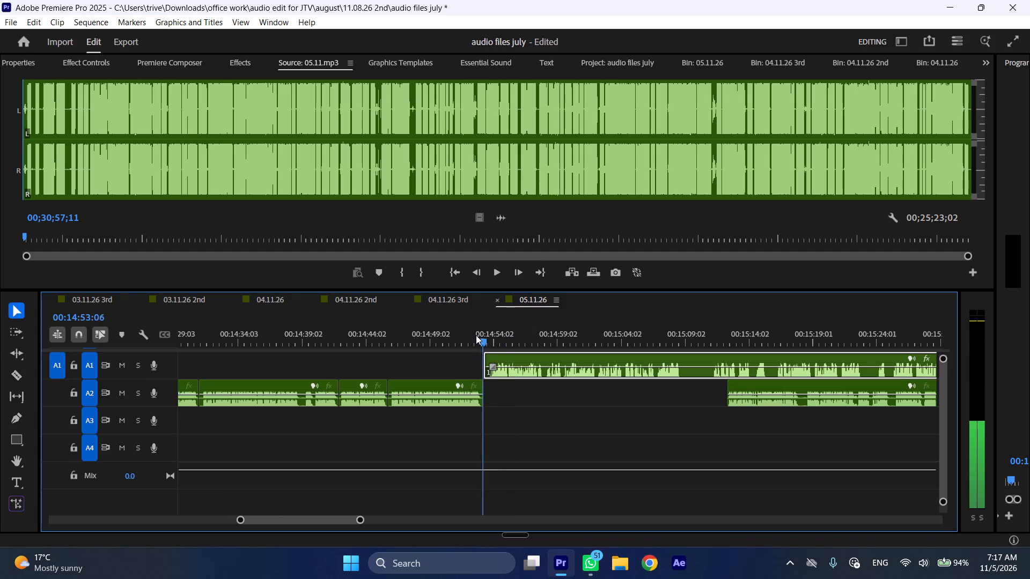
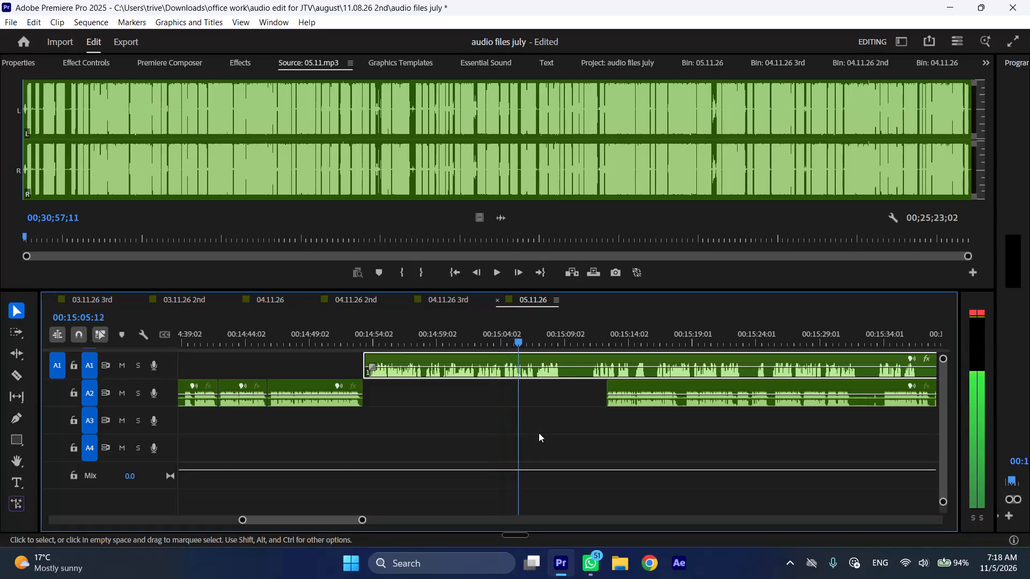
Play on, split A1 at 00:15:08:20, and move the following A2 clip earlier to start at that cut.
scroll(539, 429, down, 5)
key(space)
key(space)
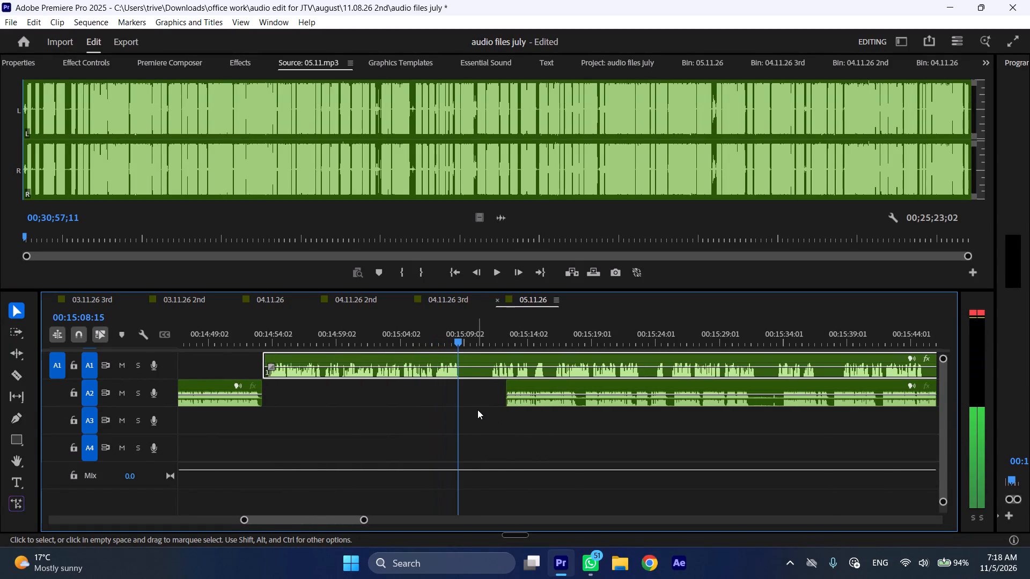
key(space)
key(shift+c)
drag(523, 384, 510, 384)
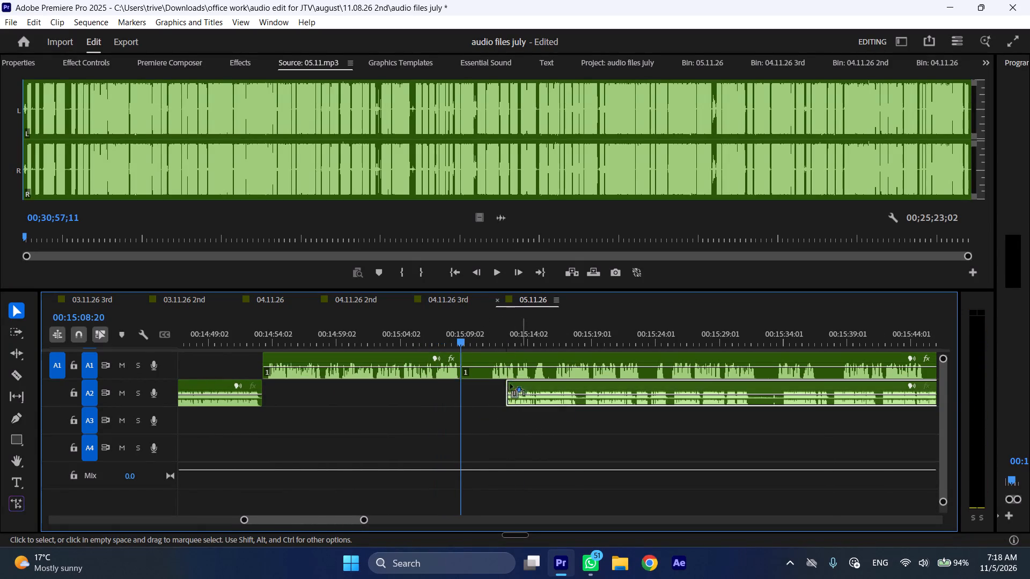
drag(510, 384, 481, 385)
Move the remaining A1 clip later, to start at about 00:15:46, and play across the join into A2.
drag(476, 353, 918, 353)
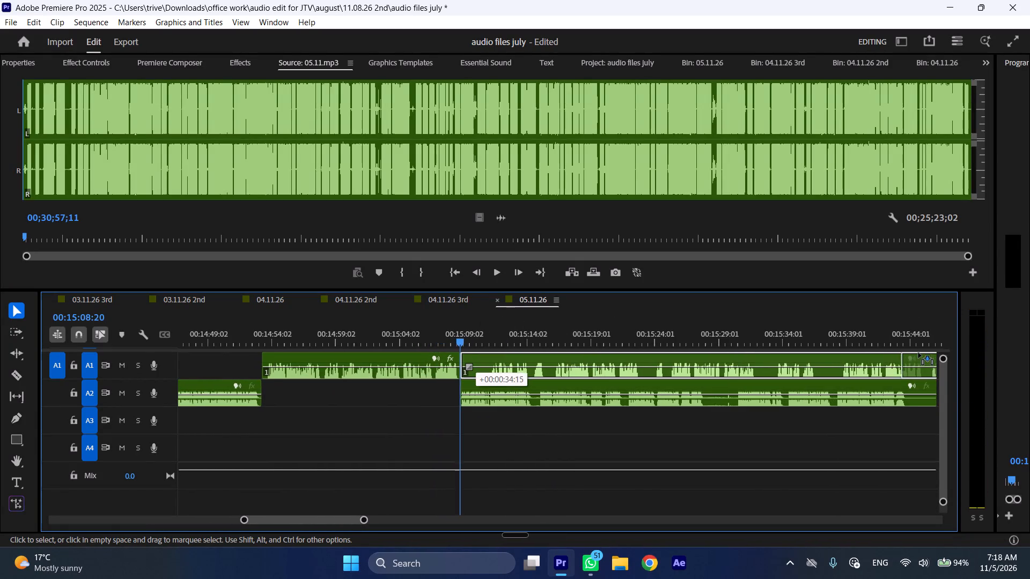
drag(918, 353, 922, 353)
key(space)
key(l)
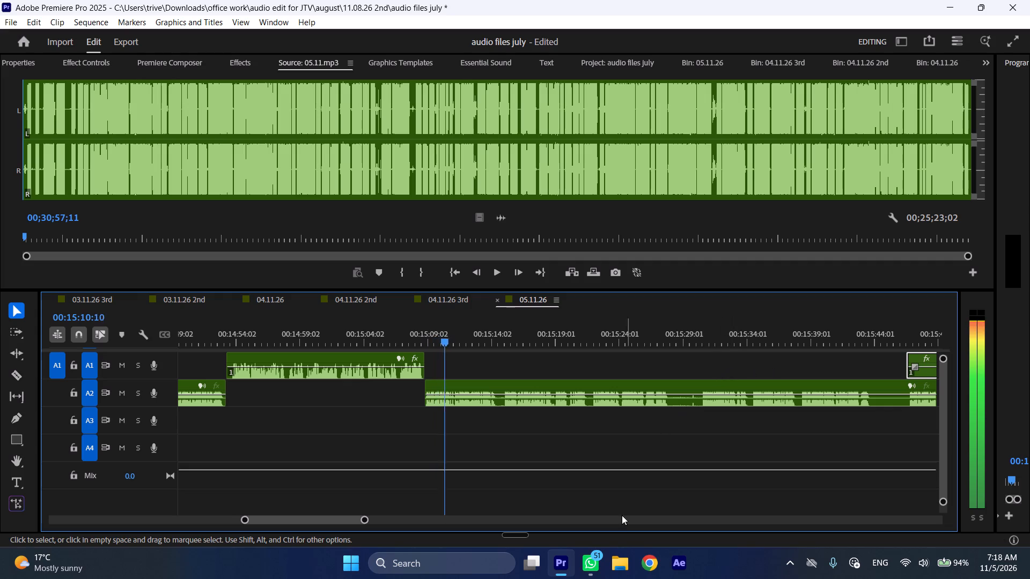
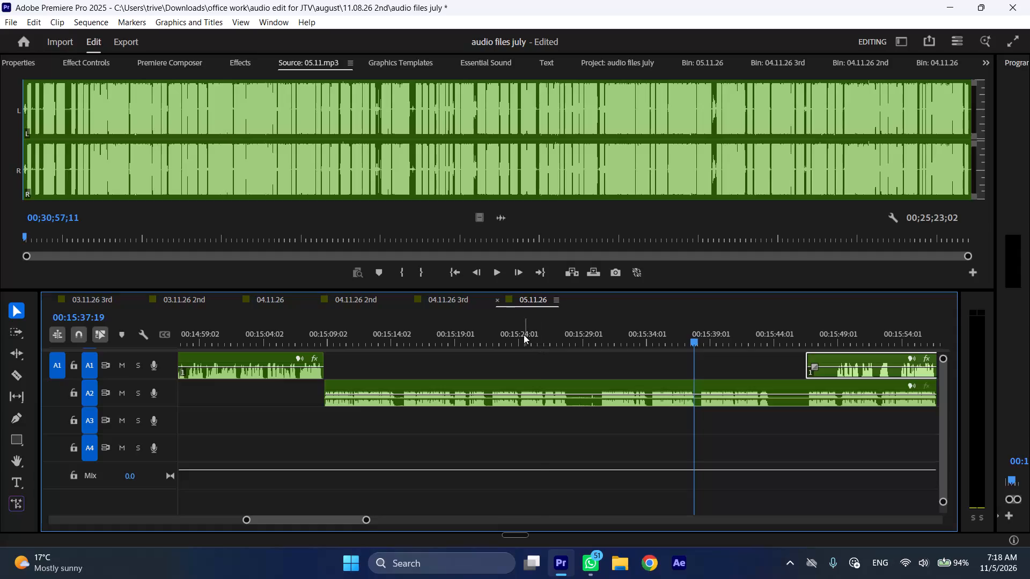
Play A2 from about 00:15:27, then split it at 00:15:27:23 and 00:15:34:10 and ripple-delete the section between the cuts.
drag(542, 335, 547, 335)
key(space)
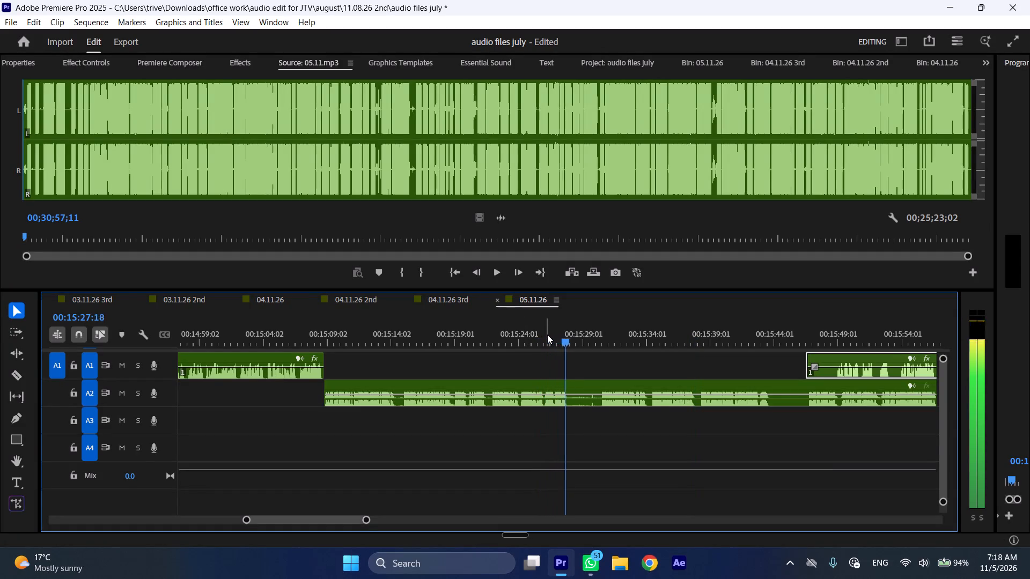
key(space)
text(C)
drag(631, 335, 648, 335)
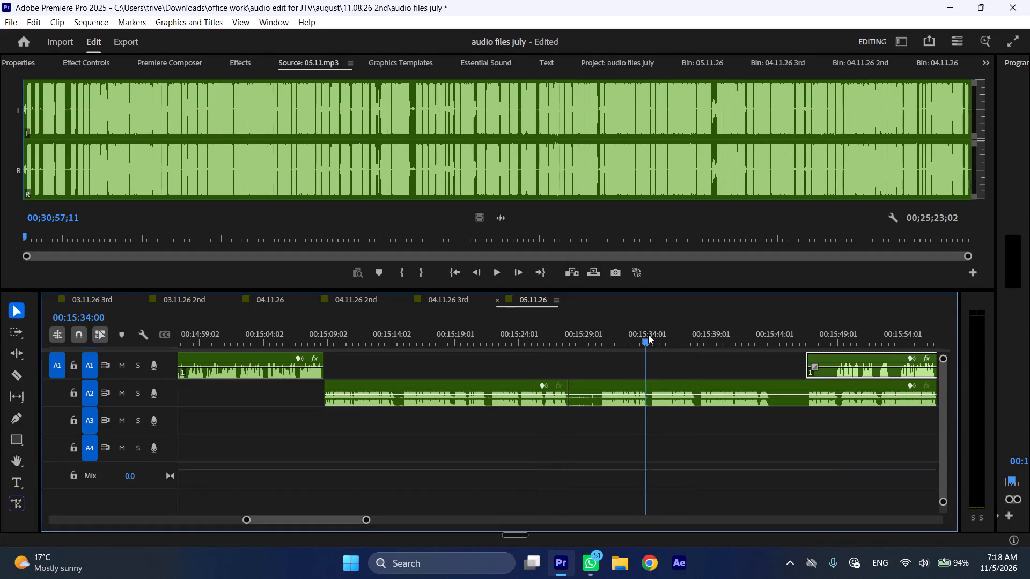
drag(648, 335, 652, 335)
key(space)
click(652, 335)
click(664, 381)
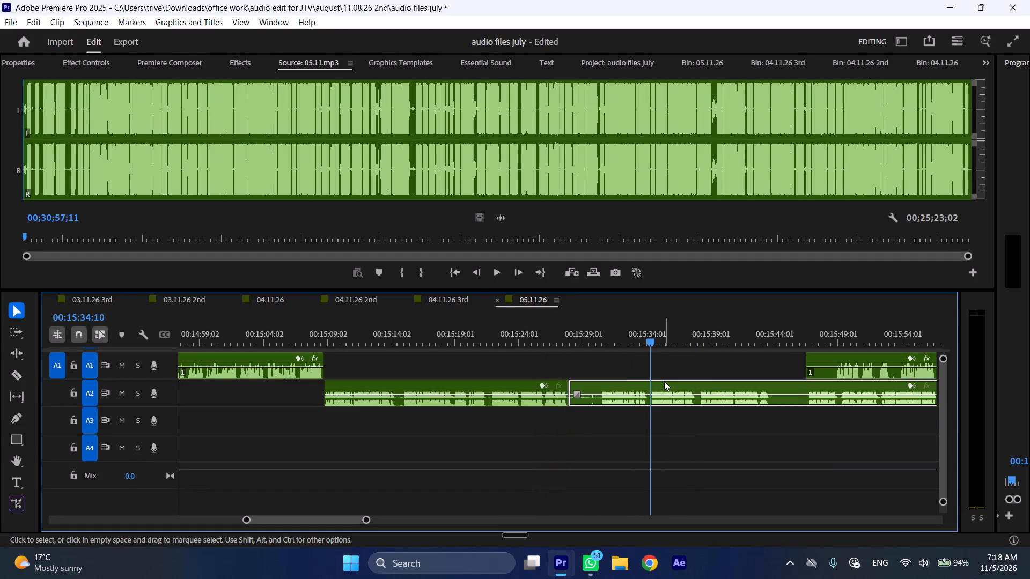
key(shift+c)
key(ctrl+shift+d)
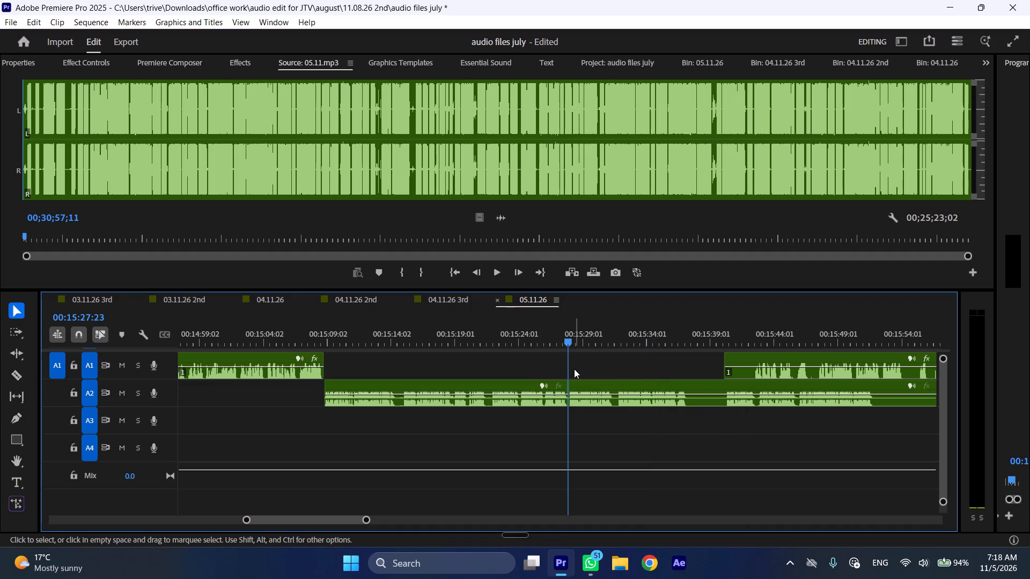
Play on from the join, split A2 at 00:15:31:18, and ripple-delete the section from 00:15:27:23 to that cut.
key(space)
text(l)
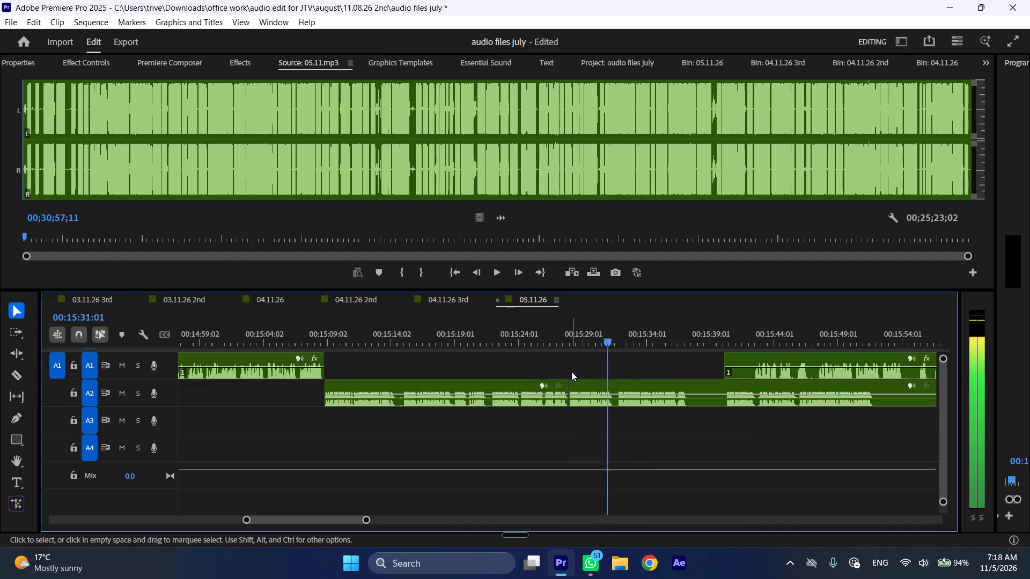
click(615, 336)
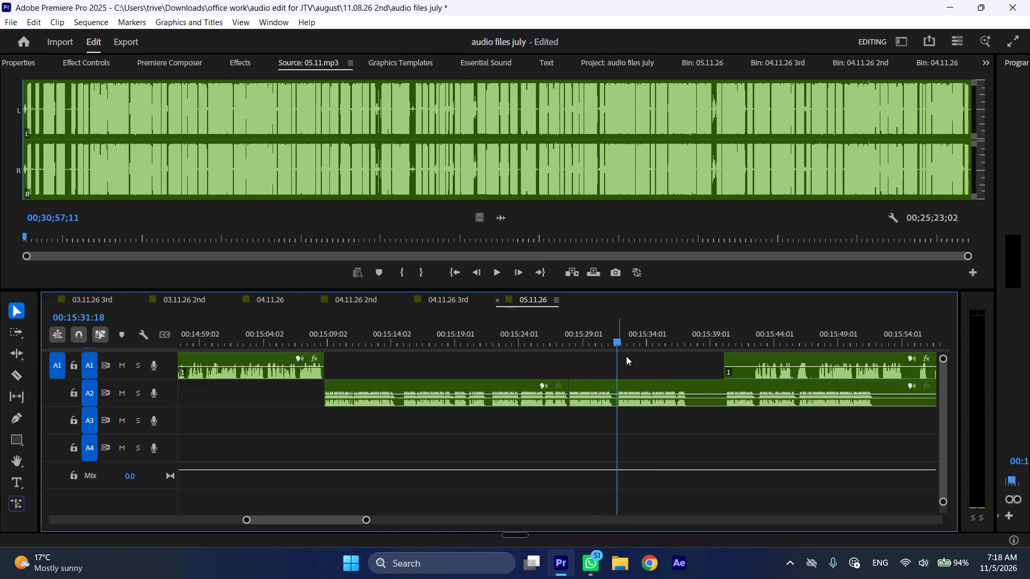
click(636, 386)
key(shift+c)
key(ctrl+shift+d)
Play across the new join and split A2 at 00:15:33:13, where the speech ends.
key(space)
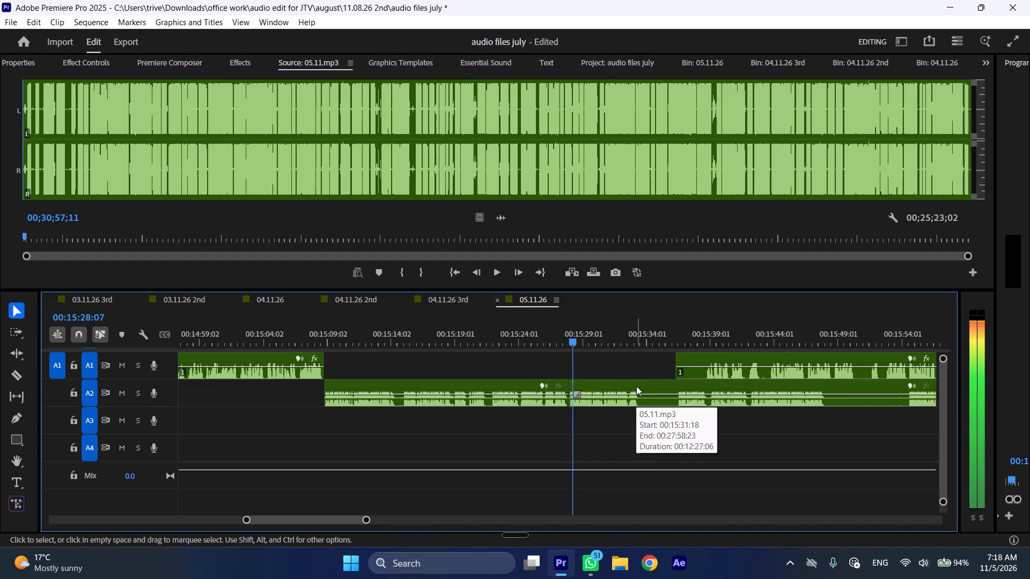
text(l)
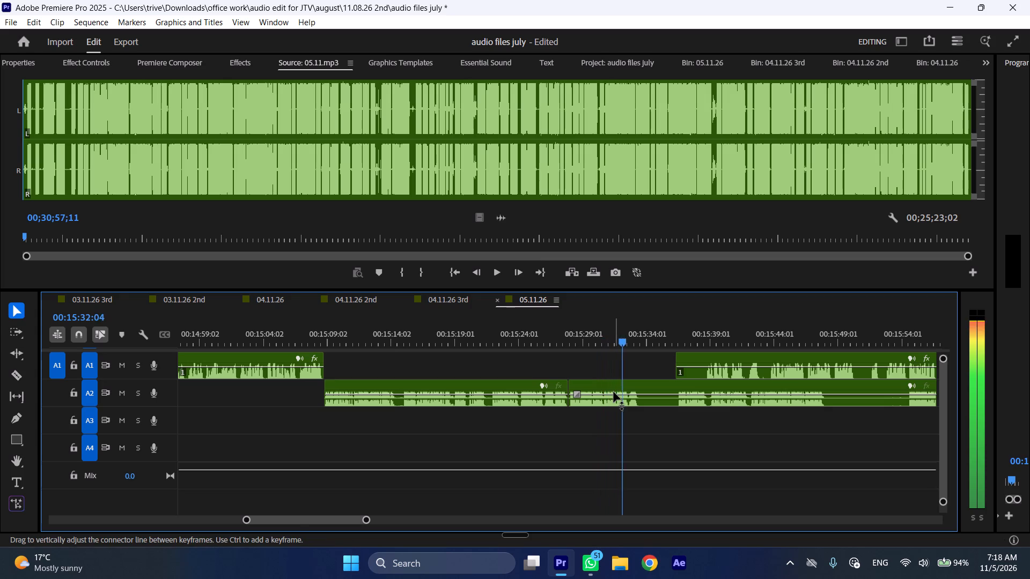
key(space)
text(C)
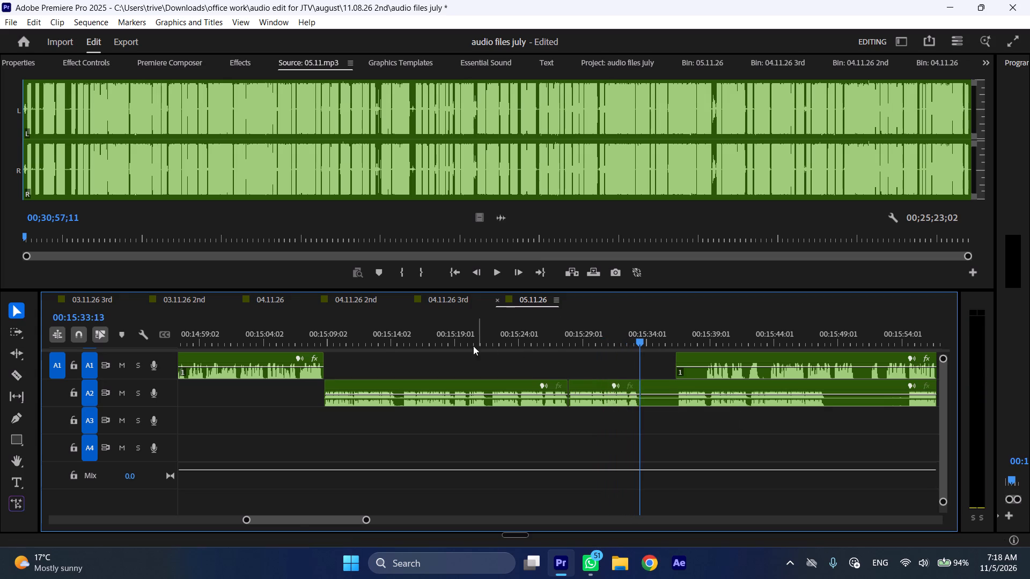
Cut around the short A2 pause ending at 00:15:15:01 and ripple-delete it.
drag(398, 340, 406, 340)
key(shift+c)
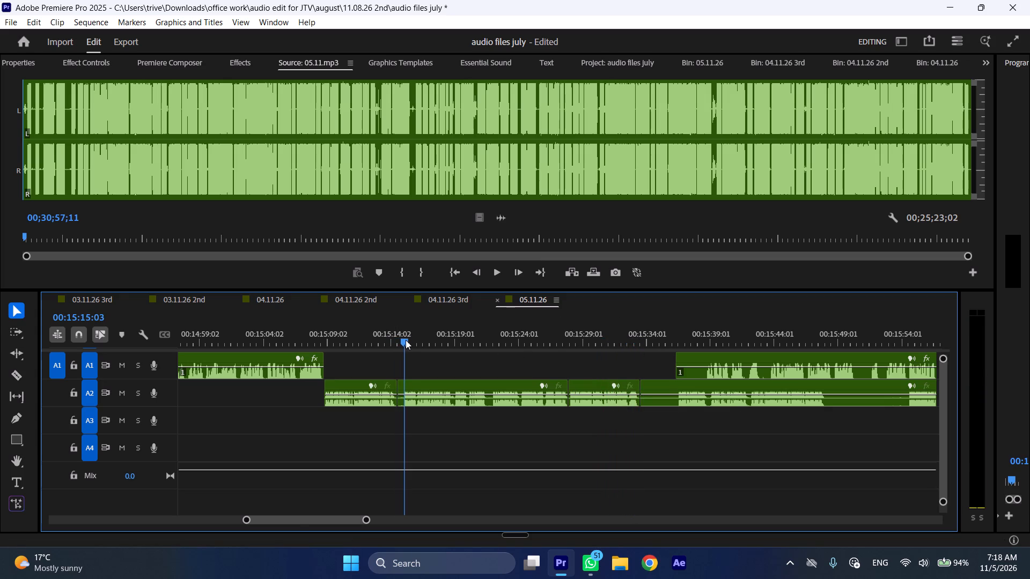
drag(406, 340, 405, 339)
click(425, 383)
key(shift+c)
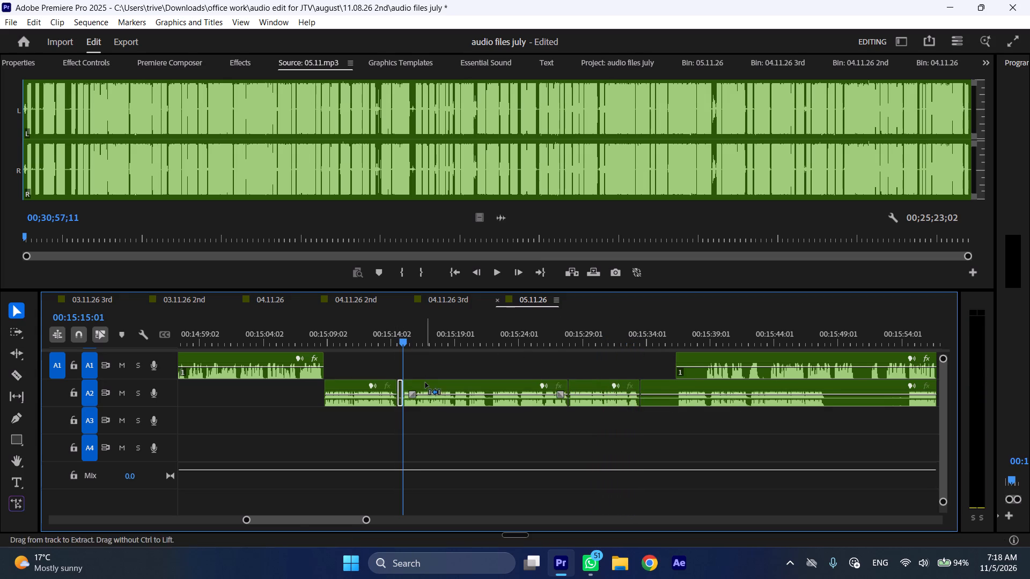
key(ctrl+shift+d)
Cut around the short A2 pause from 00:15:21:00 to 00:15:21:08 and ripple-delete it.
drag(451, 330, 485, 330)
key(shift+c)
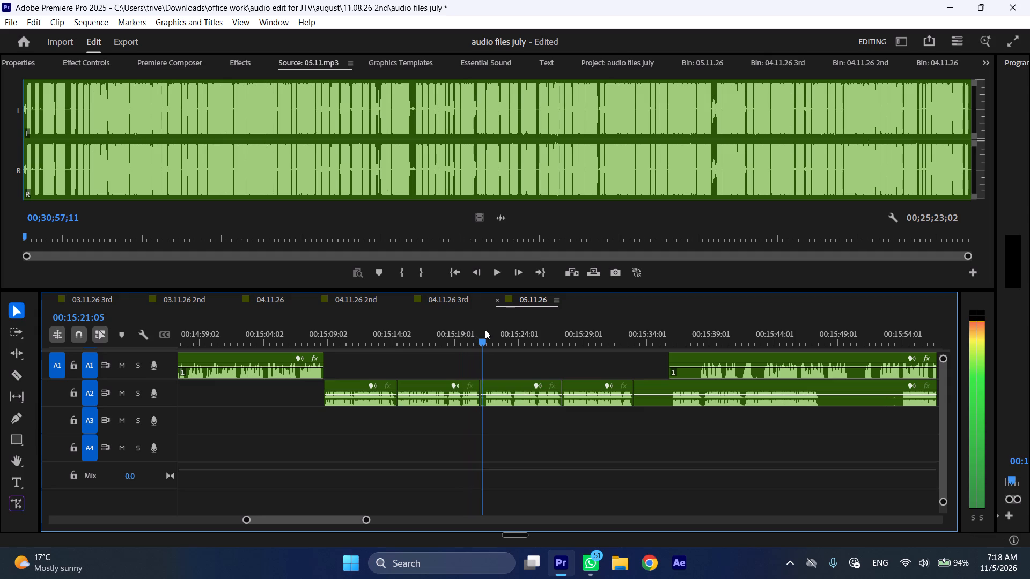
drag(485, 330, 486, 330)
click(504, 376)
click(504, 385)
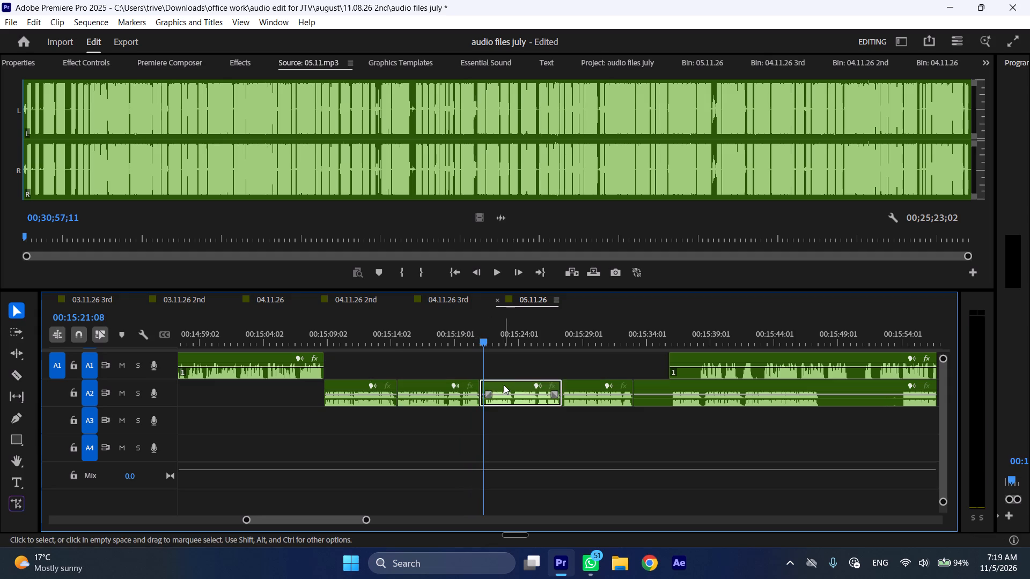
key(shift+c)
key(ctrl+shift+d)
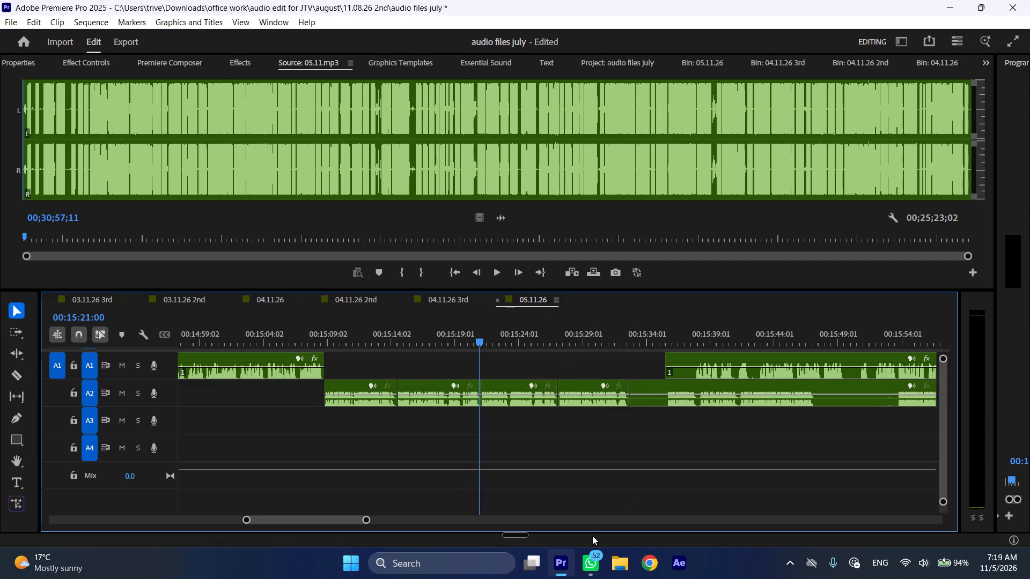
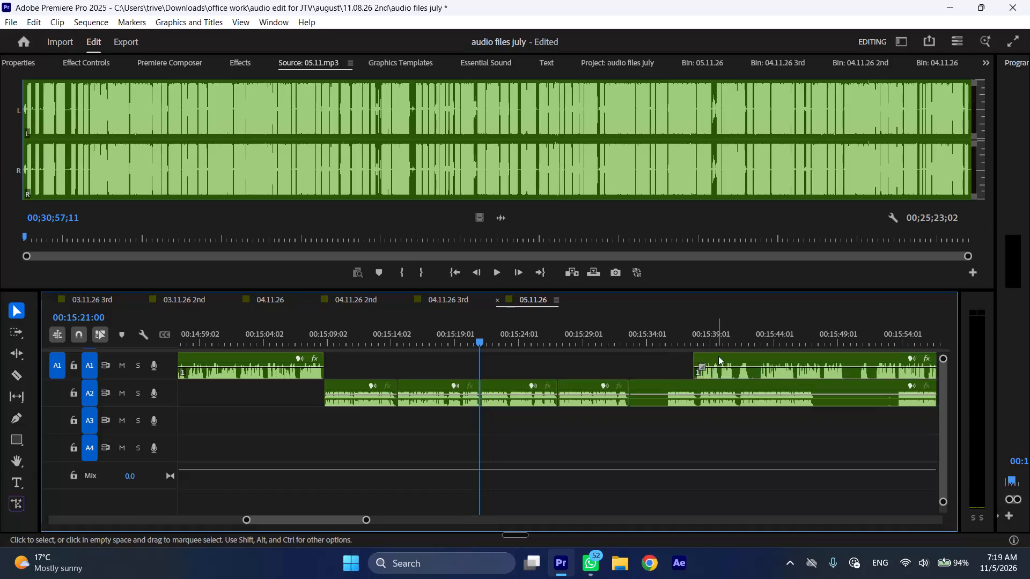
Move the next A1 voice-over clip earlier so it starts at the A2 cut near 00:15:32.
drag(718, 356, 653, 365)
Trim the silent head off the remaining A2 clip and shift it later, clear of the A1 speech, to about 00:15:57.
scroll(652, 368, down, 2)
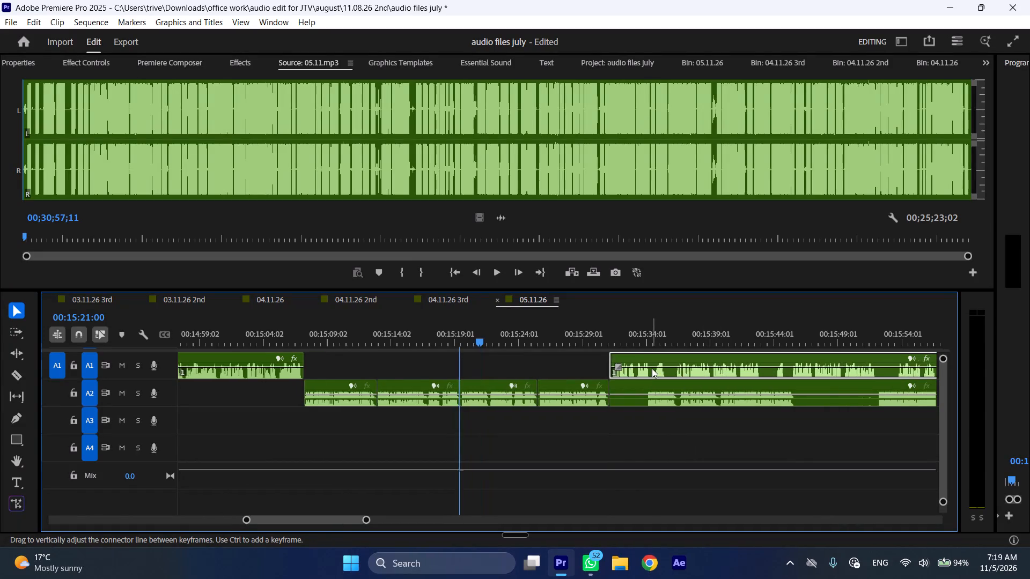
scroll(652, 368, down, 7)
drag(455, 387, 486, 387)
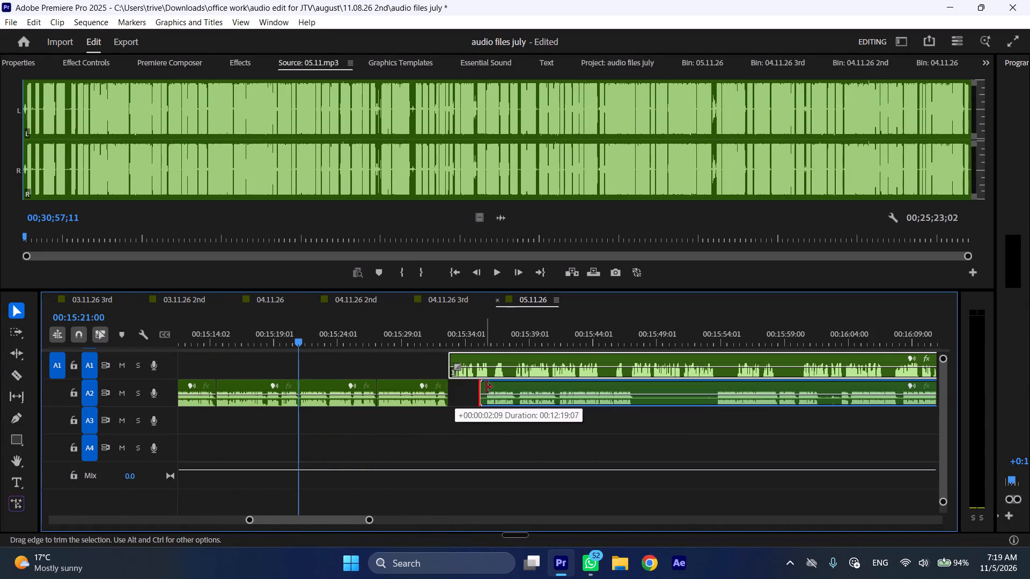
drag(486, 387, 491, 387)
drag(516, 383, 793, 384)
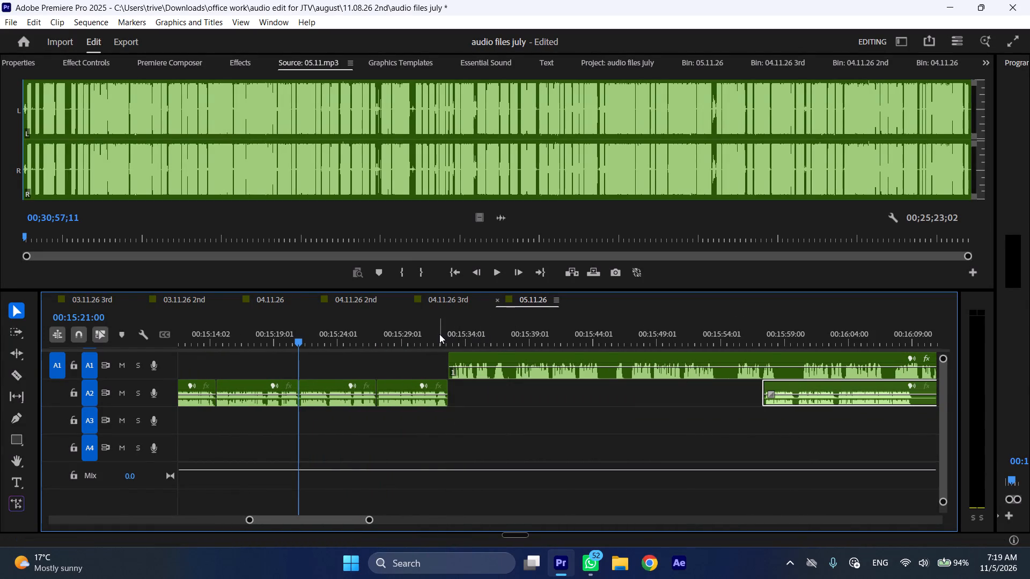
Play into the A1 clip, split it at 00:15:37:20, and ripple-delete the section from its start to that cut.
click(435, 335)
key(space)
text(l)
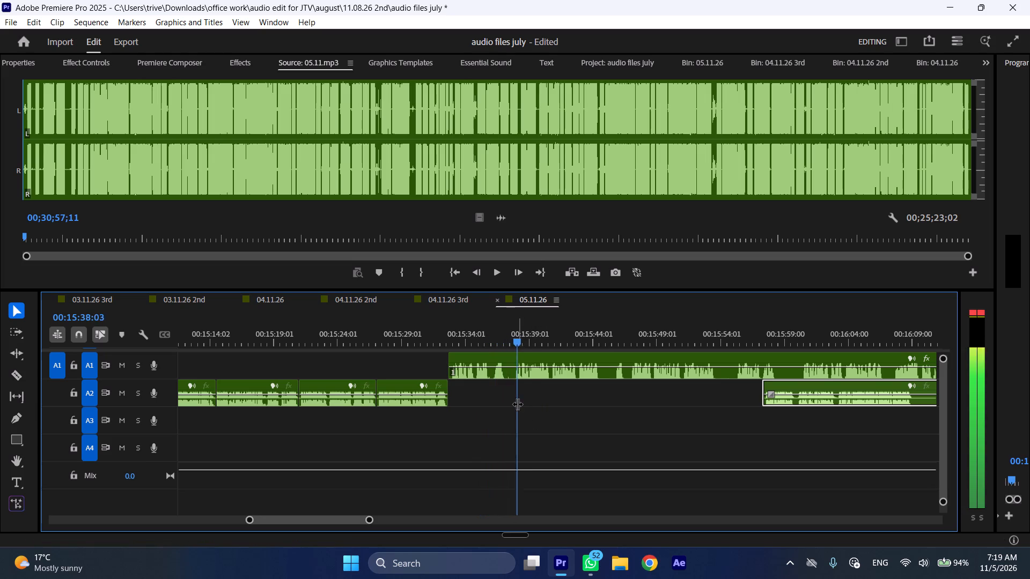
click(515, 338)
click(535, 366)
key(shift+c)
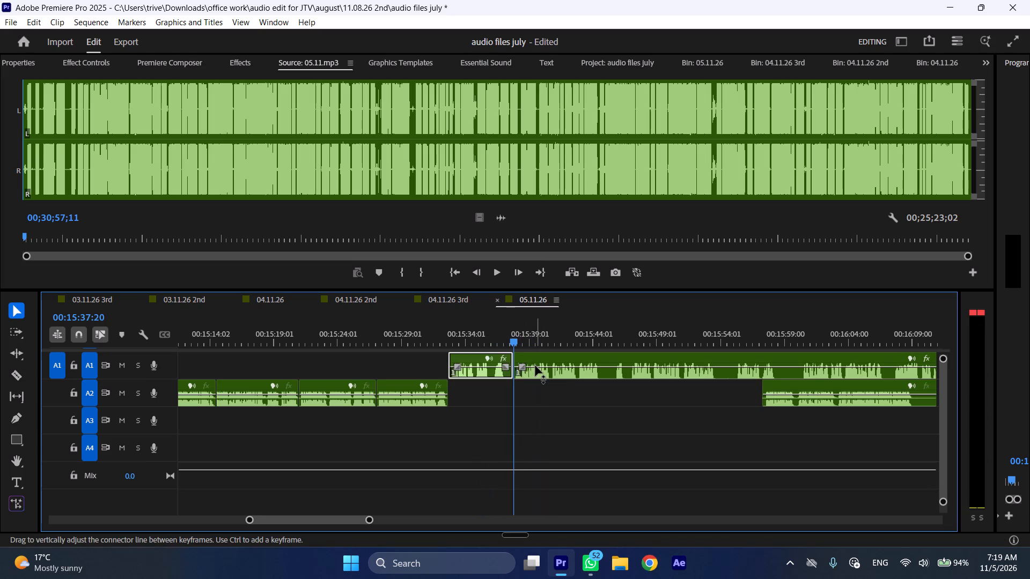
key(ctrl+shift+d)
Play the A1 voice-over from its new start and split it at 00:15:39:13.
key(space)
text(l)
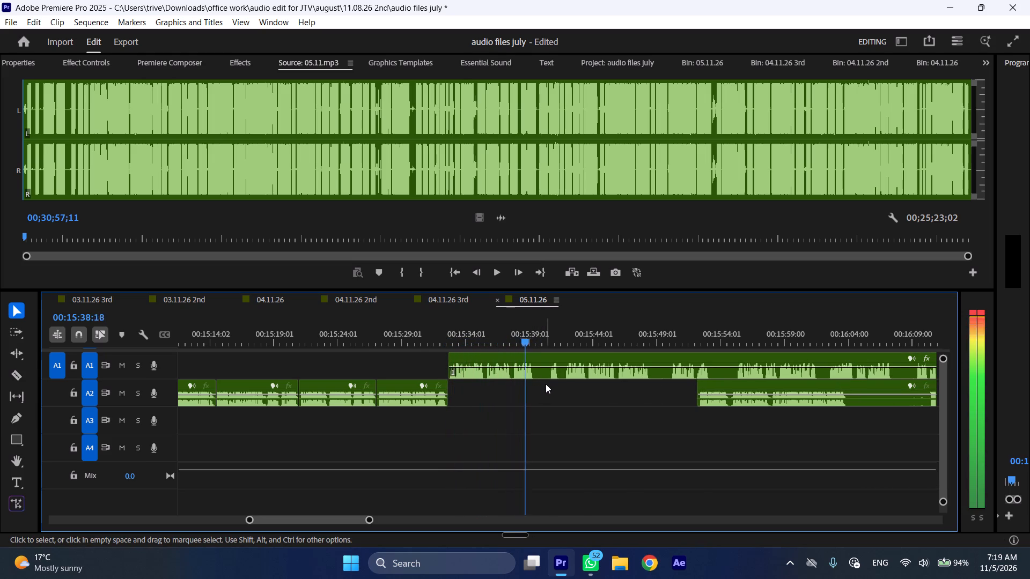
key(space)
text(C)
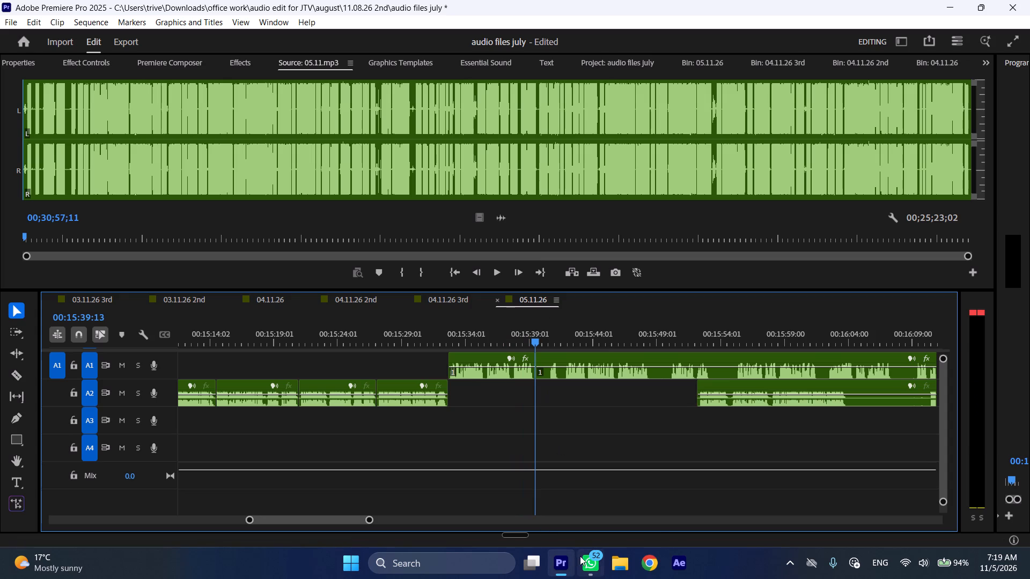
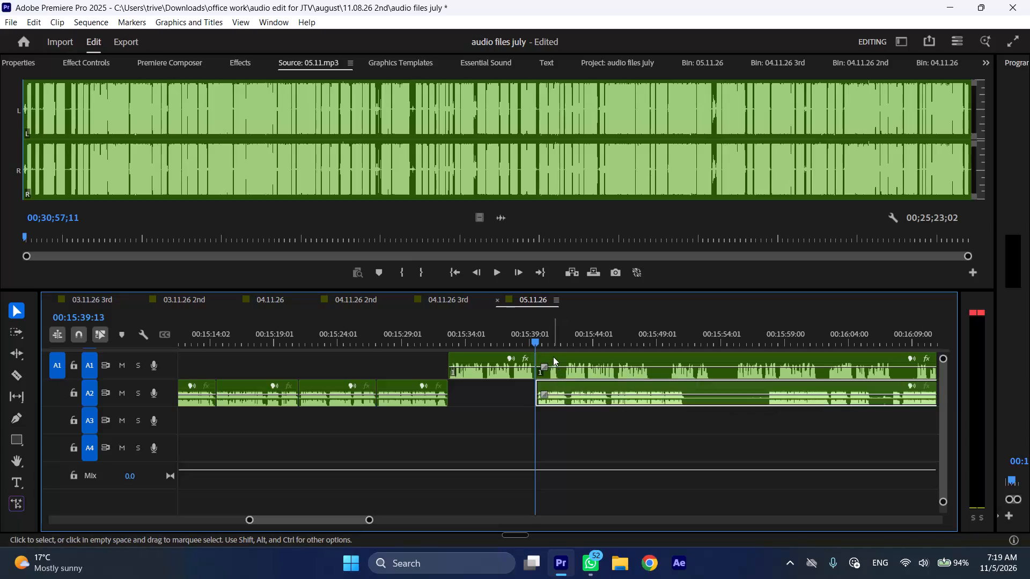
Move the A1 clip after the 00:15:39:13 cut later to about 00:15:57 while playing the A2 speech beneath it.
drag(553, 357, 770, 357)
key(space)
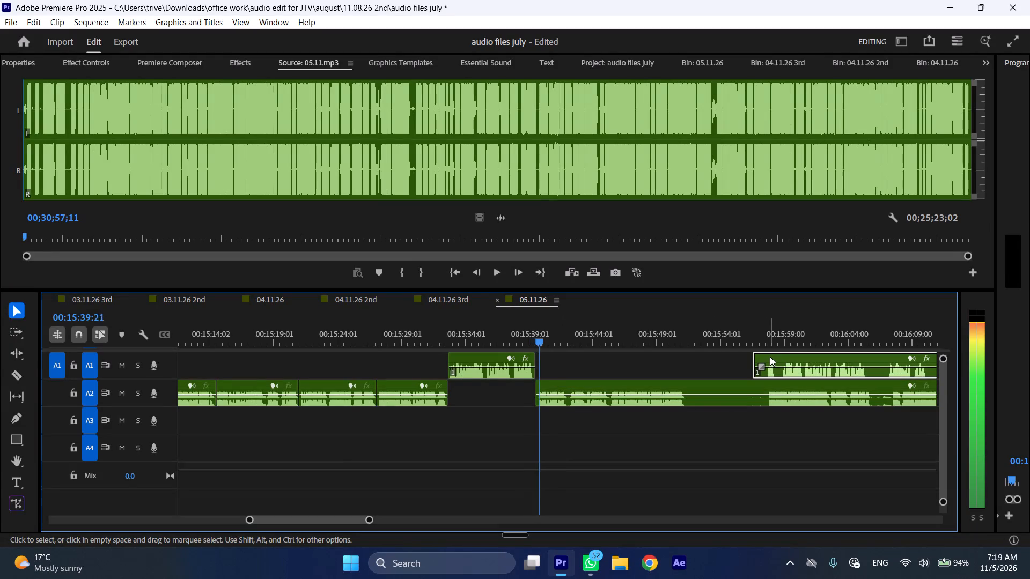
key(l)
drag(760, 357, 770, 359)
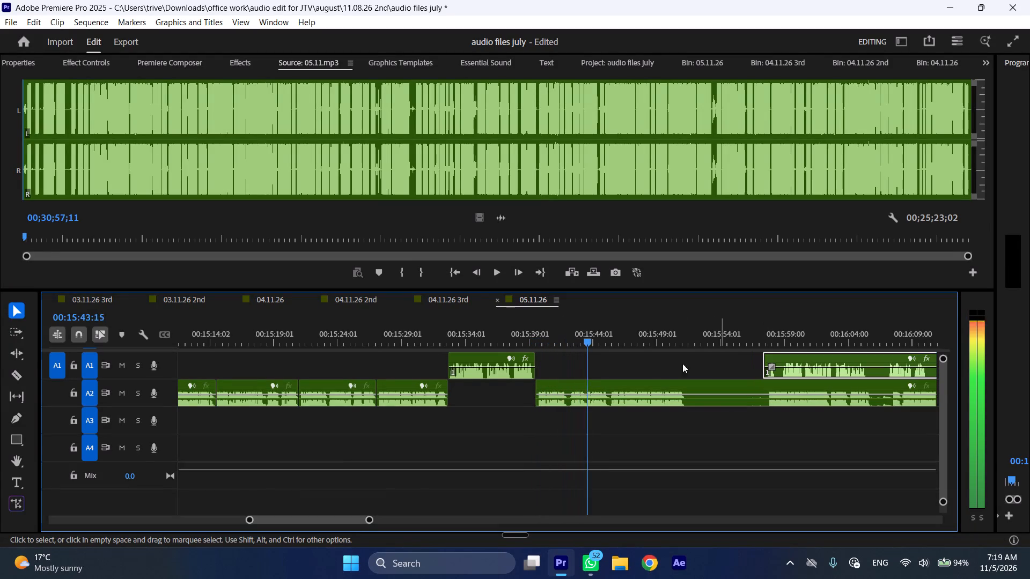
Split the A2 clip at 00:15:42:01 and ripple-delete the section from its start to that cut.
click(569, 338)
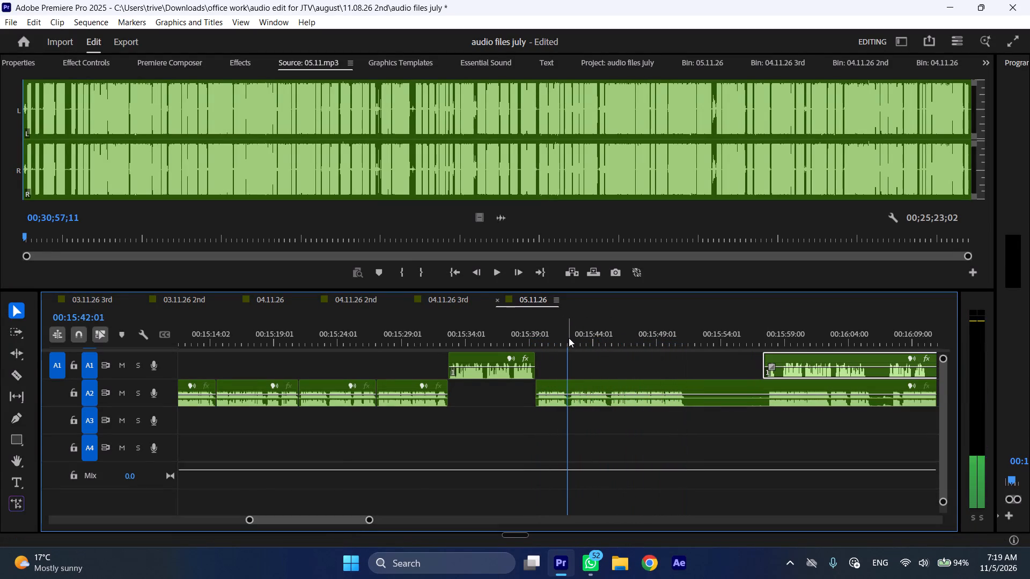
click(595, 395)
key(shift+c)
key(ctrl+shift+d)
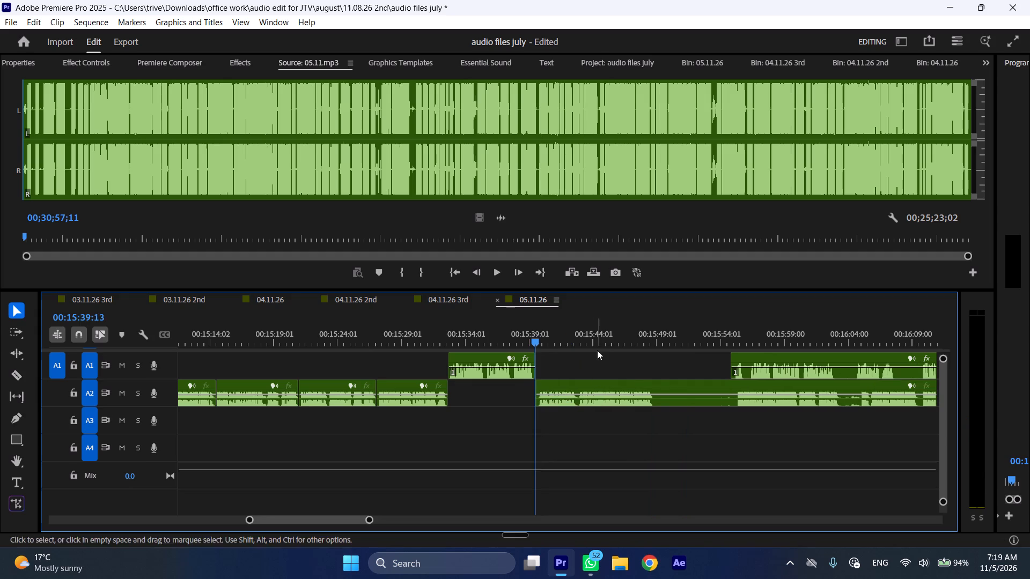
Move the next A1 clip later to about 00:16:11 and ripple-delete the silent A2 section between cuts at 00:15:48:23 and 00:15:55:01.
drag(608, 340, 658, 343)
key(shift+c)
scroll(660, 368, down, 11)
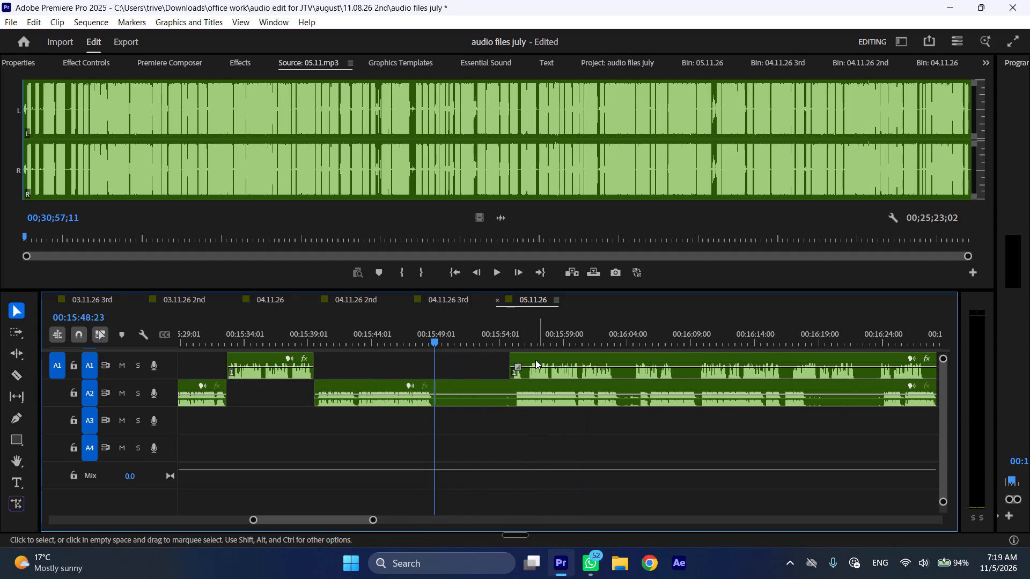
drag(536, 358, 740, 358)
drag(508, 338, 513, 339)
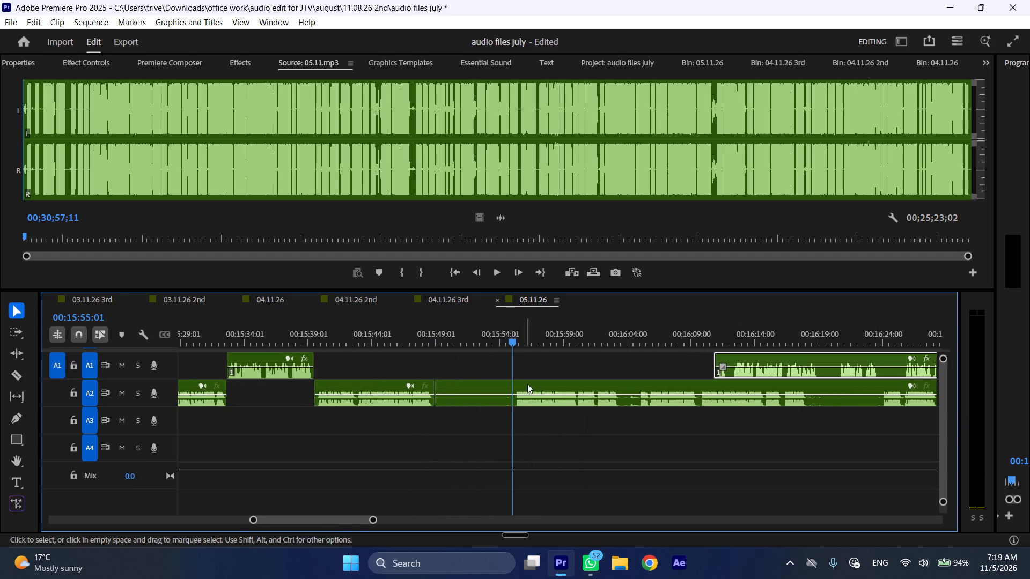
click(531, 397)
key(shift+c)
key(ctrl+shift+d)
Play the A2 speech onward from the 00:15:48:23 cut and split the clip at 00:15:57:09.
key(space)
text(l)
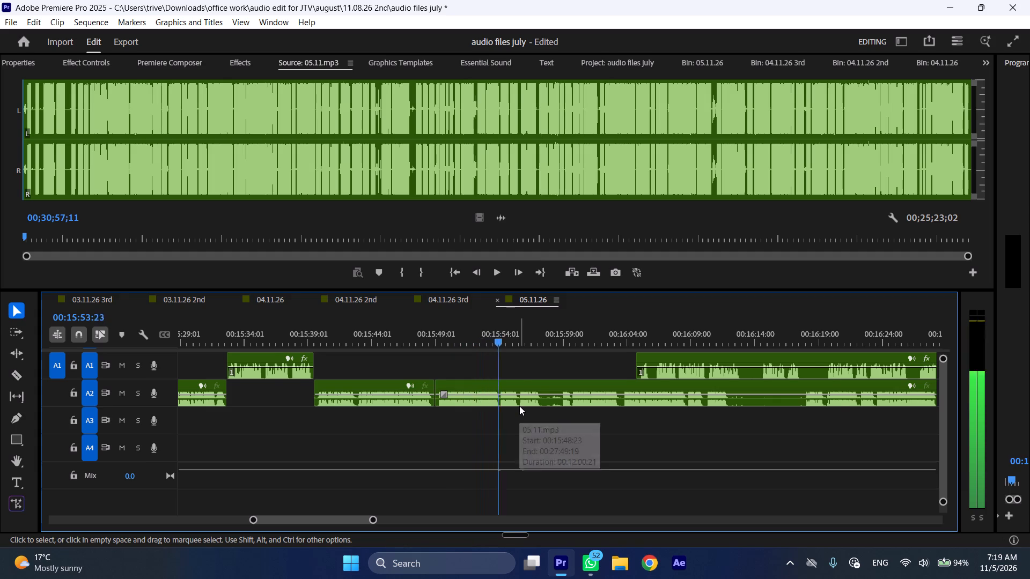
scroll(519, 406, down, 2)
key(space)
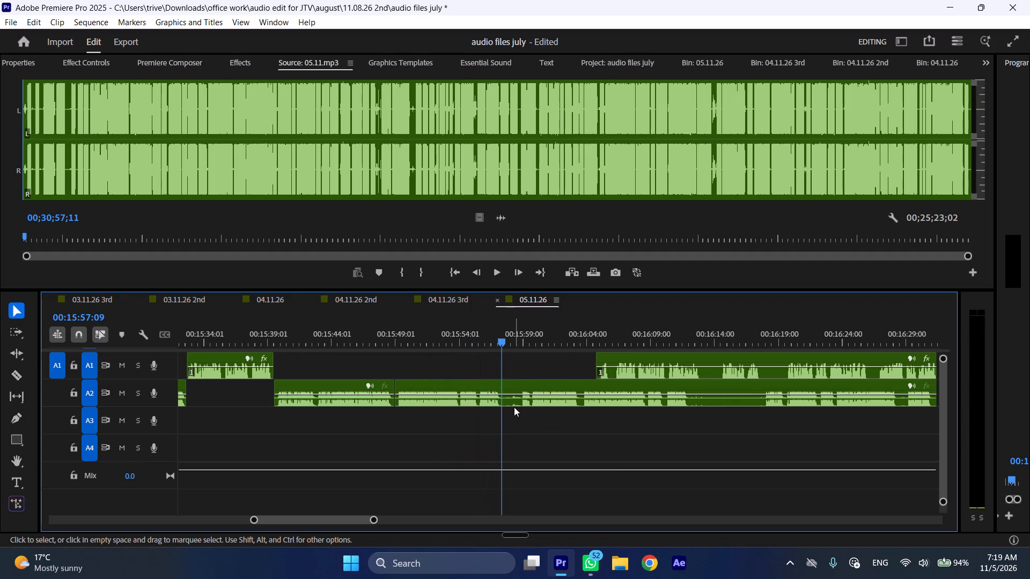
text(C)
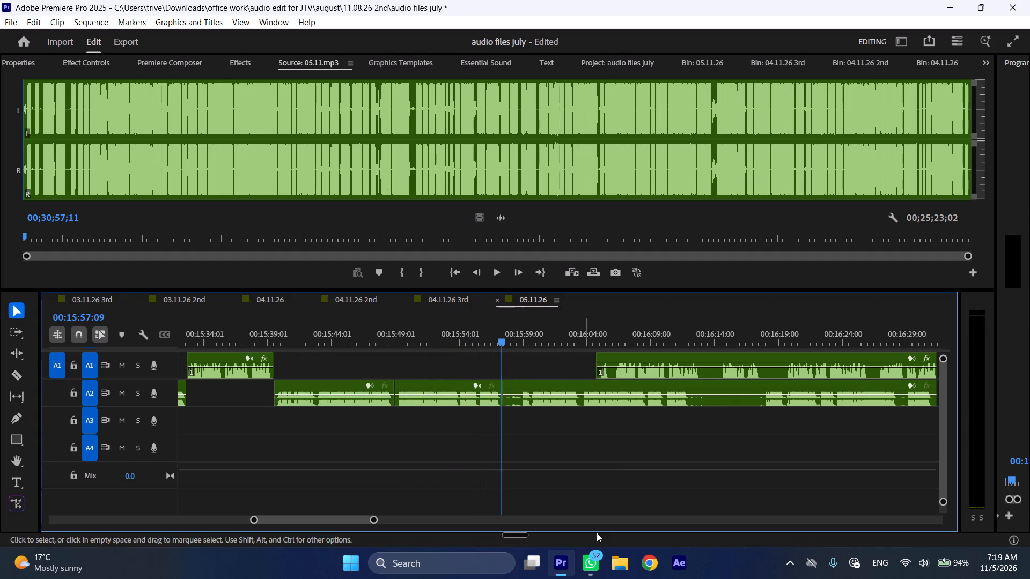
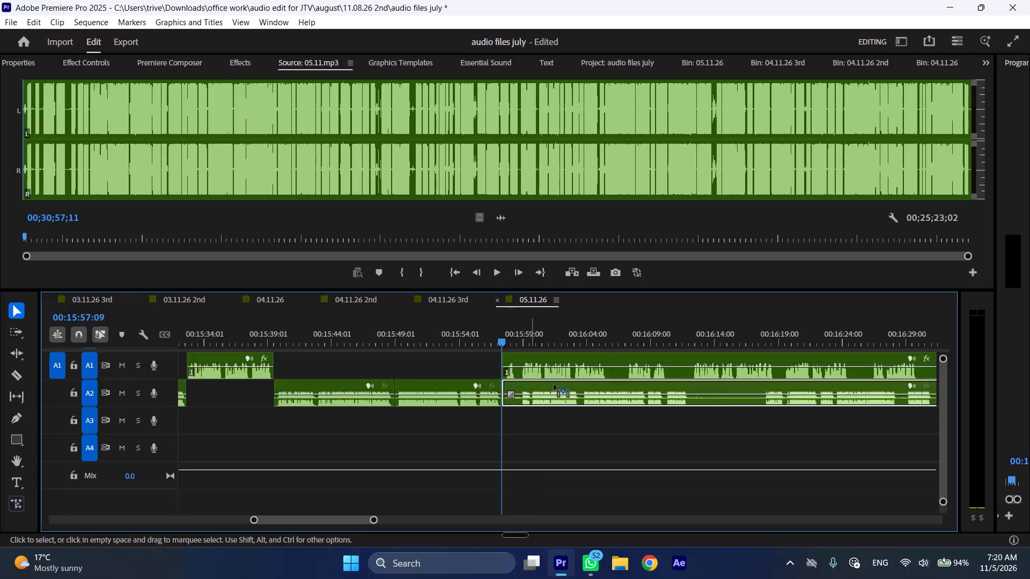
Move the A2 clip after the 00:15:57:09 cut later to about 00:16:08 and play the A1 story.
drag(554, 385, 673, 385)
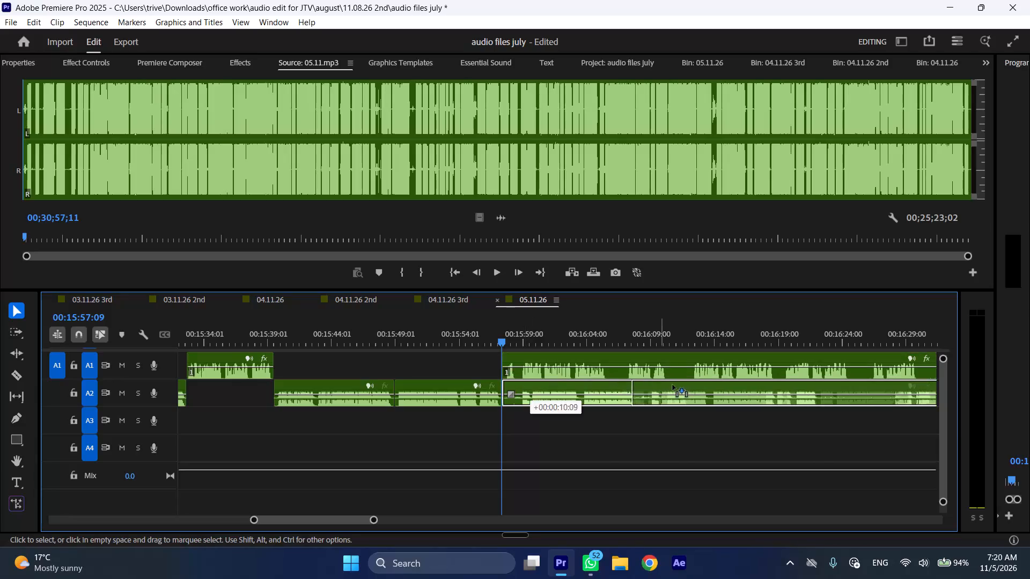
drag(673, 385, 674, 385)
key(space)
text(l)
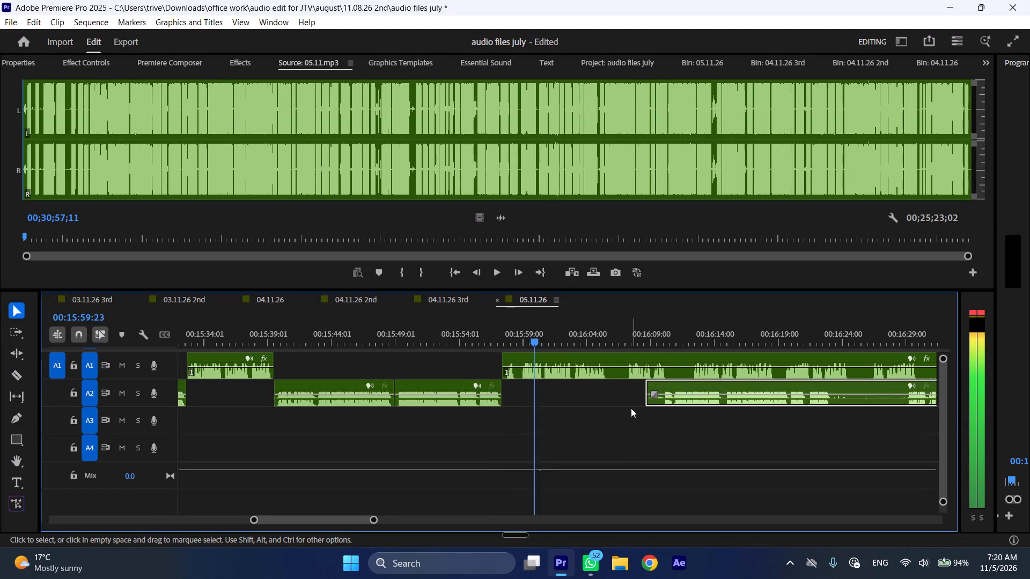
Ripple-delete the A1 clip's opening up to 00:15:58:20 and split the clip at 00:16:04:02.
click(521, 336)
click(535, 376)
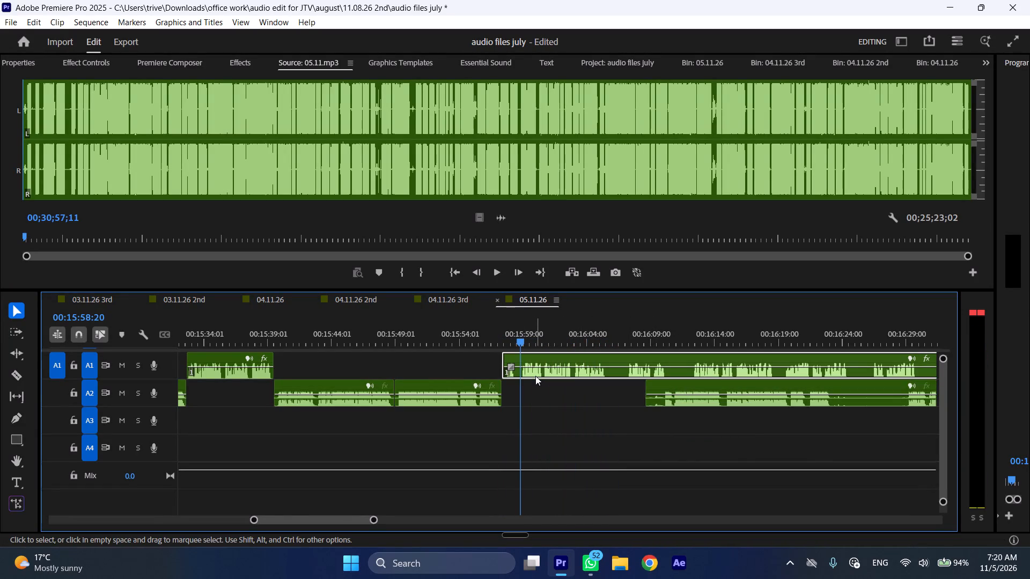
key(shift+c)
key(ctrl+shift+d)
drag(562, 336, 589, 343)
key(shift+c)
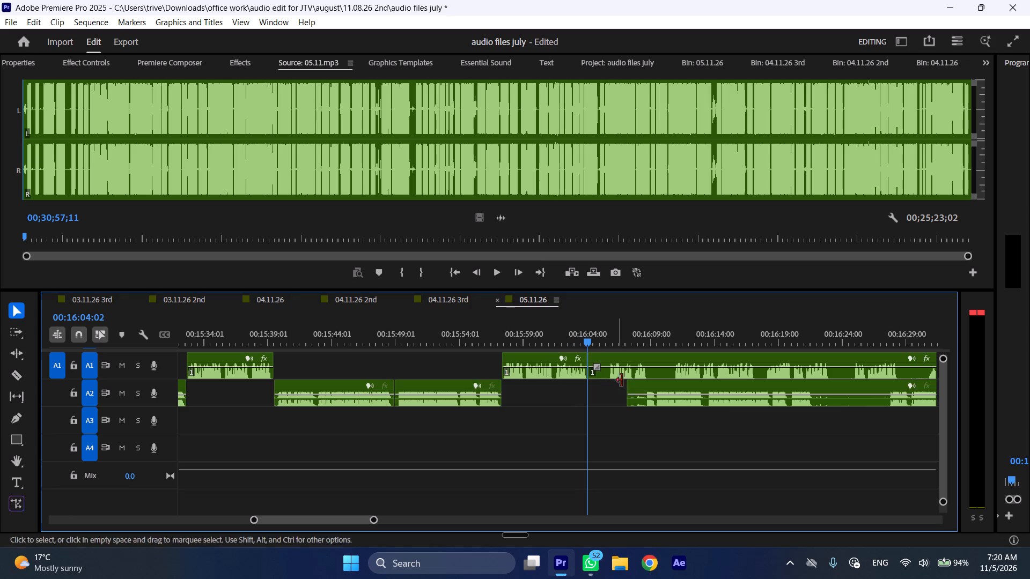
Move the A2 clip to 00:16:04:02 and the remaining A1 clip to about 00:16:23, playing the A2 speech.
drag(632, 388, 650, 388)
drag(663, 385, 605, 385)
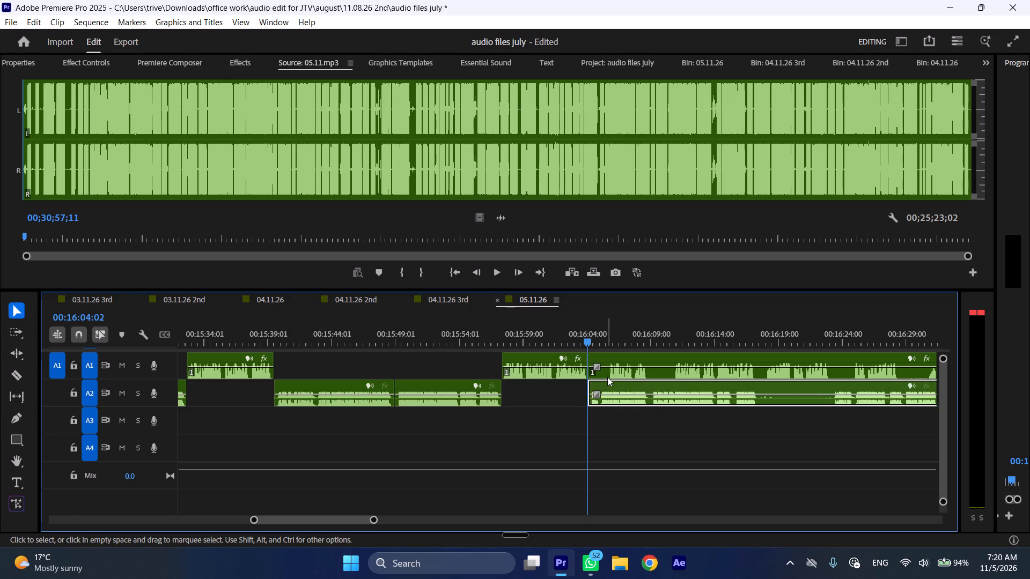
drag(604, 356, 851, 355)
key(space)
key(l)
scroll(804, 369, down, 2)
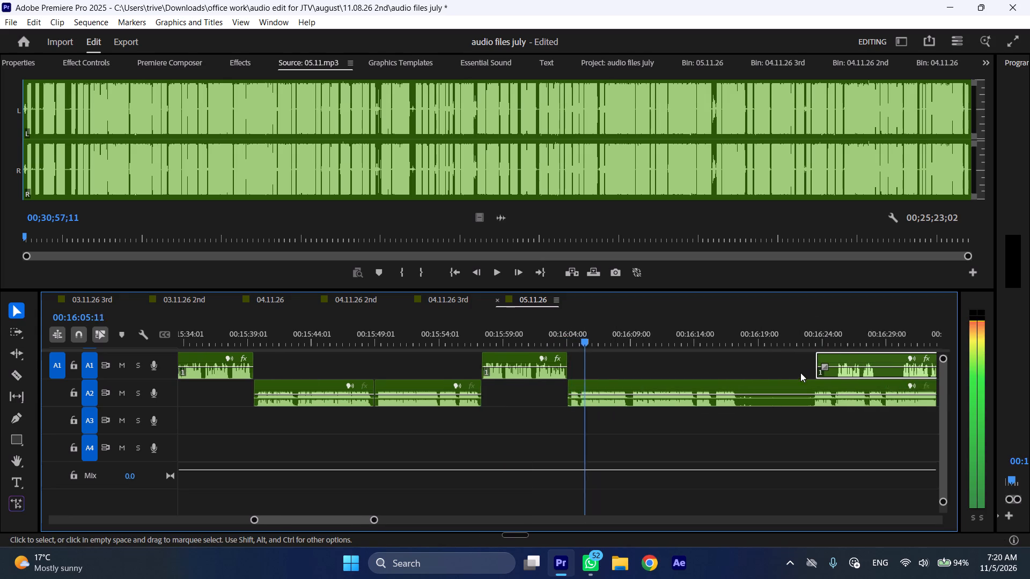
scroll(800, 373, down, 2)
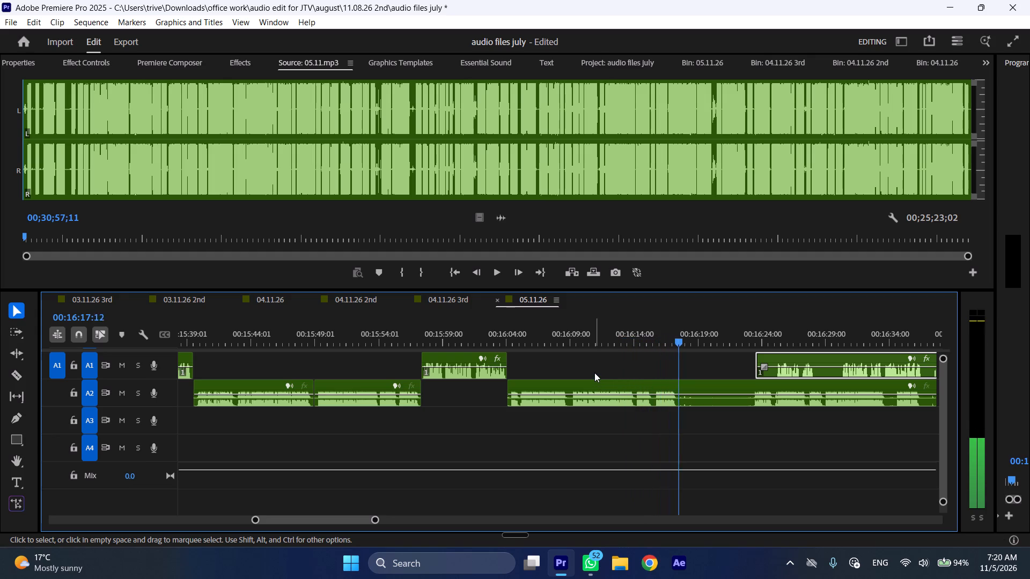
Split the A2 clip at 00:16:09:02 and delete its section before the cut, leaving a gap.
click(568, 334)
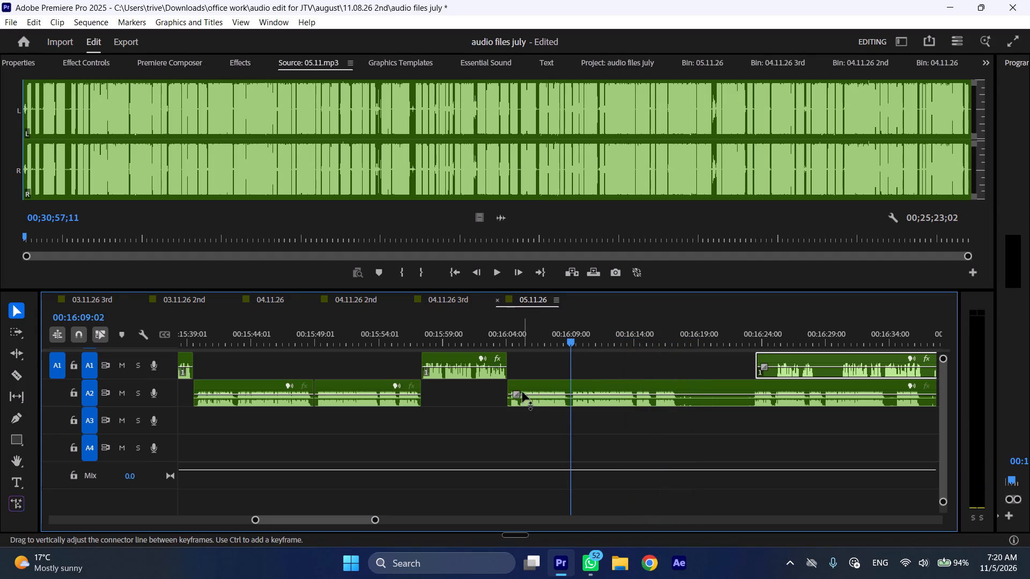
click(523, 389)
key(shift+c)
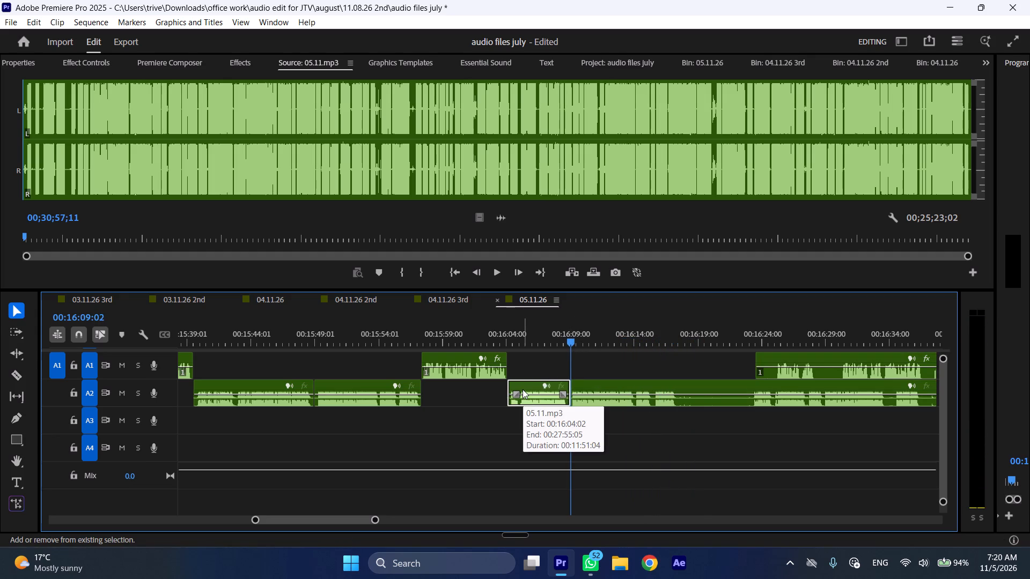
key(BackSpace)
Split A2 at 00:16:17:13 and move the section before it over the segment starting at 00:15:48:23, after playing that segment.
drag(687, 317, 687, 323)
drag(675, 333, 681, 337)
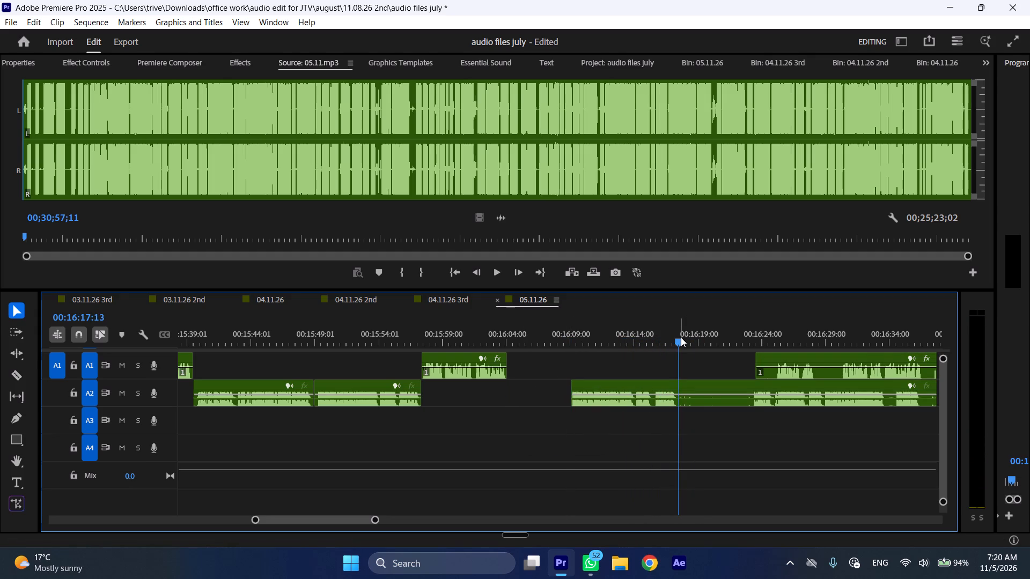
key(shift+c)
drag(619, 382, 361, 382)
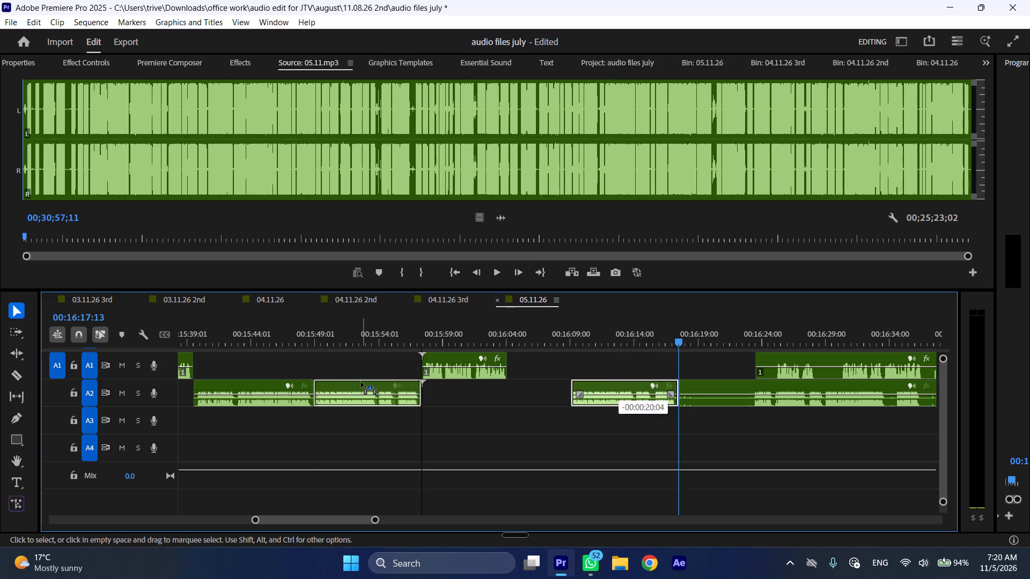
drag(361, 382, 495, 400)
click(320, 336)
key(space)
key(space)
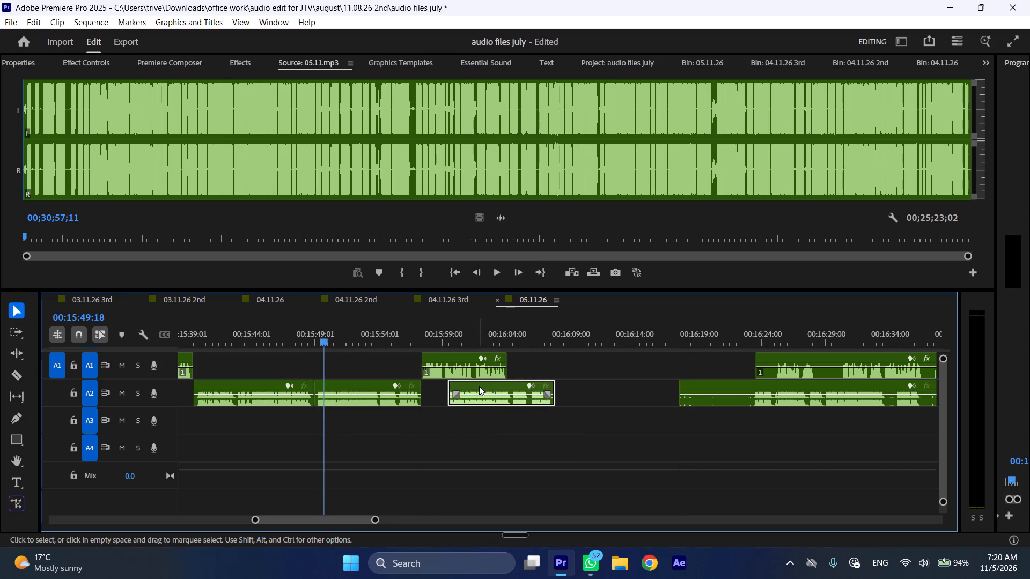
drag(480, 387, 347, 391)
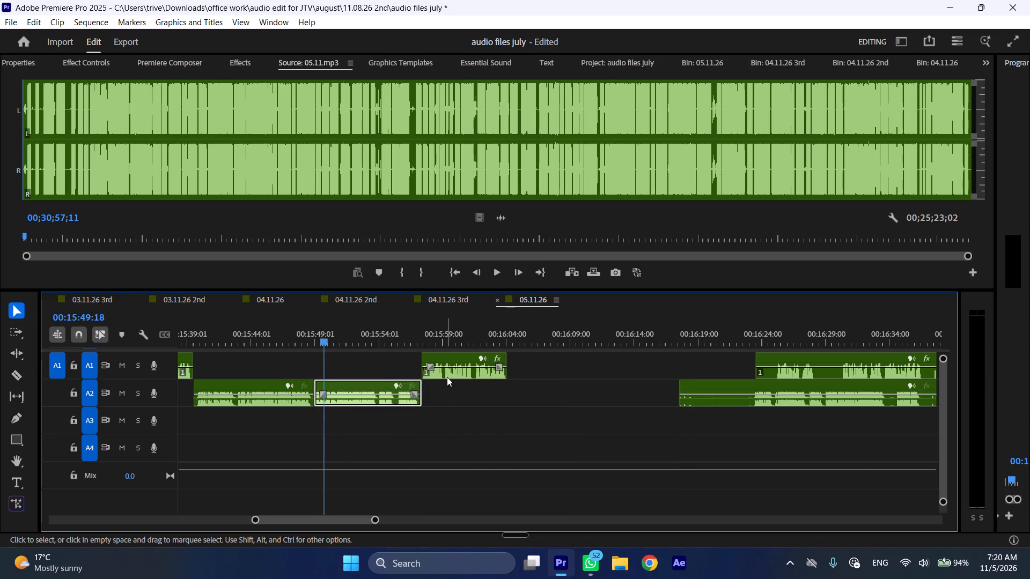
Trim the remaining A2 clip's start to about 00:16:23, level with the next A1 clip, and move it to 00:16:04:02.
click(447, 376)
scroll(513, 406, down, 5)
drag(576, 383, 648, 392)
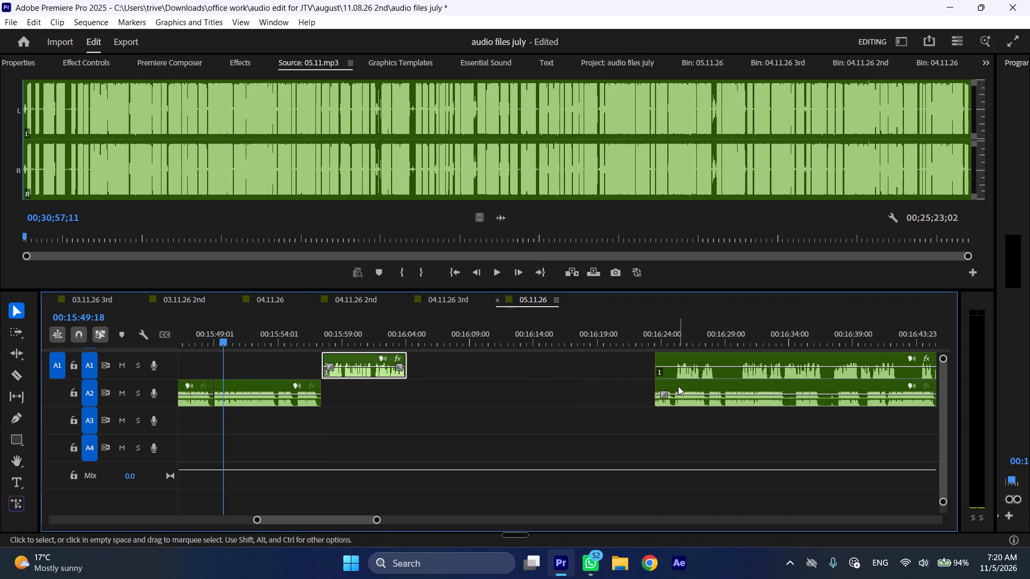
drag(678, 386, 550, 388)
drag(520, 383, 514, 383)
drag(545, 378, 481, 381)
drag(542, 381, 431, 382)
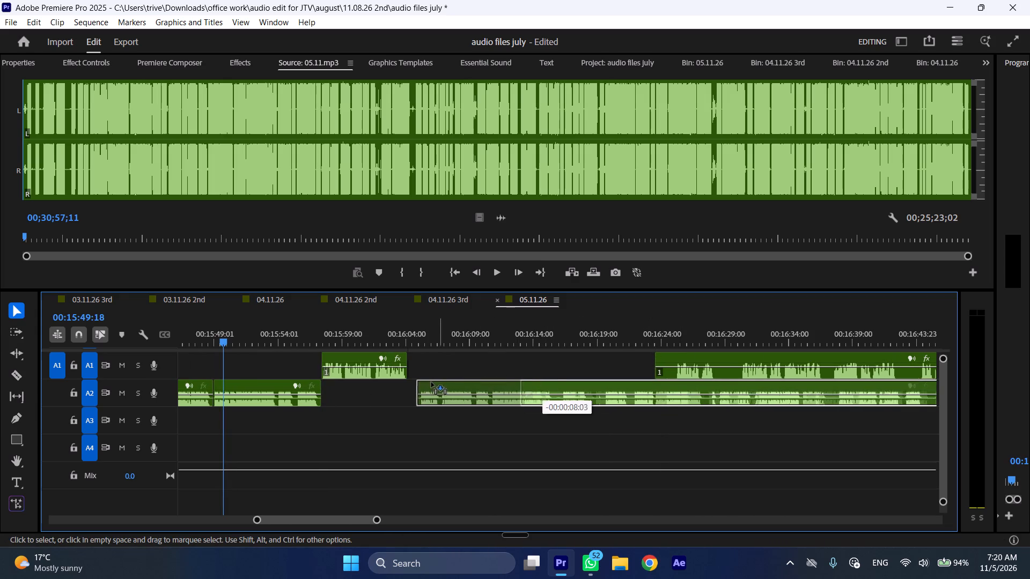
drag(431, 382, 427, 382)
Play the A2 speech from the 00:16:04:02 join and split the clip at 00:16:14:20.
click(401, 333)
key(space)
text(l)
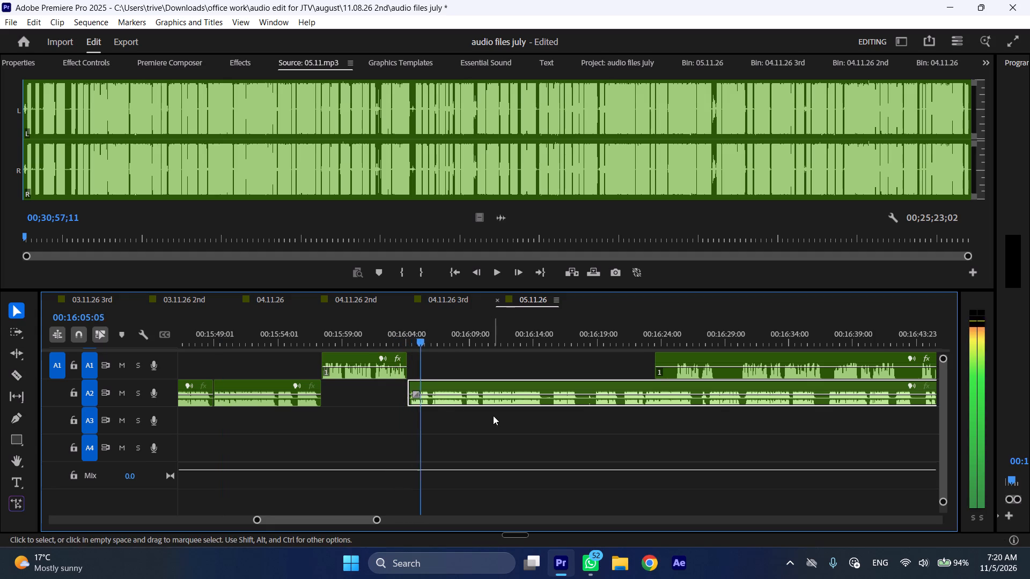
scroll(498, 422, down, 4)
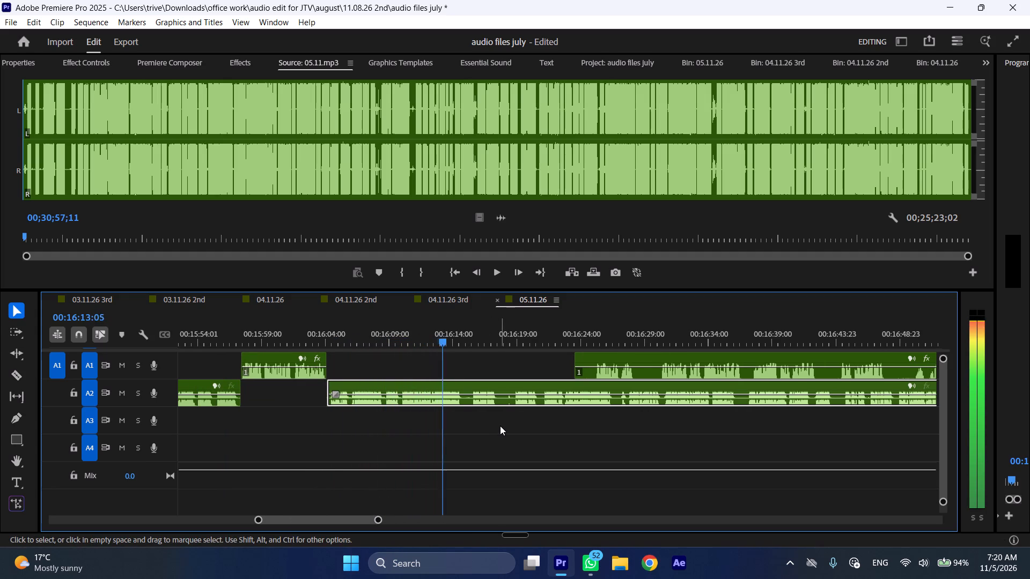
key(space)
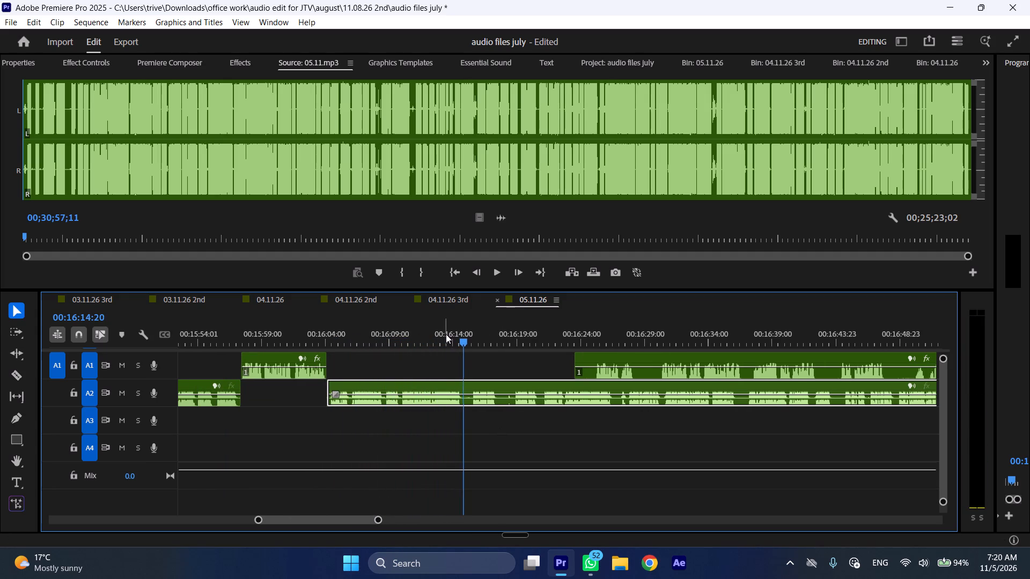
click(446, 335)
key(space)
key(space)
text(C)
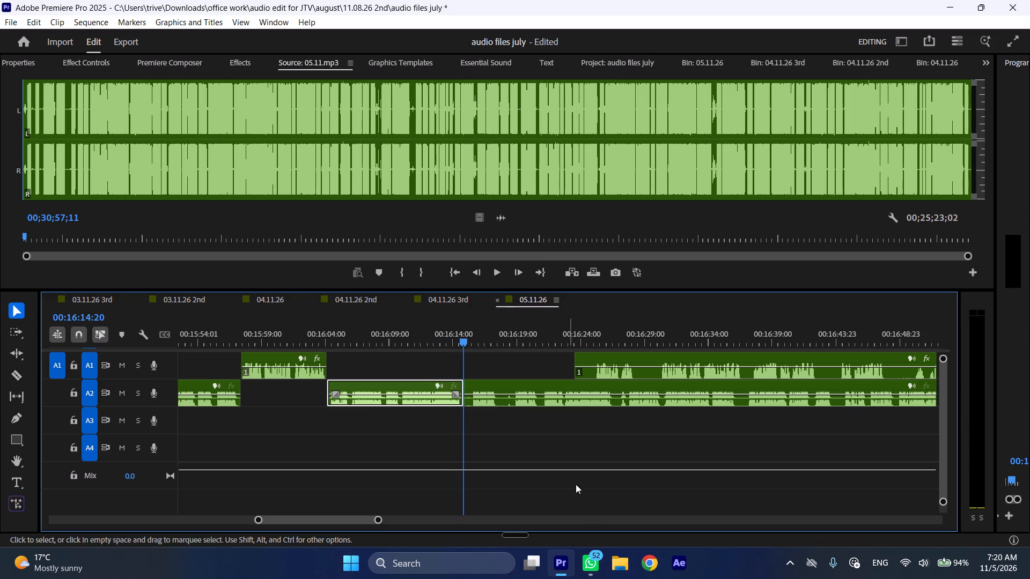
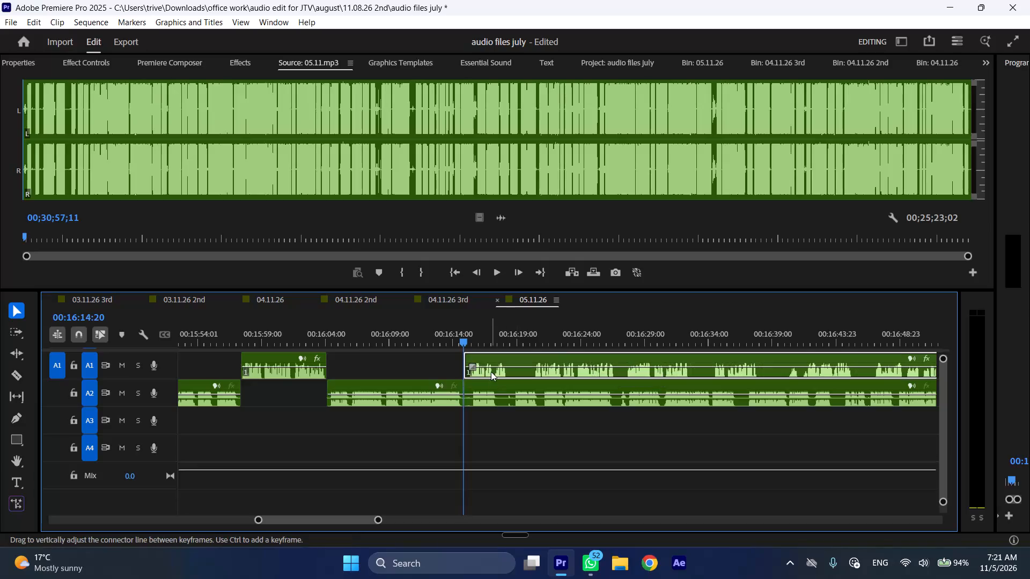
Move the remaining A2 clip later to about 00:16:23, play the A1 speech from 00:16:14:20 and split A1 at 00:16:18:06.
drag(492, 385, 593, 388)
key(space)
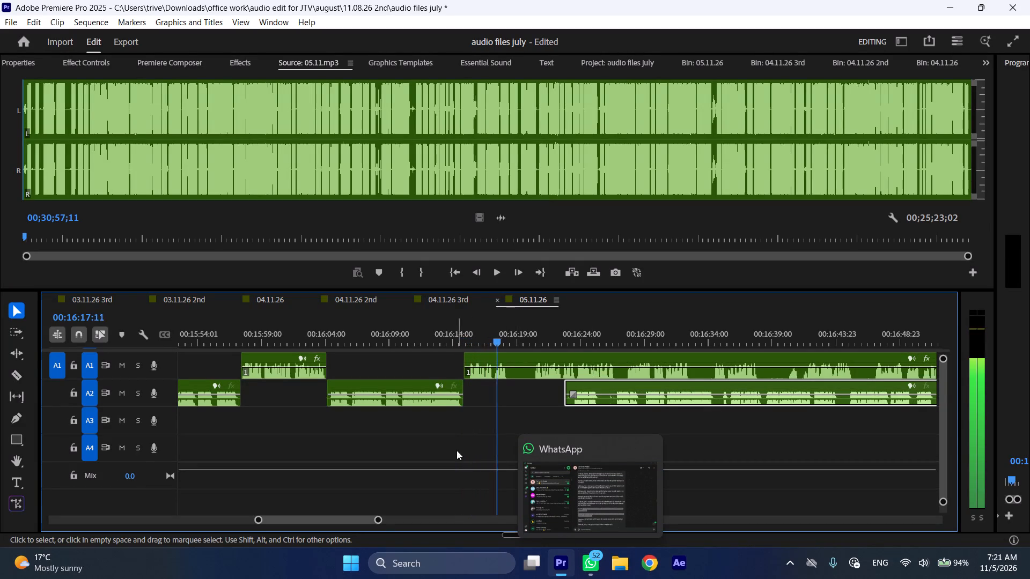
key(space)
text(C)
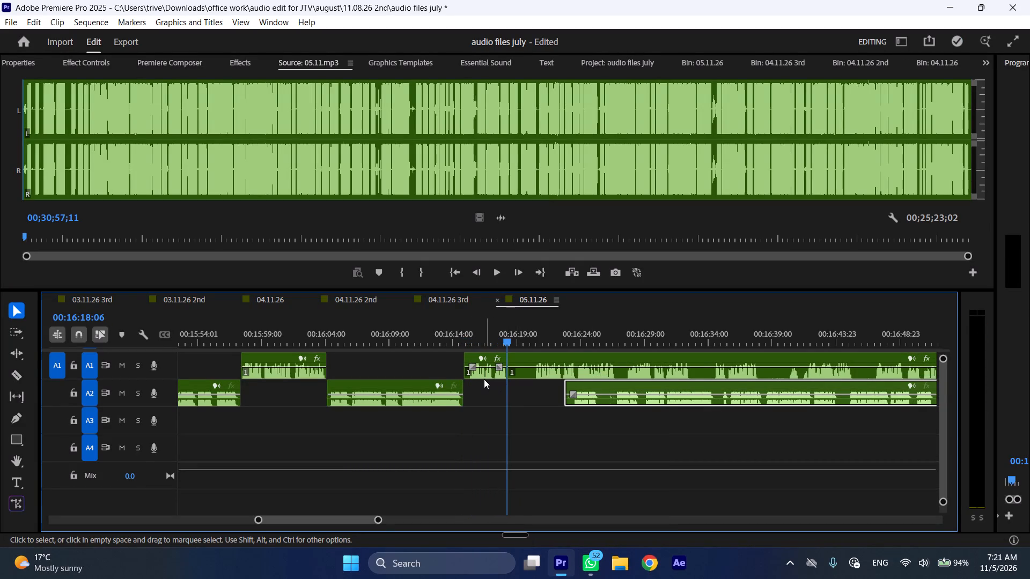
Split the earlier A1 segment at 00:16:01:13 and delete its section after the cut, leaving a gap.
click(296, 332)
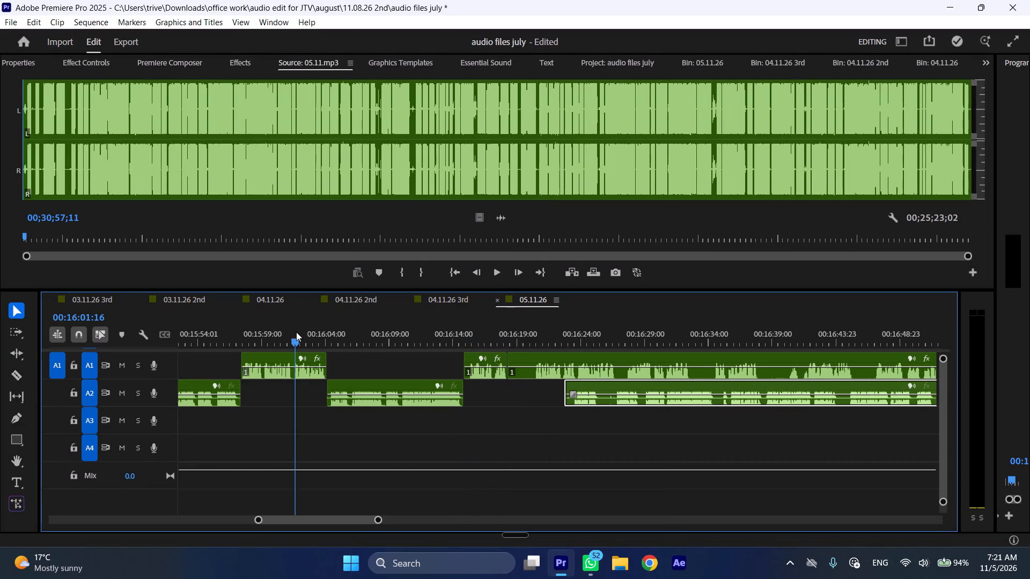
key(shift+c)
key(space)
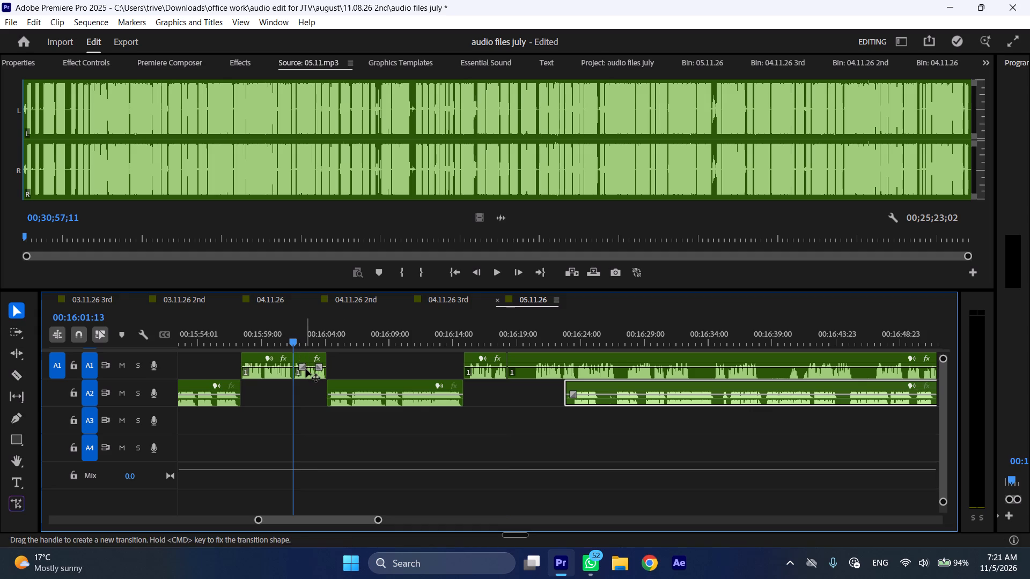
click(310, 370)
key(BackSpace)
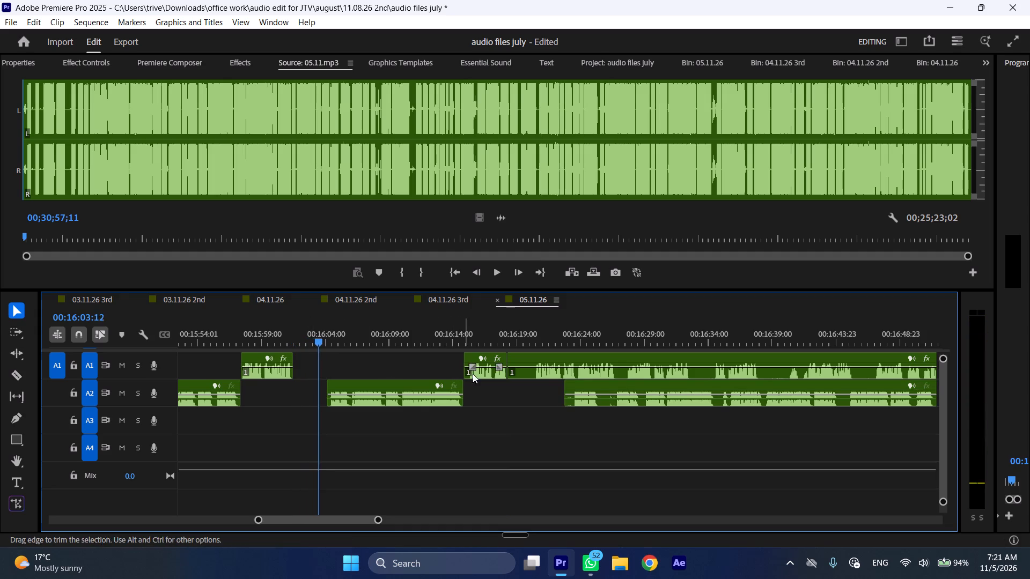
Move the short A1 segment into the gap after 00:16:01:13, ripple-trim its start at about 00:16:02:03, and butt it against the preceding A1 clip.
drag(483, 376, 316, 378)
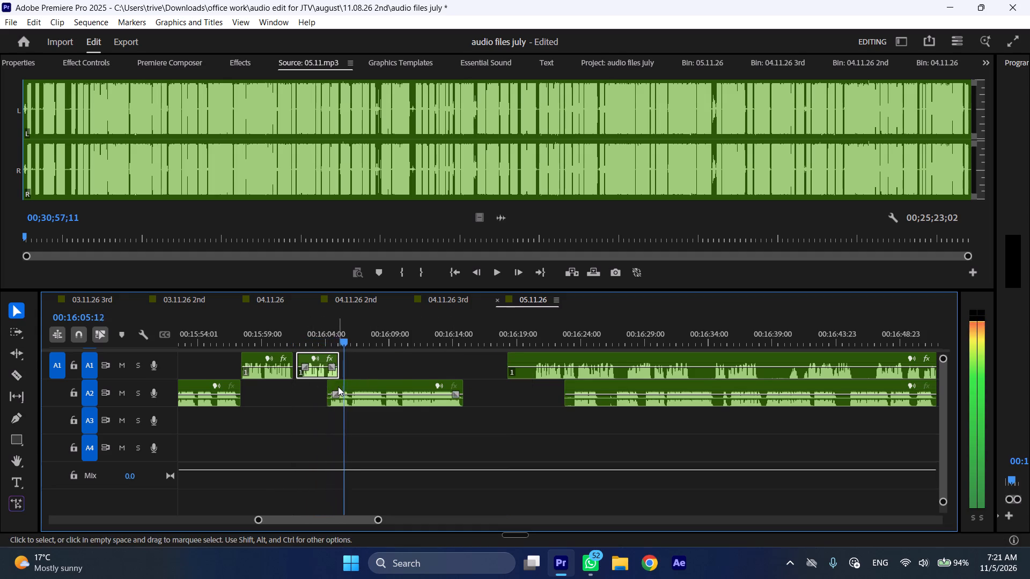
key(space)
click(301, 338)
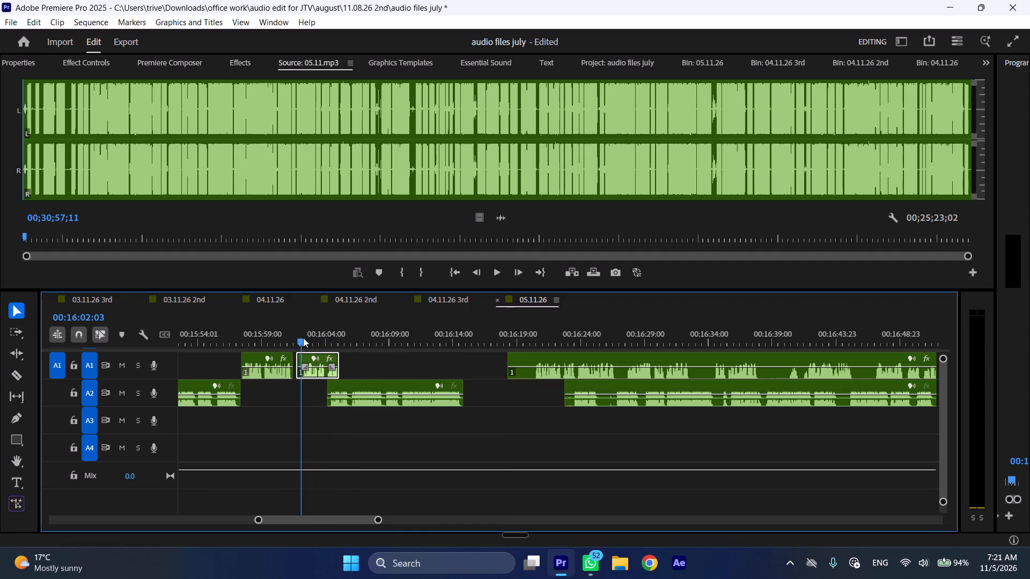
key(shift+c)
key(ctrl+shift+d)
key(space)
key(space)
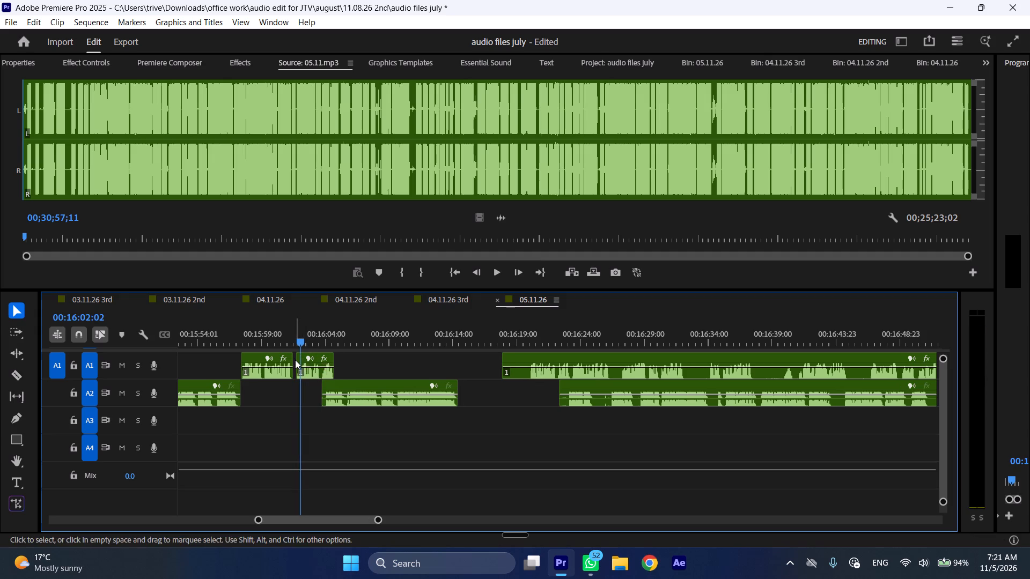
click(357, 363)
click(335, 410)
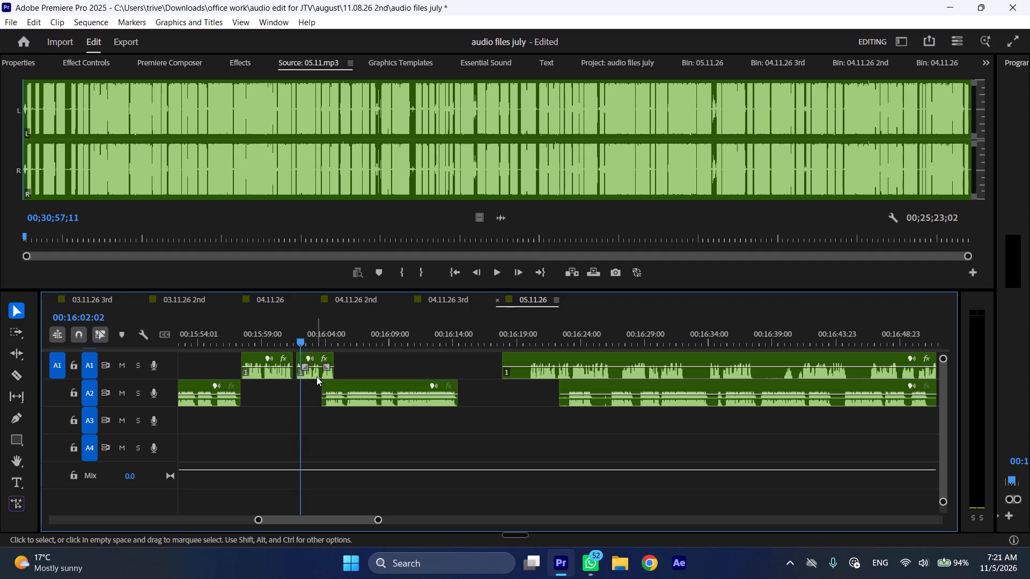
click(316, 373)
Place the A2 segment directly after the short A1 segment, then trim the long A1 clip's start by 00:00:01:19 and join it to that A2 segment's end.
drag(343, 384, 357, 385)
drag(502, 359, 525, 359)
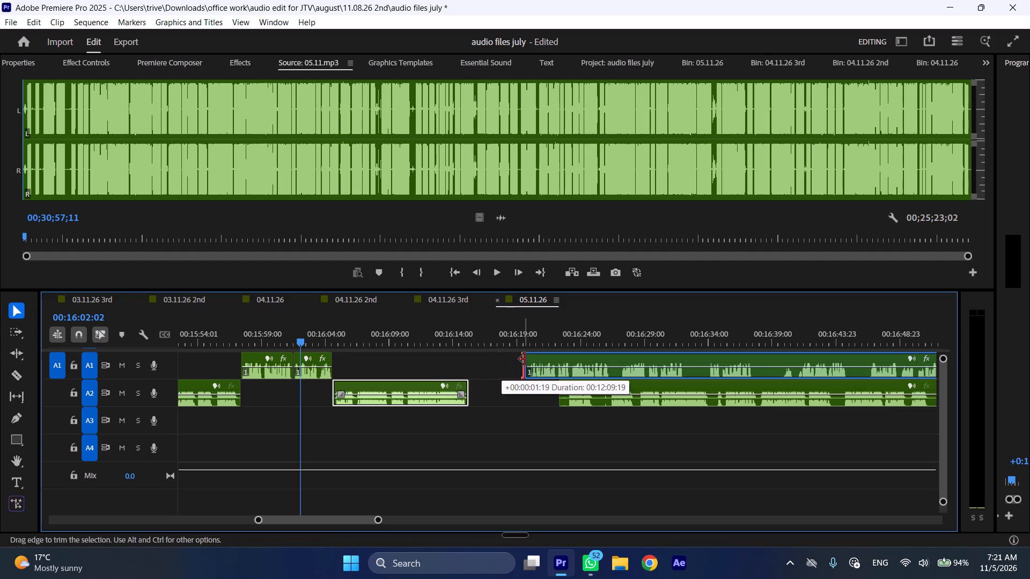
drag(525, 359, 525, 359)
drag(546, 357, 488, 365)
Play the A1 speech from 00:16:14:22 across the new join at faster speed.
click(466, 333)
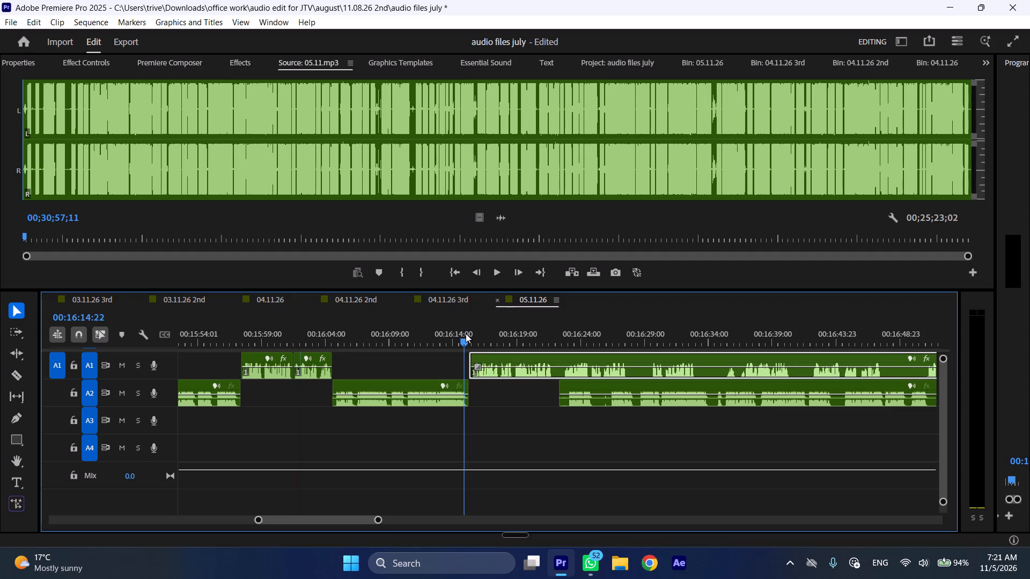
key(space)
text(l)
scroll(513, 429, down, 5)
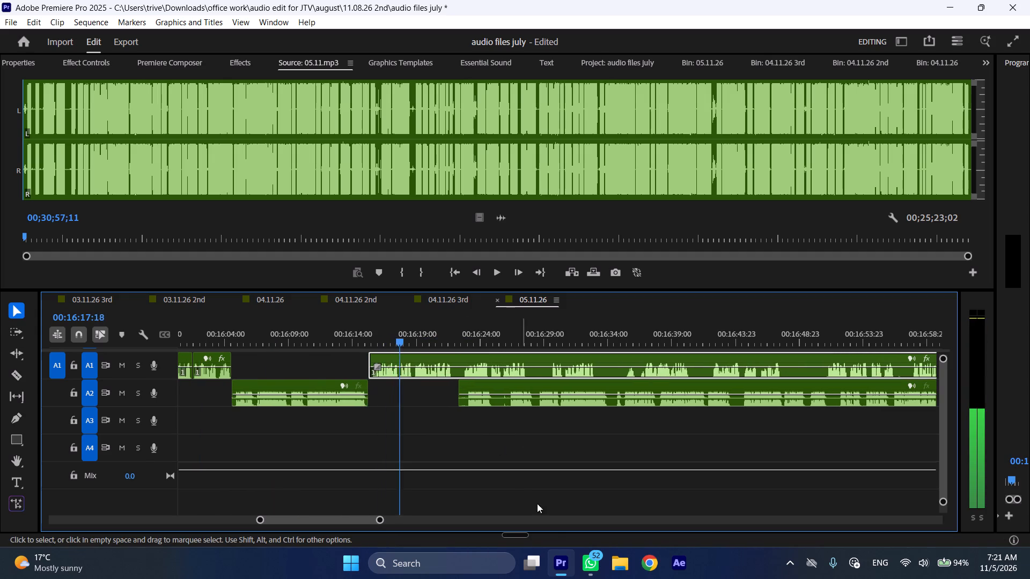
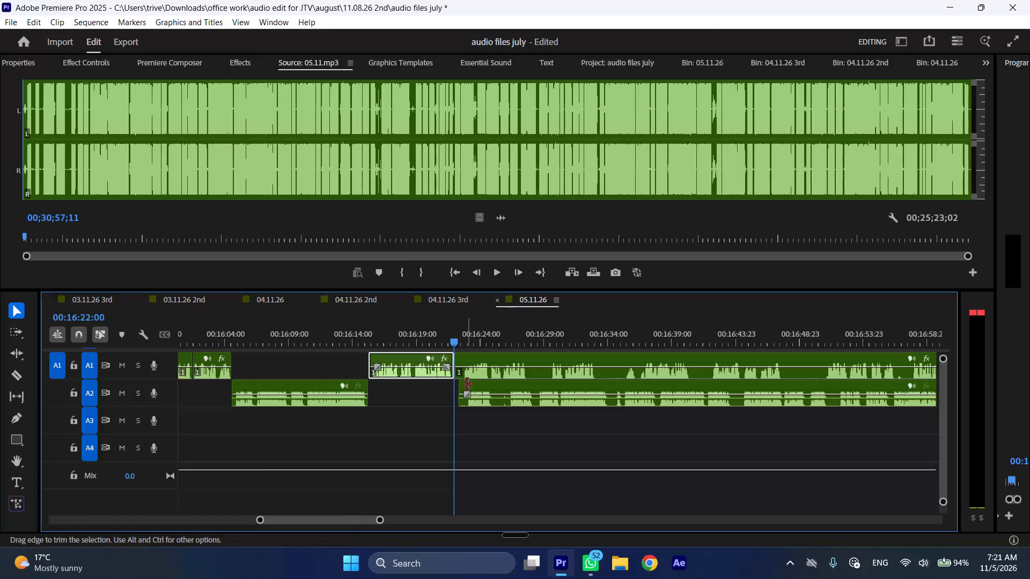
Butt the long A2 clip against the A1 segment's end at 00:16:22:00, and shift the long A1 clip to about 00:16:42, slightly trimming its start.
drag(489, 389, 482, 389)
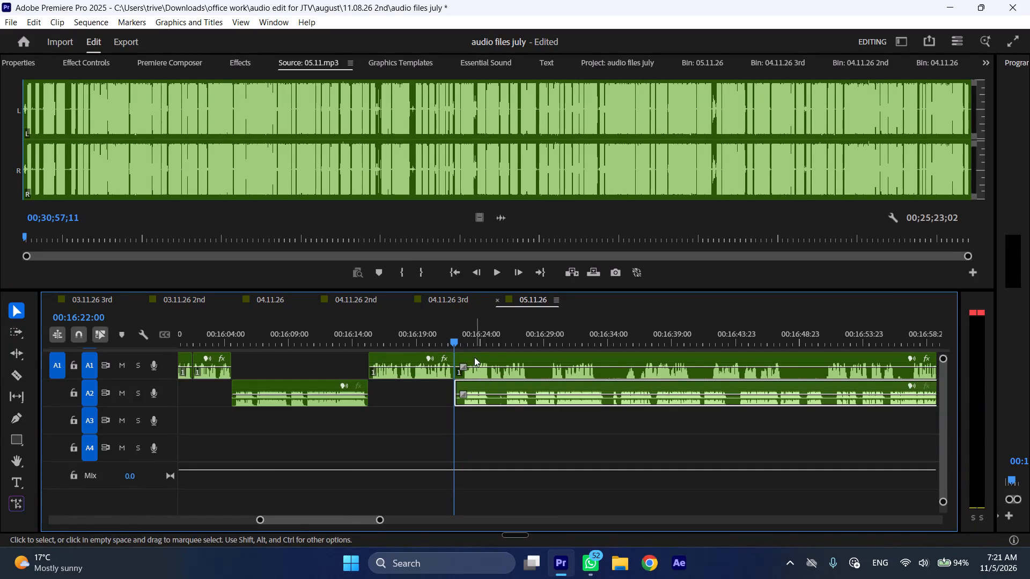
drag(475, 355, 723, 362)
key(space)
drag(708, 359, 716, 359)
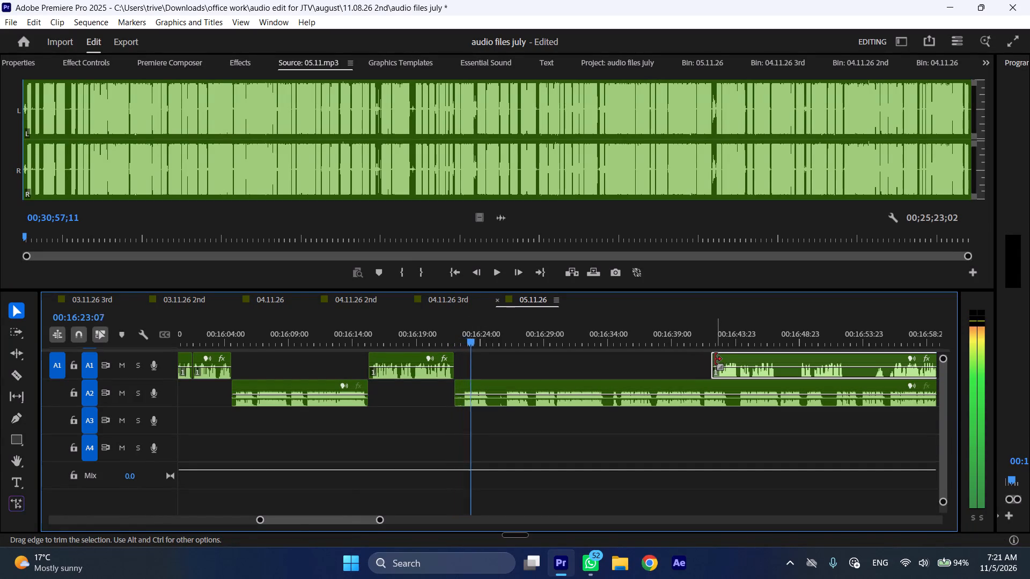
Play the A2 clip at faster speed and ripple-trim its start up to 00:16:28:06.
key(l)
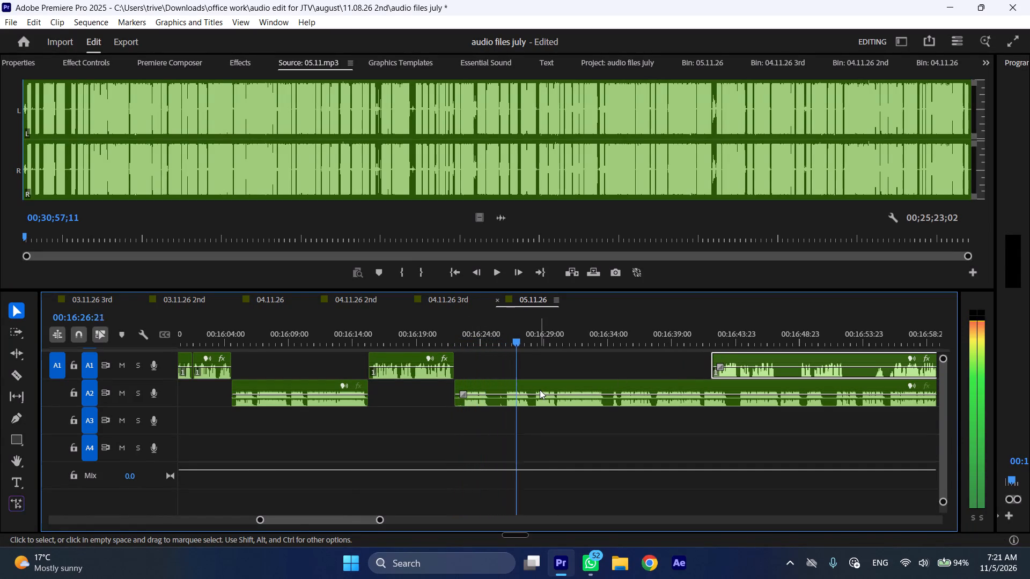
click(533, 338)
click(556, 392)
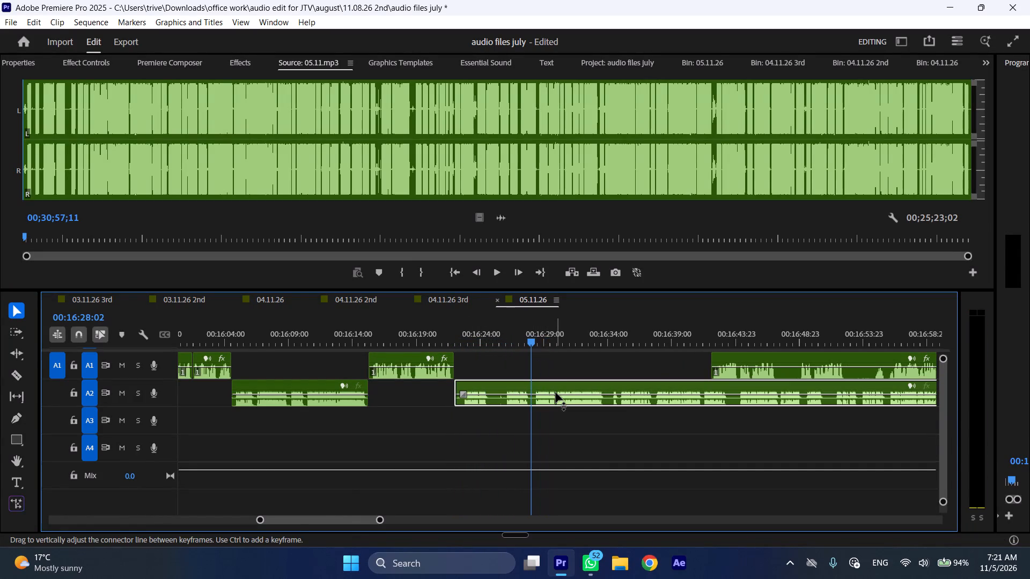
drag(531, 337, 536, 338)
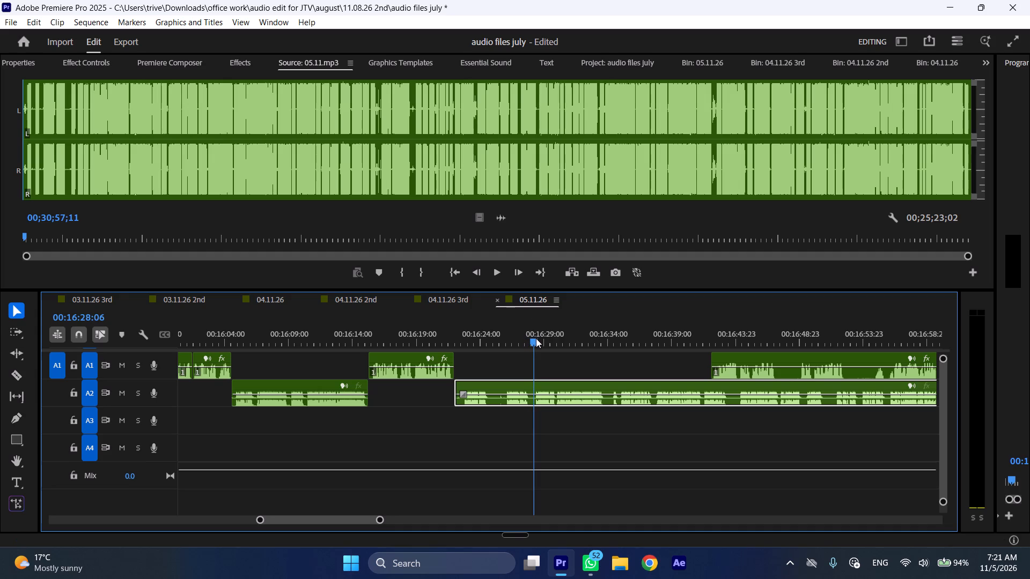
key(shift+c)
key(ctrl+shift+d)
Play the trimmed A2 clip at faster speed and split it at 00:16:27:15.
key(space)
text(kll)
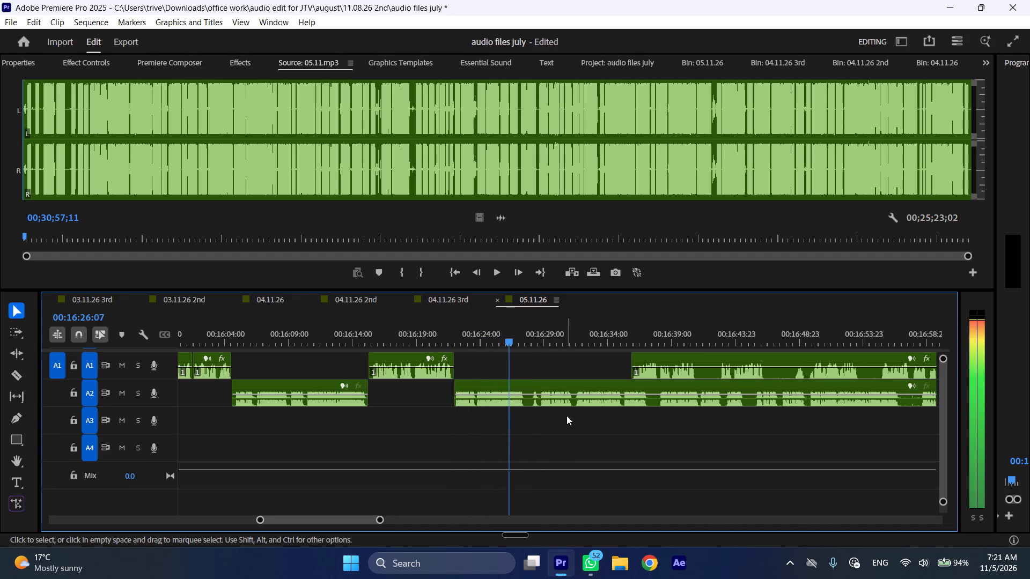
key(space)
key(shift+c)
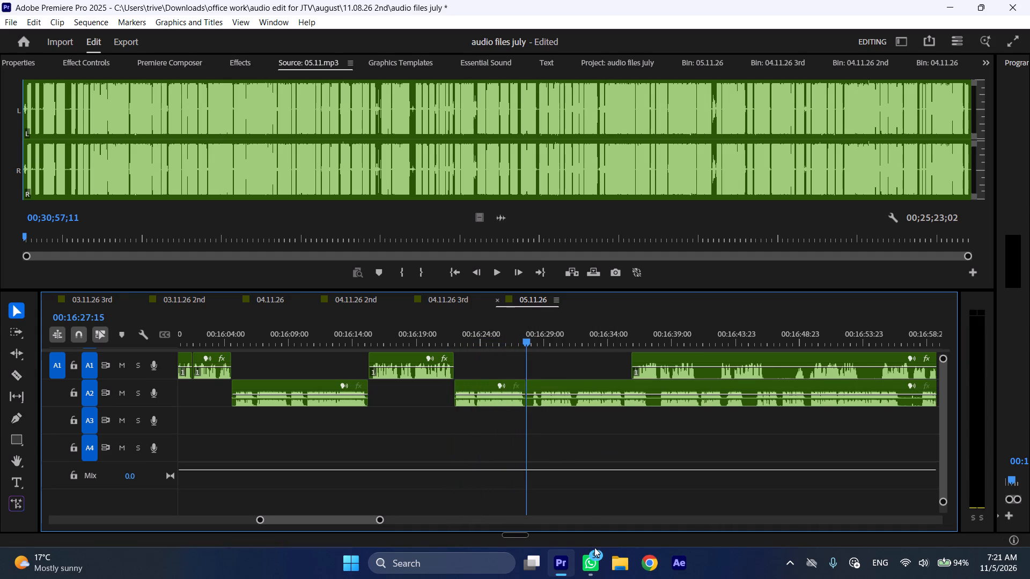
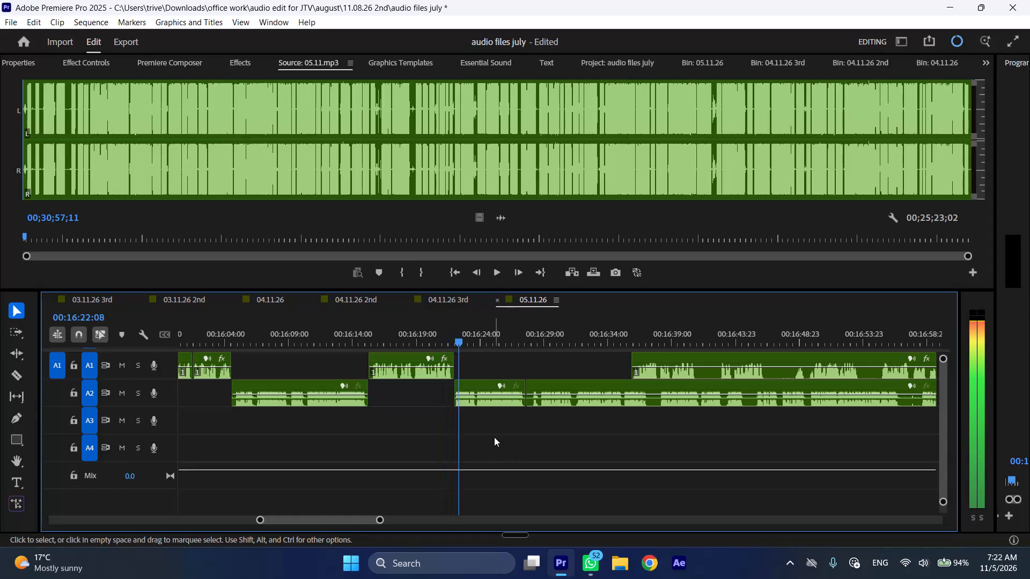
Split the A2 clip preceding the A1 story segment at 00:16:10:10 and delete the part after the cut.
key(space)
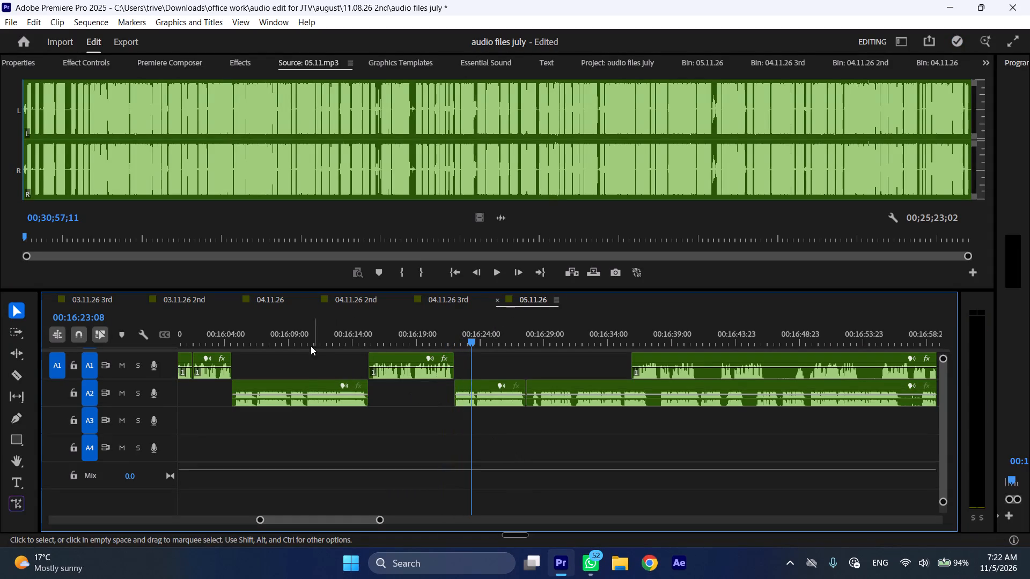
click(307, 337)
key(space)
click(307, 337)
key(shift+c)
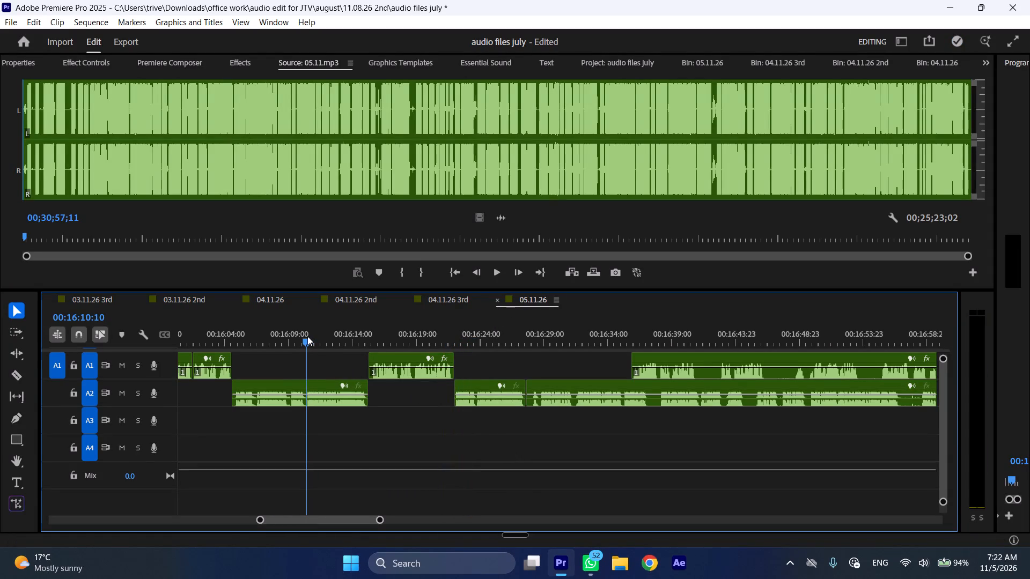
click(336, 401)
key(BackSpace)
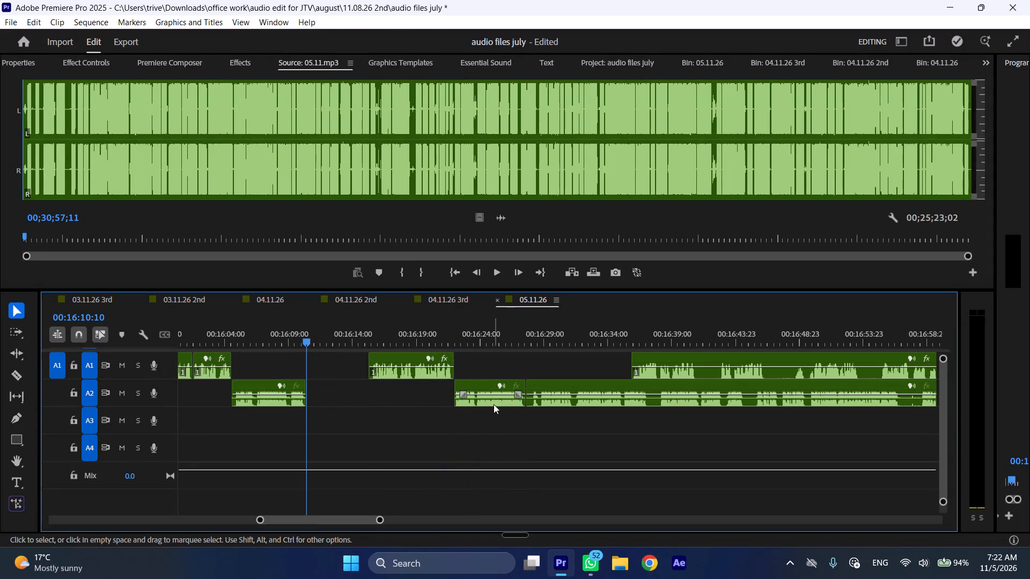
Move the short A2 segment from after the A1 story segment back to 00:16:10:10, against the cut, and play the join.
drag(494, 404, 348, 398)
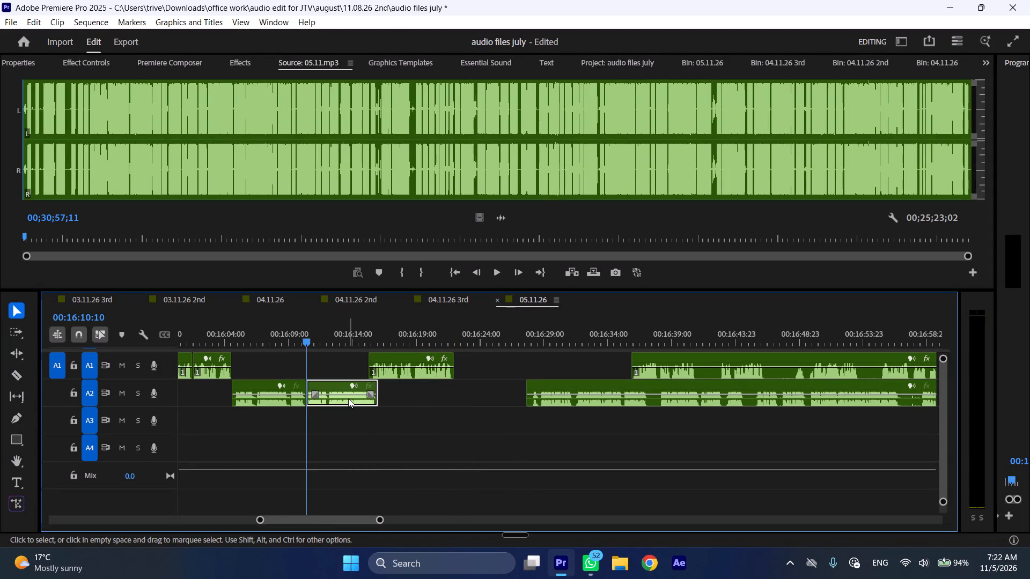
key(space)
key(space)
Butt the A1 segment against the moved A2 segment's end, slightly trim the long A2 clip's start, and butt it against the A1 segment's end.
drag(422, 374, 422, 374)
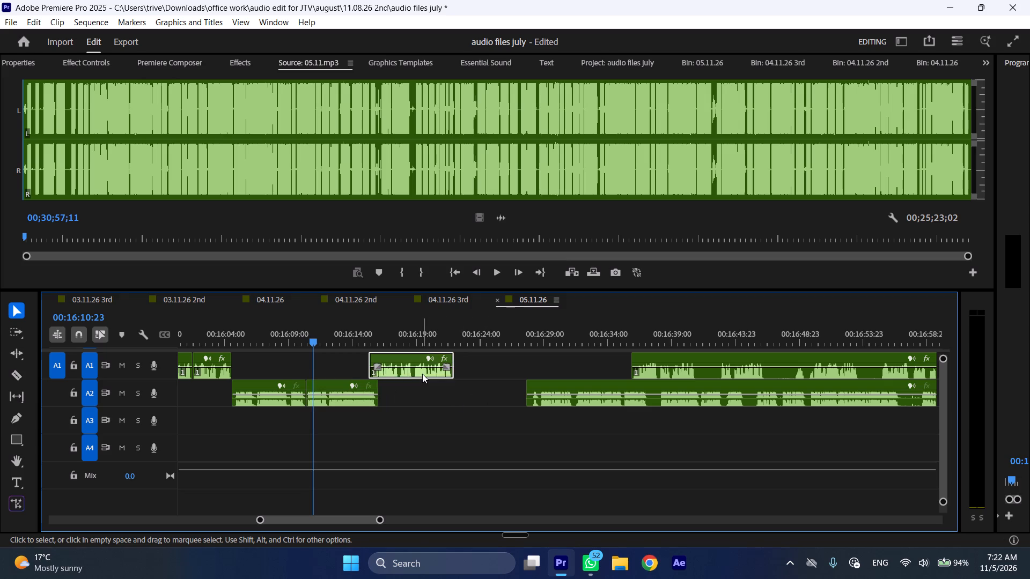
drag(422, 374, 429, 374)
drag(528, 382, 532, 383)
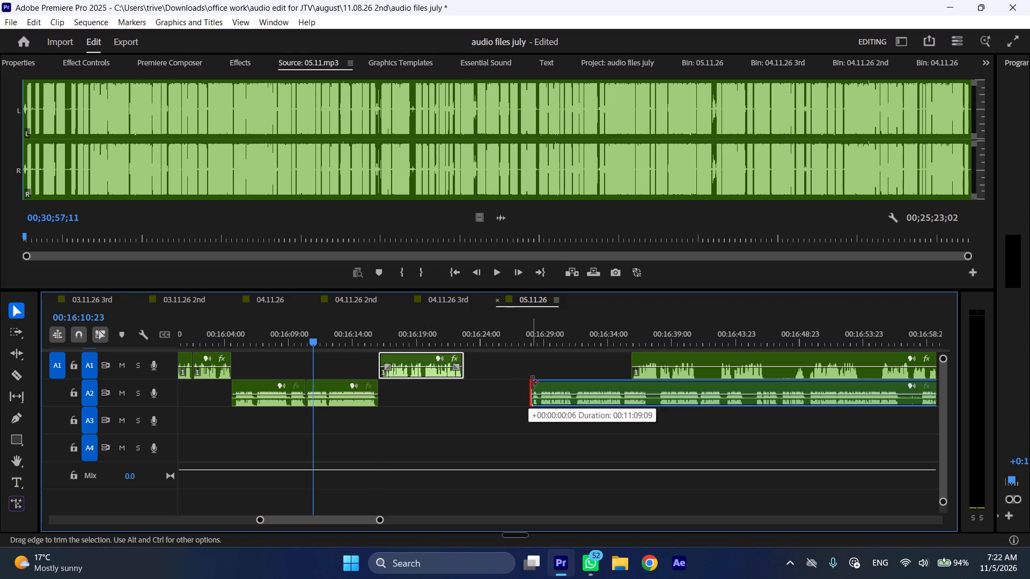
drag(532, 383, 533, 383)
drag(557, 383, 489, 387)
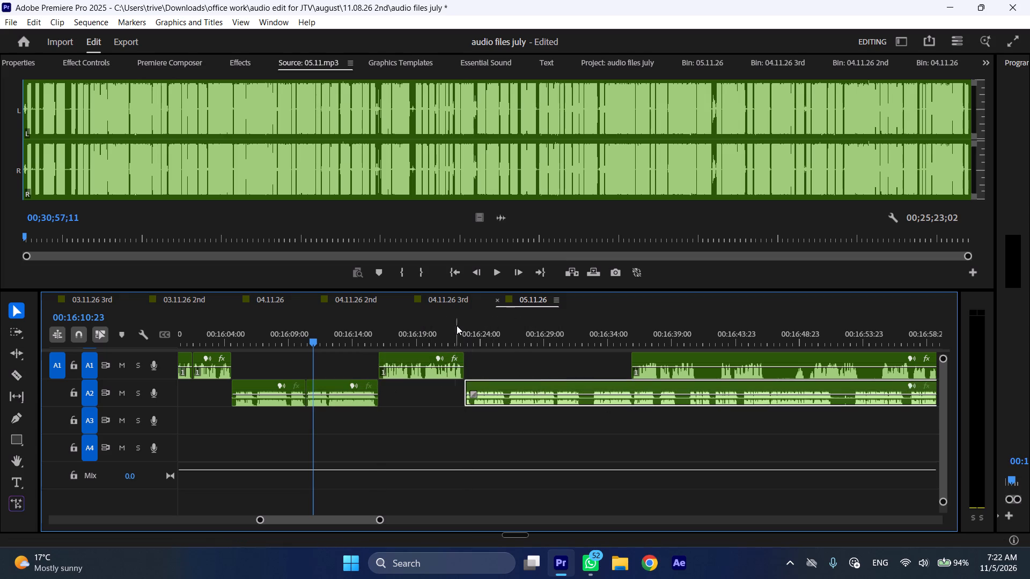
Play the join between the A1 segment and the long A2 clip from about 00:16:22 at faster speed.
click(457, 325)
key(space)
text(l)
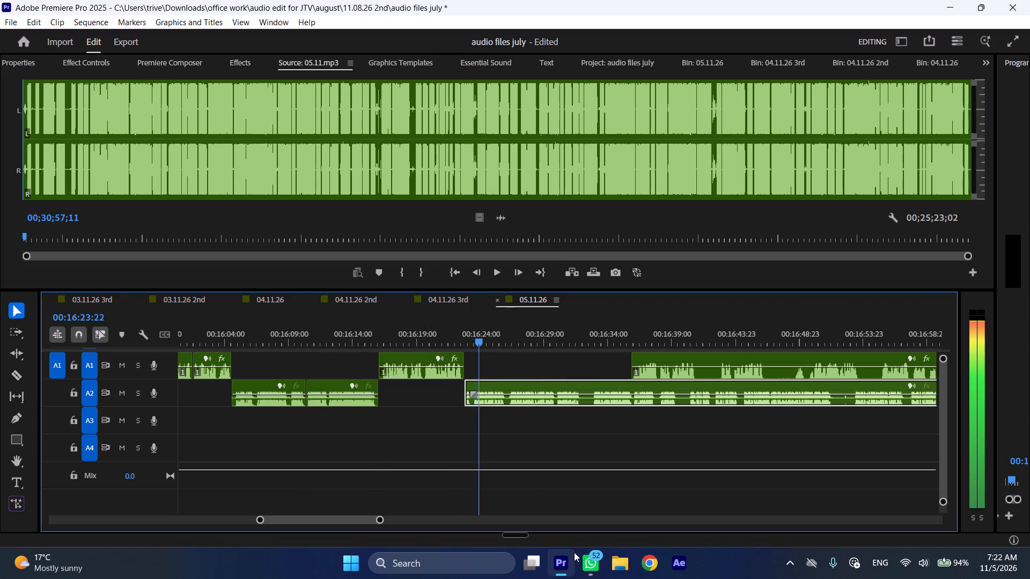
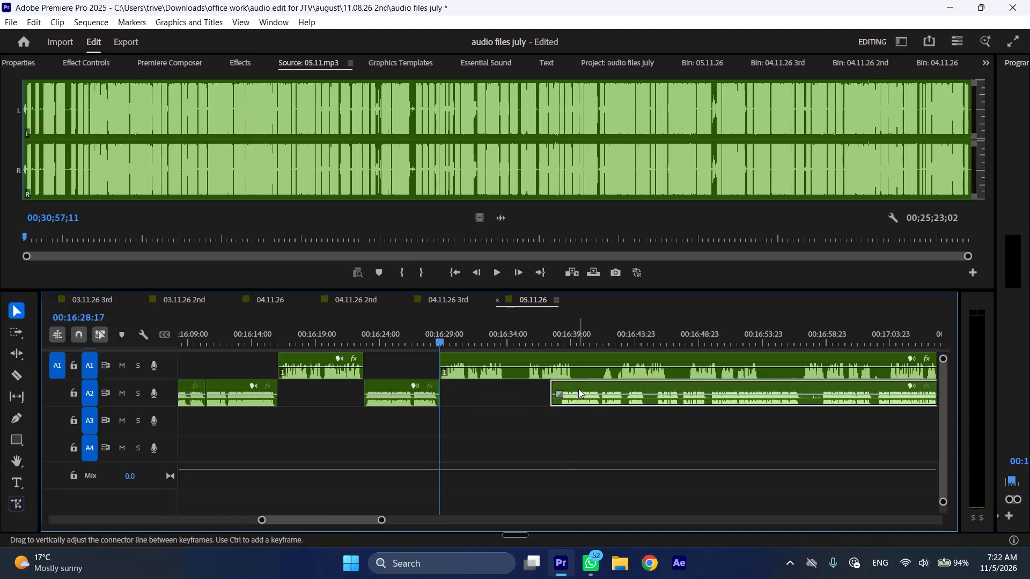
Move the long A2 clip about 3.5 seconds later, play the A1 clip from 00:16:28:17, and slightly trim the A2 clip's start.
drag(578, 385, 624, 388)
key(space)
key(l)
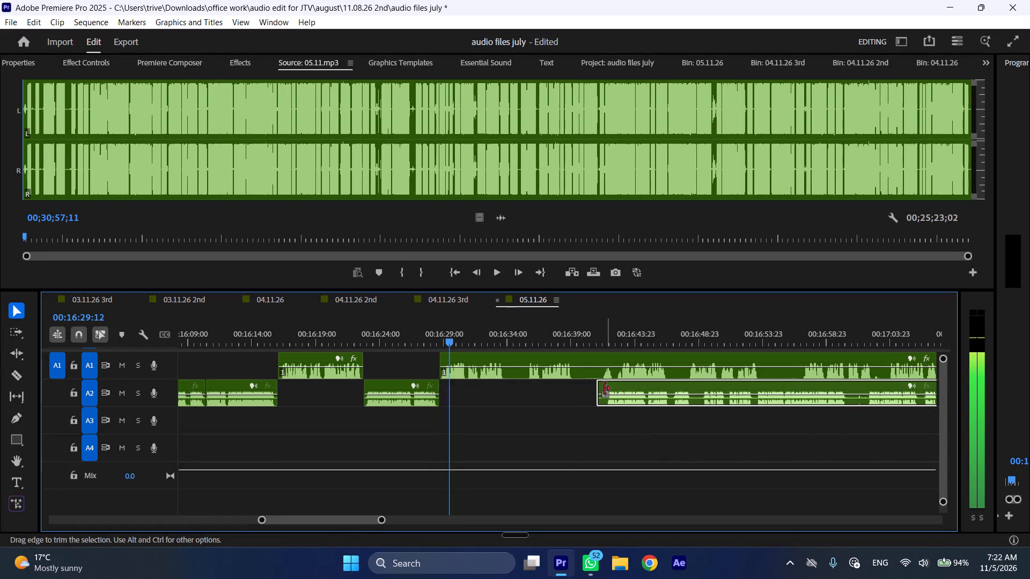
drag(603, 389, 610, 389)
Split the A1 clip at about 00:16:34 and 00:16:35:16, ripple-delete the piece between the cuts, and play the join.
scroll(446, 448, down, 4)
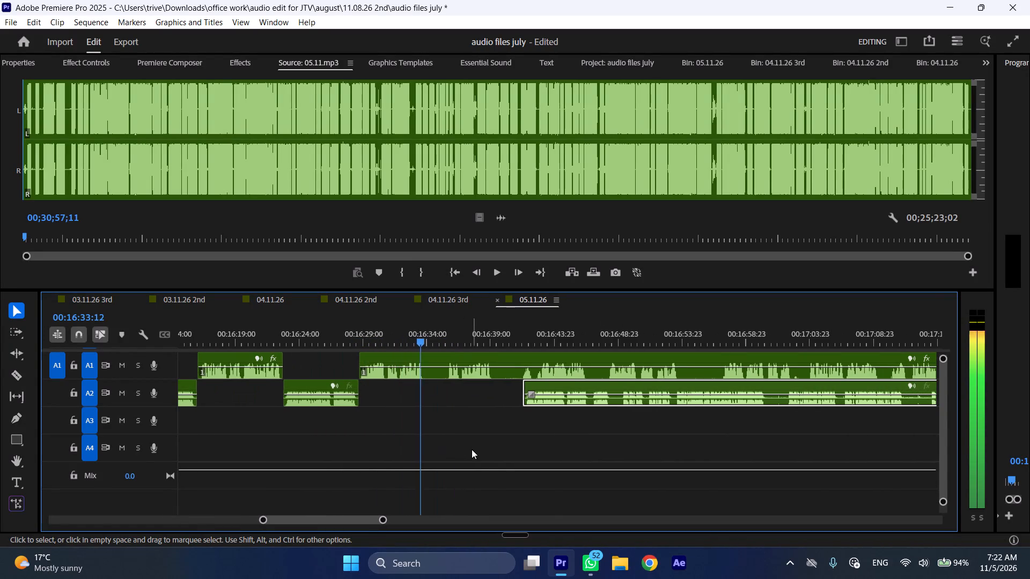
key(space)
key(shift+c)
drag(444, 339, 449, 339)
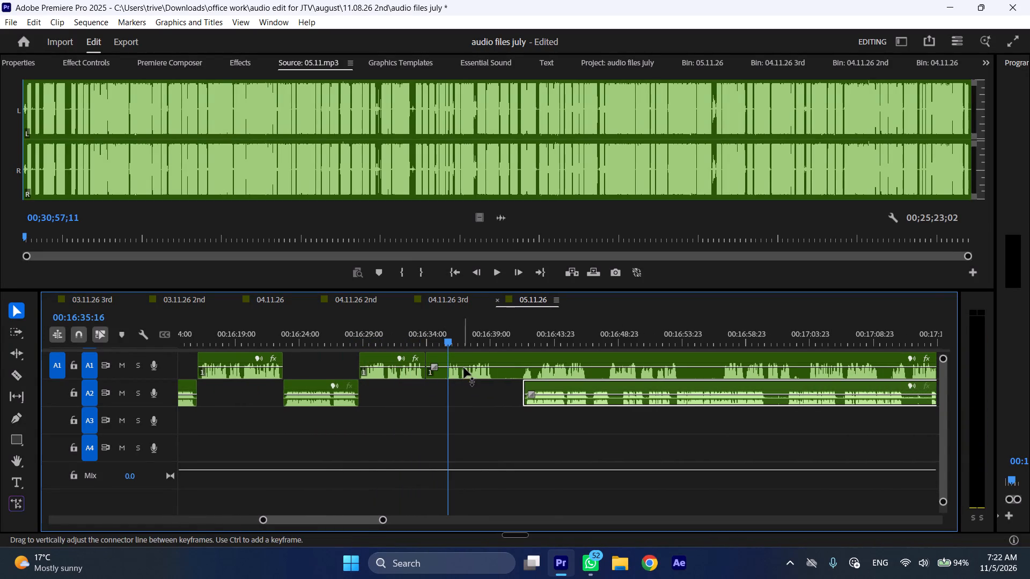
click(464, 368)
key(shift+c)
key(ctrl+shift+d)
key(space)
text(l)
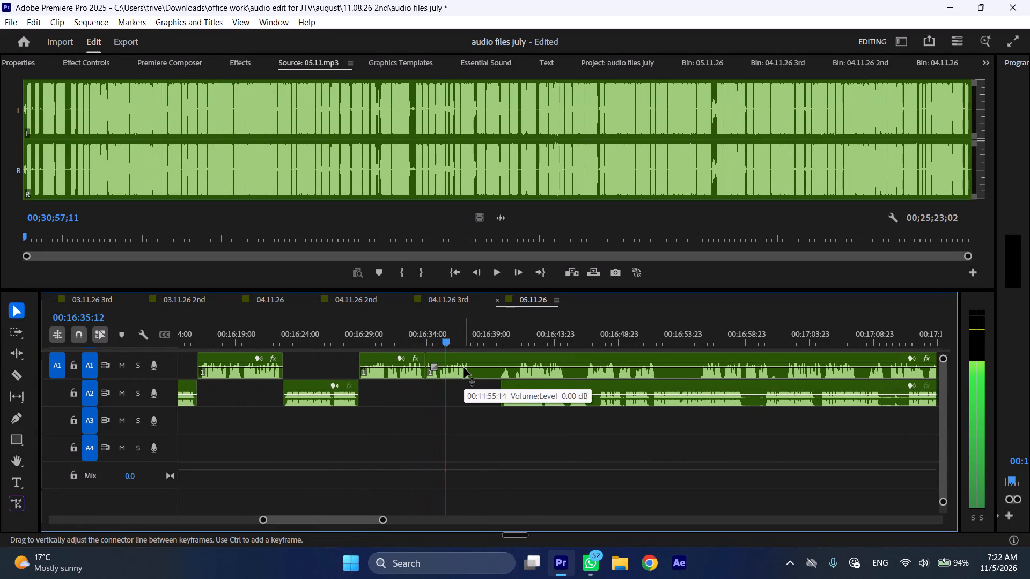
Split the A1 segment at 00:16:30:22 and ripple-delete its part after the cut.
click(390, 331)
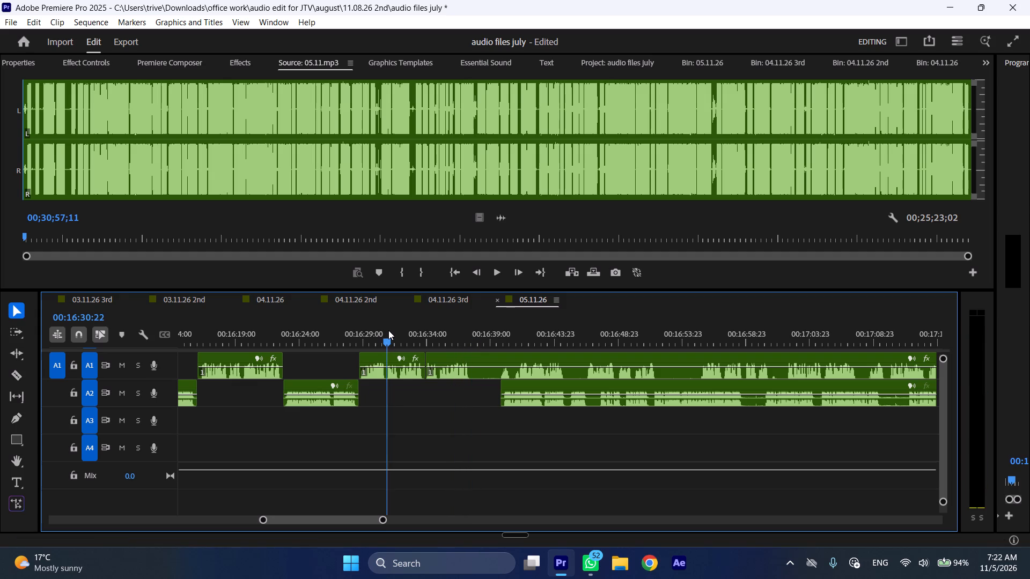
key(shift+c)
key(space)
click(401, 373)
key(ctrl+shift+d)
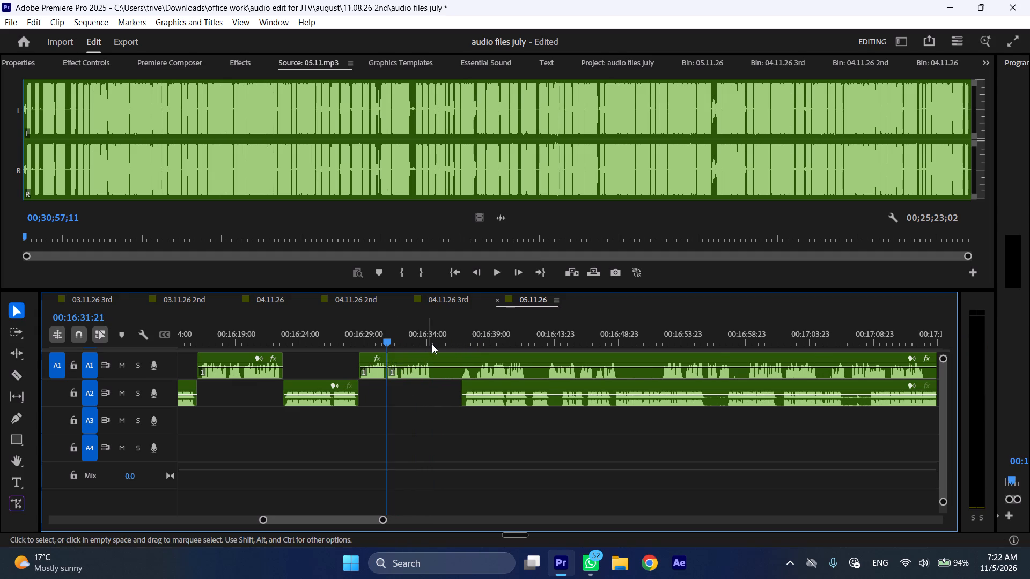
Move the long A2 clip about 12 seconds later, then split A1 at 00:16:34:08 and 00:16:36:16 and ripple-delete the piece between.
click(432, 344)
drag(489, 384, 641, 388)
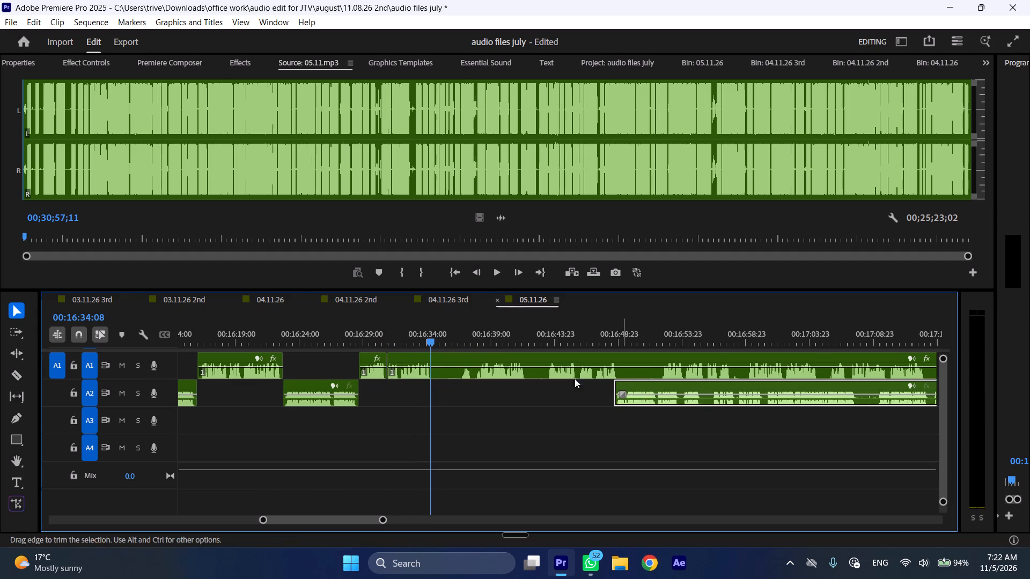
key(shift+c)
drag(456, 338, 465, 338)
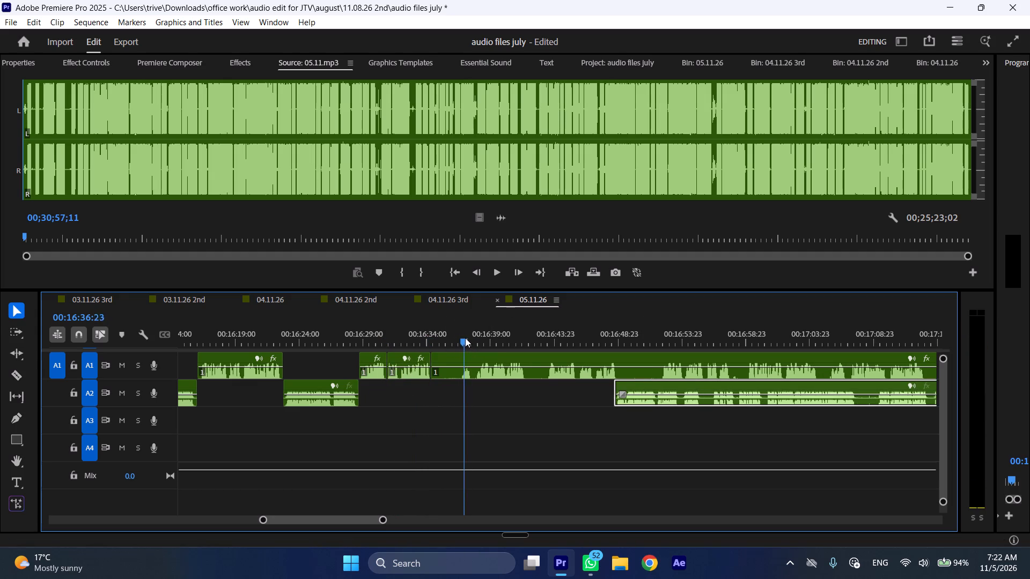
drag(465, 338, 462, 337)
click(474, 360)
key(shift+c)
key(ctrl+shift+d)
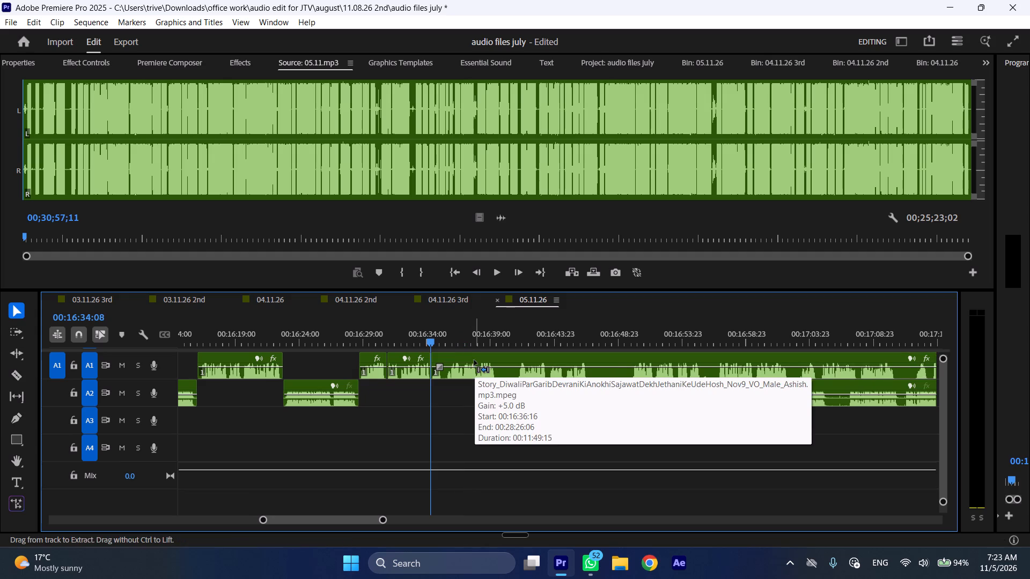
Play the join, split the long A1 clip at 00:16:35:11, and ripple-delete its opening piece before that cut.
key(space)
key(space)
click(476, 372)
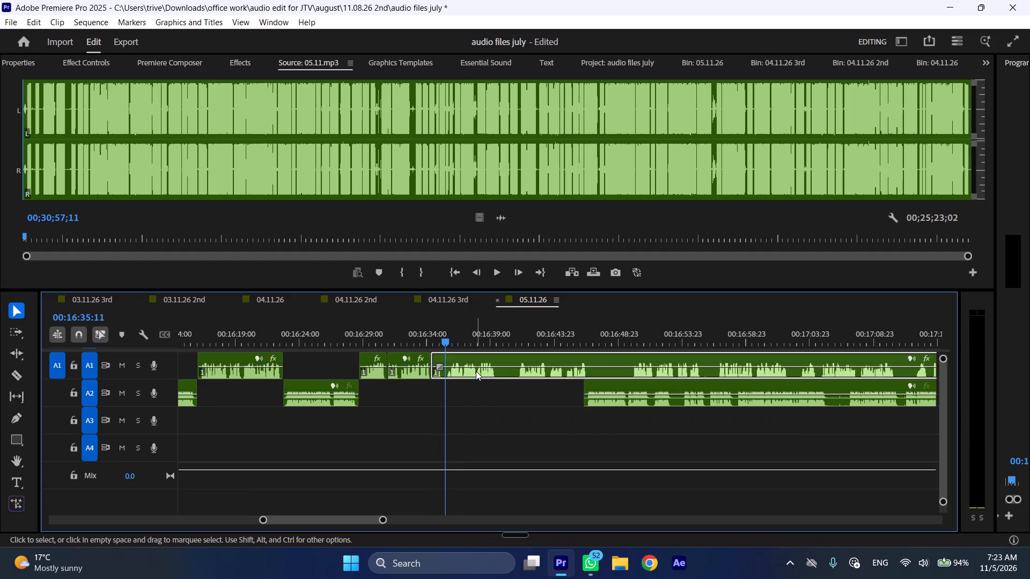
key(shift+c)
key(ctrl+shift+d)
Split A1 at 00:16:38:13, butt the long A2 clip against the cut, and move the remaining A1 clip about 12 seconds later.
key(space)
text(l)
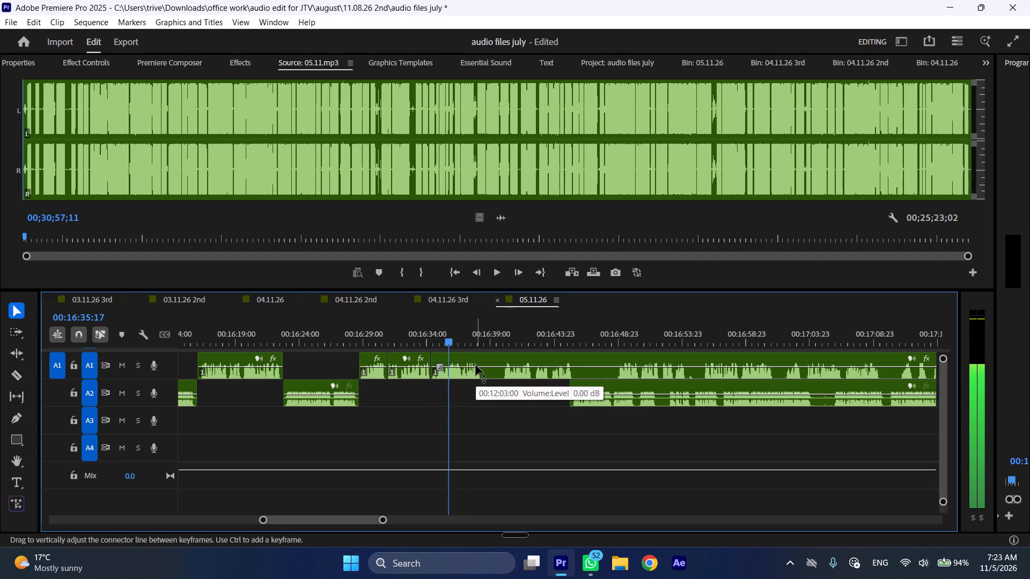
key(space)
key(shift+c)
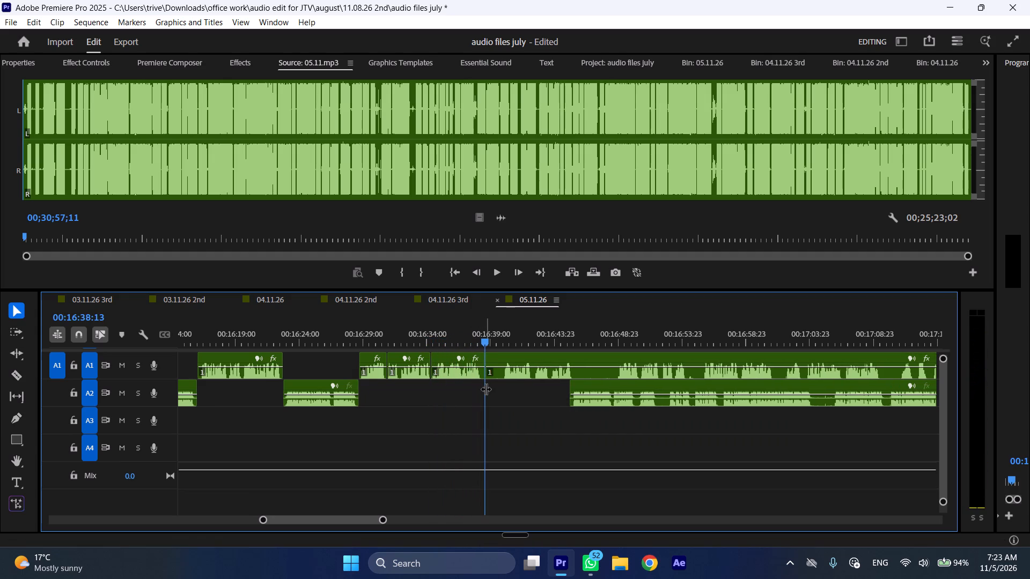
drag(598, 386, 517, 391)
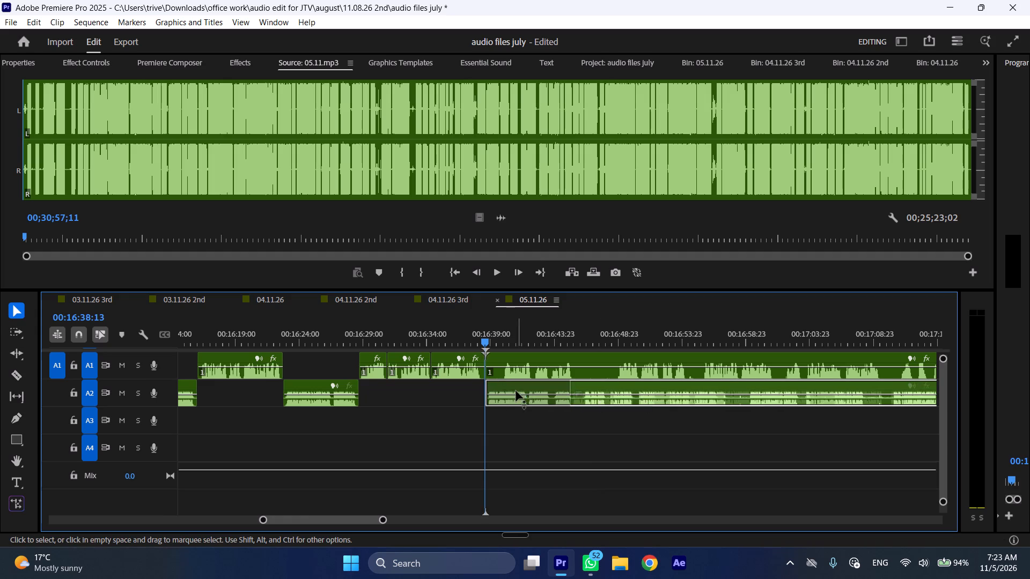
drag(511, 355, 665, 372)
Play the A2 clip from 00:16:38:13 at faster speed and split it at 00:16:43:19.
key(space)
text(l)
scroll(579, 435, down, 5)
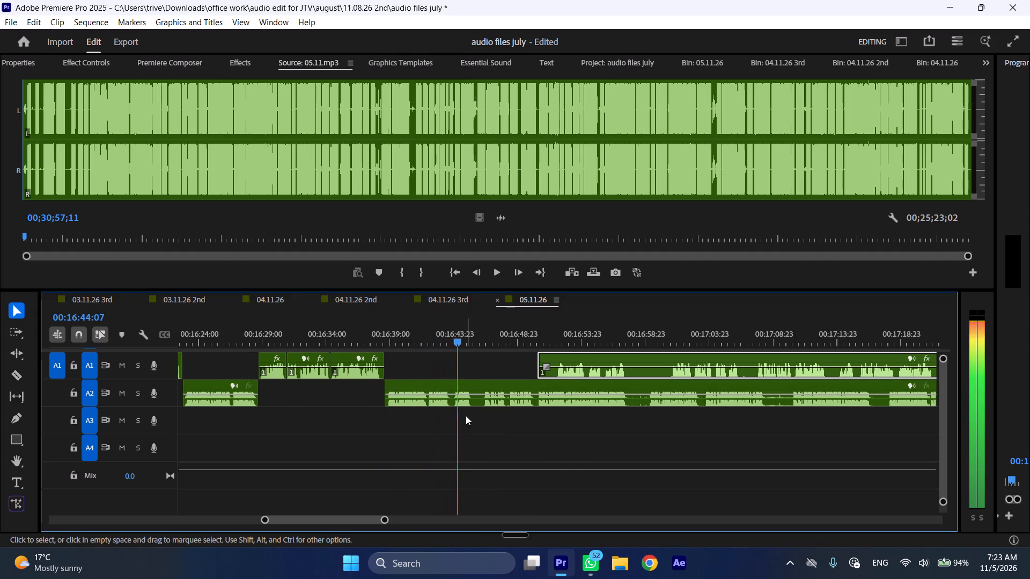
drag(450, 333, 456, 333)
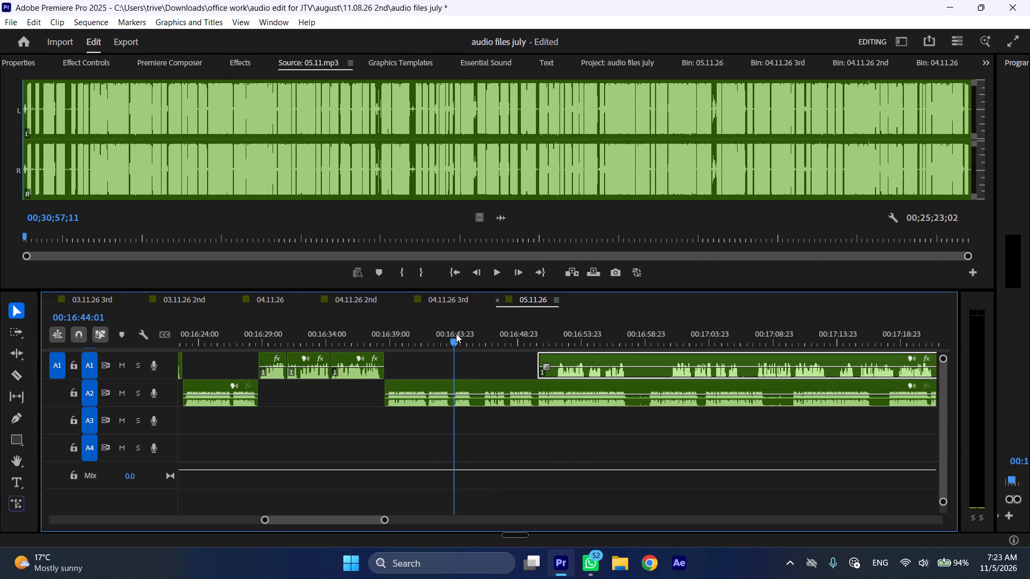
click(456, 333)
key(shift+c)
Trim the remaining A1 clip's start, split it at 00:16:57:16, and insert the resulting segment at 00:16:43:19, pushing the following clips later.
drag(543, 357, 556, 358)
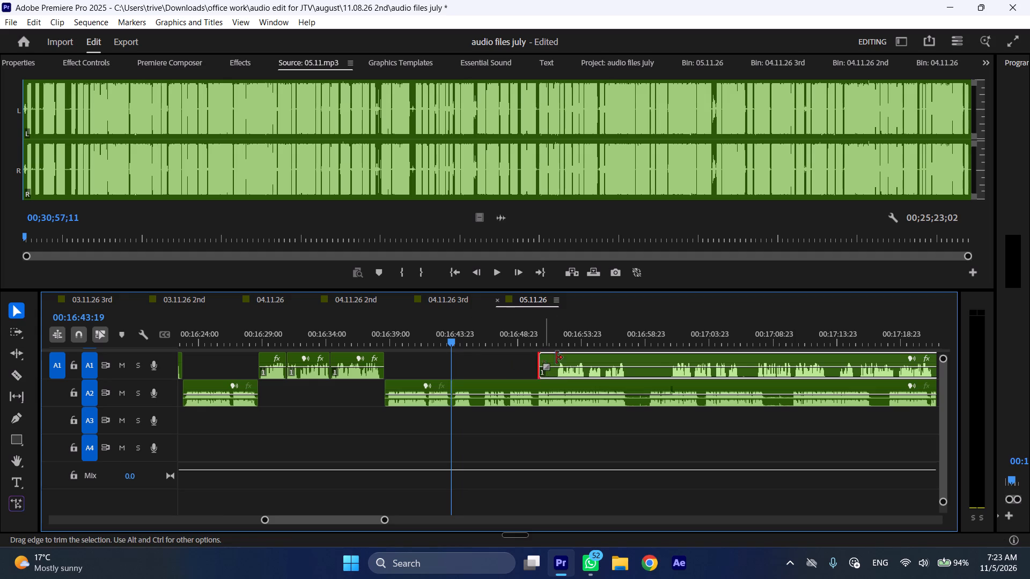
drag(556, 358, 561, 358)
drag(616, 338, 631, 340)
key(shift+c)
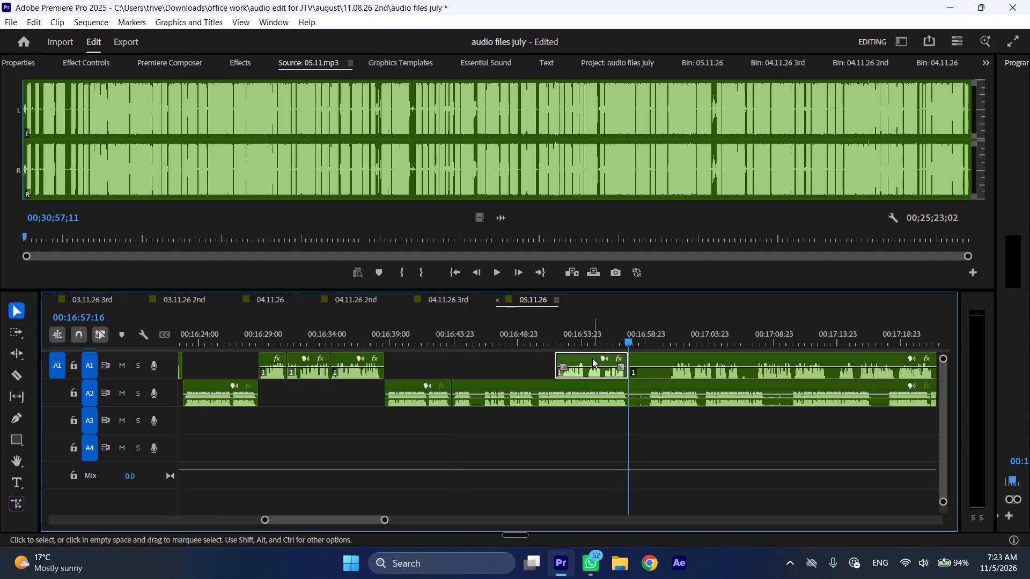
drag(586, 357, 484, 357)
Play the join into the inserted A1 segment from 00:16:42:15, then replay the edited section from about 00:16:33 at faster speed.
click(438, 328)
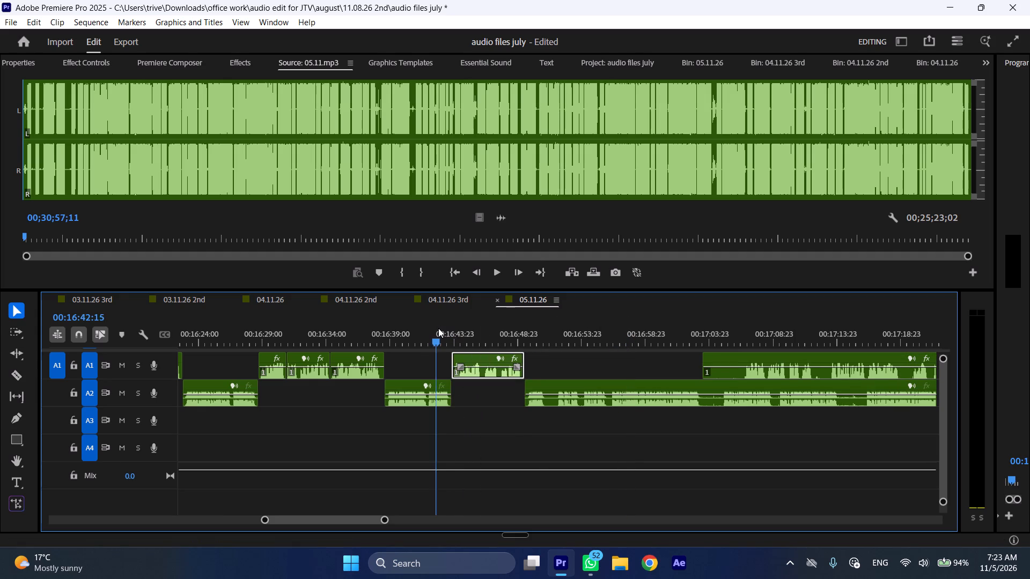
key(space)
text(l)
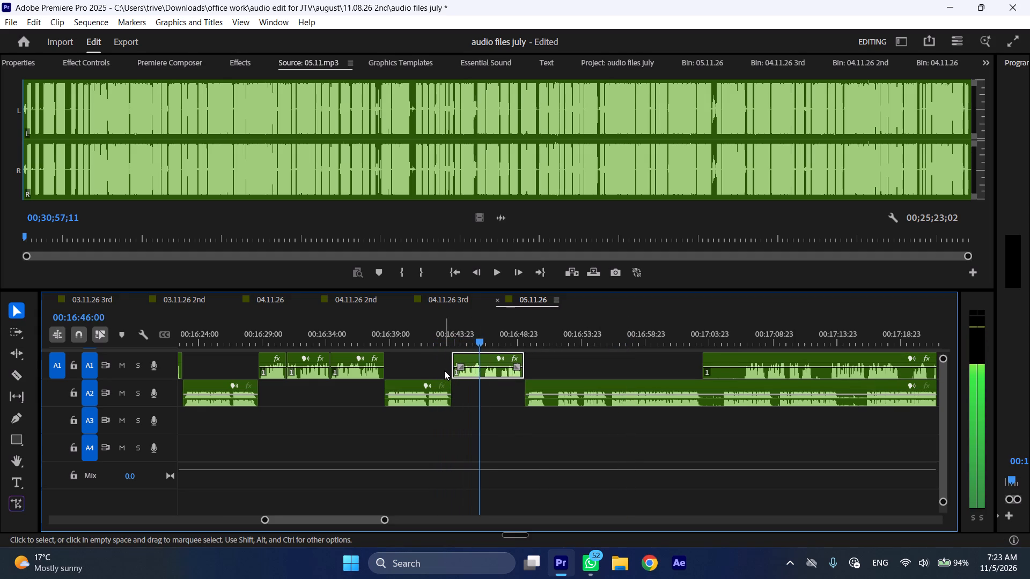
drag(327, 318, 318, 321)
key(space)
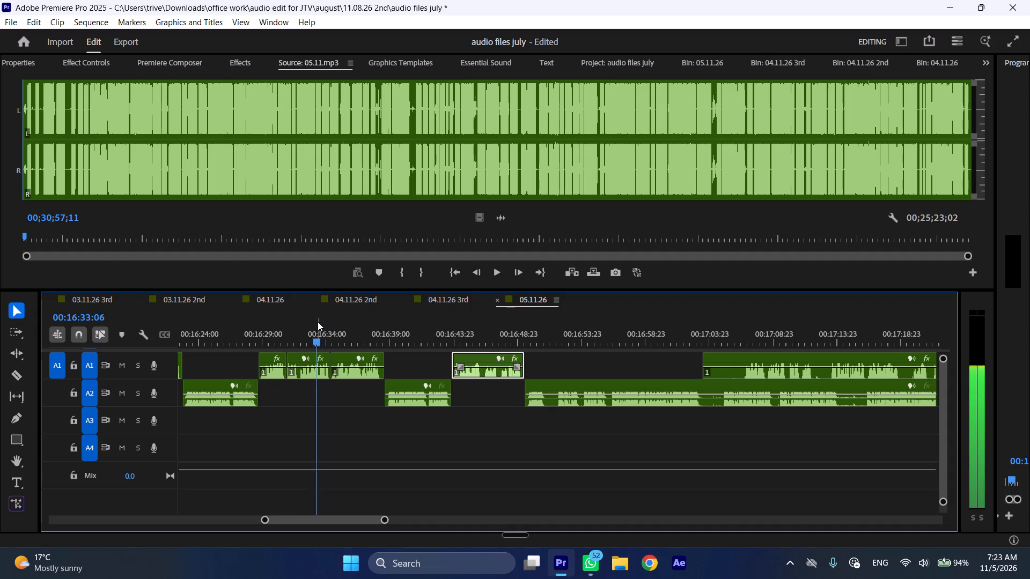
key(l)
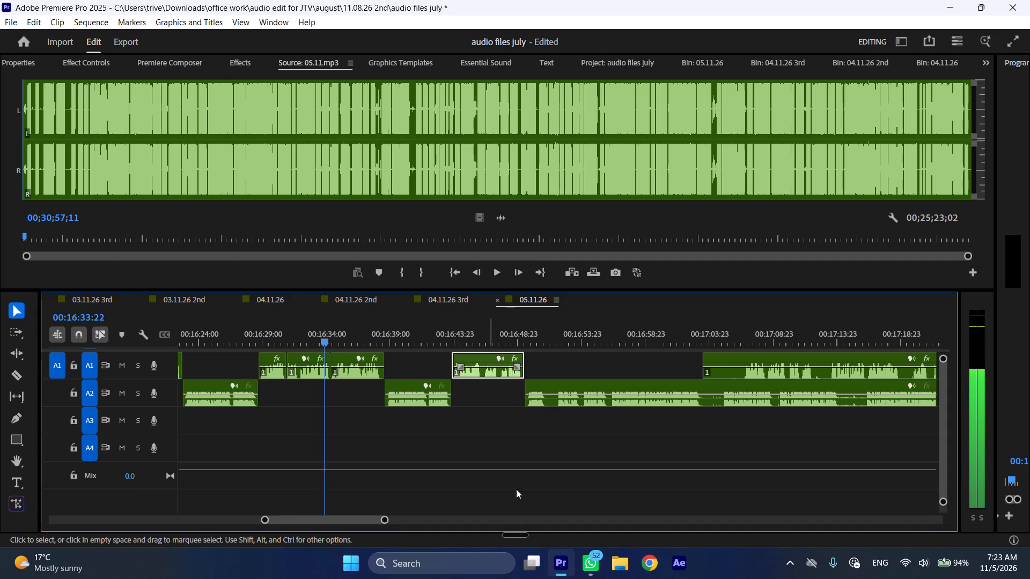
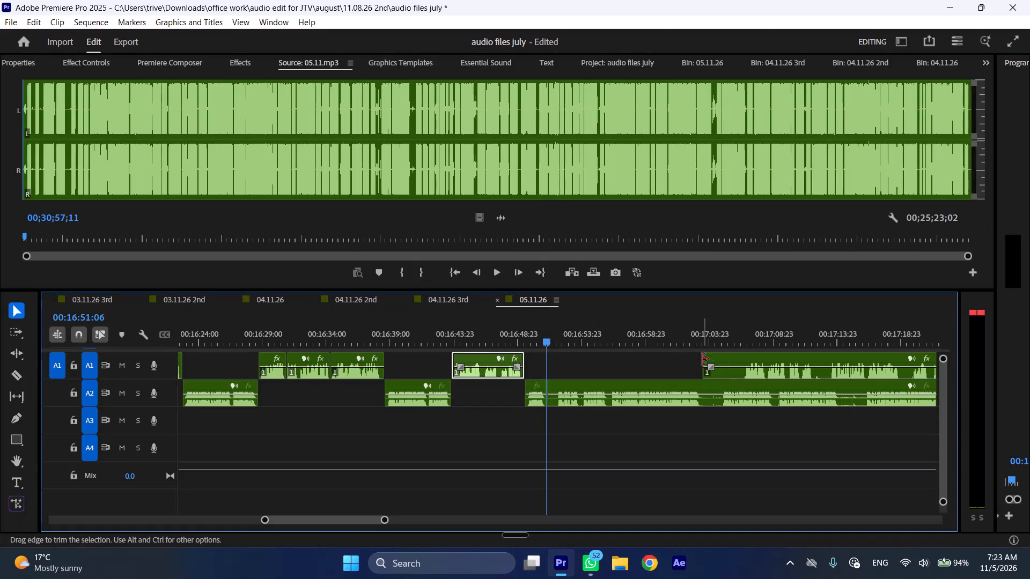
Trim about 3 seconds from the remaining A1 clip's start, place it at 00:16:51:06, and move the long A2 clip about 16 seconds later.
drag(703, 359, 742, 359)
drag(760, 355, 566, 361)
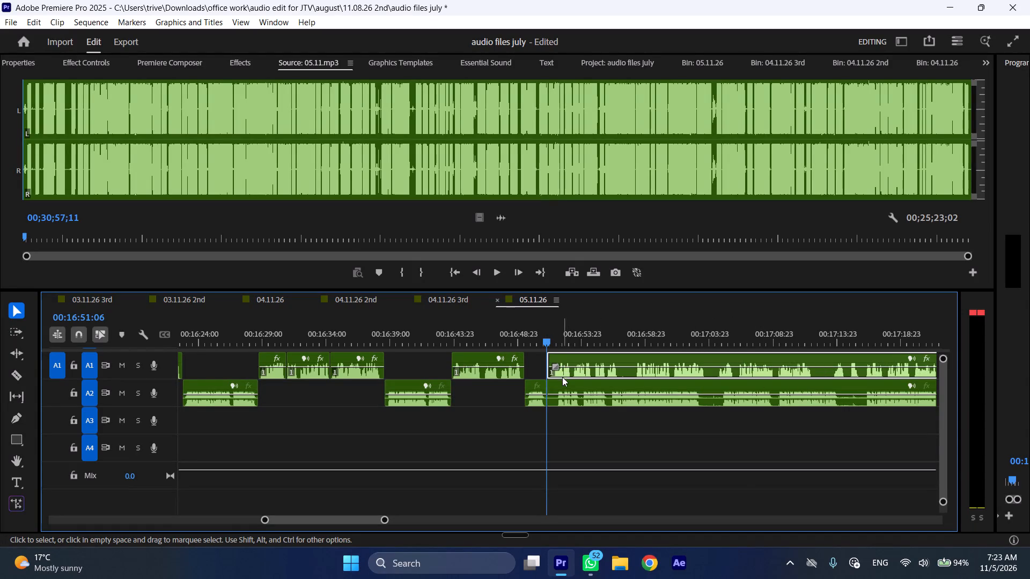
drag(568, 387, 768, 388)
Play A1 from 00:16:51:06, split it at 00:16:54:22 and 00:16:58:05, and ripple delete the section between the cuts.
key(space)
key(l)
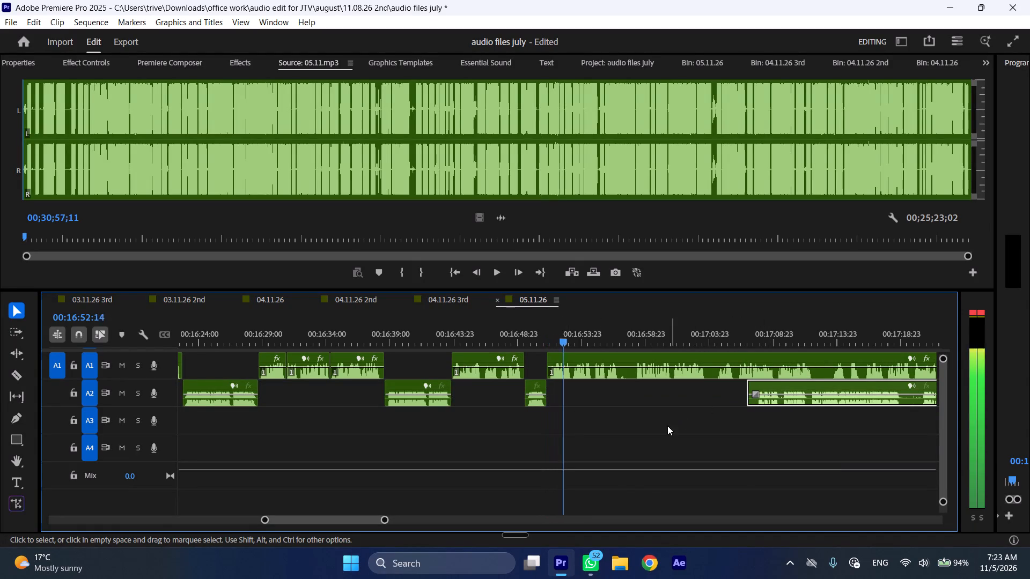
scroll(572, 384, down, 4)
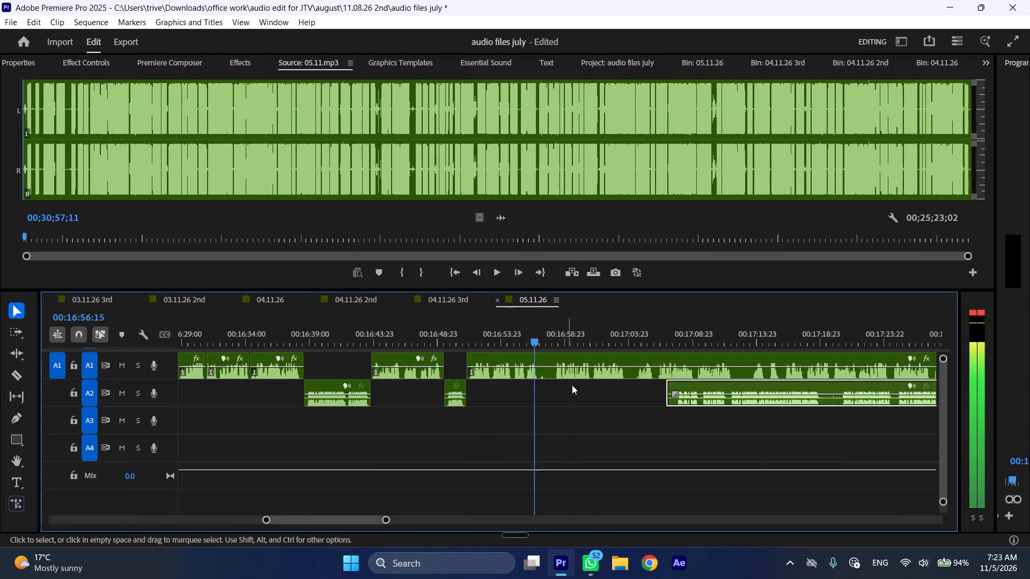
click(511, 338)
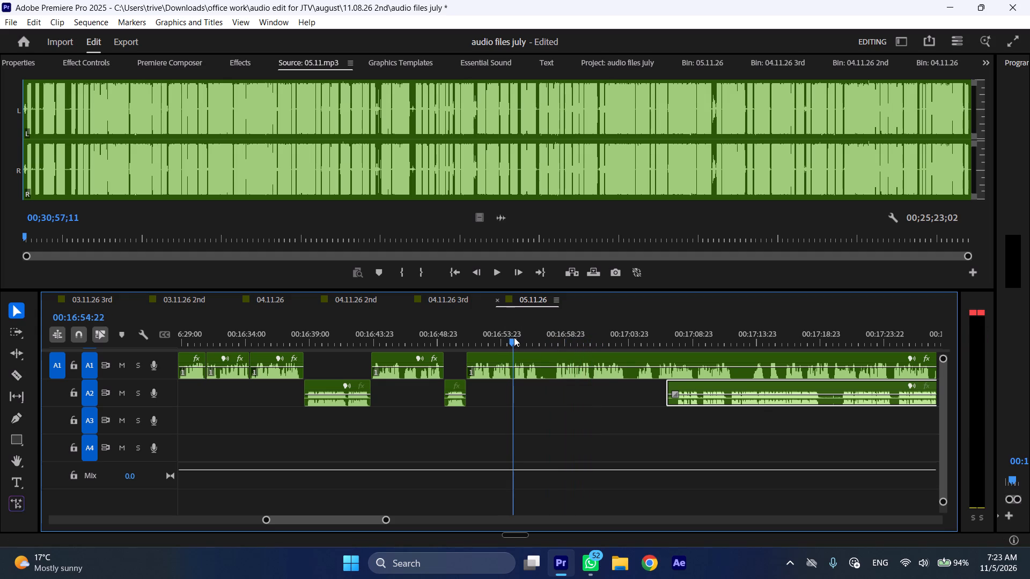
key(shift+x)
text(C)
key(space)
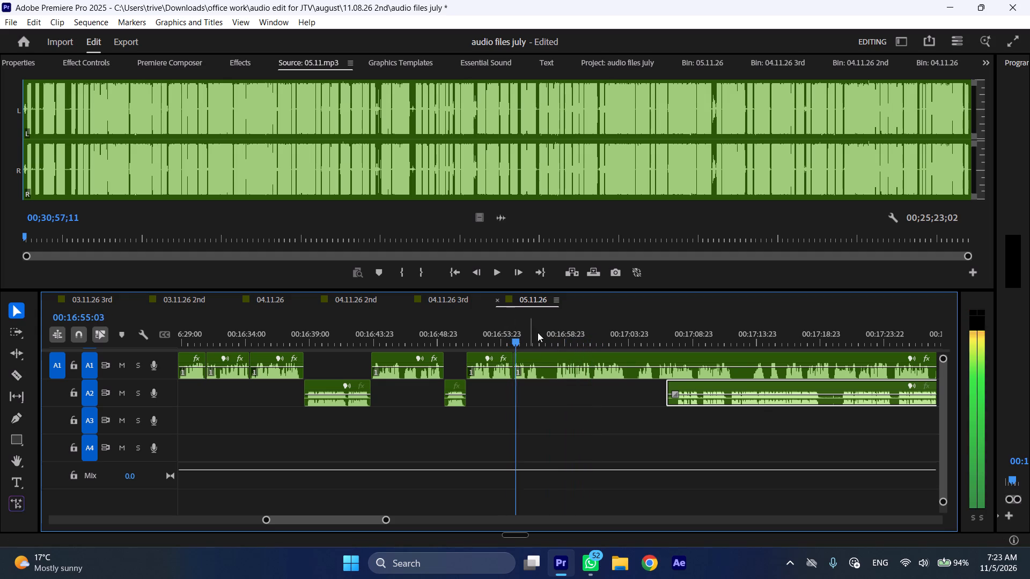
drag(550, 332, 556, 334)
click(572, 358)
key(shift+c)
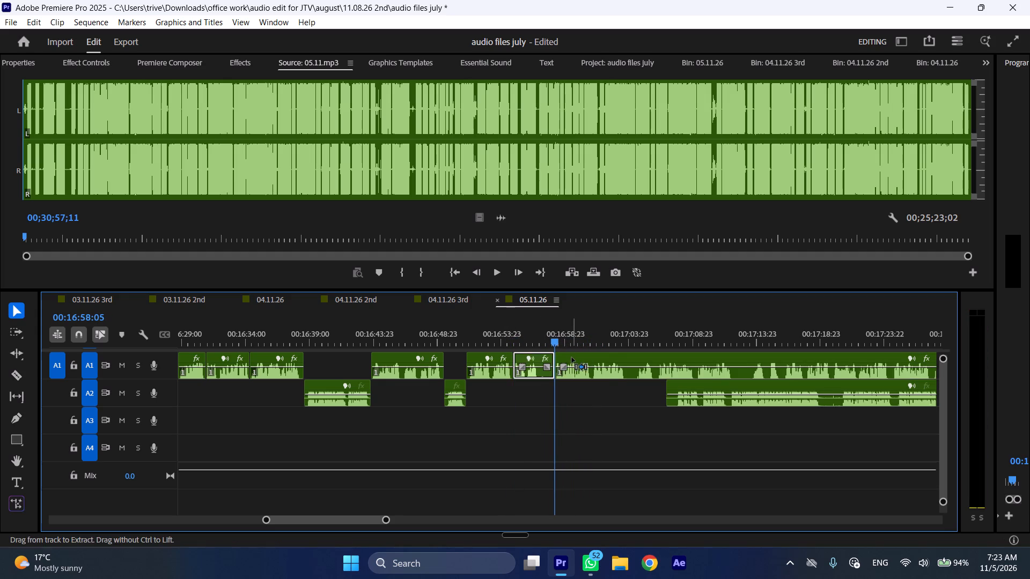
key(ctrl+shift+d)
Play the A1 clip past the join at faster speed and split it at 00:17:00:10.
key(space)
text(l)
scroll(595, 406, down, 5)
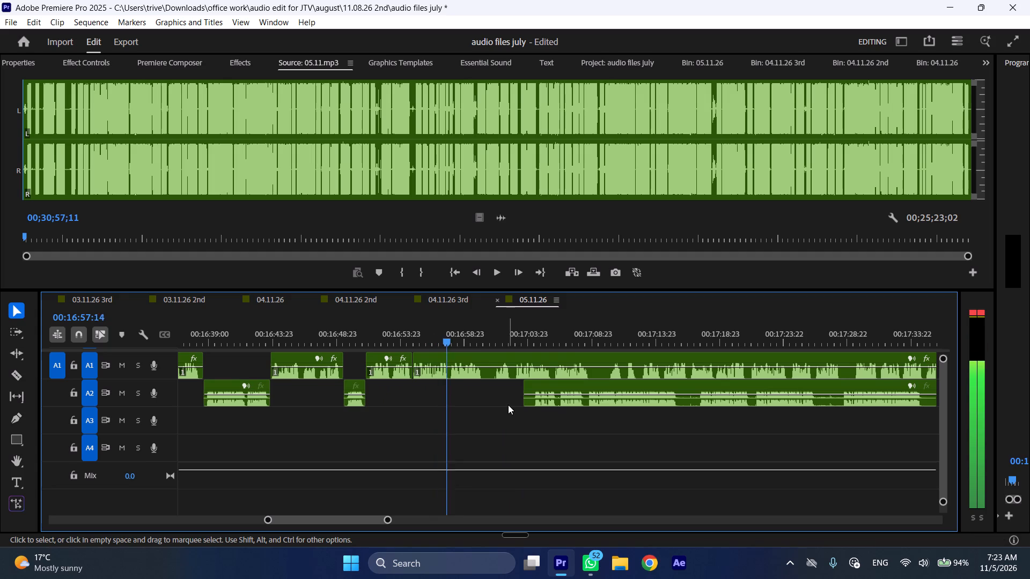
key(space)
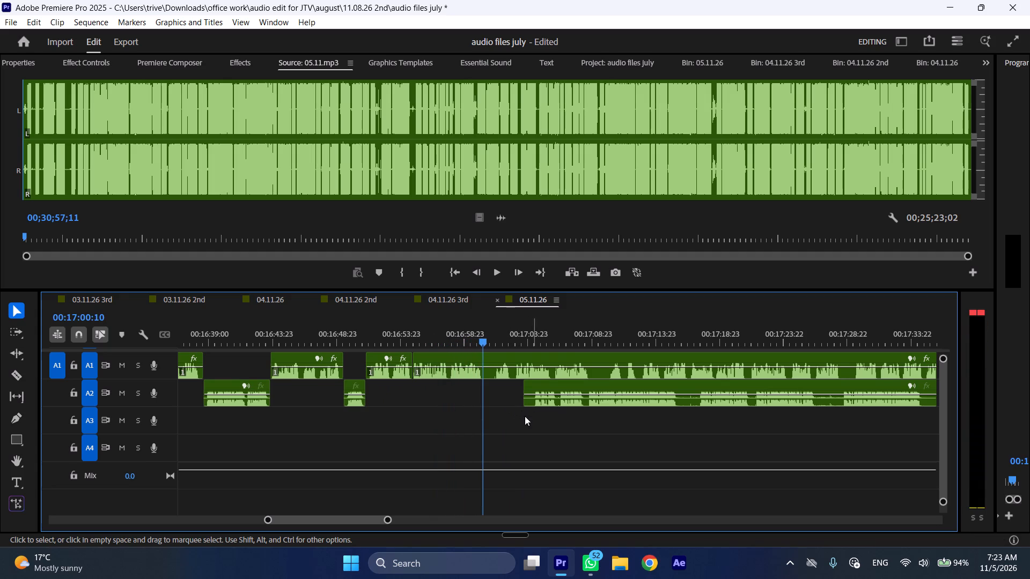
key(shift+c)
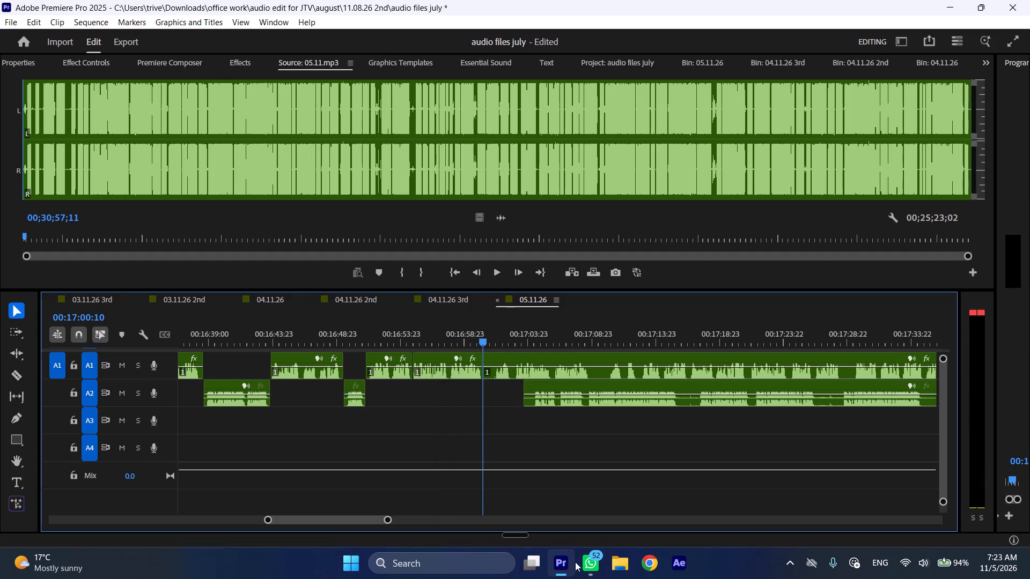
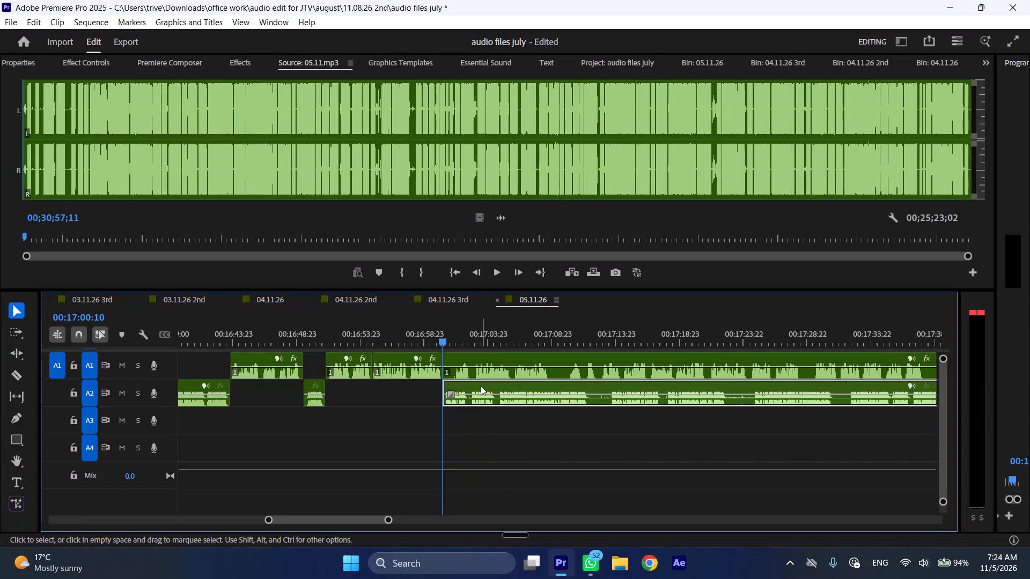
Move the long A2 clip about 13 seconds later and ripple-trim the A1 section from 00:17:00:10 to 00:17:01:09.
drag(478, 383, 641, 386)
click(455, 335)
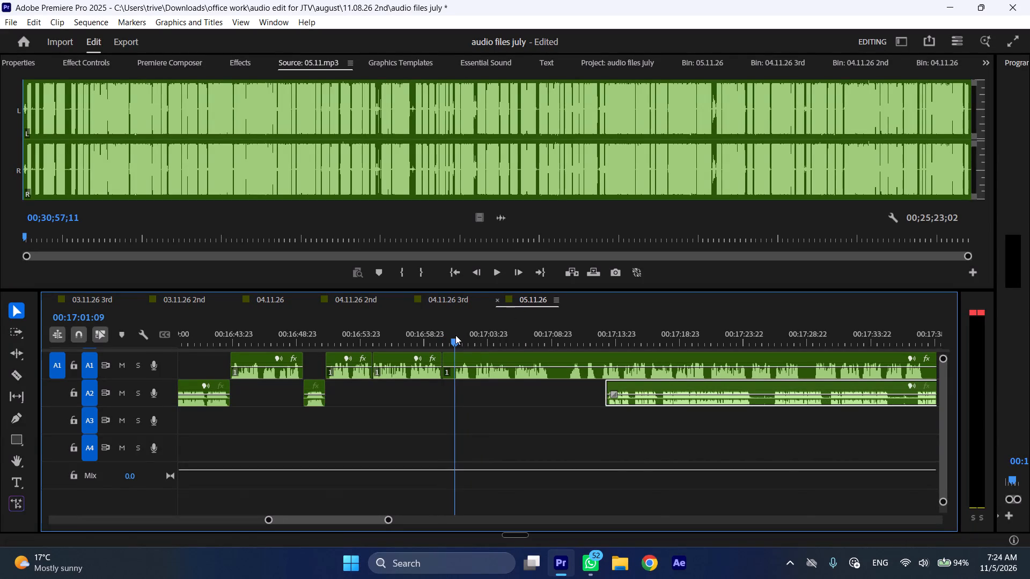
click(467, 358)
key(shift+c)
key(ctrl+shift+d)
Play through the A1 join, split A1 just before 00:17:02:00, and ripple-trim the short bit up to 00:17:02:00.
key(space)
text(l)
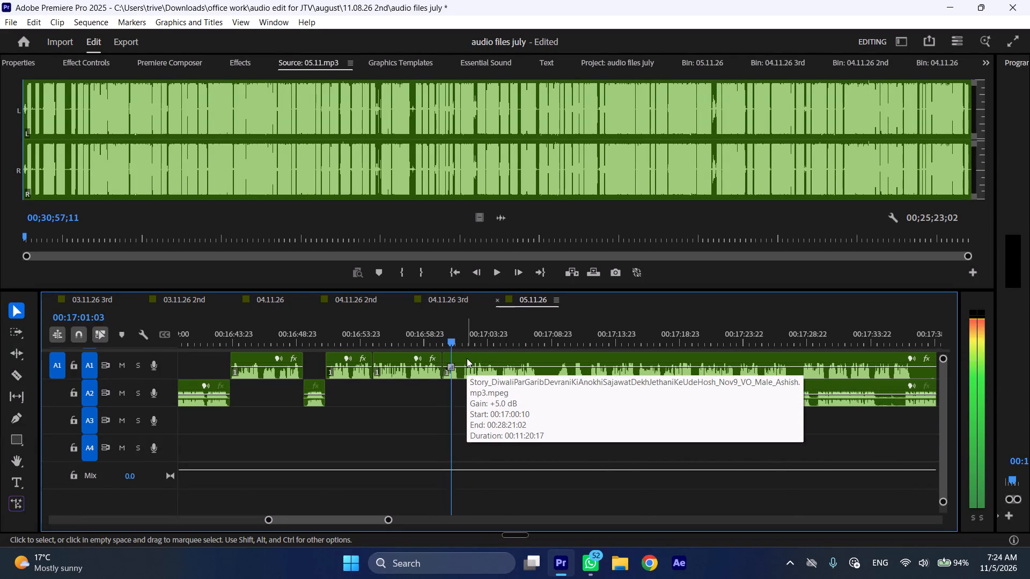
click(453, 332)
key(space)
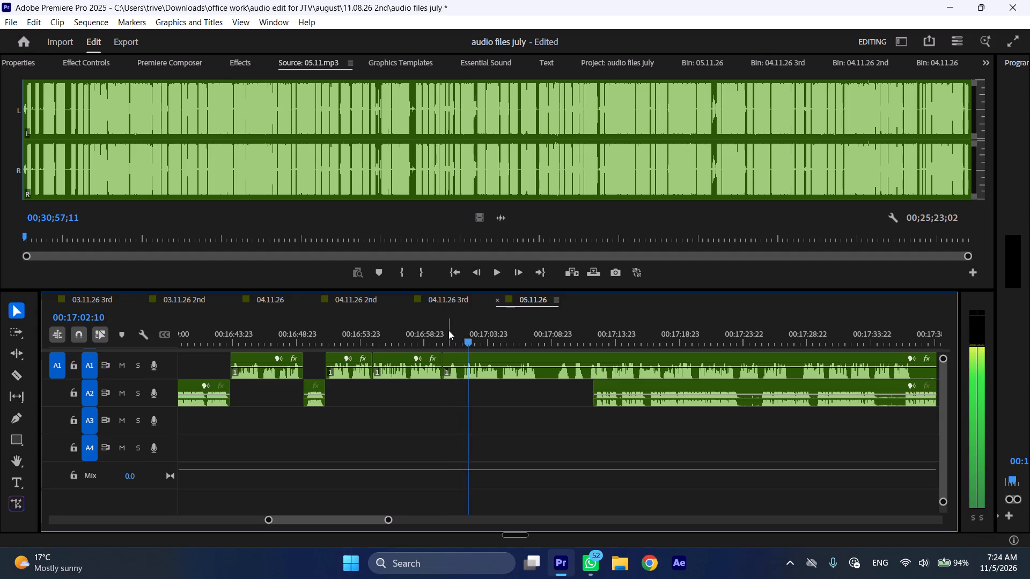
click(447, 329)
key(space)
key(space)
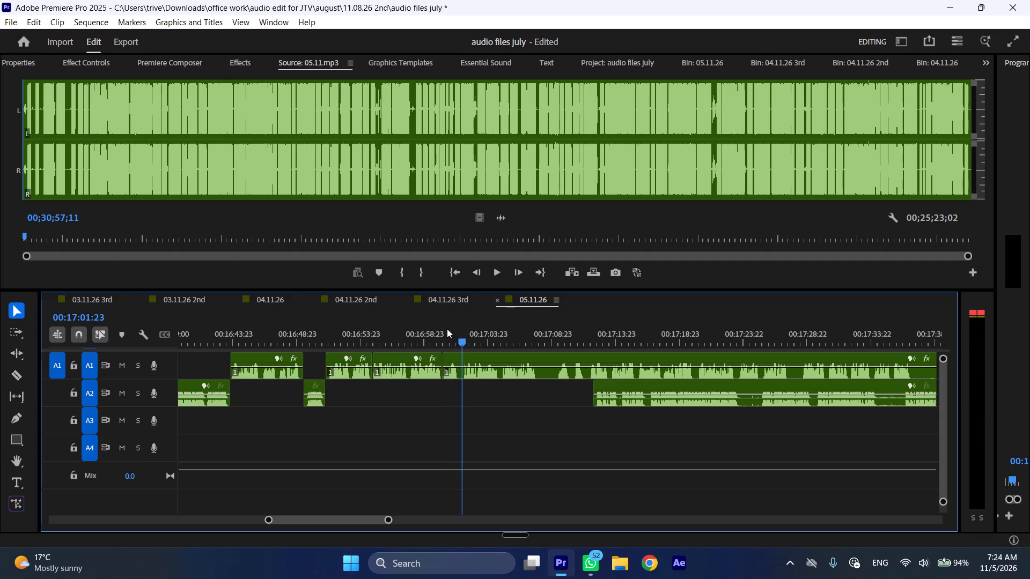
key(space)
click(461, 335)
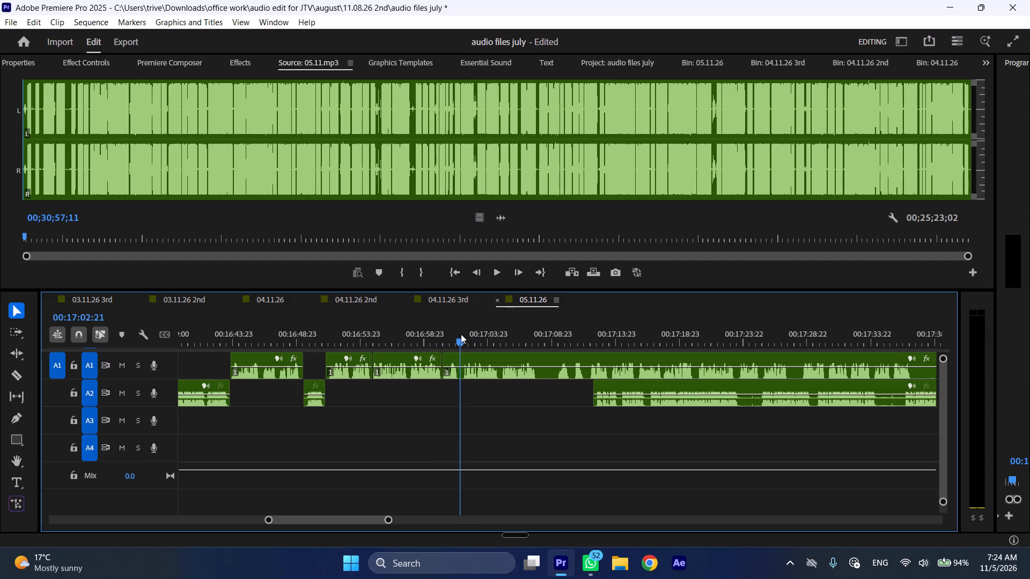
key(shift+c)
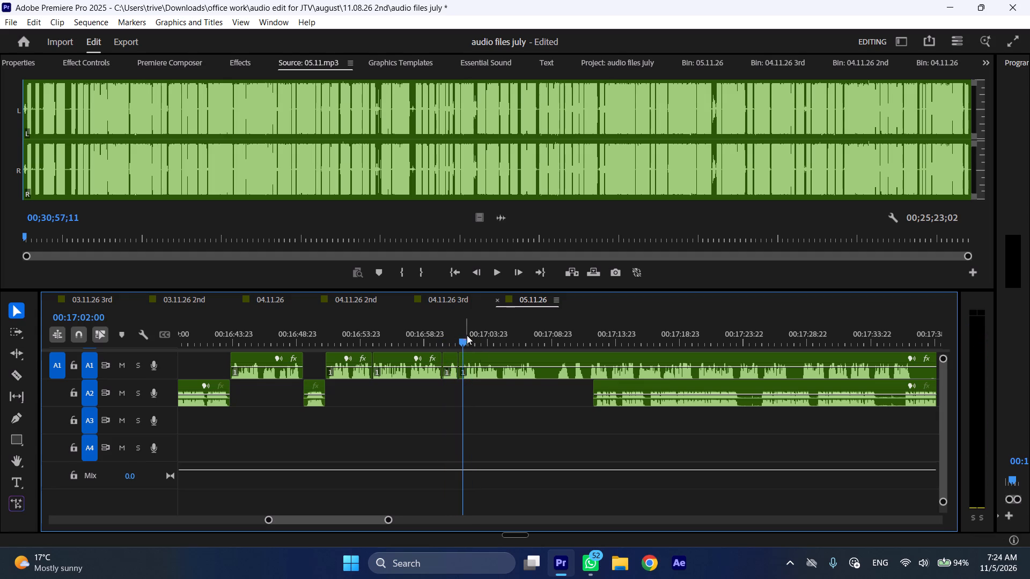
click(485, 360)
key(shift+c)
key(ctrl+shift+d)
Play the A1 clip onward at faster speed and split it at 00:17:07:14.
key(space)
text(l)
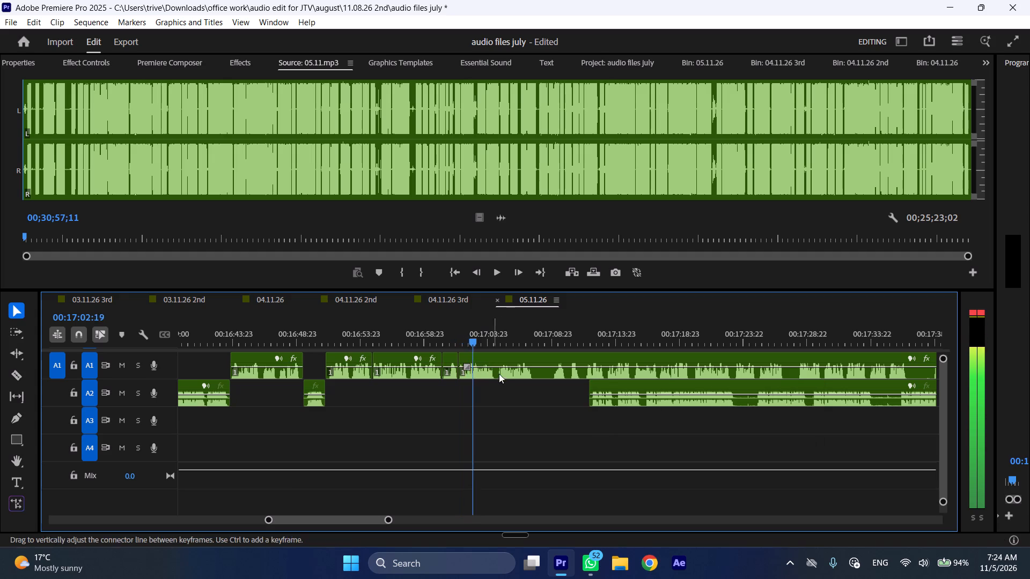
scroll(520, 384, down, 3)
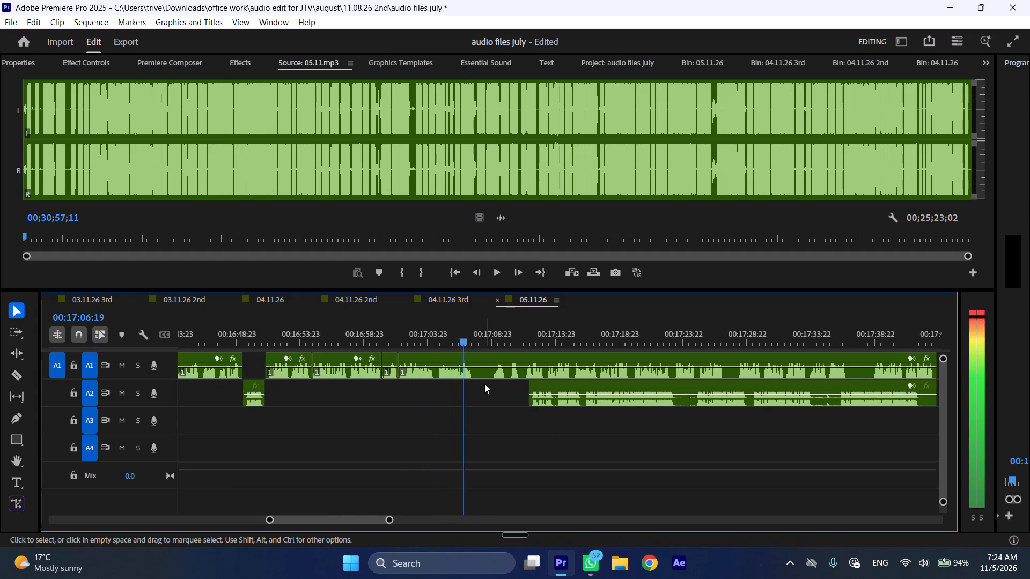
key(space)
text(C)
Place the long A2 clip's start at 00:17:07:14 and move the remaining A1 clip about 14 seconds later.
drag(549, 388, 502, 390)
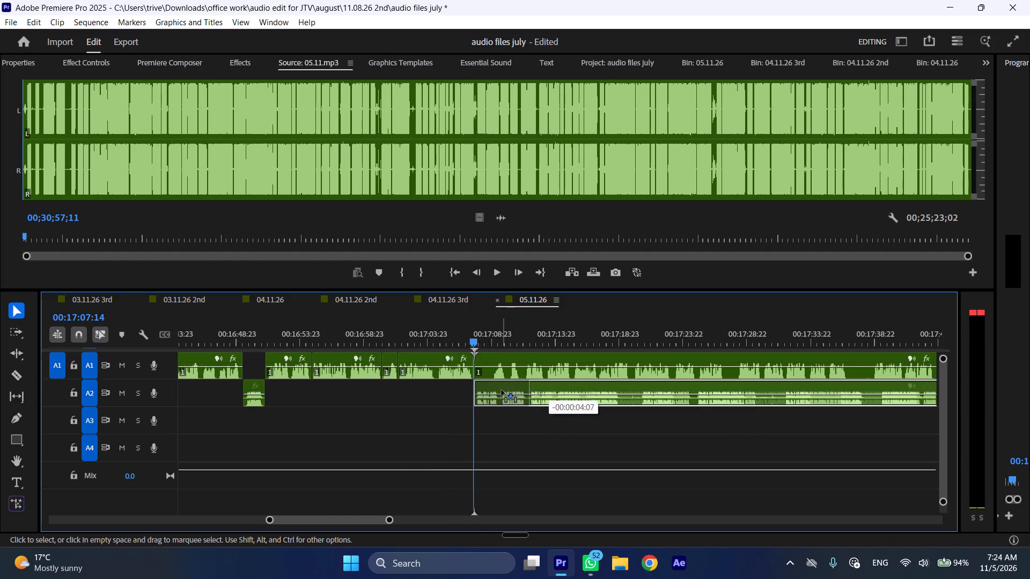
drag(502, 390, 501, 390)
drag(503, 355, 676, 372)
Play A2 from 00:17:07:14 and ripple-trim its opening up to 00:17:11:20.
key(space)
key(l)
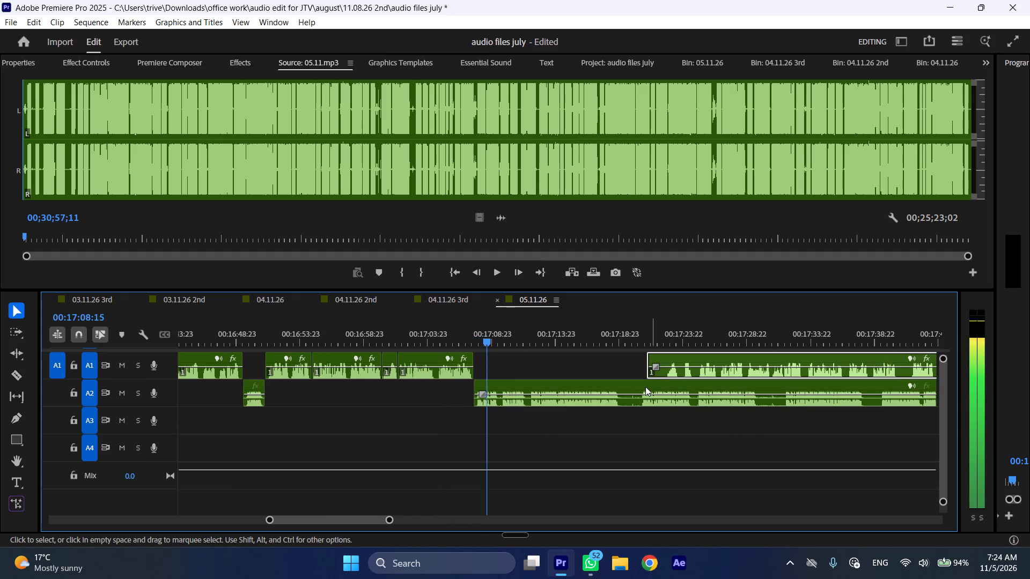
key(space)
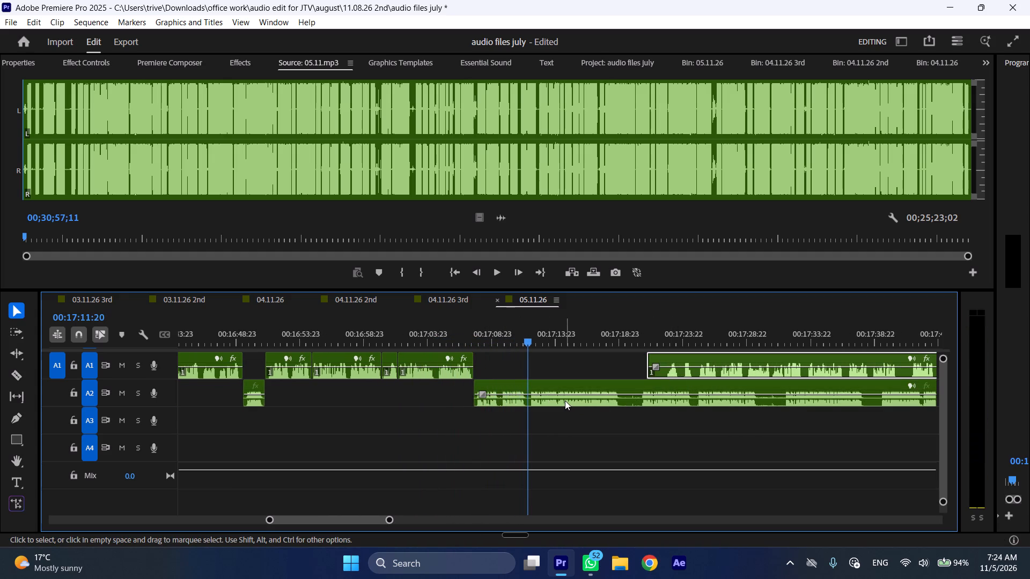
key(space)
click(529, 338)
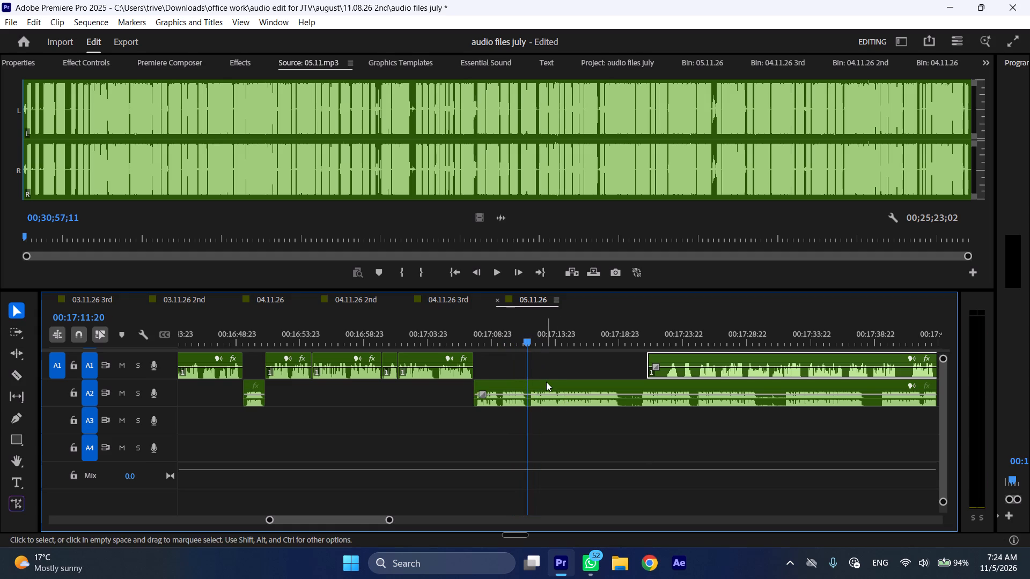
click(546, 382)
key(shift+c)
key(ctrl+shift+d)
Play the trimmed A2 clip at faster speed and split it at 00:17:14:23.
key(space)
text(l)
scroll(554, 407, down, 2)
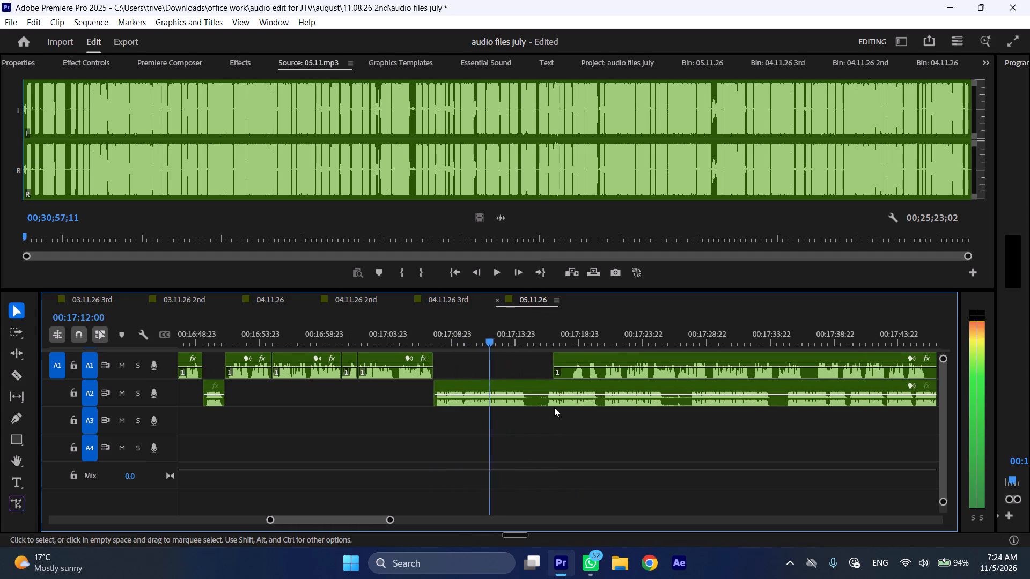
key(space)
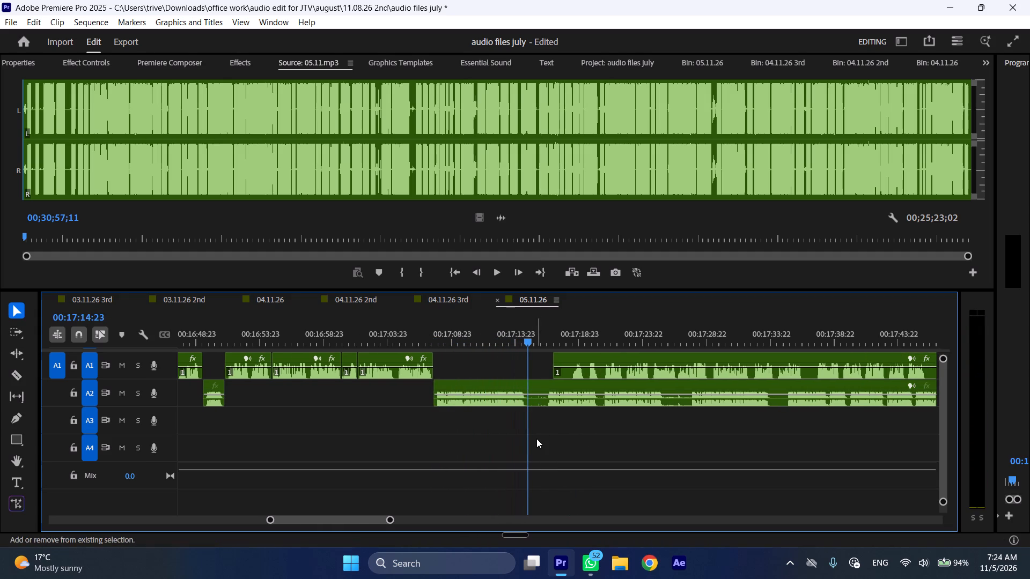
text(C)
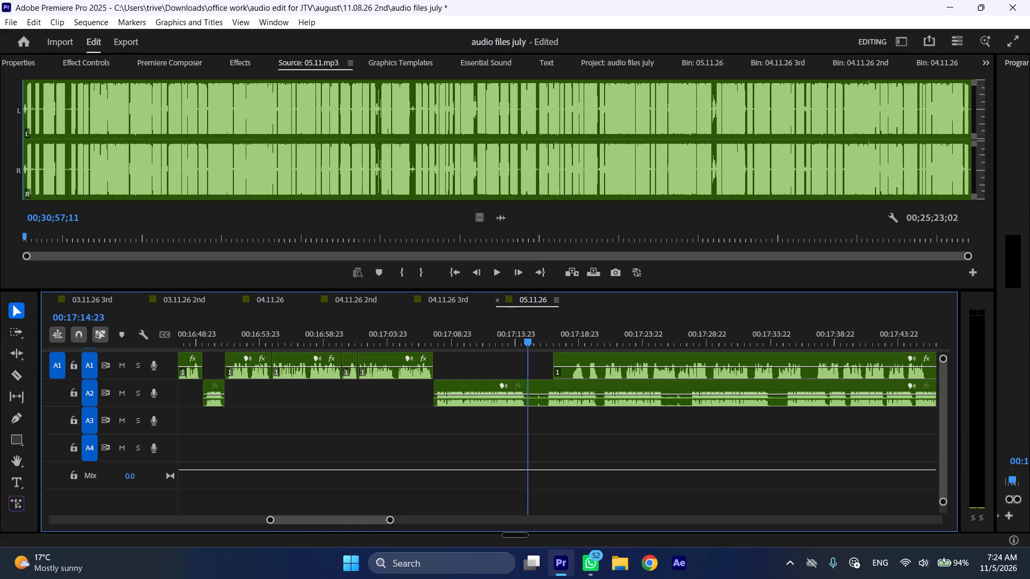
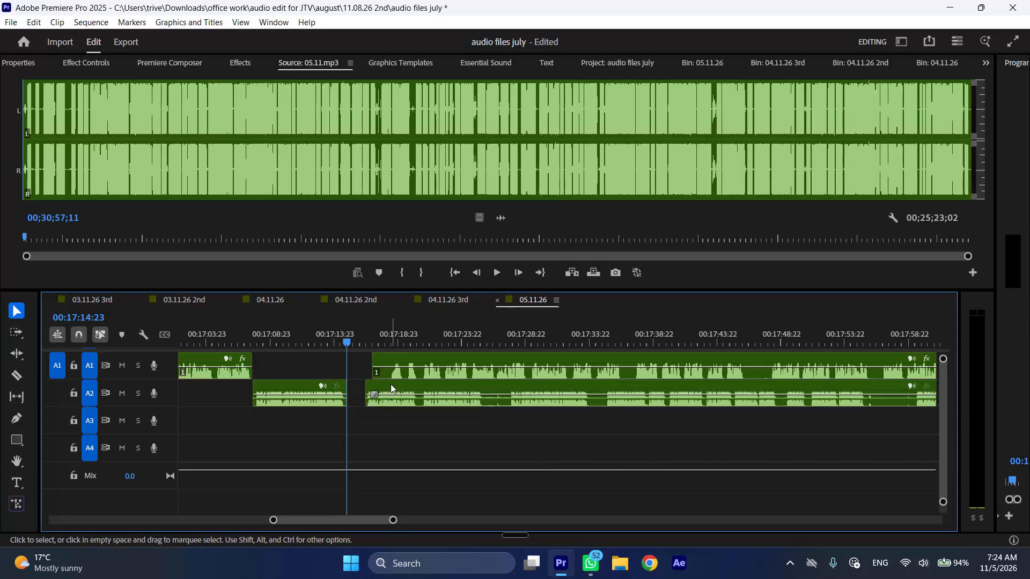
Move the long A2 clip about 33 seconds later and place the remaining A1 clip's start at 00:17:14:23.
drag(394, 384, 814, 390)
drag(751, 353, 730, 359)
Play A1 from 00:17:14:23 at faster speed and ripple-trim its opening up to 00:17:18:22.
key(space)
text(l)
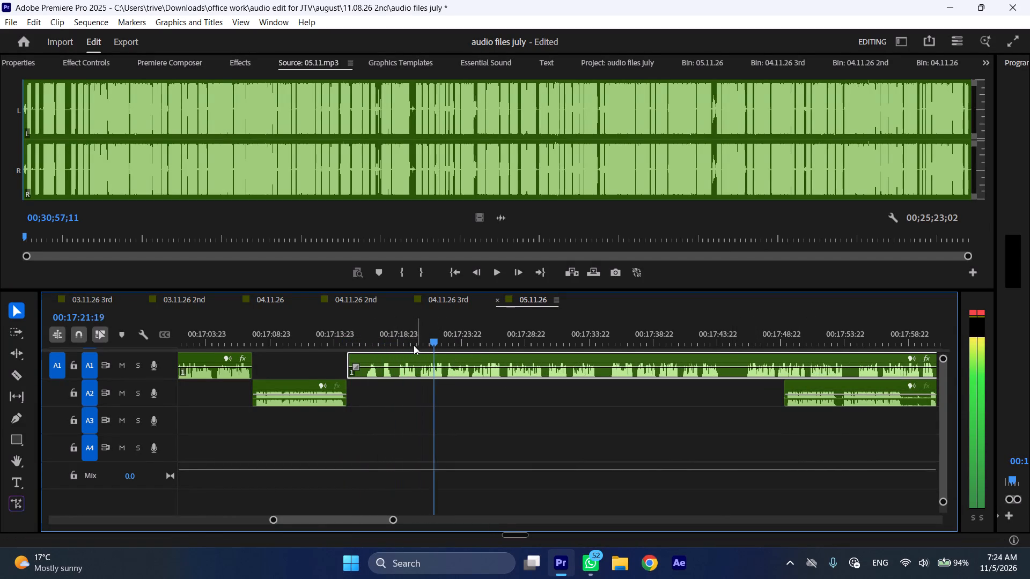
click(399, 335)
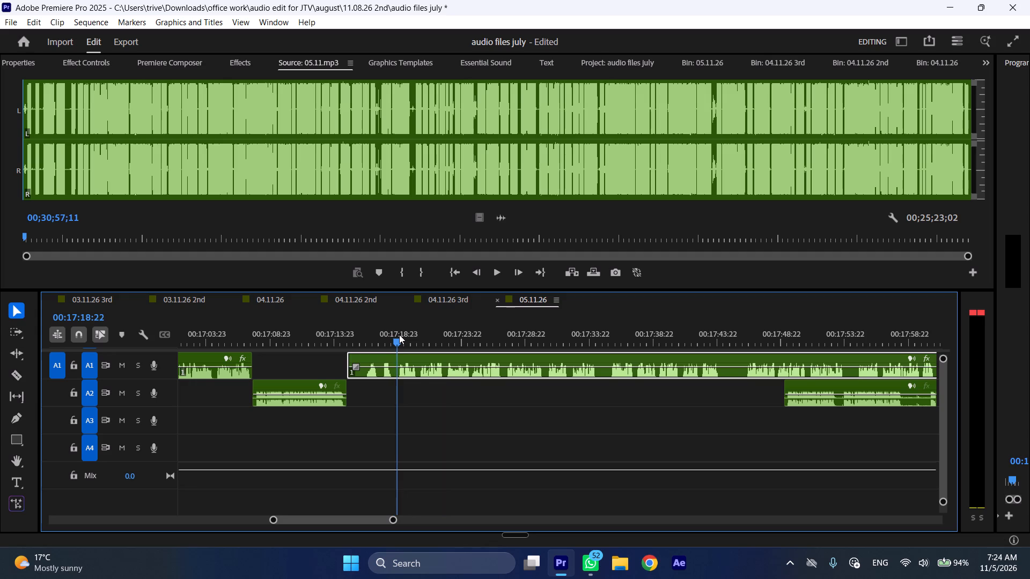
key(shift+c)
key(ctrl+shift+d)
Play the A1 clip onward, split it at 00:17:30:19, and ripple-trim about 0.8 seconds from the following clip's start.
key(space)
text(l)
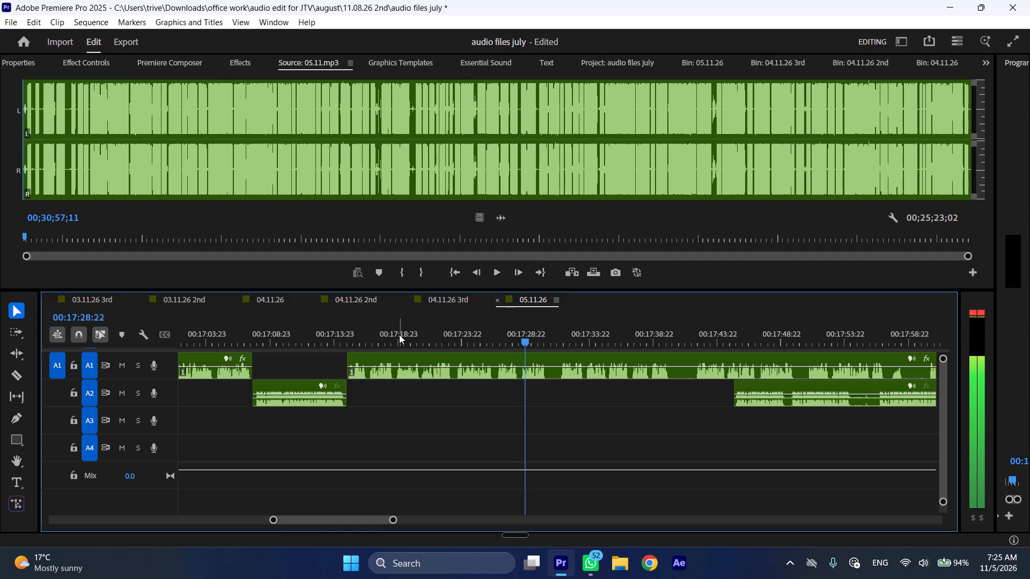
key(space)
key(shift+c)
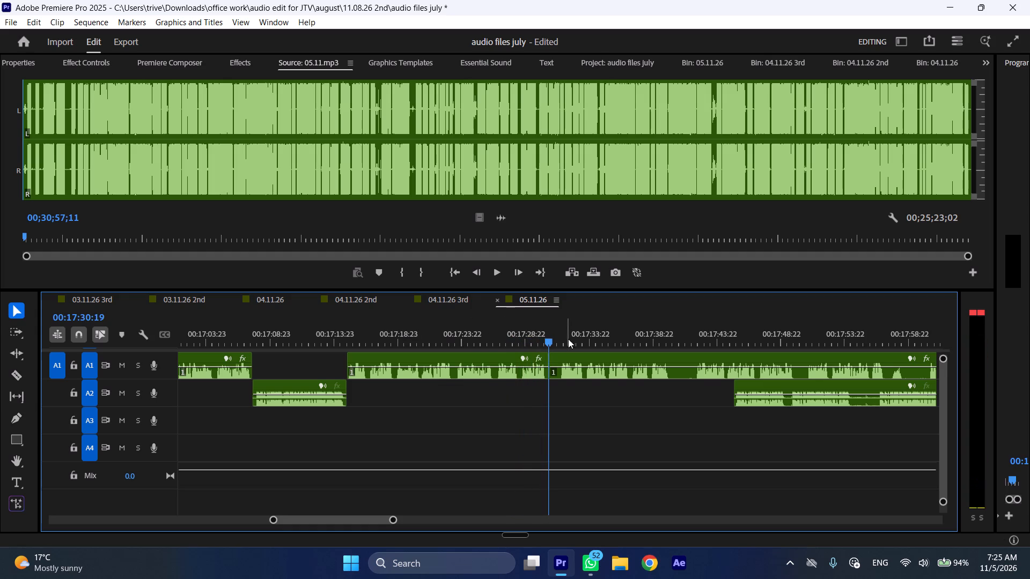
drag(570, 339, 560, 337)
click(566, 361)
key(shift+c)
key(ctrl+shift+d)
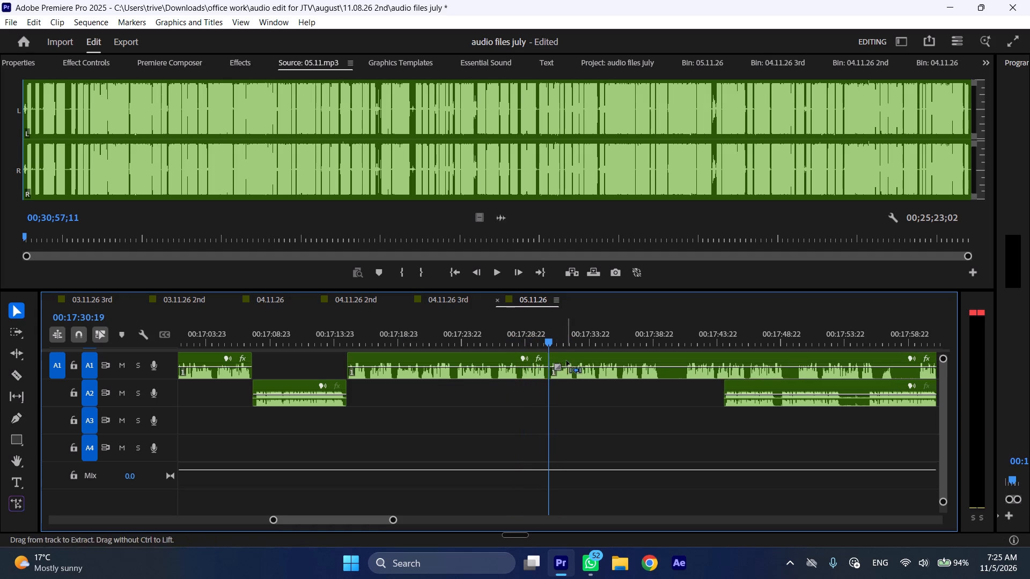
Play A1 onward from 00:17:30:19 at faster speed and split it at 00:17:39:17.
key(space)
text(l)
scroll(564, 386, down, 5)
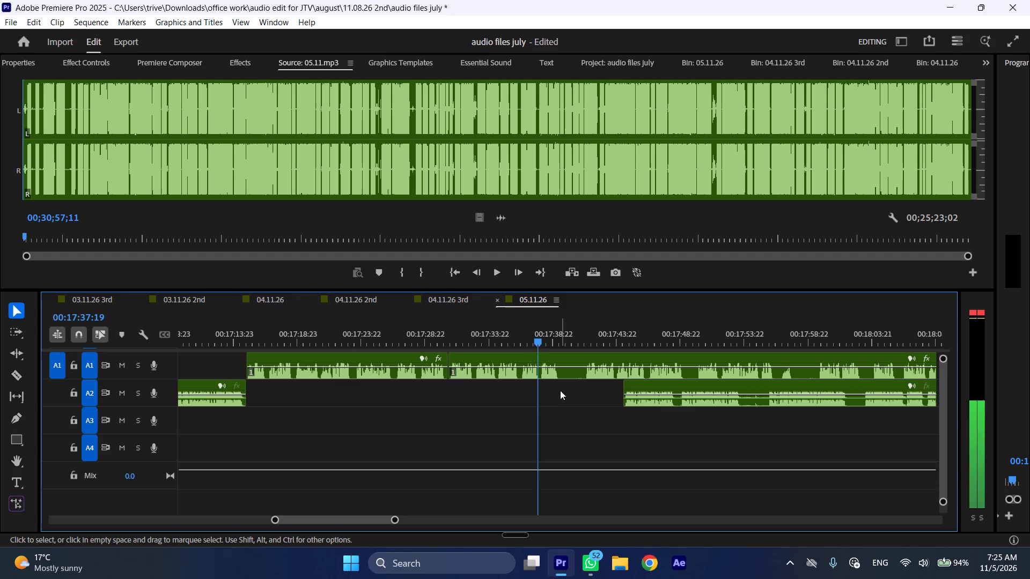
key(space)
key(shift+c)
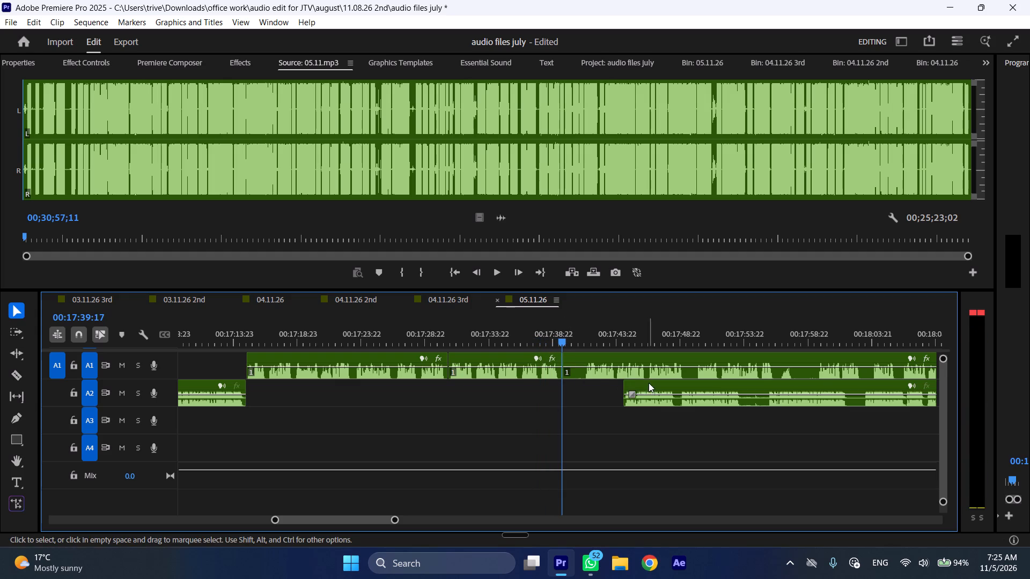
Place the long A2 clip's start at 00:17:39:17 and move the remaining A1 clip about 22 seconds later.
drag(648, 384, 592, 389)
scroll(594, 388, down, 5)
drag(496, 351, 743, 353)
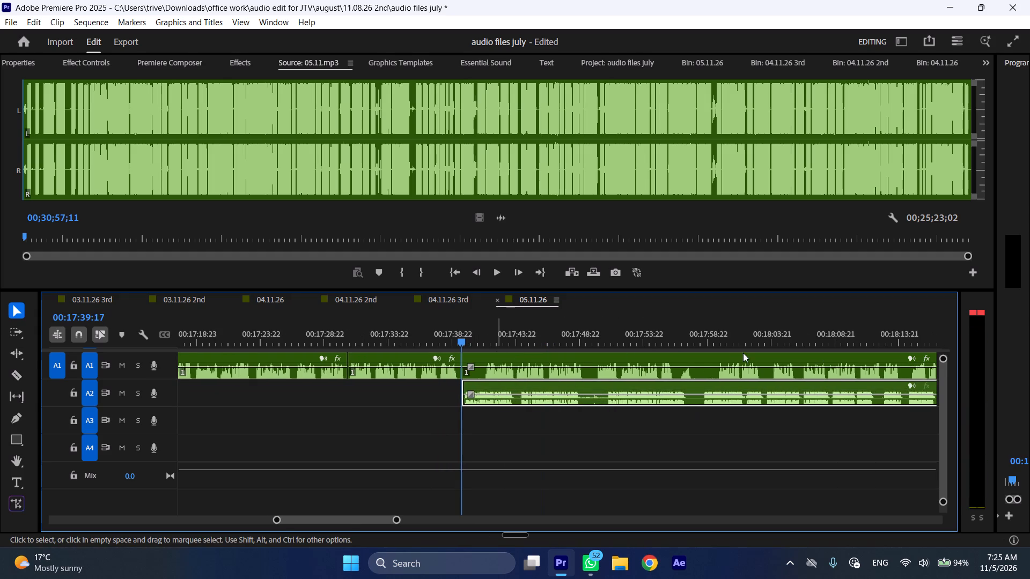
drag(743, 353, 746, 353)
drag(489, 358, 777, 358)
Play A2 from 00:17:39:17 at faster speed and ripple-trim its opening up to 00:17:50:23.
key(space)
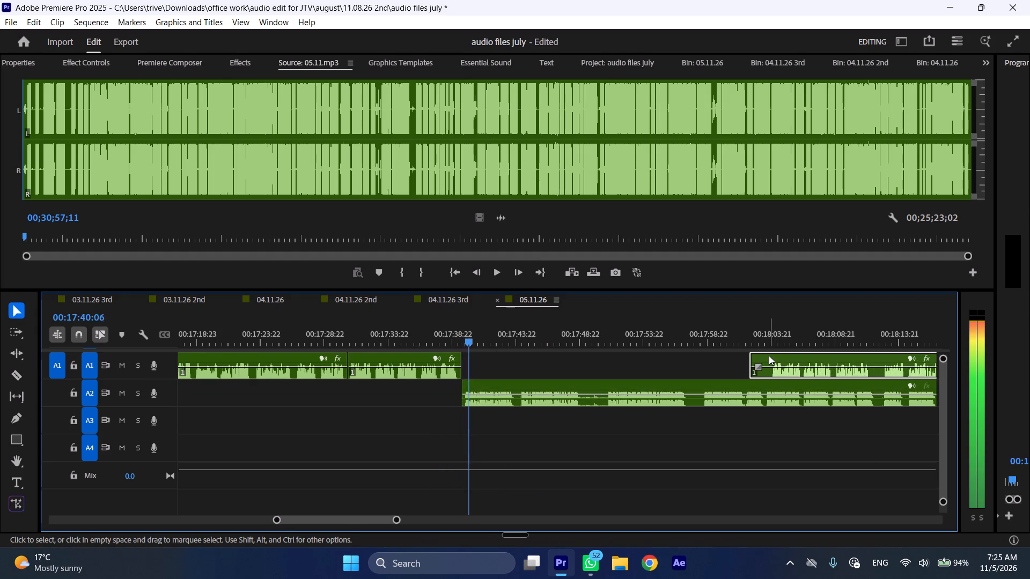
key(l)
scroll(467, 391, down, 2)
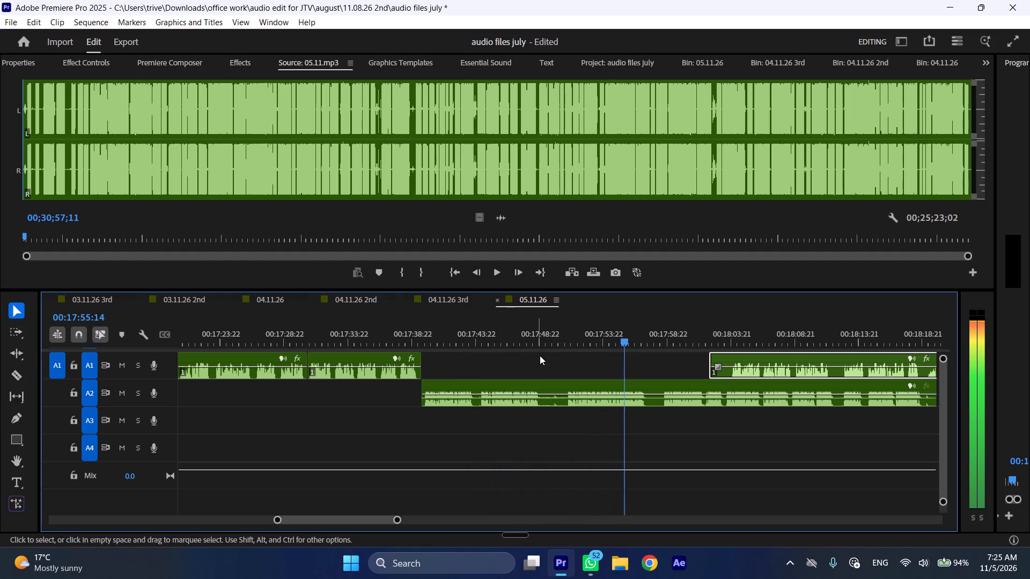
click(566, 333)
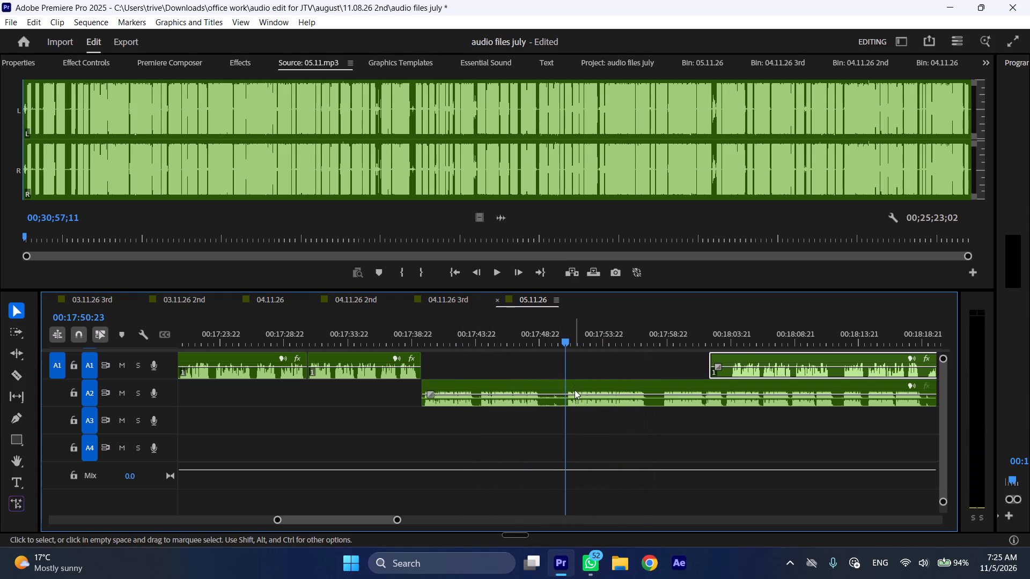
click(575, 390)
key(shift+c)
key(ctrl+shift+d)
Split the trimmed A2 clip at 00:17:46:00.
click(505, 327)
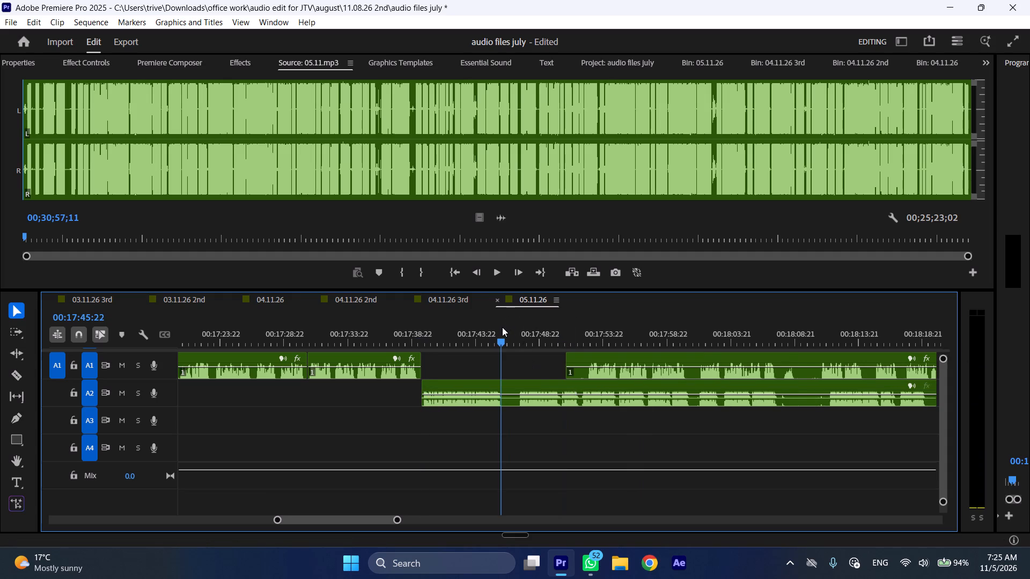
key(shift+c)
Replace the short A2 clip at 00:17:07:14 with the A2 segment cut between 00:17:39:17 and 00:17:46:00.
scroll(512, 381, up, 9)
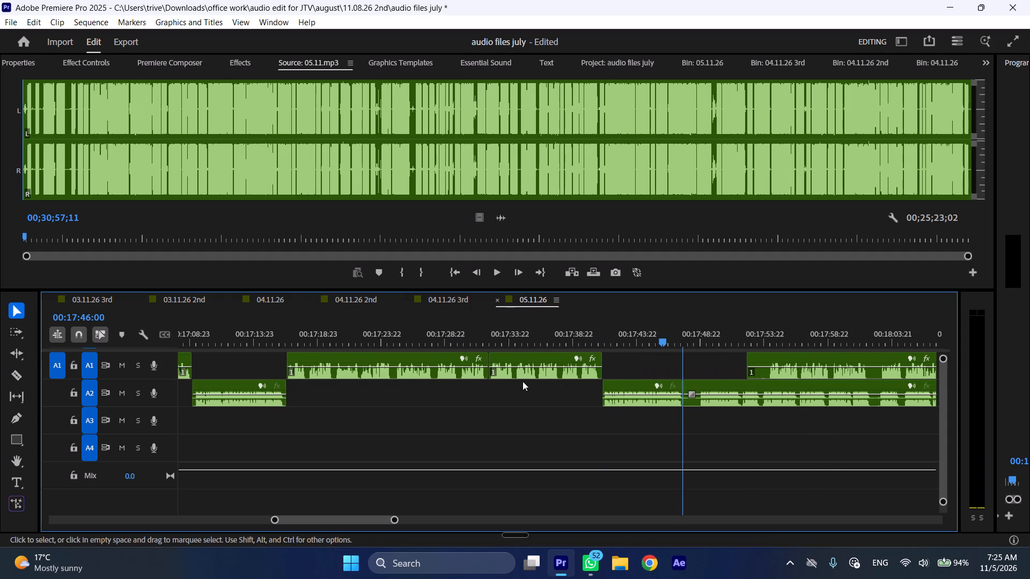
drag(624, 402, 604, 403)
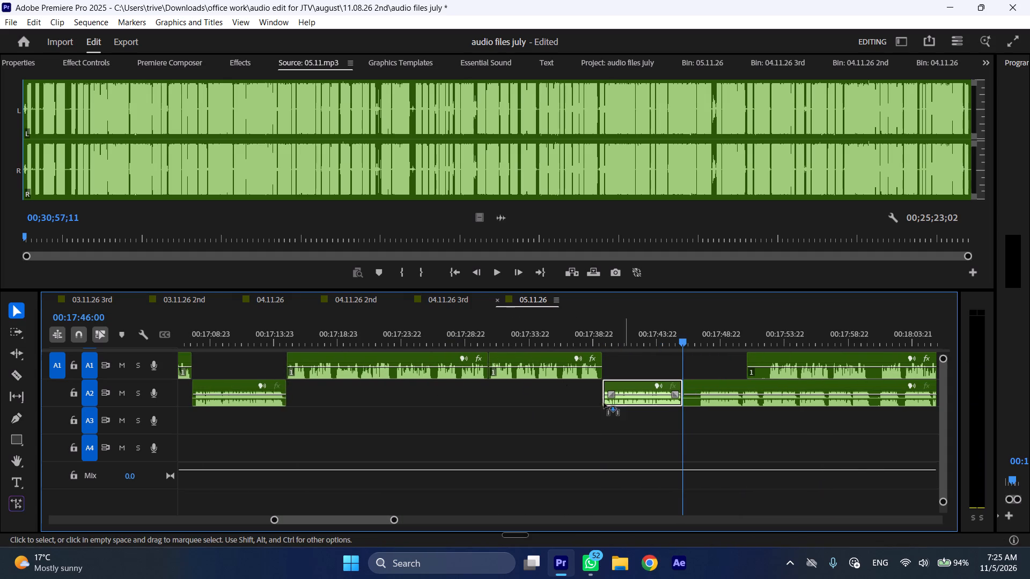
drag(604, 403, 363, 406)
scroll(617, 462, up, 6)
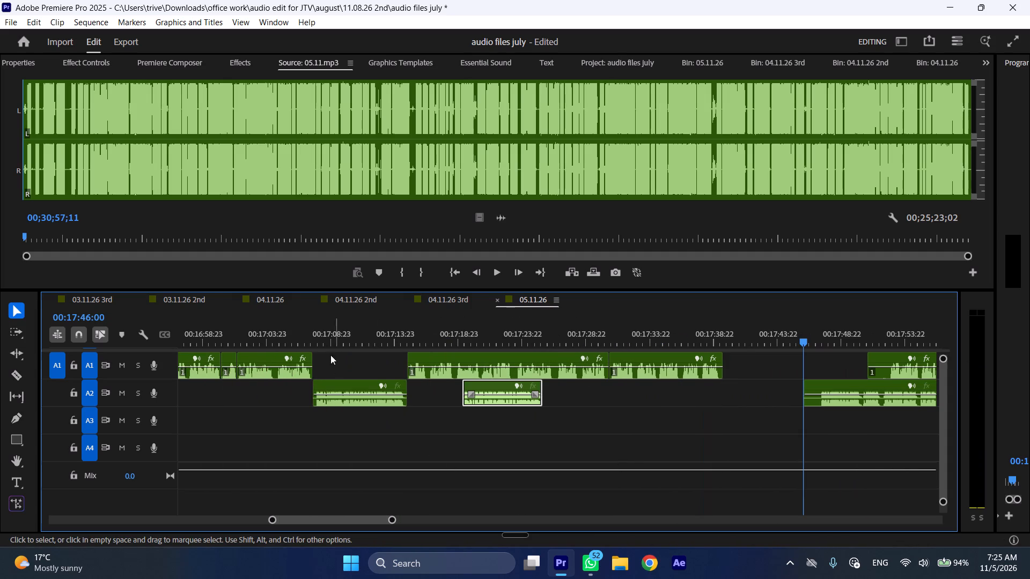
click(314, 338)
key(space)
key(space)
click(346, 399)
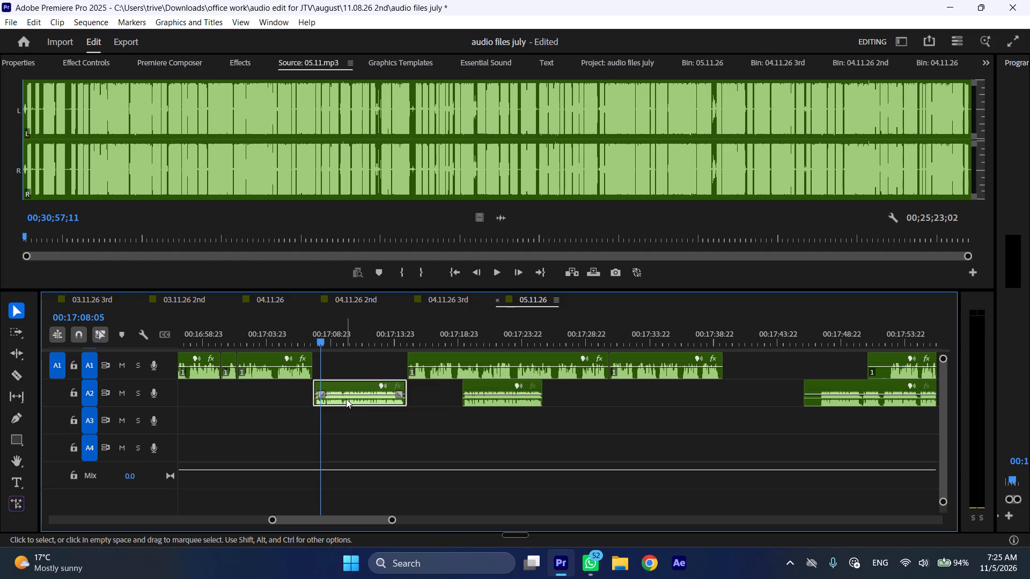
key(BackSpace)
drag(480, 405, 332, 400)
Close the gaps by shifting the two following A1 clips about 1 second earlier and butting the long A2 clip against their end.
drag(449, 390, 644, 377)
drag(644, 374, 625, 375)
scroll(628, 382, down, 5)
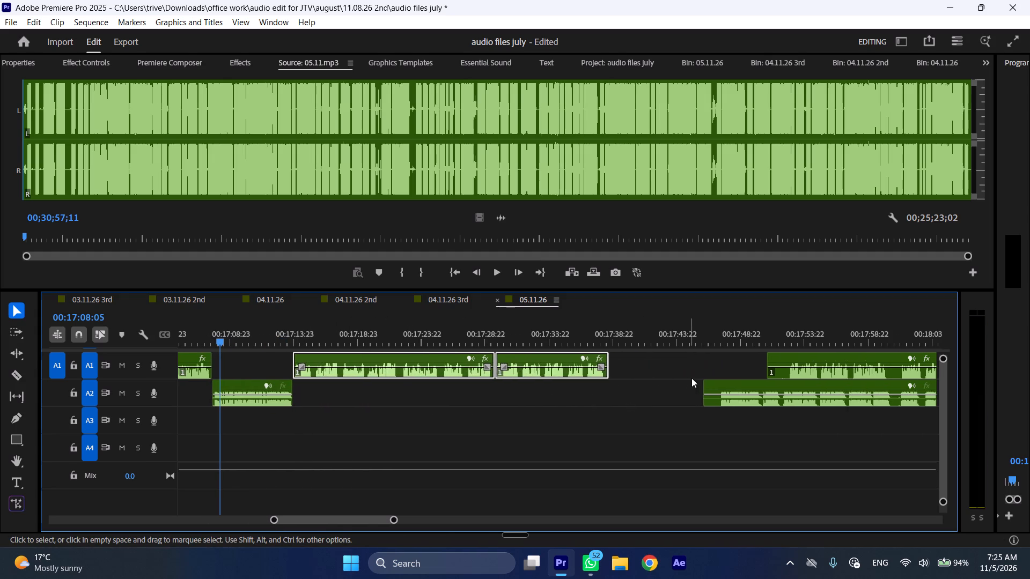
drag(705, 382, 718, 384)
drag(744, 384, 634, 388)
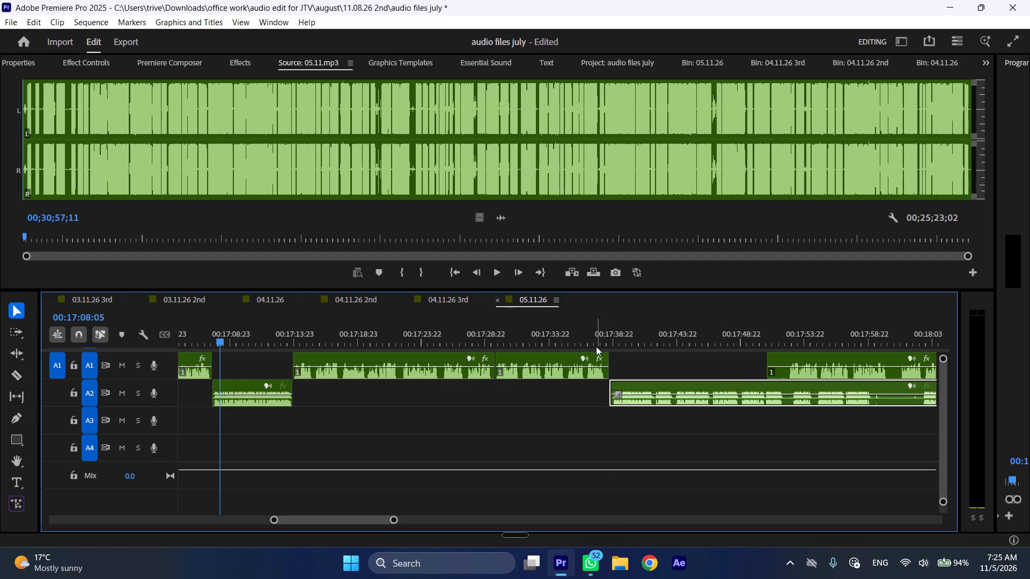
Play from about 00:17:37 into the long A2 clip and move the remaining A1 clip about 15 seconds later.
click(596, 343)
key(space)
key(l)
scroll(533, 428, down, 5)
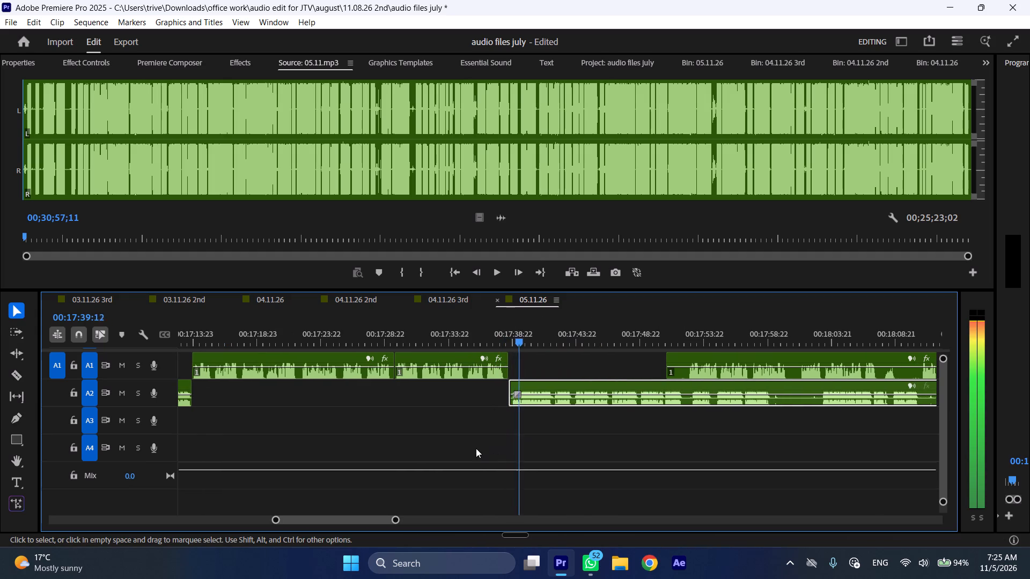
scroll(476, 448, down, 5)
drag(566, 361, 584, 361)
drag(598, 354, 768, 354)
scroll(500, 413, down, 3)
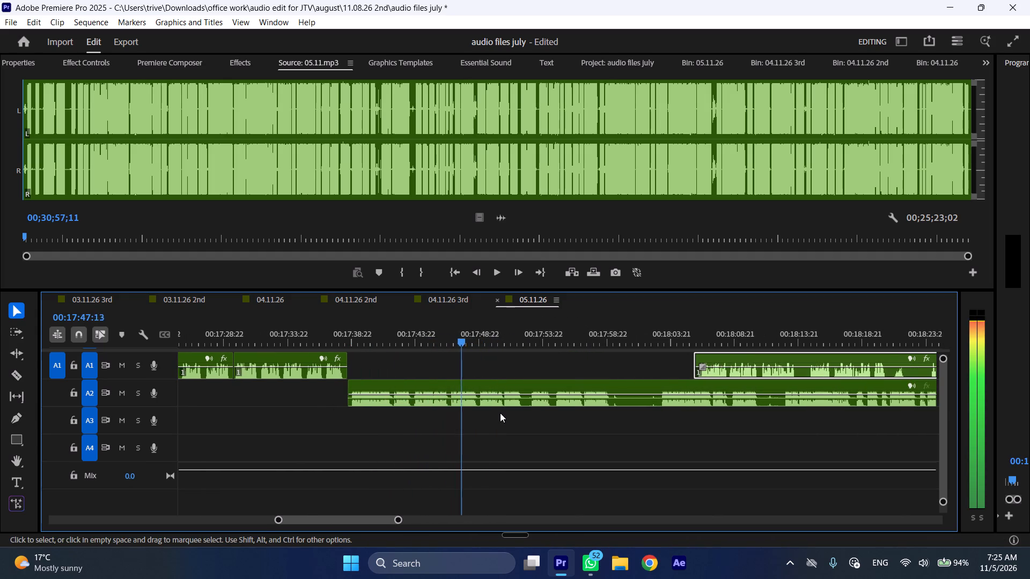
Replay the A1-to-A2 transition from about 00:17:35 at faster speed.
click(307, 333)
key(space)
text(l)
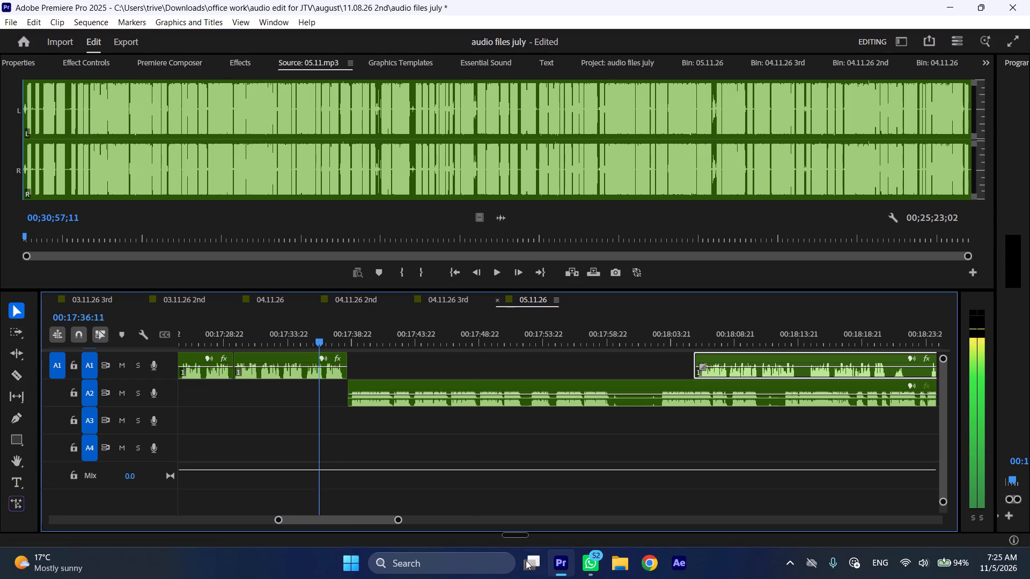
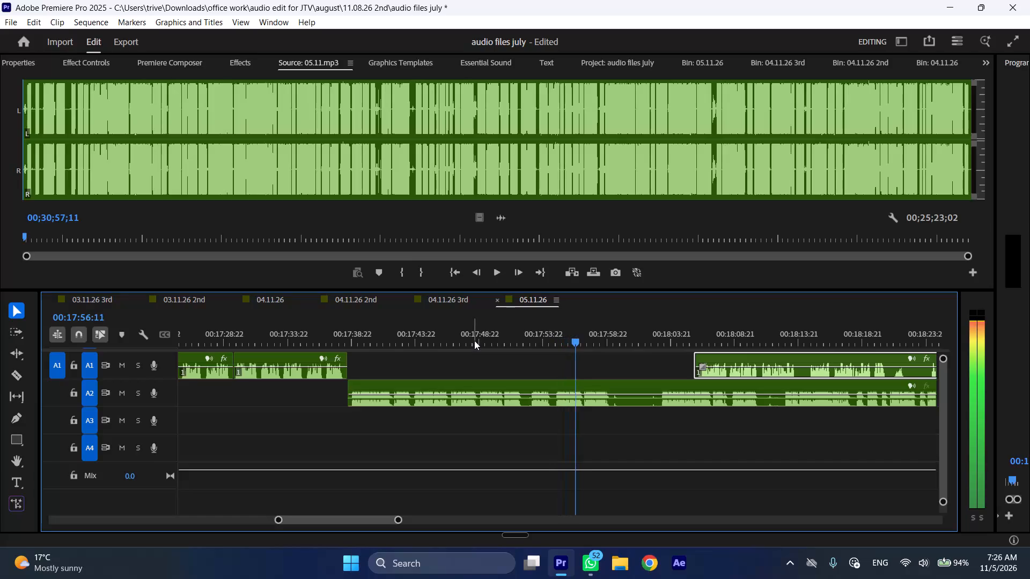
Cut the A2 clip at 00:17:48:20 and 00:17:55:00 and ripple delete the section between the cuts.
drag(474, 340, 482, 341)
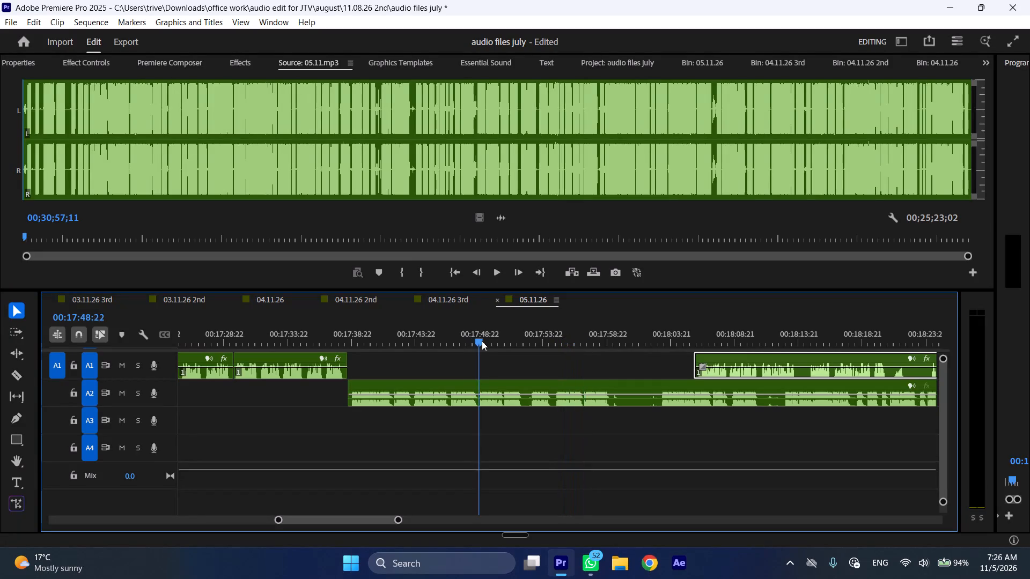
drag(482, 341, 480, 339)
key(shift+c)
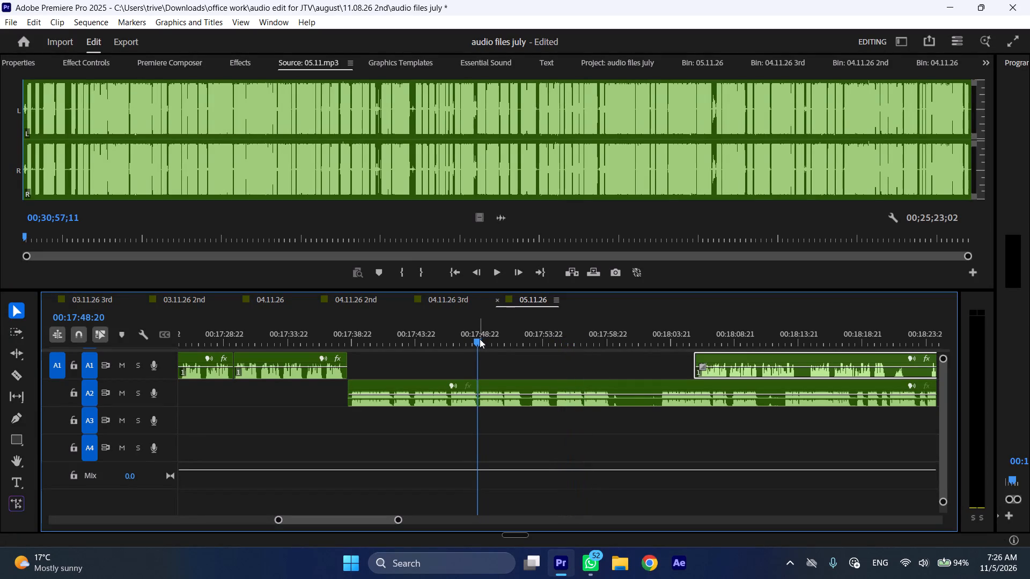
key(space)
drag(548, 333, 557, 335)
click(565, 392)
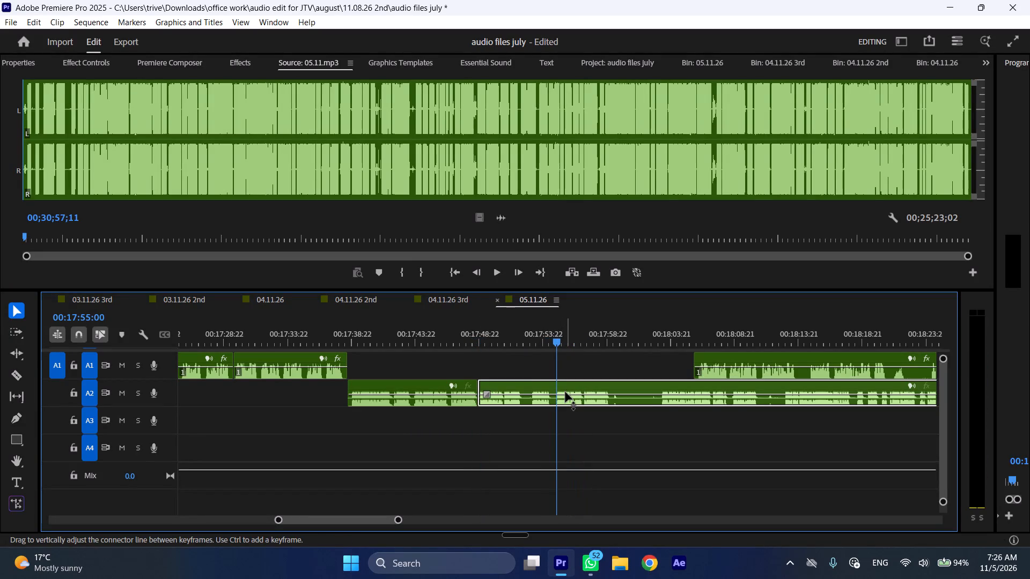
key(shift+c)
key(ctrl+shift+d)
Split the A2 clip at 00:17:53:03 and move the following A1 clip earlier to start at that cut.
key(space)
text(l)
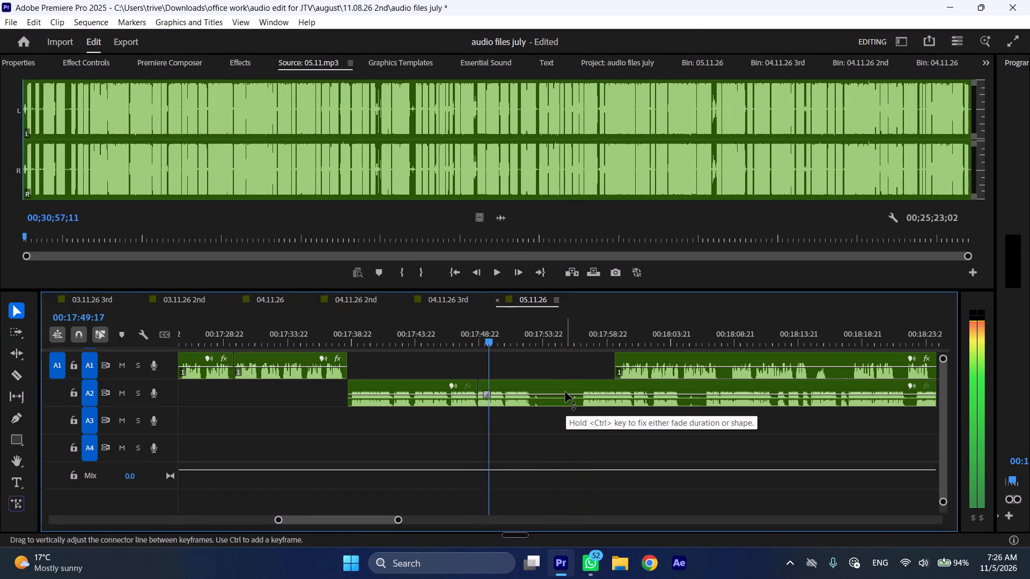
scroll(489, 419, down, 4)
key(space)
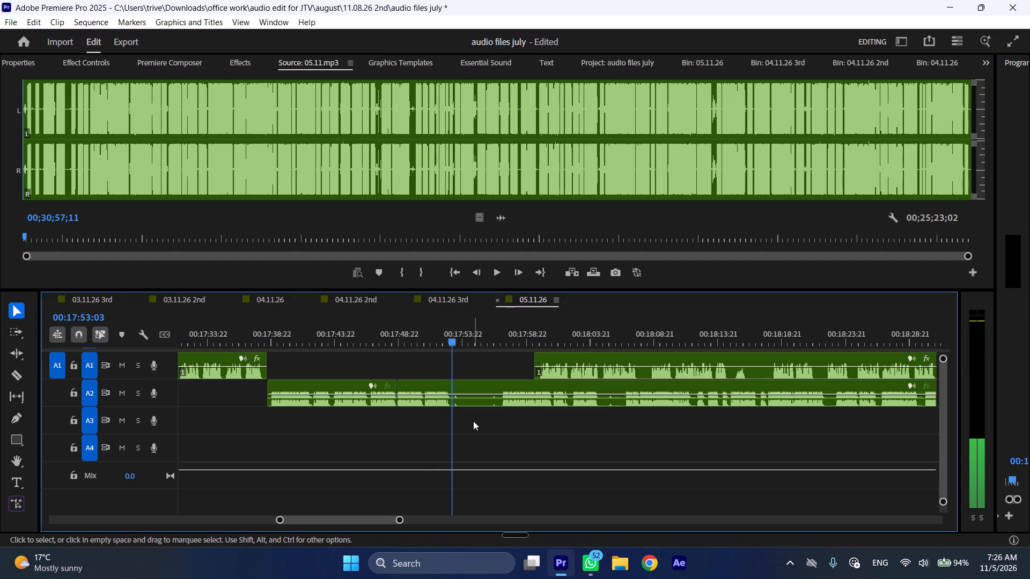
key(shift+c)
drag(556, 358, 480, 358)
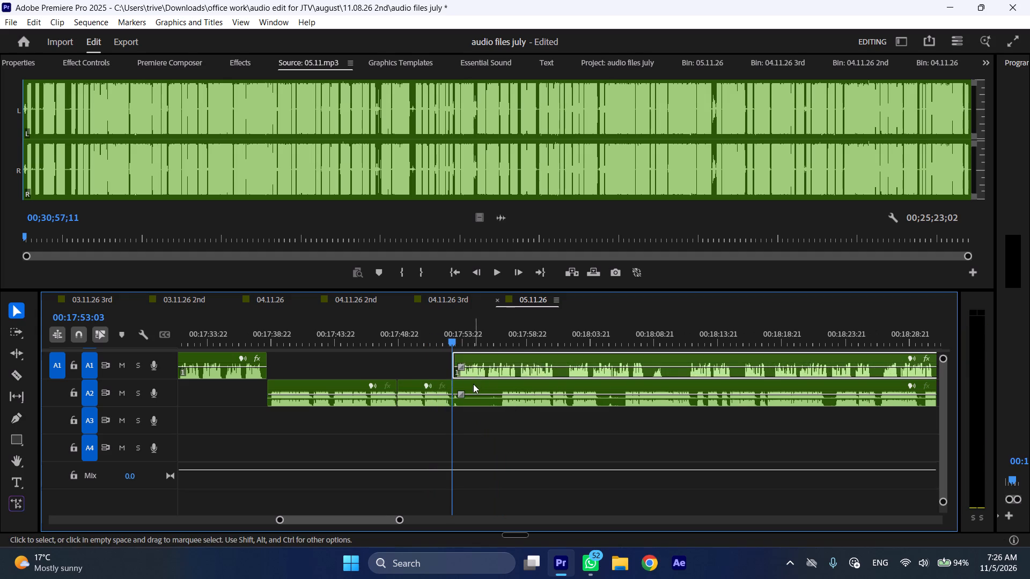
Move the A2 clip after the cut to about 00:18:11 and trim its silent opening to start at about 00:18:14.
drag(473, 385, 702, 385)
key(space)
key(l)
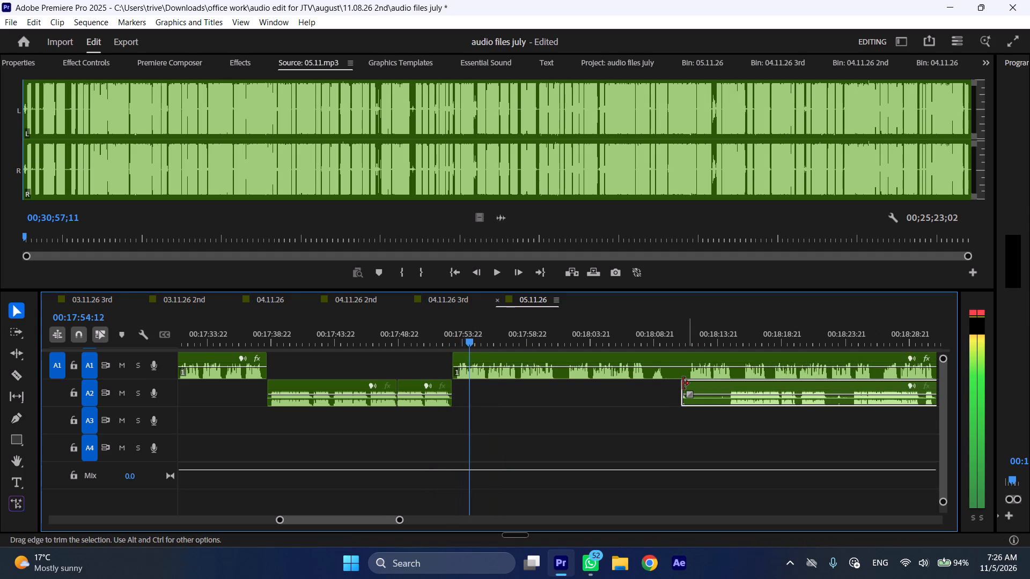
drag(681, 383, 728, 386)
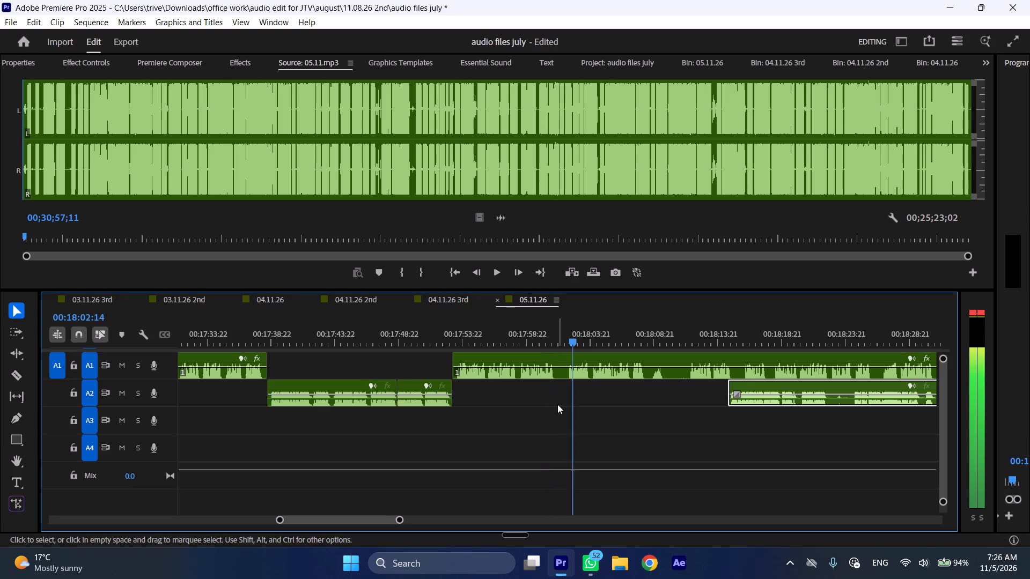
Cut the A1 clip at 00:17:58:07 and 00:18:02:04 and ripple delete the section between the cuts.
click(520, 322)
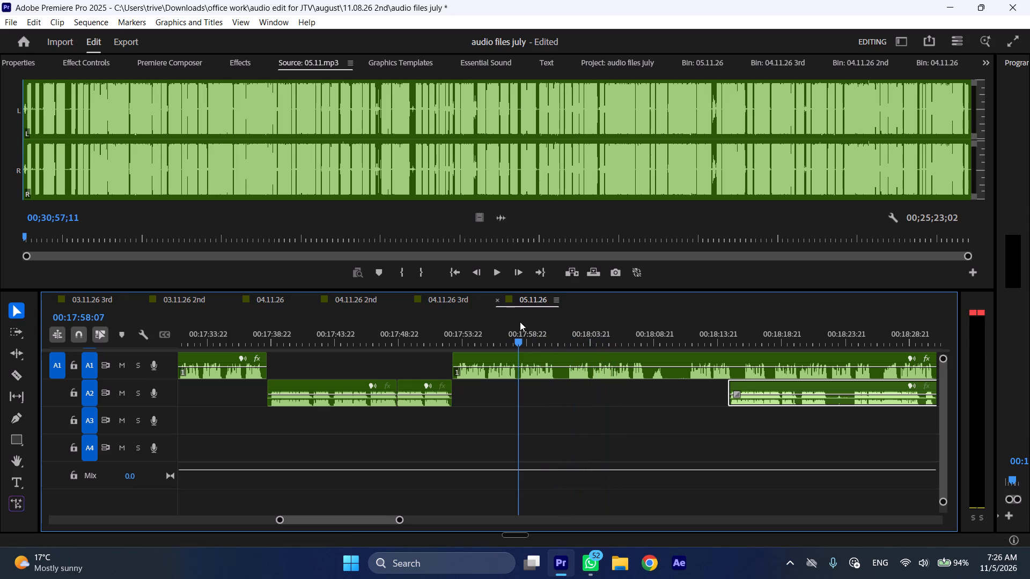
key(shift+c)
drag(562, 326, 570, 326)
click(584, 365)
key(shift+c)
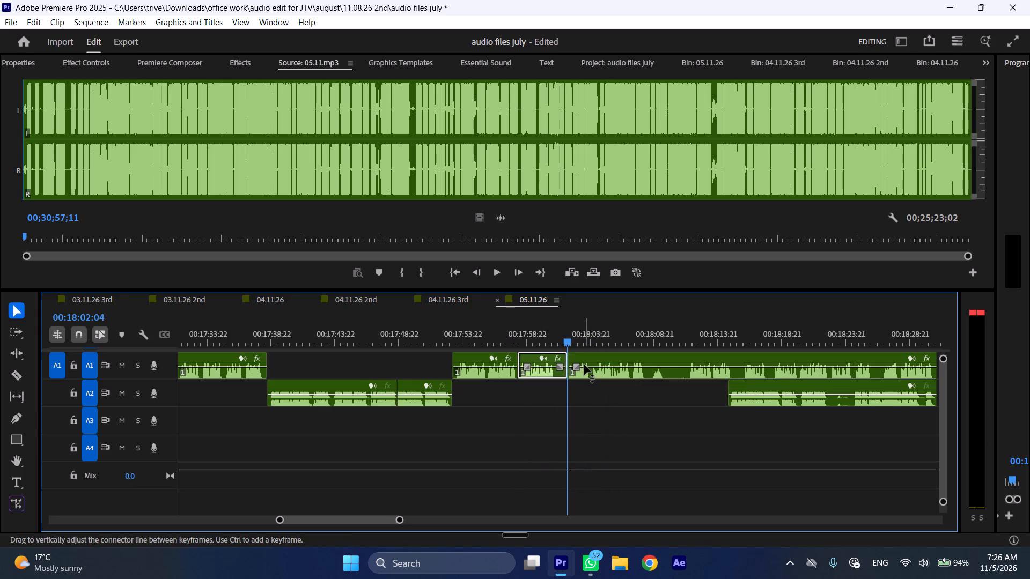
key(ctrl+shift+d)
Play on through the A1 clip and split it at 00:18:04:10.
key(space)
key(l)
scroll(525, 424, down, 5)
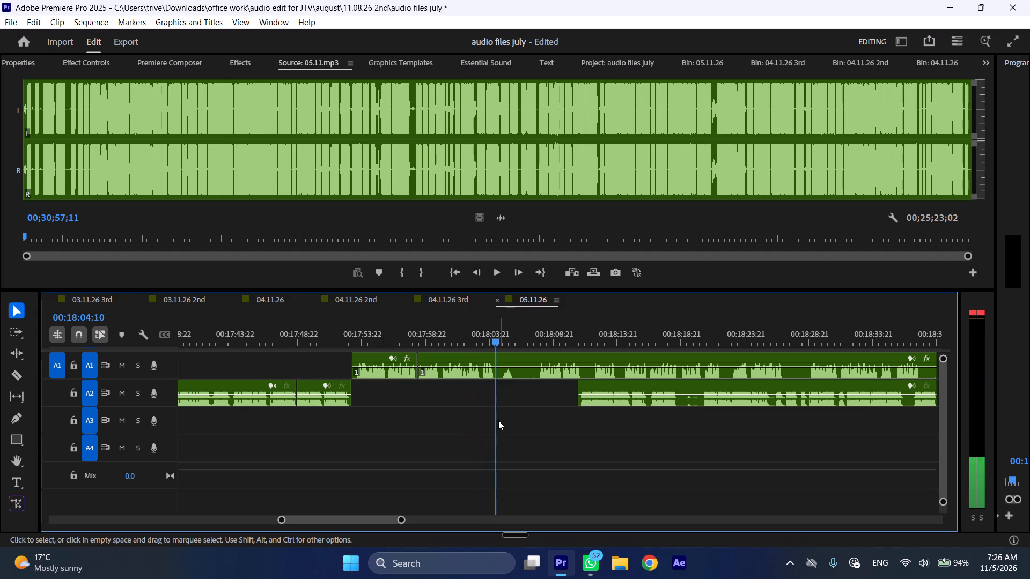
click(495, 335)
key(shift+c)
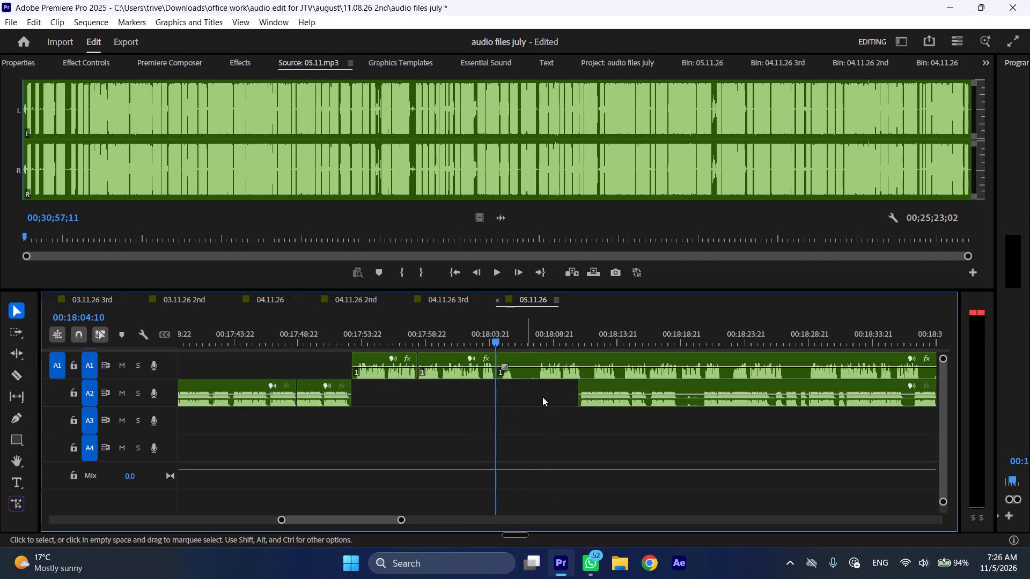
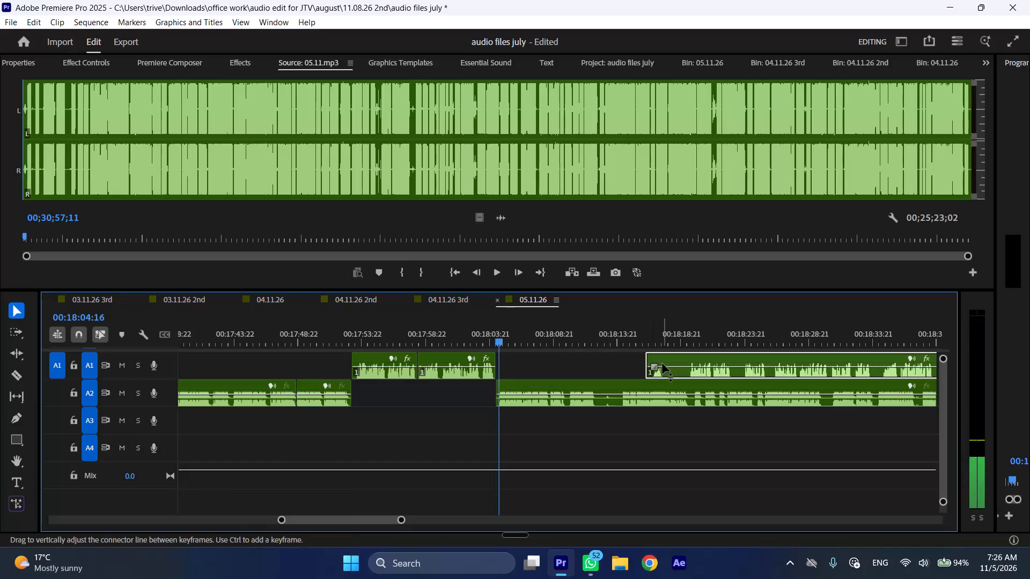
Trim the opening of the last A1 clip to start at about 00:18:19.
scroll(631, 425, down, 4)
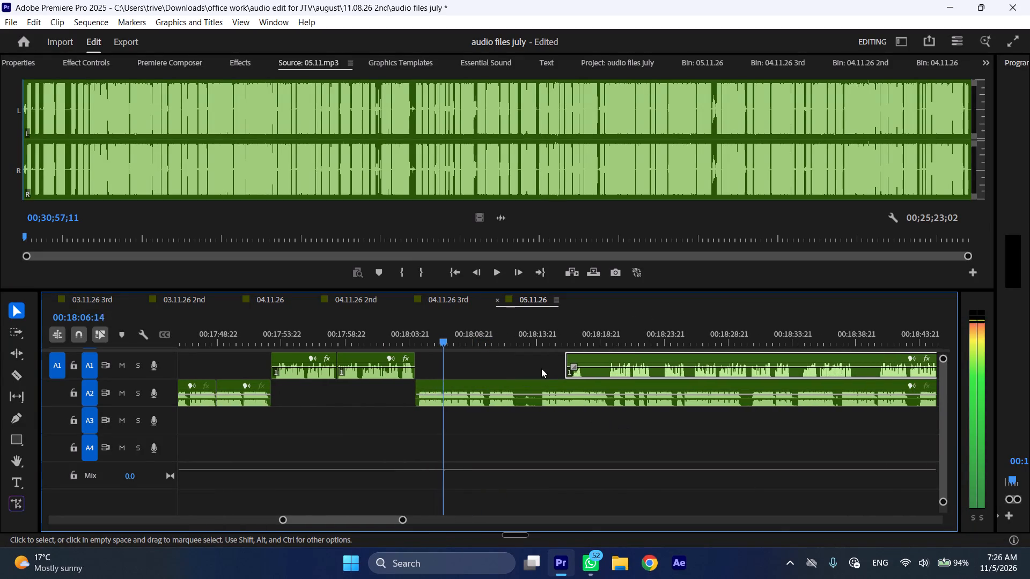
drag(565, 354, 605, 358)
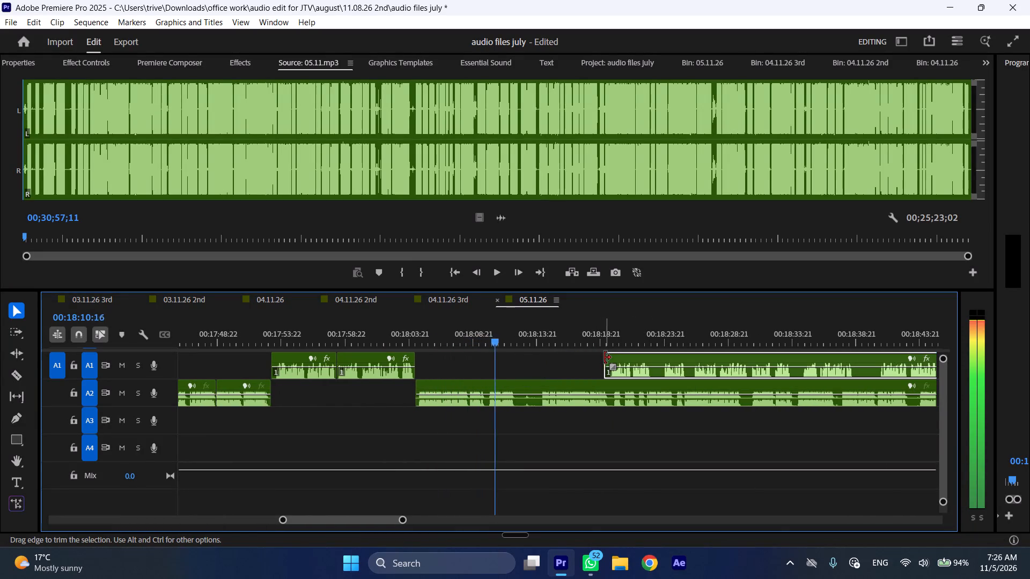
Cut the A2 clip at 00:18:08:15 and 00:18:10:01 and ripple delete the section between the cuts.
click(471, 336)
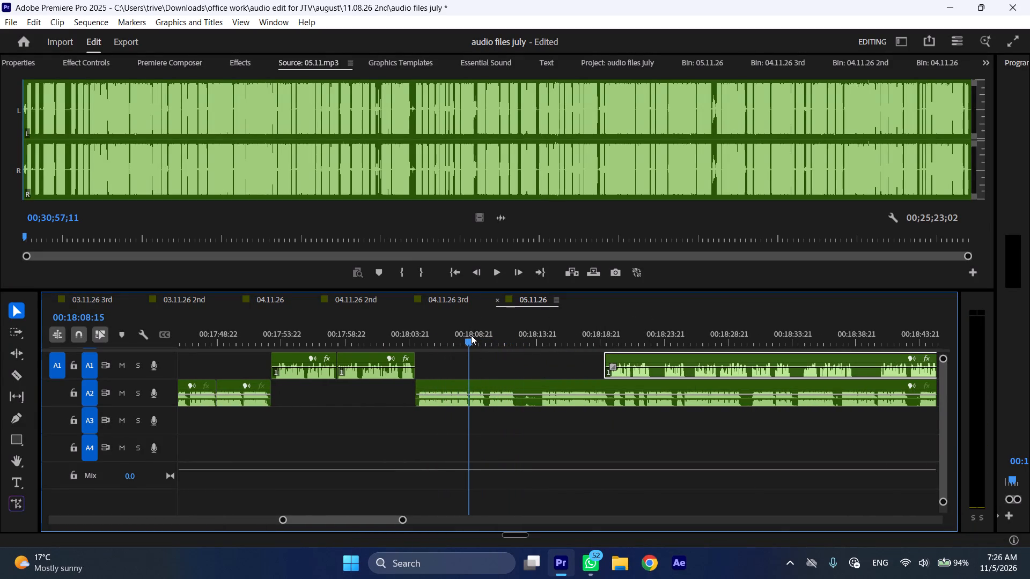
key(shift+c)
click(486, 331)
click(512, 385)
key(shift+c)
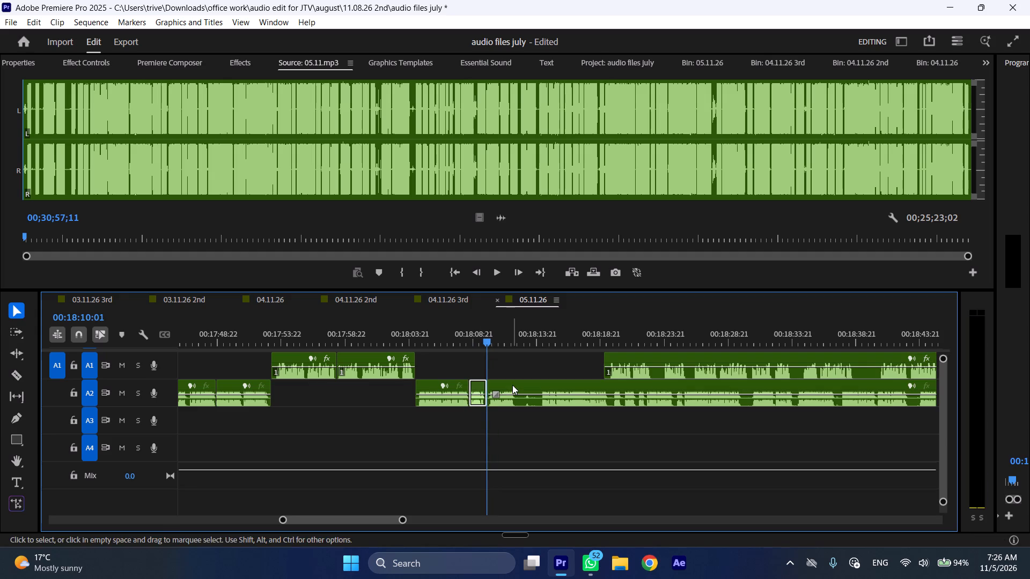
key(ctrl+shift+d)
Split the A2 clip at 00:18:10:23 and move the following A1 clip earlier to start at that cut.
key(space)
text(l)
key(space)
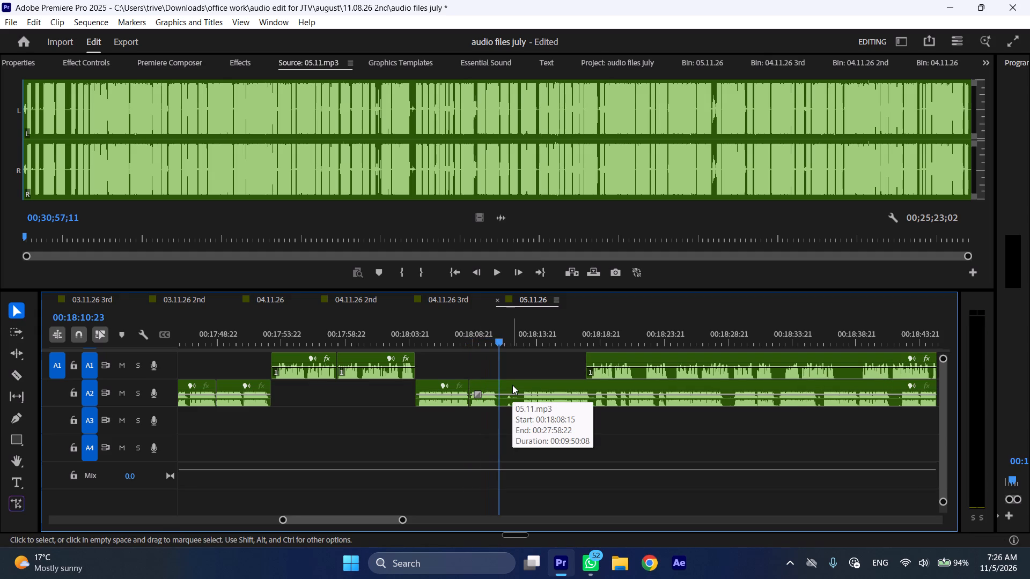
text(C)
drag(608, 356, 525, 358)
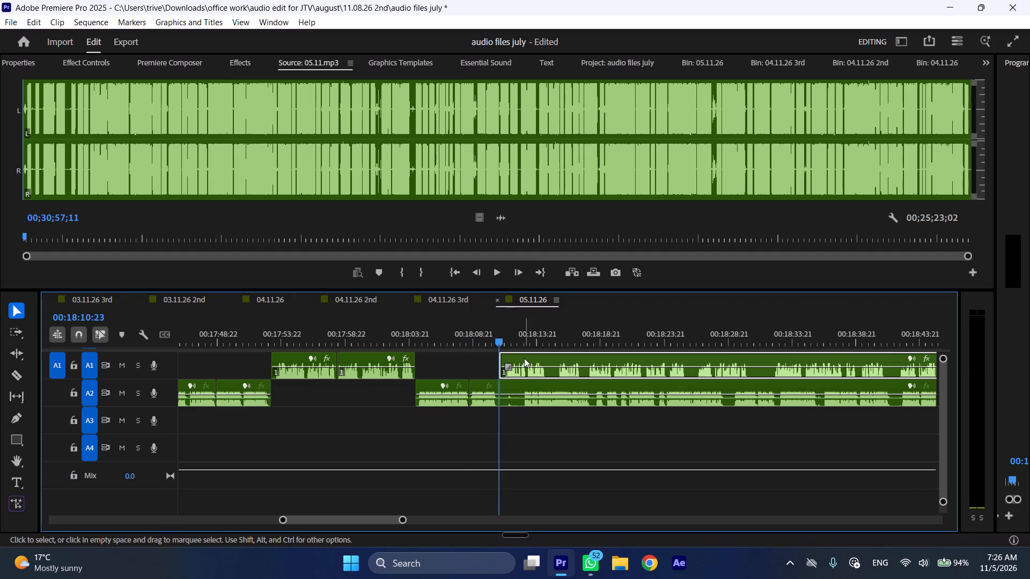
Move the A2 clip after the cut to about 00:18:17 and split the A1 clip at 00:18:14:18.
drag(520, 383, 595, 383)
key(space)
text(l)
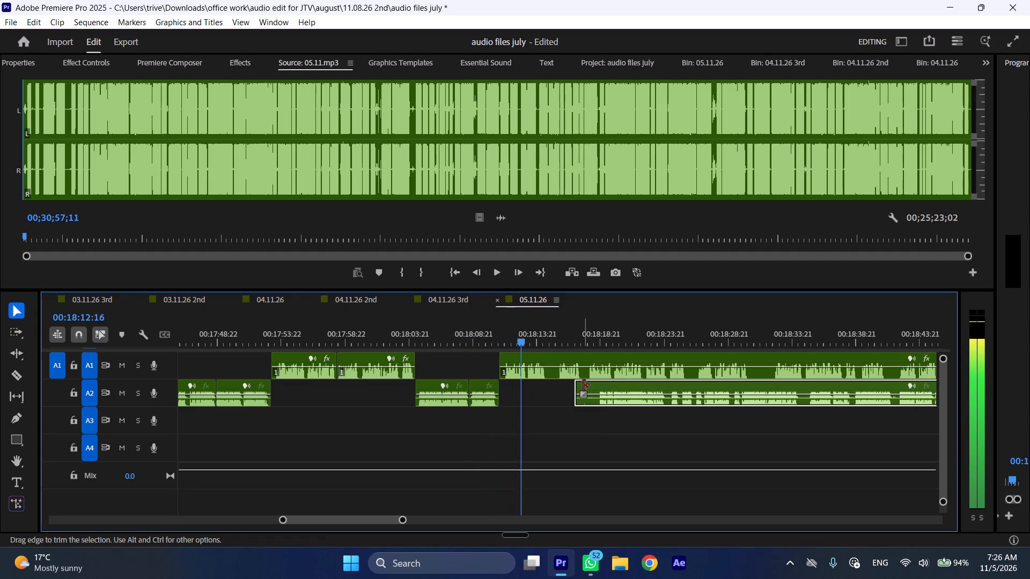
key(space)
text(C)
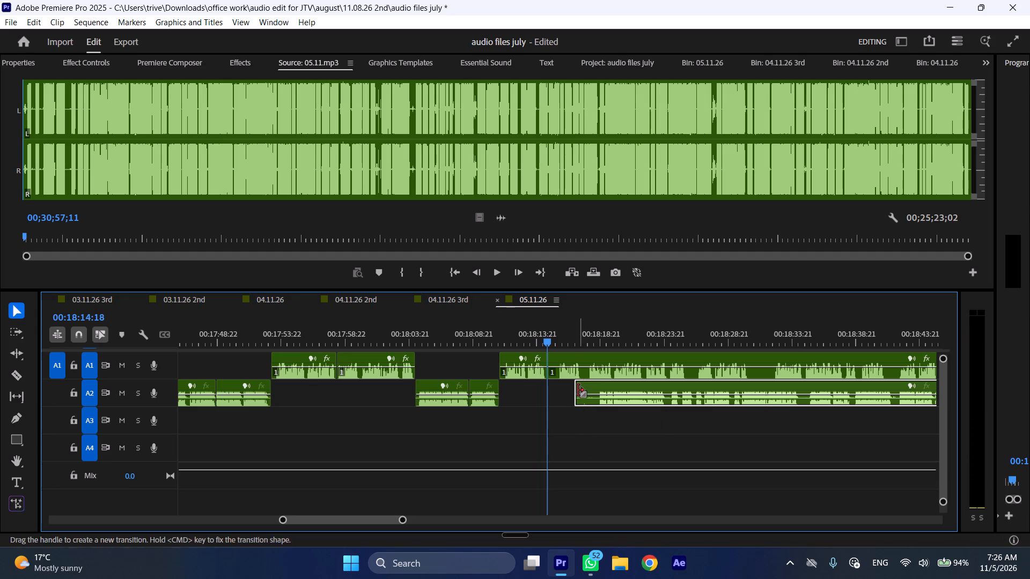
Trim the silent opening of the last A2 clip to start at about 00:18:19.
drag(577, 390, 598, 390)
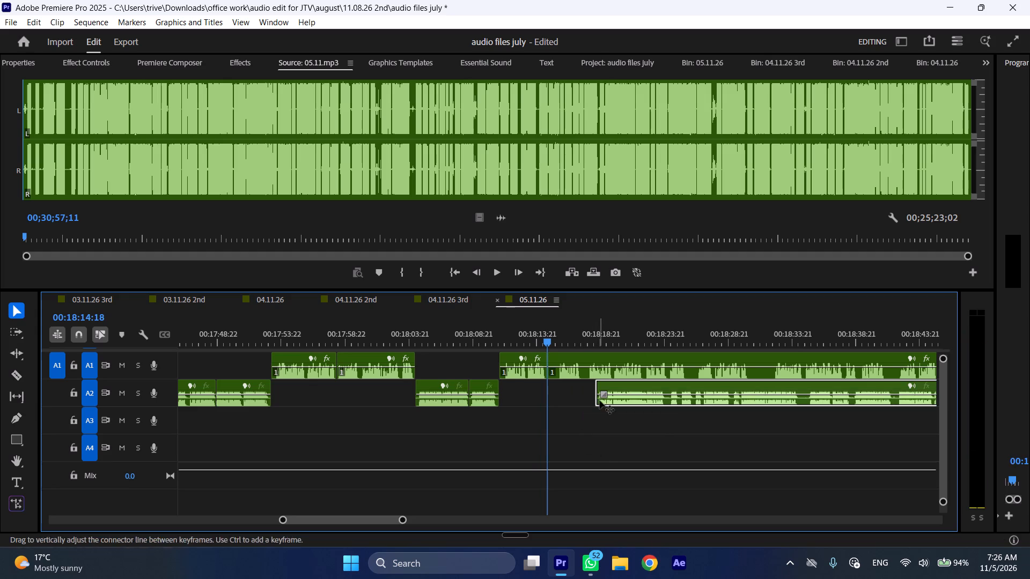
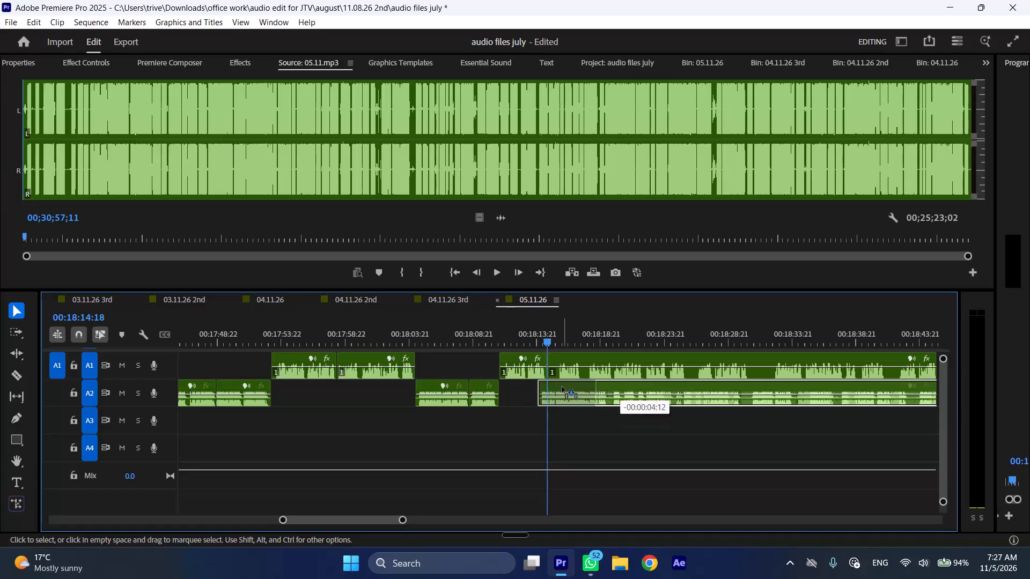
Move the last A1 clip later to start at about 00:18:21 and split the A2 clip at 00:18:20:13.
drag(568, 358, 649, 372)
key(space)
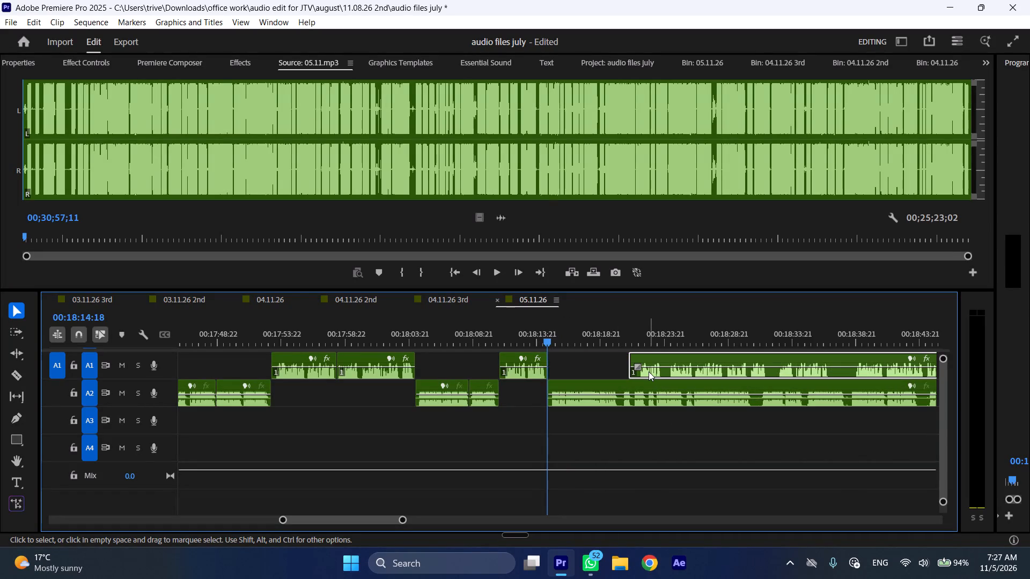
key(l)
scroll(624, 402, down, 5)
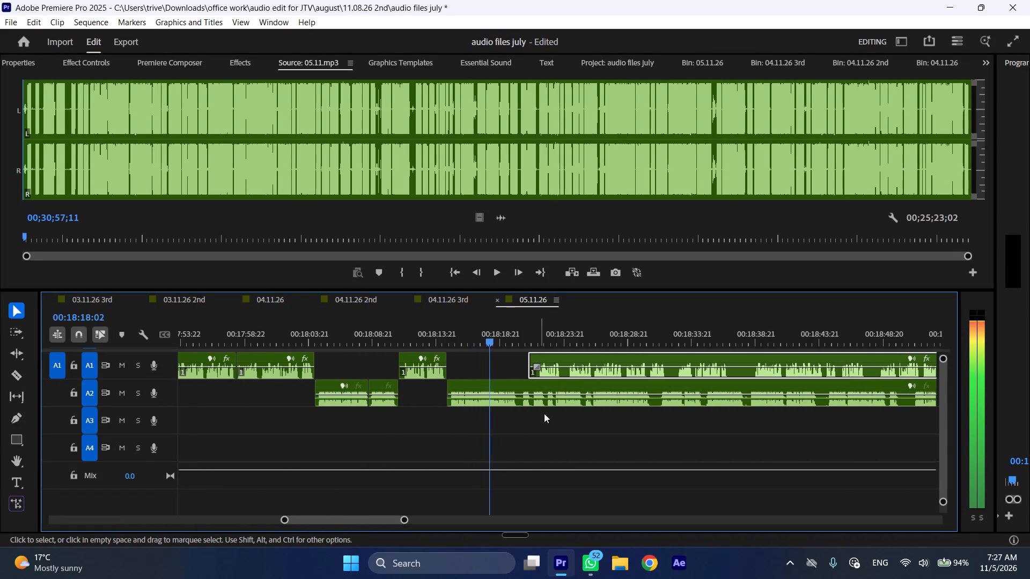
key(space)
key(shift+c)
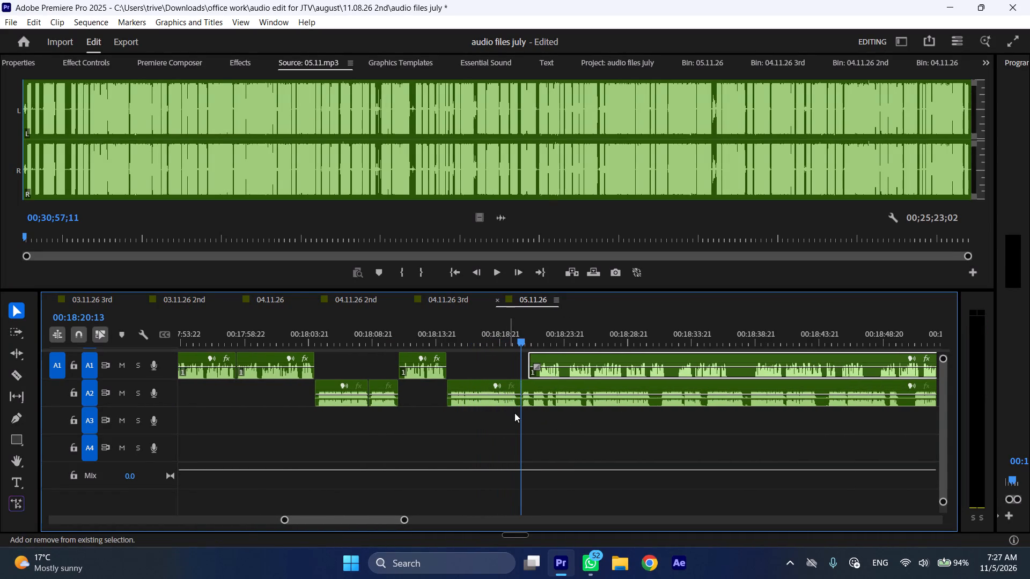
Move the last A1 clip earlier to start at the A2 cut and shift the A2 remainder to about 00:18:28.
drag(555, 356, 545, 356)
drag(546, 384, 642, 392)
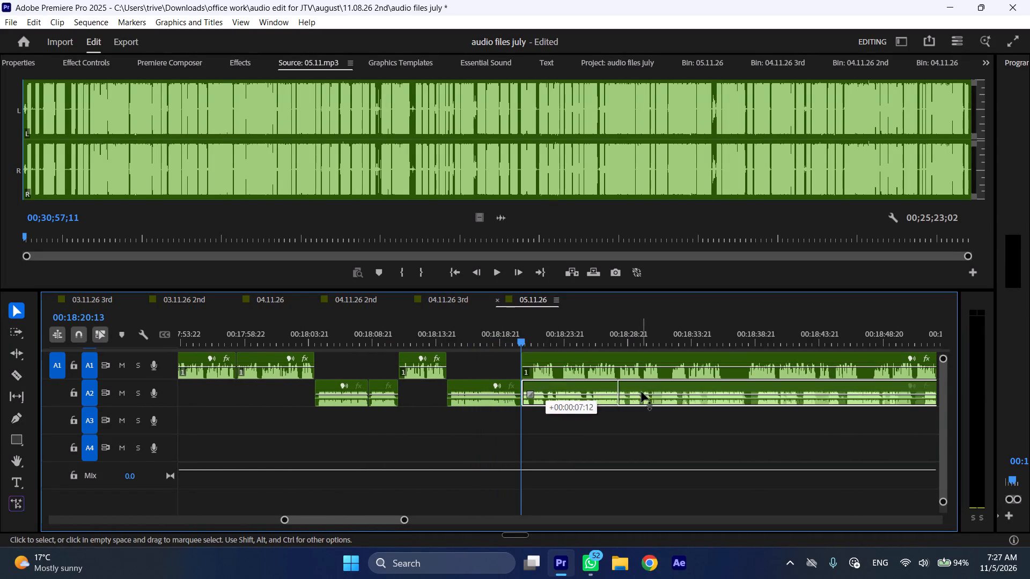
Cut the last A1 clip at 00:18:21:07 and ripple delete its short opening section before the cut.
key(space)
key(space)
click(572, 369)
key(shift+c)
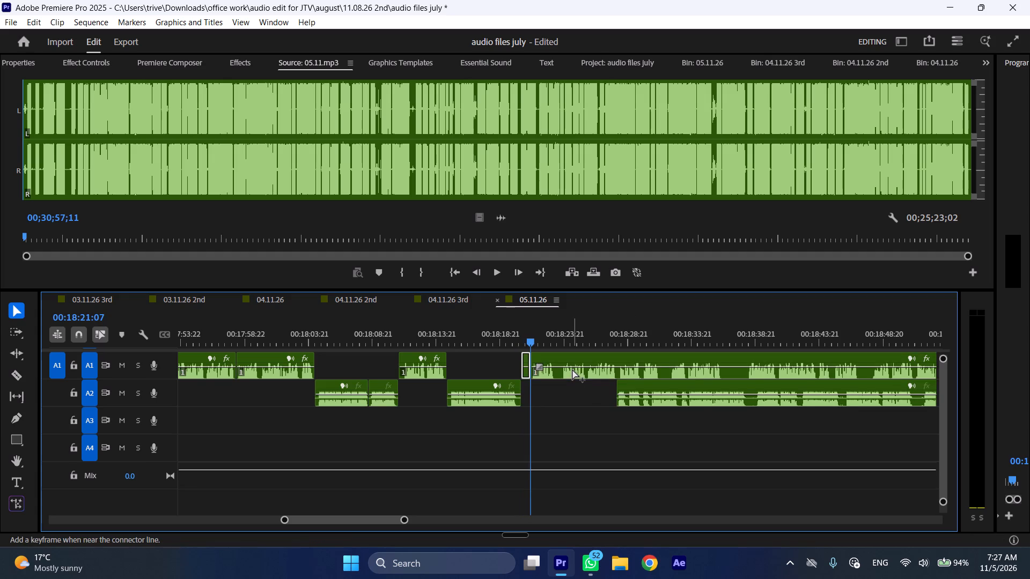
key(ctrl+shift+d)
key(space)
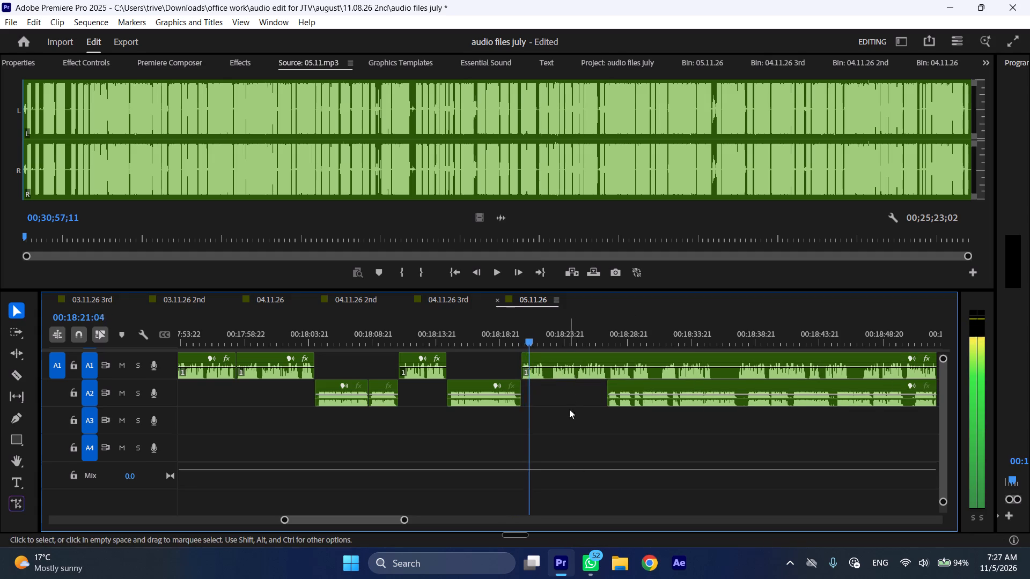
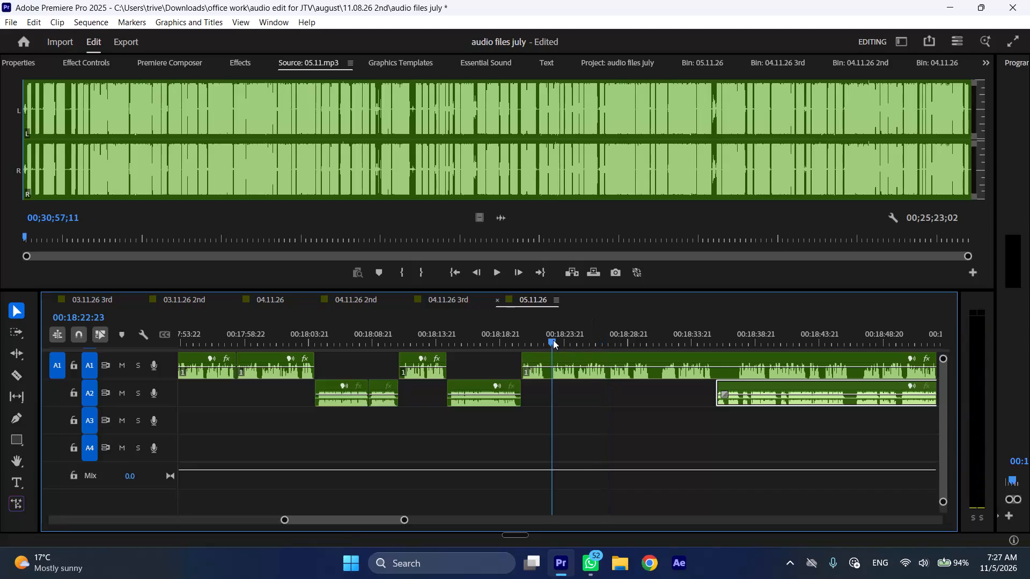
Cut the last A1 clip at 00:18:22:23, ripple delete its opening section before the cut, and play back from the join.
click(561, 366)
key(shift+c)
key(ctrl+shift+d)
key(space)
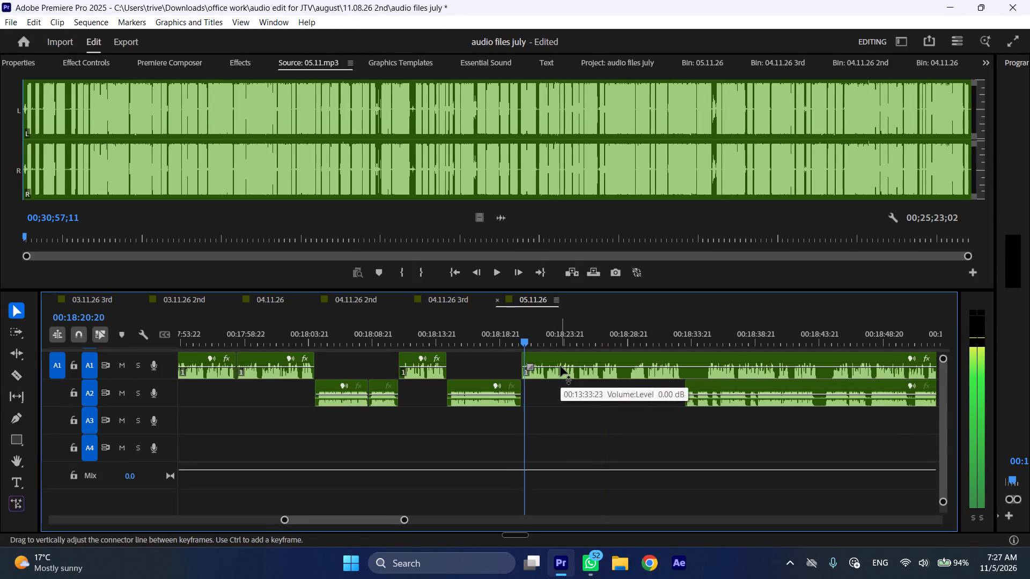
text(l)
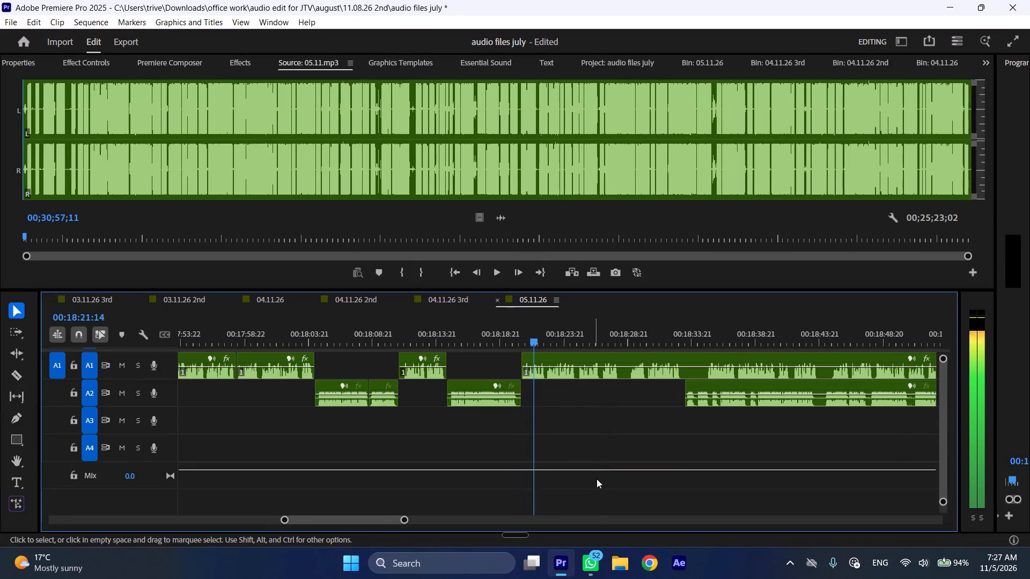
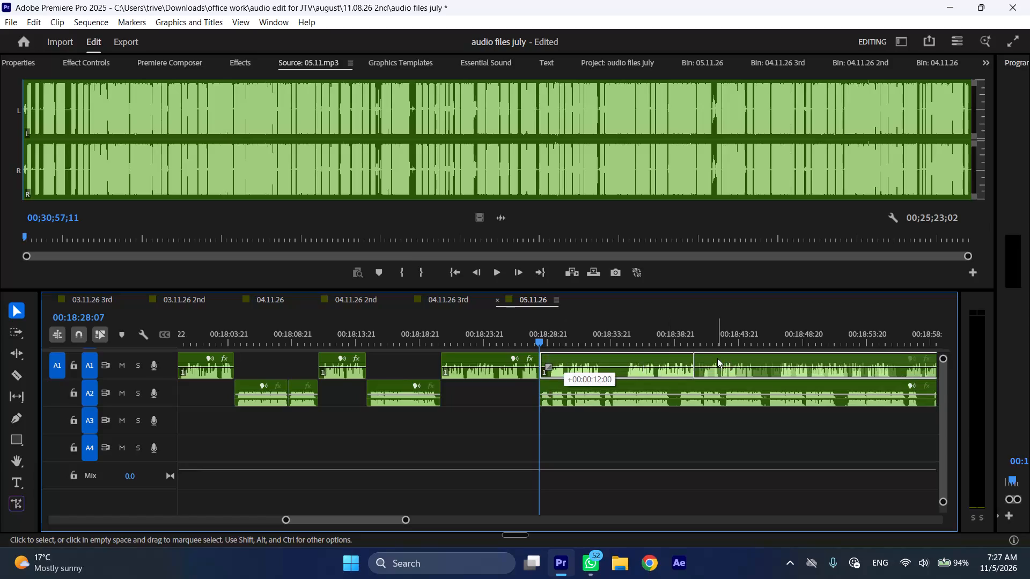
Play on from 00:18:28:07, cut the last A2 clip at about 00:18:33, and ripple delete its opening section before the cut.
key(space)
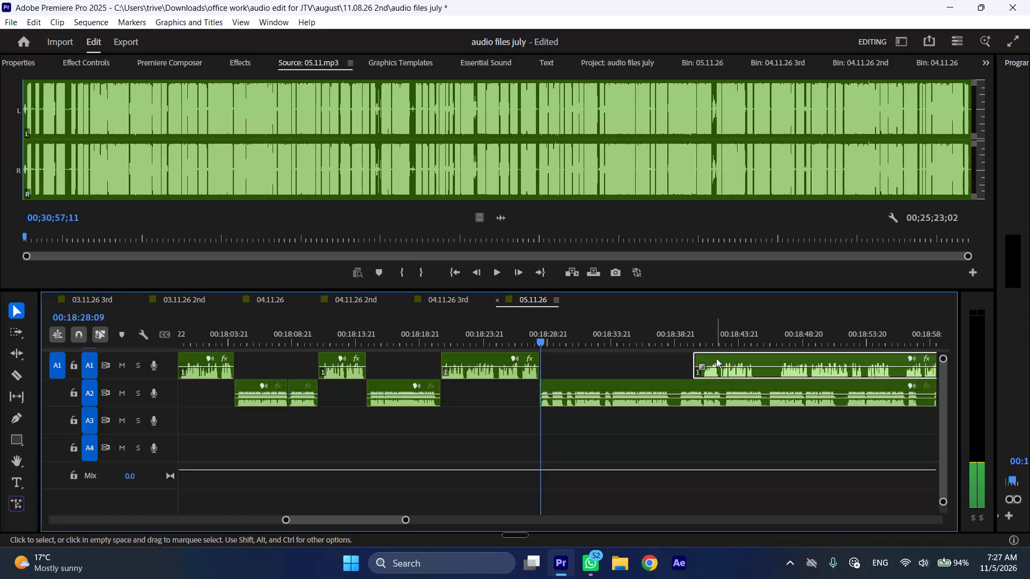
key(l)
scroll(576, 424, down, 4)
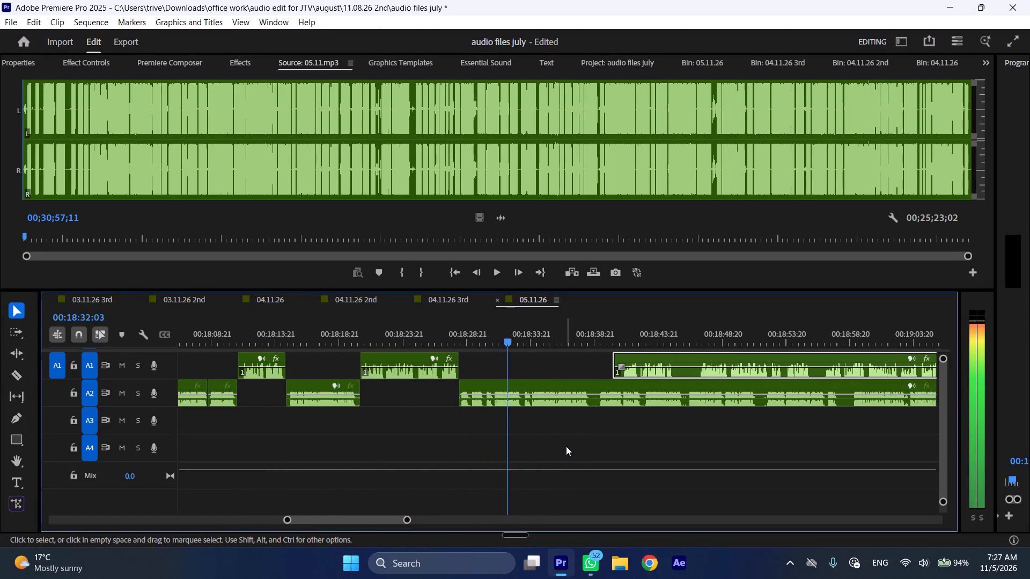
click(525, 329)
click(544, 387)
key(shift+c)
key(ctrl+shift+d)
Play back from the new A2 join and cut the last A2 clip at 00:18:33:17.
key(space)
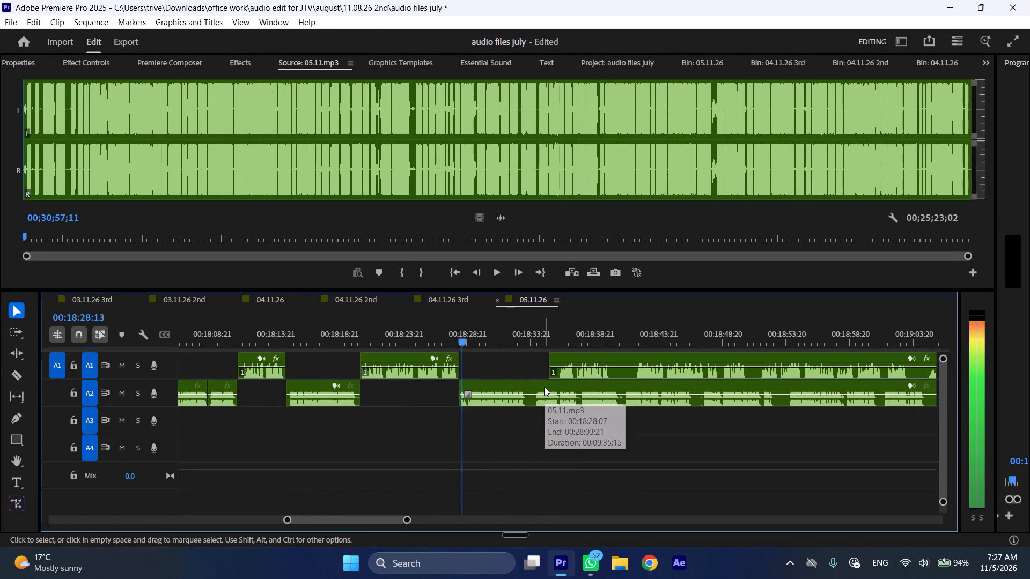
text(l)
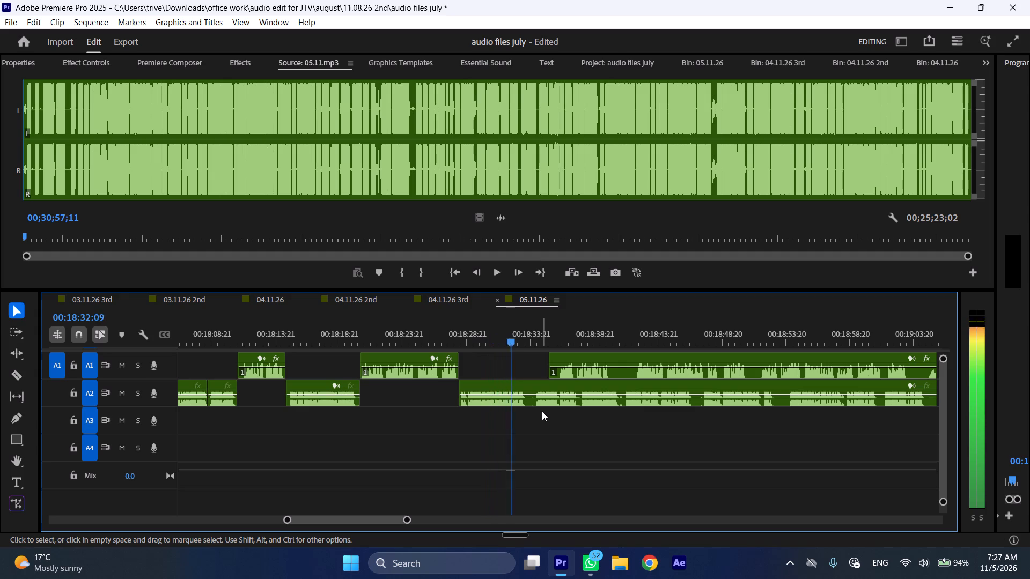
key(space)
text(C)
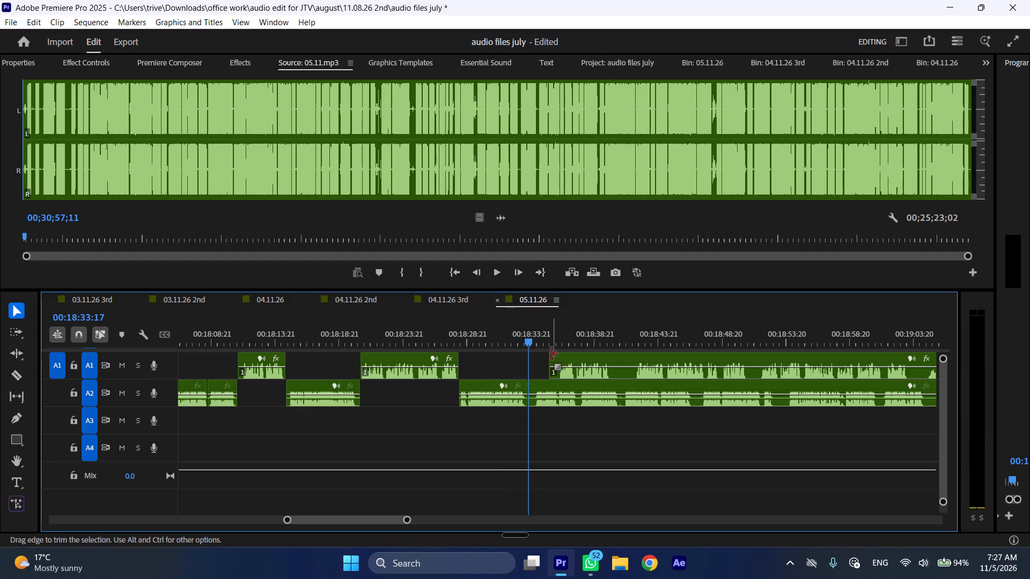
Trim the last A1 clip's start slightly, cut it at 00:18:40:08, and insert that opening section at the A2 cut at 00:18:33:17.
drag(551, 354, 561, 355)
click(612, 340)
click(616, 361)
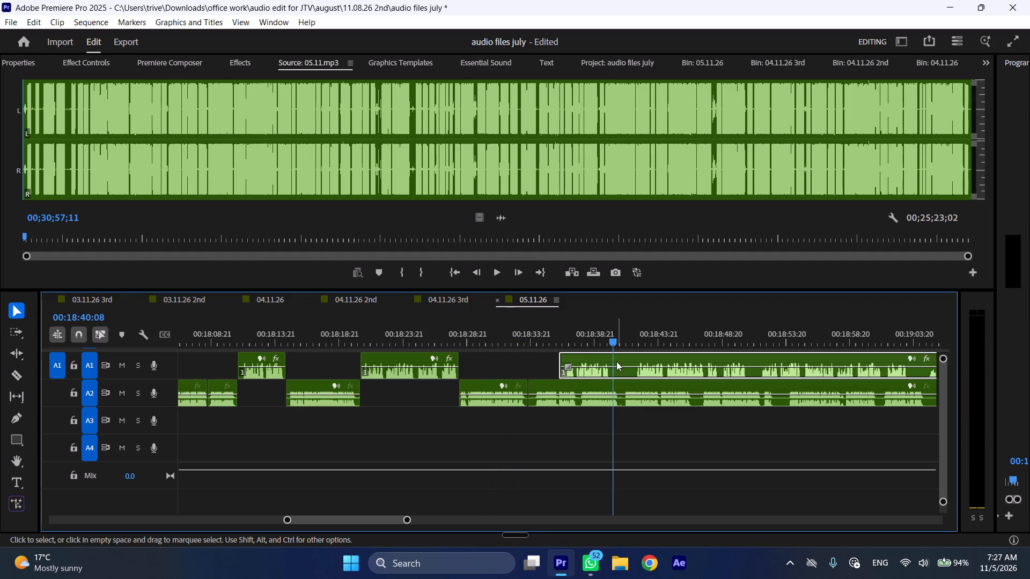
key(shift+c)
drag(578, 359, 548, 359)
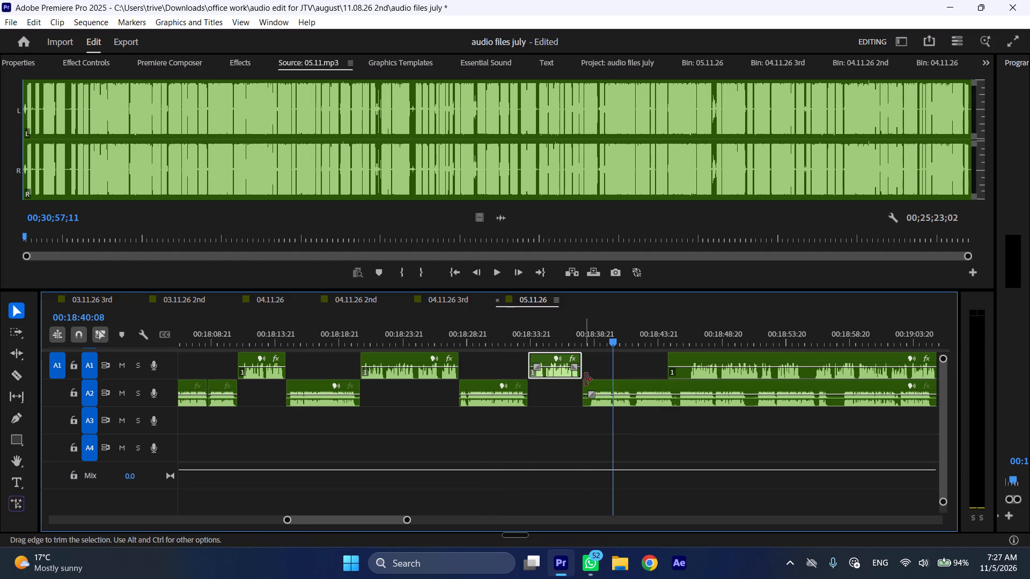
Trim the start of the last A2 clip by about 14 frames and move it back against the inserted A1 section's end.
drag(585, 380, 592, 380)
drag(636, 381, 628, 382)
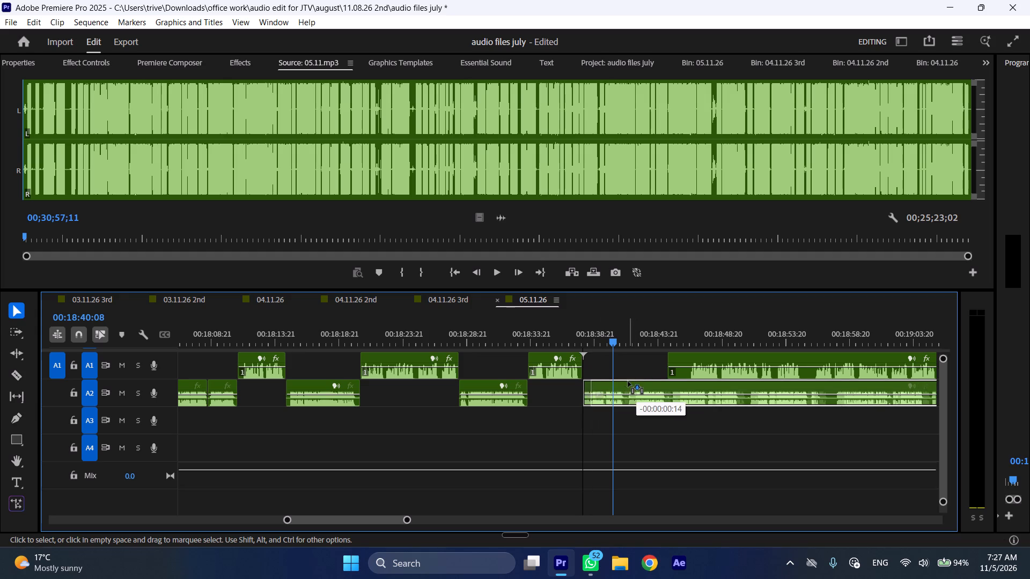
drag(628, 382, 627, 382)
Play back the sequence at increased speed from the start of the inserted A1 section.
click(526, 341)
key(space)
text(l)
scroll(556, 427, down, 5)
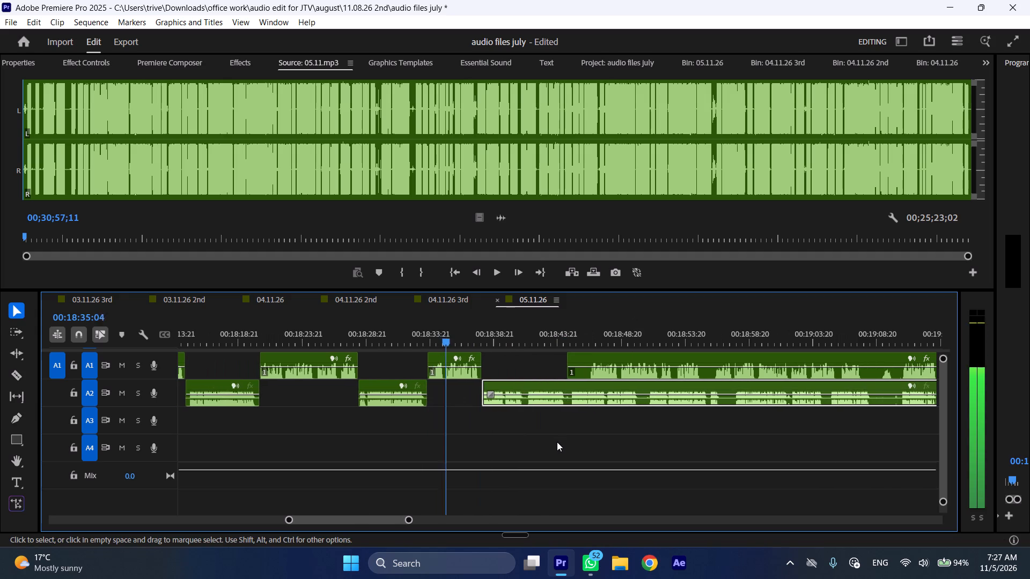
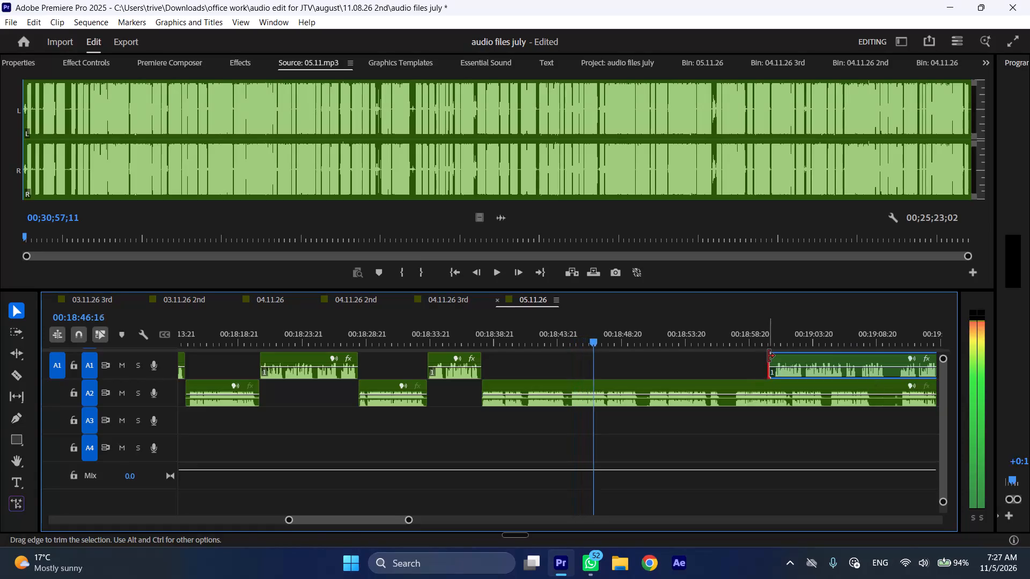
Cut the last A2 clip at 00:18:44:15 and ripple delete its opening section so the later audio closes the gap.
click(568, 335)
click(589, 387)
key(shift+c)
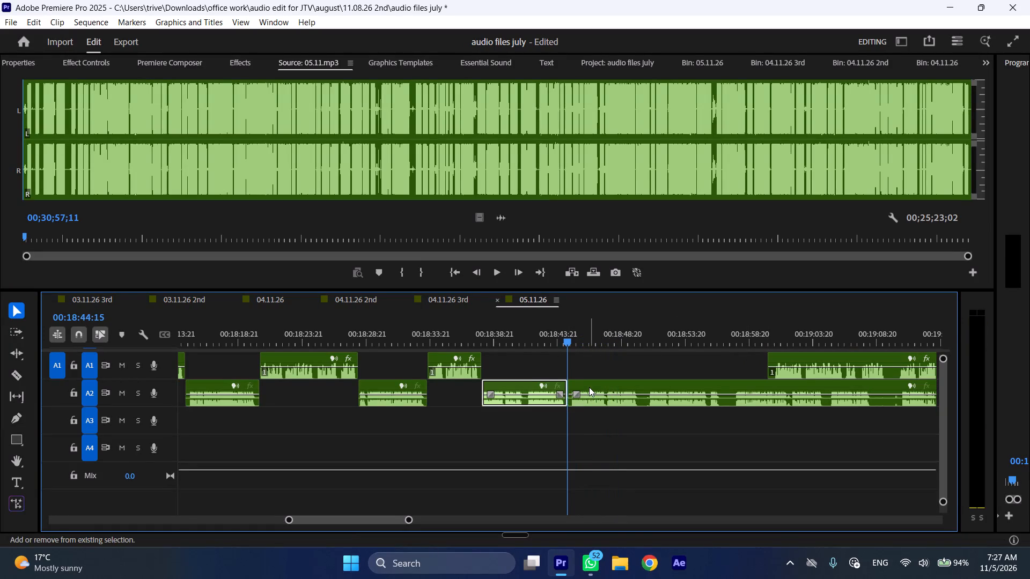
key(ctrl+shift+d)
Play back at increased speed from near the short A1 section's start and move the last A1 clip about 11 seconds later.
click(433, 331)
key(space)
text(l)
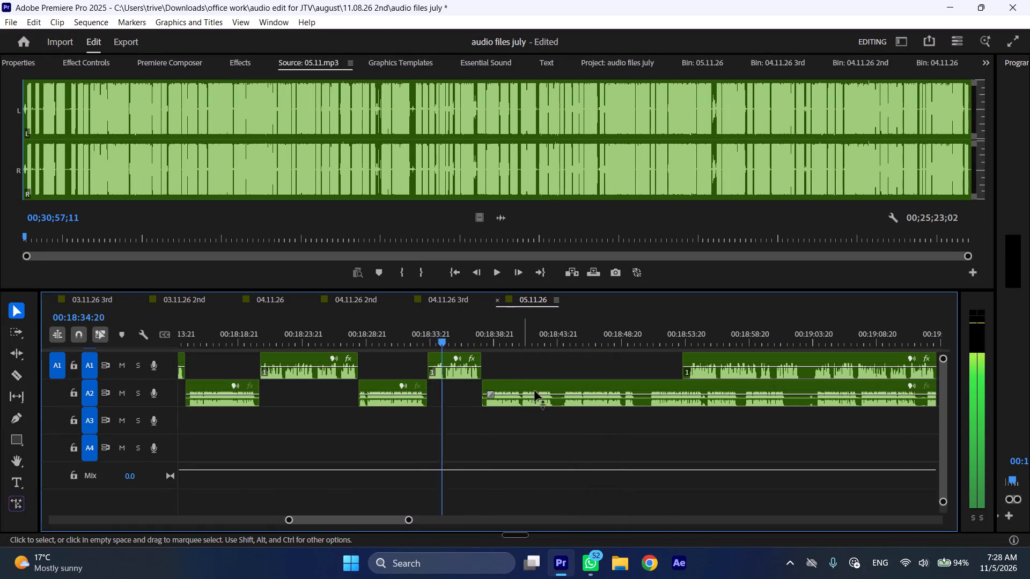
drag(700, 356, 843, 359)
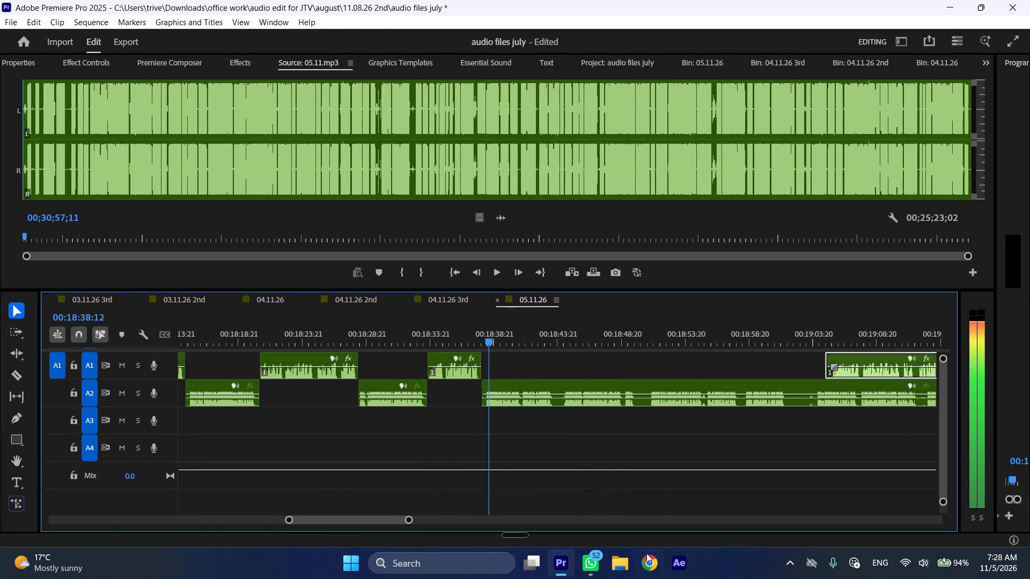
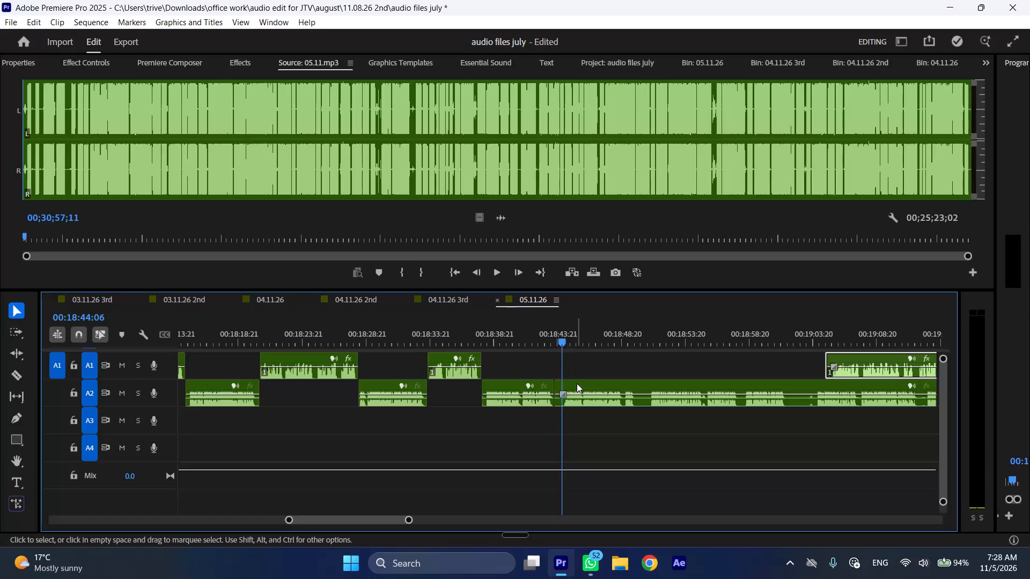
Cut the last A2 clip at 00:18:44:06 and ripple delete the short section just before the cut.
click(577, 383)
key(shift+c)
key(ctrl+shift+d)
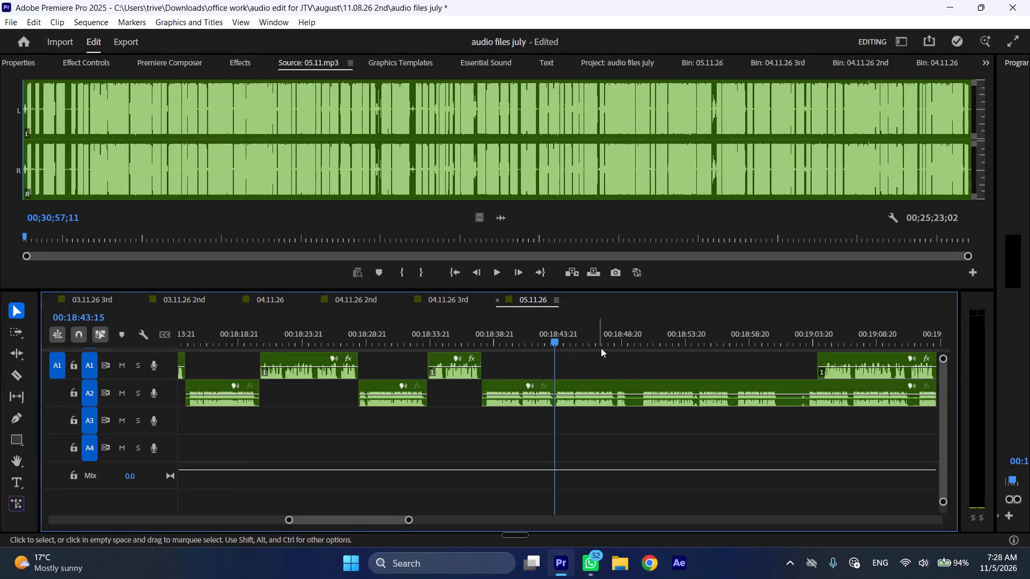
Cut the last A2 clip again at about 00:18:49.
drag(614, 335, 632, 340)
key(shift+c)
Cut the last A1 clip at 00:19:13:09 and insert its first section at the latest A2 cut, pushing the remaining A2 audio later.
scroll(660, 392, down, 5)
drag(825, 331, 840, 335)
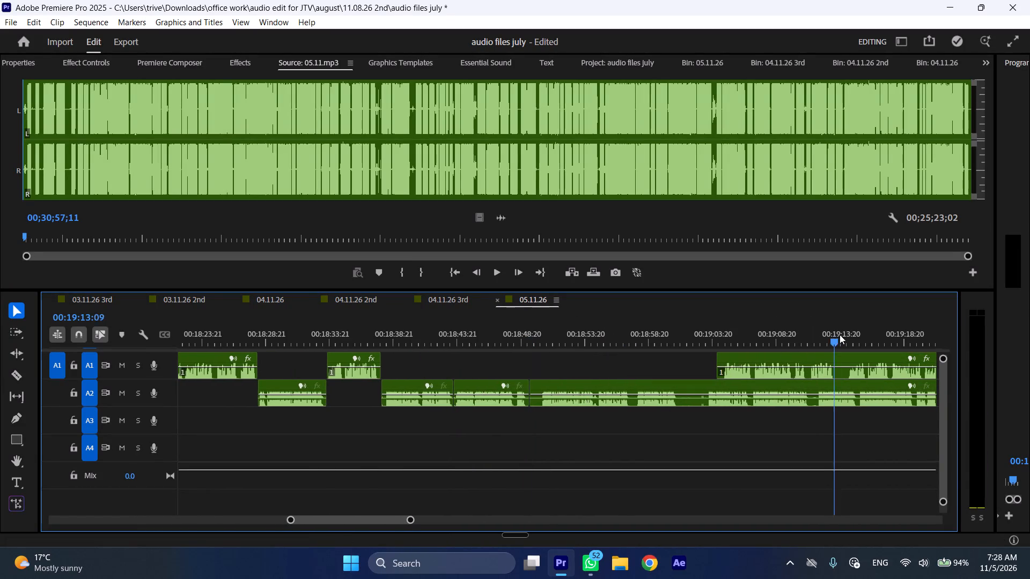
drag(840, 335, 836, 333)
click(844, 363)
key(shift+c)
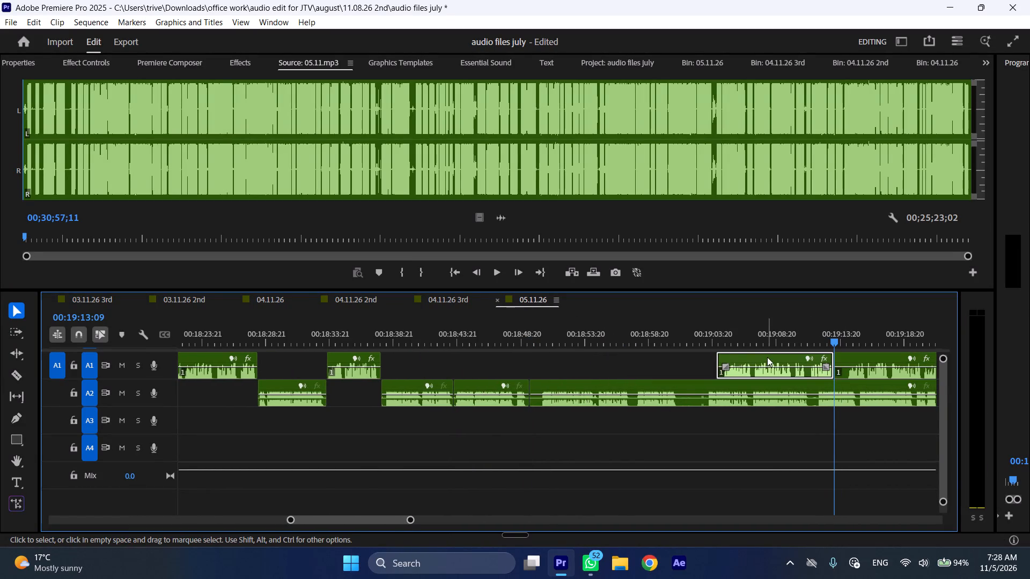
drag(767, 357, 585, 358)
Play back at increased speed from 00:18:48:12 to check the transition into the inserted A1 section.
click(517, 337)
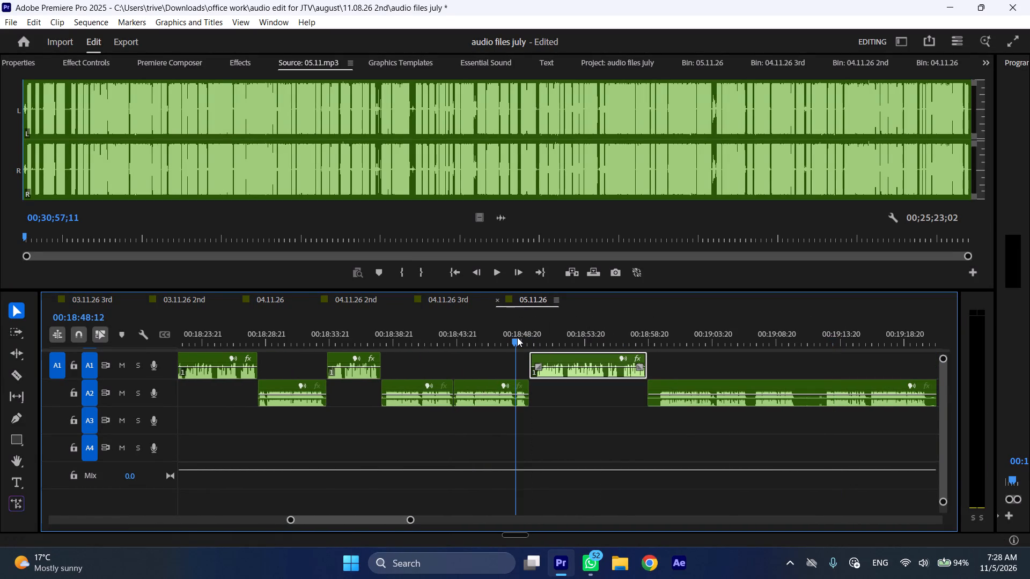
key(space)
text(l)
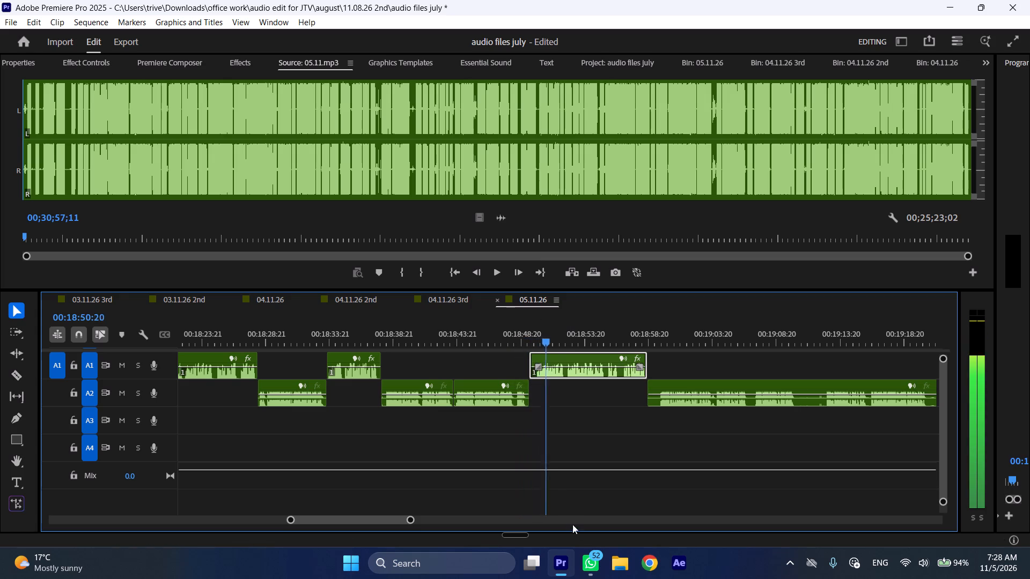
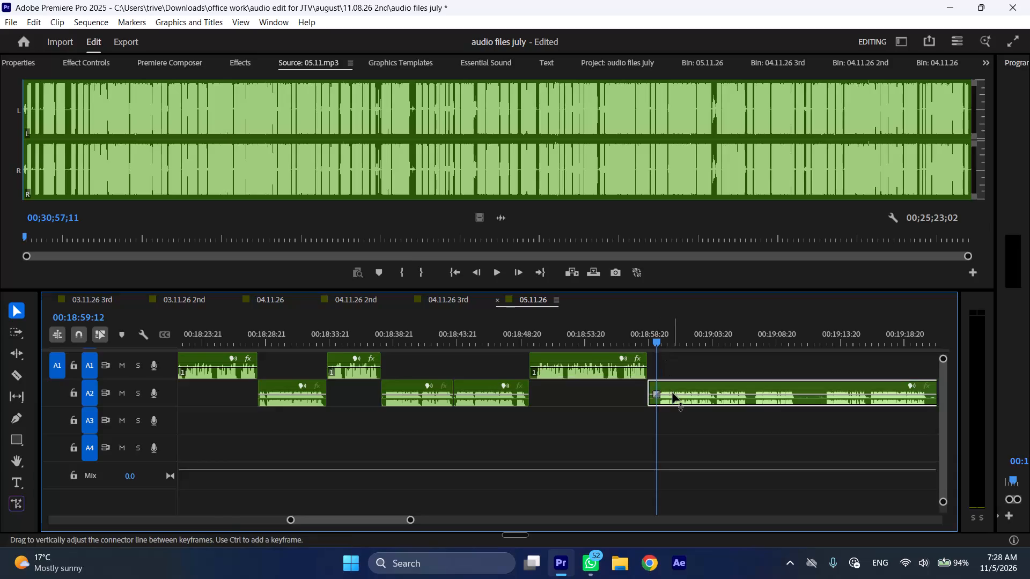
Ripple delete the short A2 section just before 00:18:59:12.
key(ctrl+shift+d)
Trim about 0.9 seconds off the start of the last A1 clip and move it later, starting at about 00:19:35.
key(space)
key(l)
scroll(669, 407, down, 2)
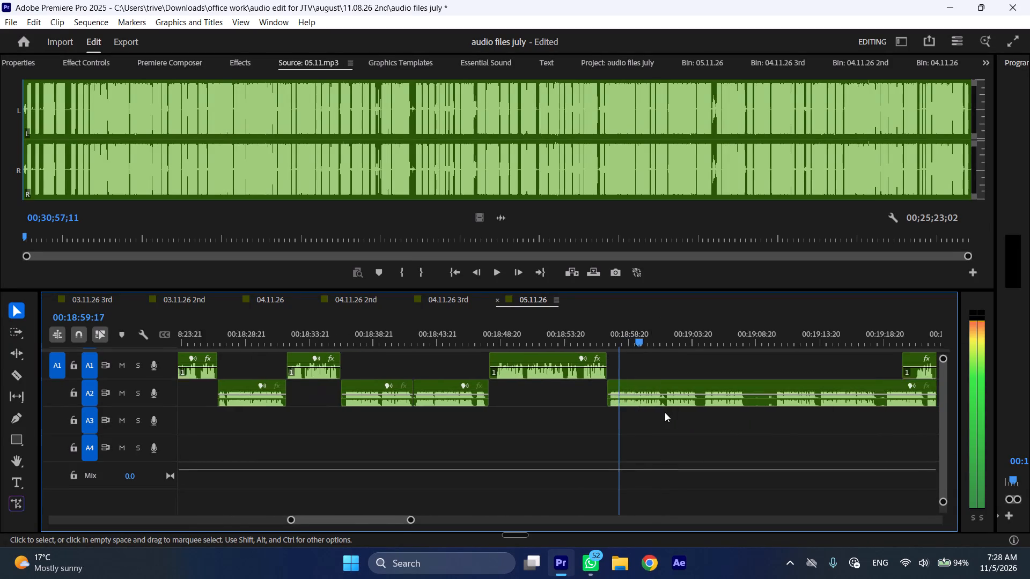
scroll(665, 412, down, 8)
scroll(600, 406, down, 4)
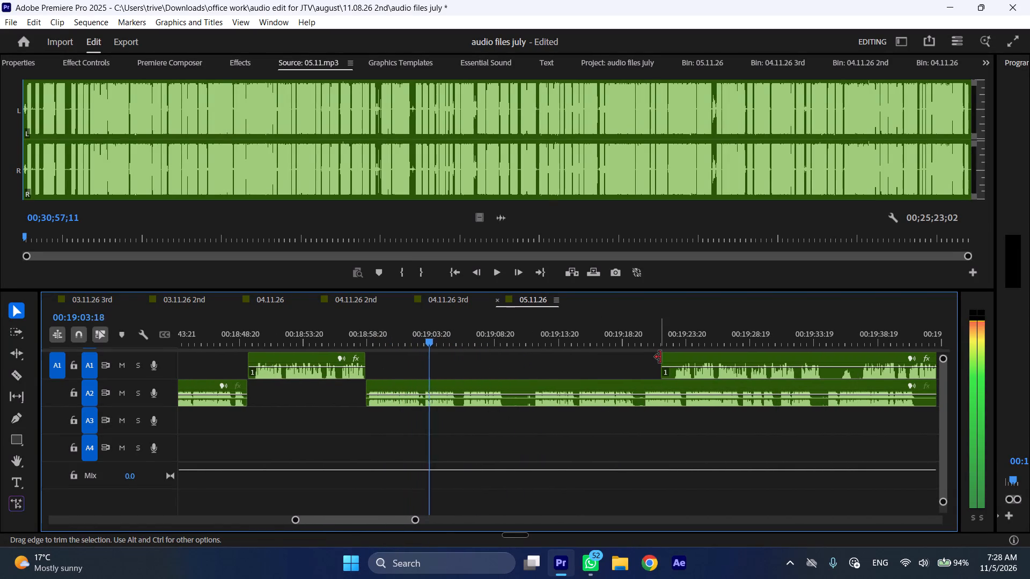
drag(660, 357, 672, 357)
drag(688, 355, 847, 355)
Cut the last A2 clip at about 00:19:03 and at 00:19:06:08, and ripple delete the section between the cuts.
drag(422, 339, 436, 339)
key(shift+c)
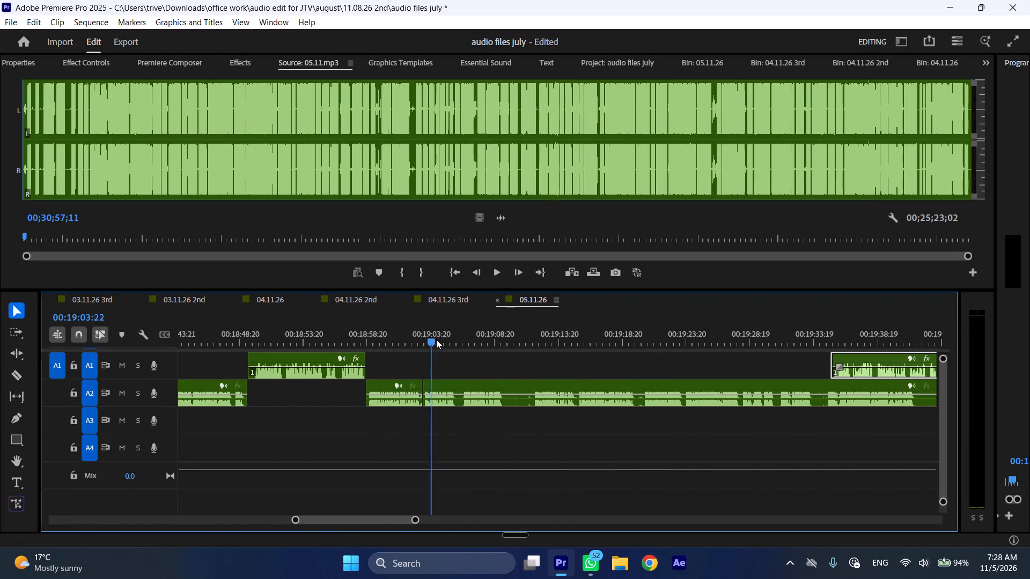
drag(436, 339, 464, 339)
click(479, 394)
key(shift+c)
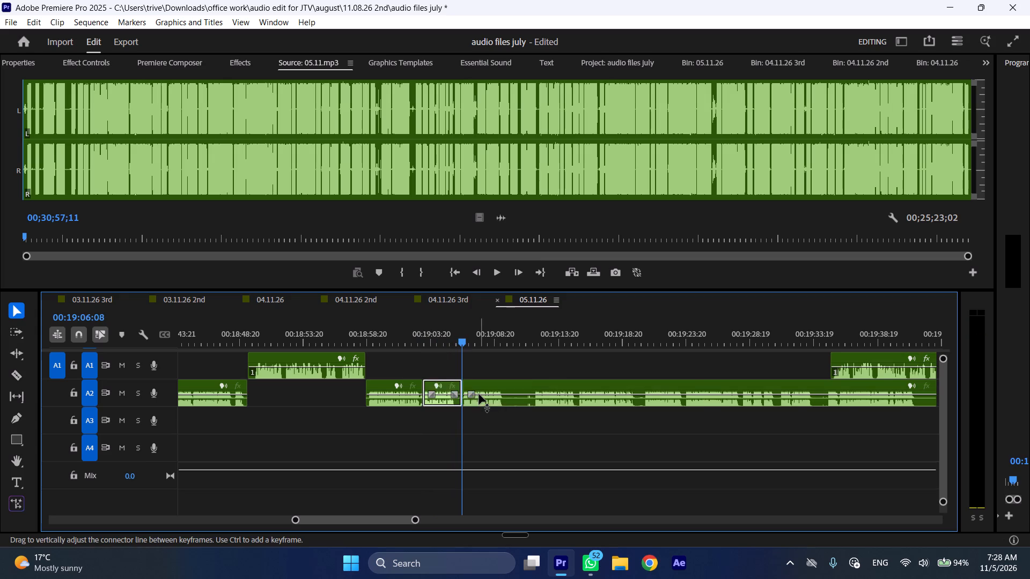
key(ctrl+shift+d)
Play on at increased speed, cut the last A2 clip at 00:19:06:14 and 00:19:08:17, and ripple delete the section between.
key(space)
text(l)
scroll(488, 403, down, 4)
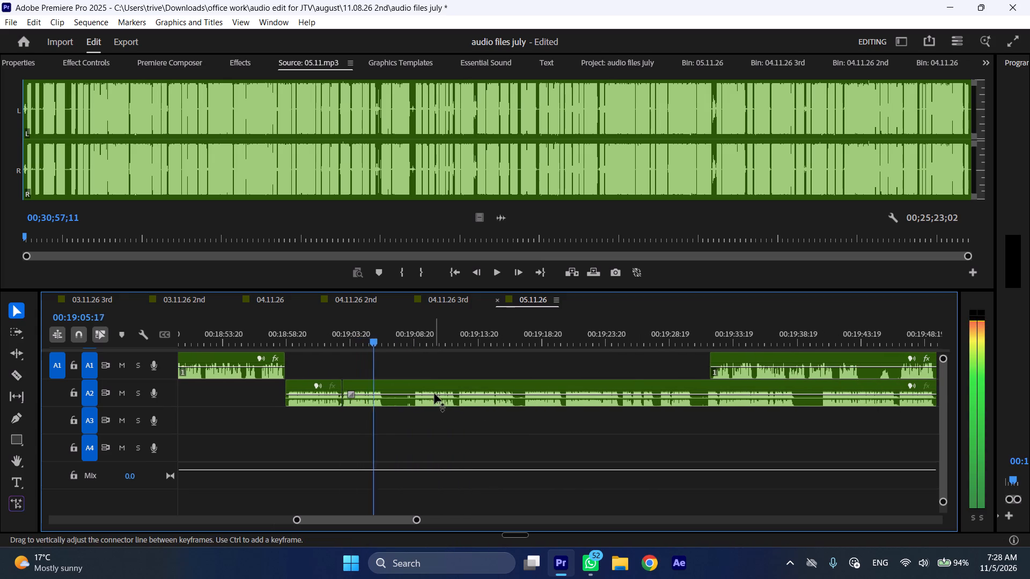
key(space)
key(shift+c)
click(410, 333)
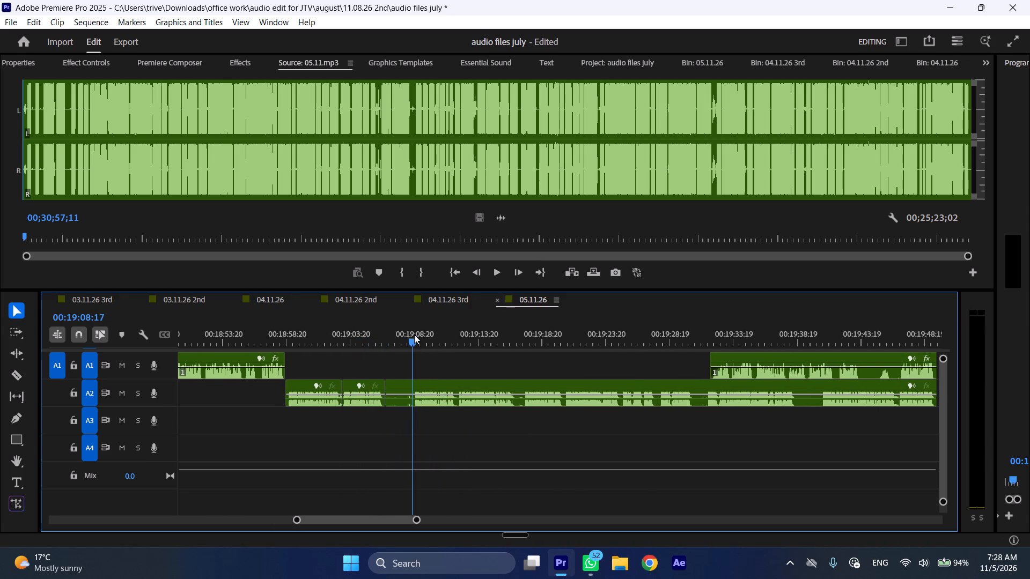
click(428, 391)
key(shift+c)
key(ctrl+shift+d)
Play on at increased speed, cut the last A2 clip at 00:19:14:11 and 00:19:15:02, and ripple delete the short section between.
key(space)
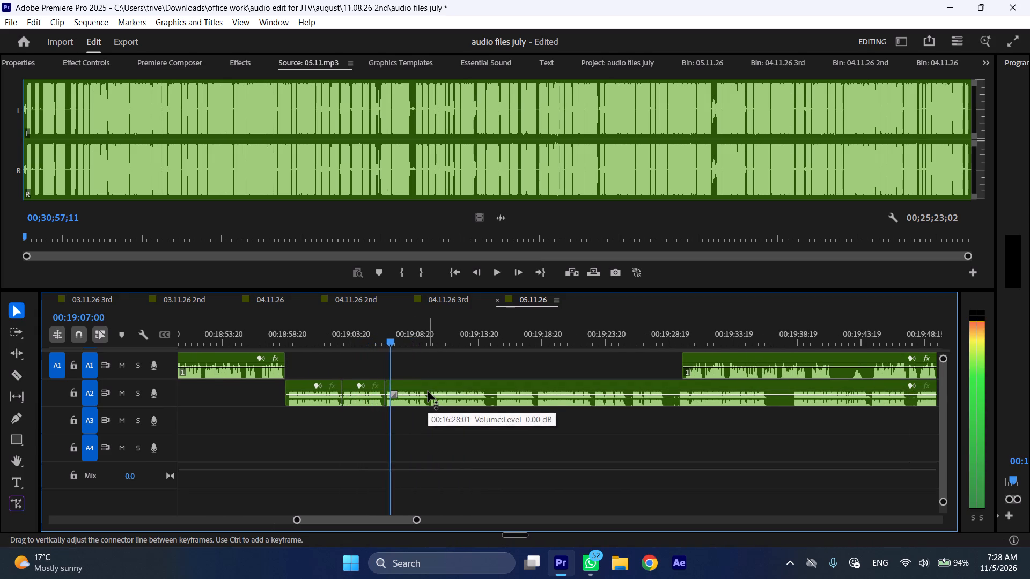
text(l)
scroll(437, 412, down, 4)
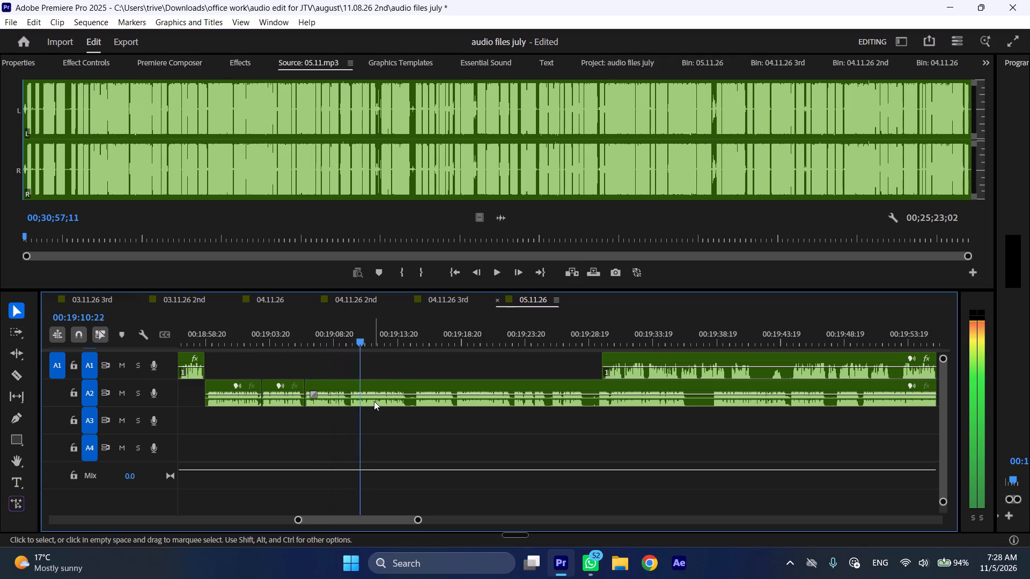
key(space)
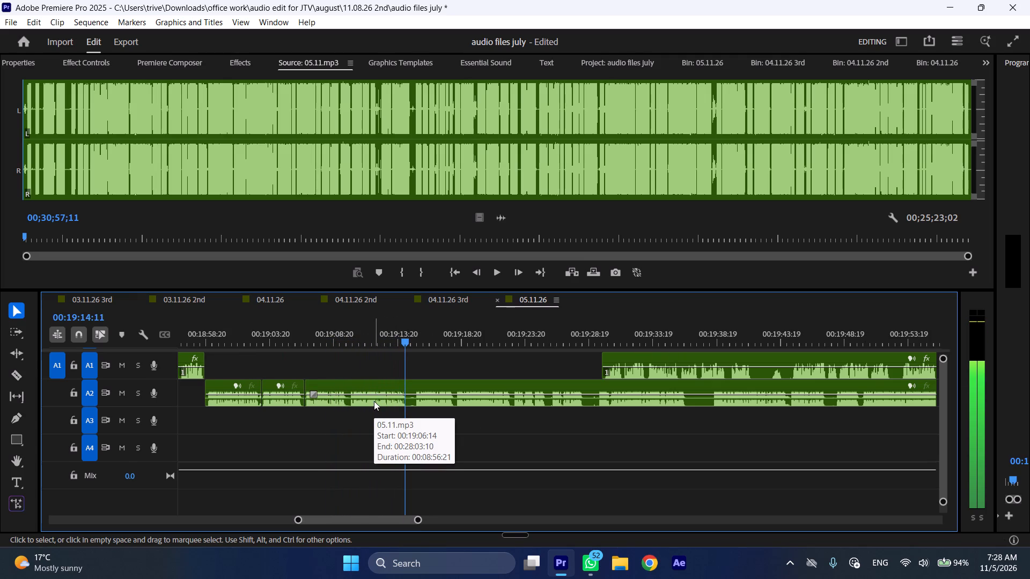
key(shift+c)
drag(409, 336, 416, 336)
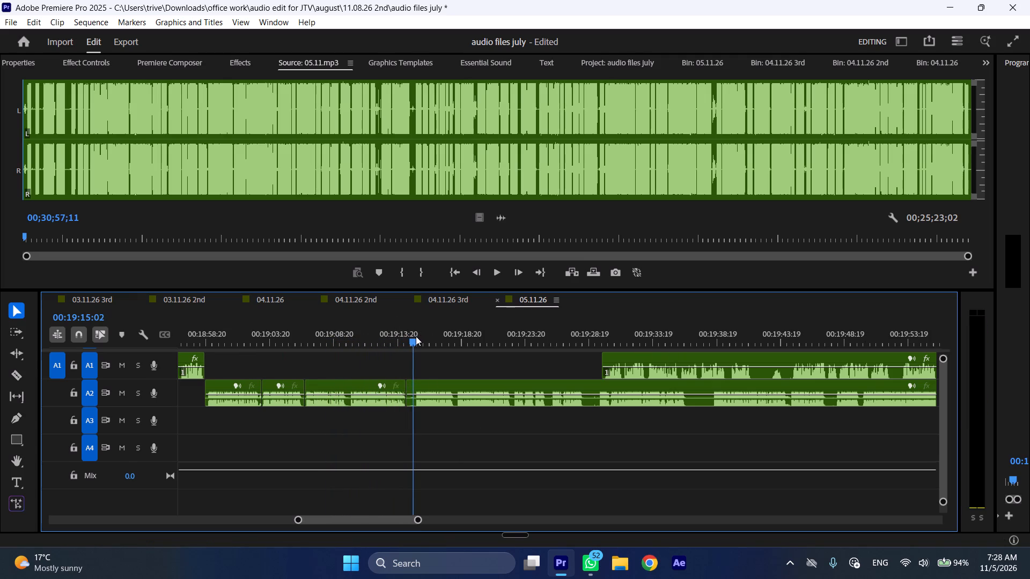
click(431, 388)
key(shift+c)
key(ctrl+shift+d)
Play back from about 00:19:12 to check the A2 transition at the latest cut.
key(space)
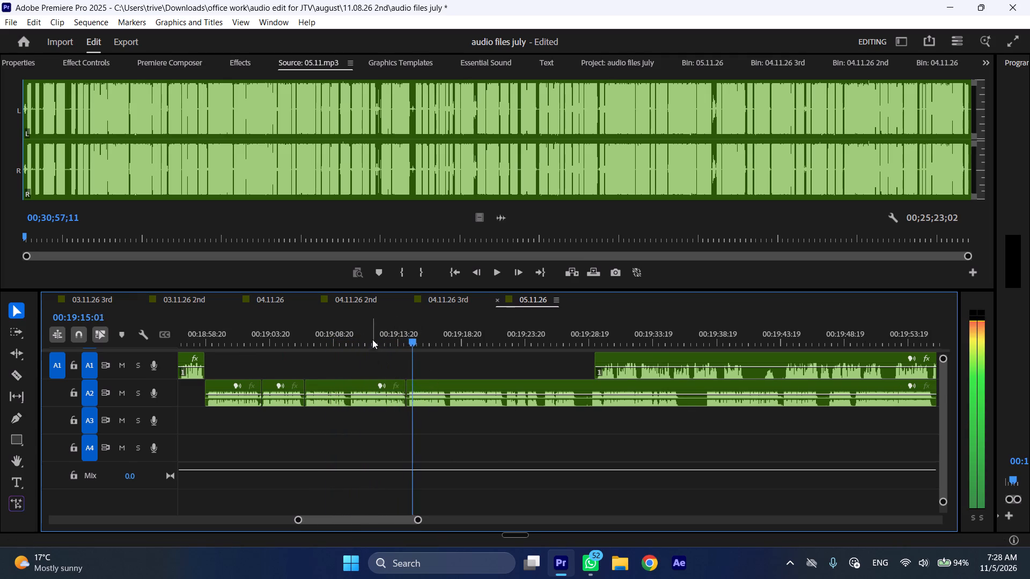
click(371, 337)
key(space)
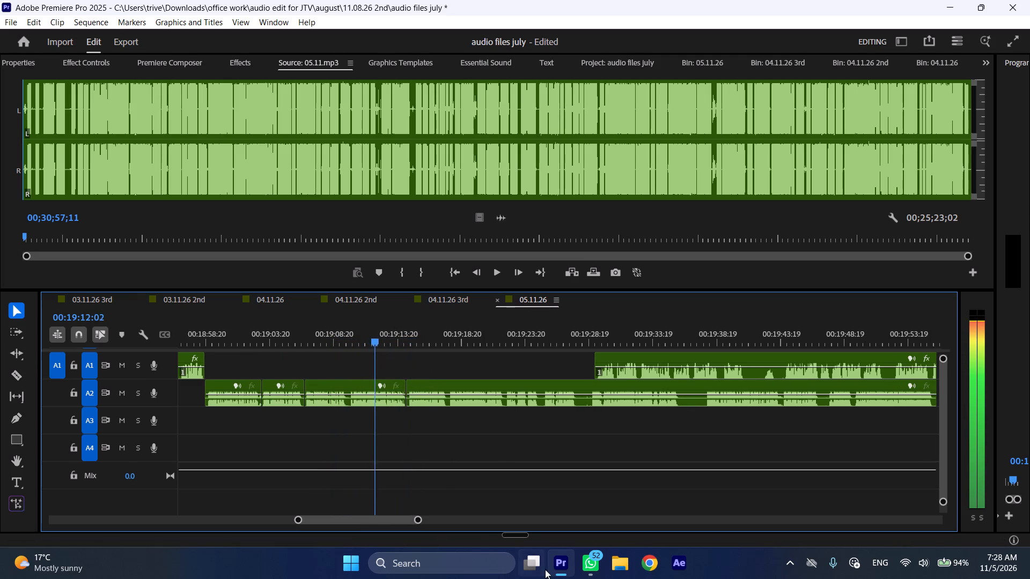
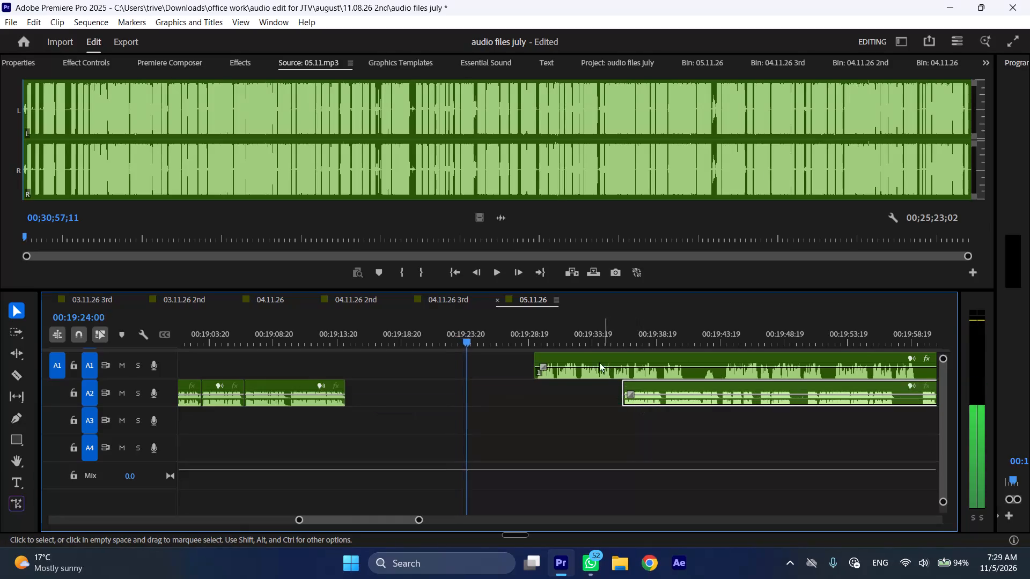
Move the last A1 clip so it starts where the A2 clip ends, at about 00:19:14.
drag(583, 360, 401, 368)
Play the A1 clip at increased speed, cut it at 00:19:26:12, and move the remainder to about 00:19:50.
click(335, 336)
key(space)
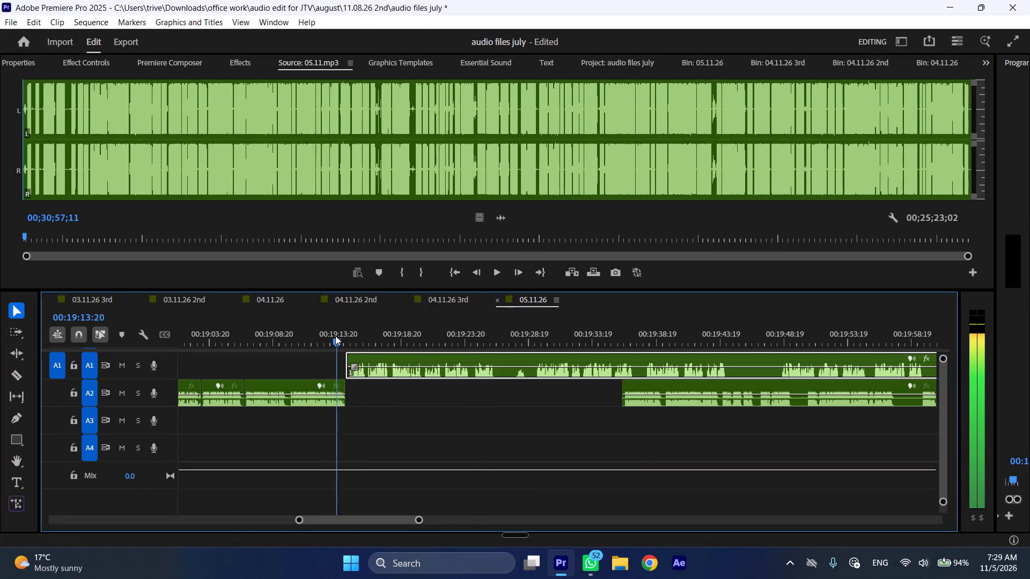
text(l)
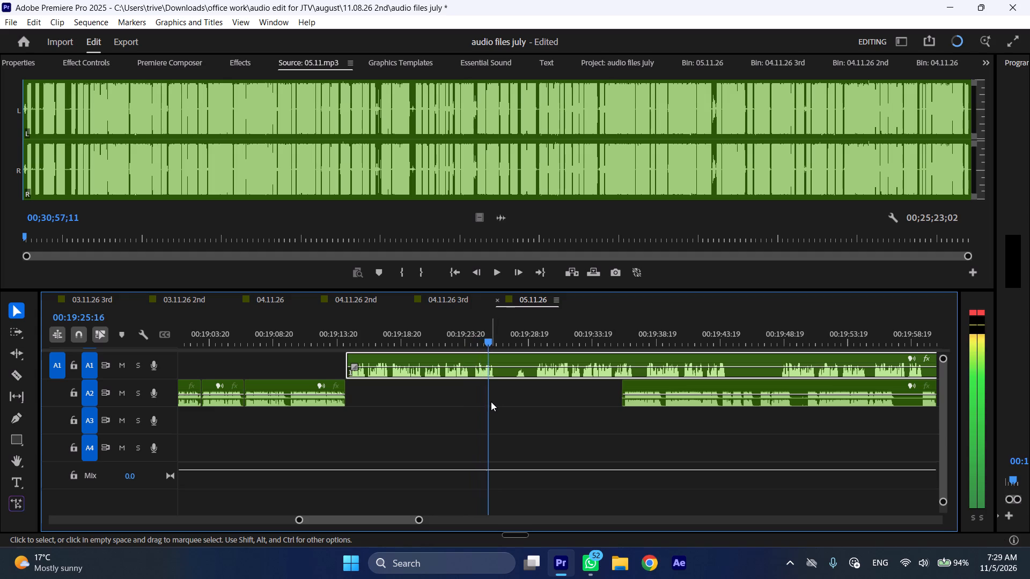
key(space)
key(shift+c)
drag(517, 355, 731, 355)
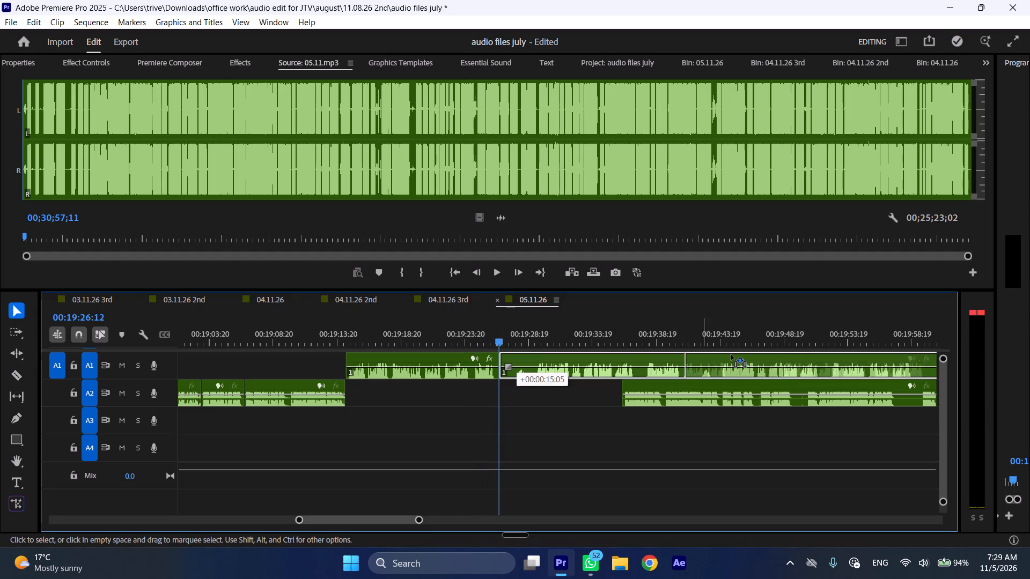
drag(731, 355, 814, 355)
Preview the last A2 clip's opening, cut it at 00:19:39:08, and ripple delete the section before the cut.
click(643, 334)
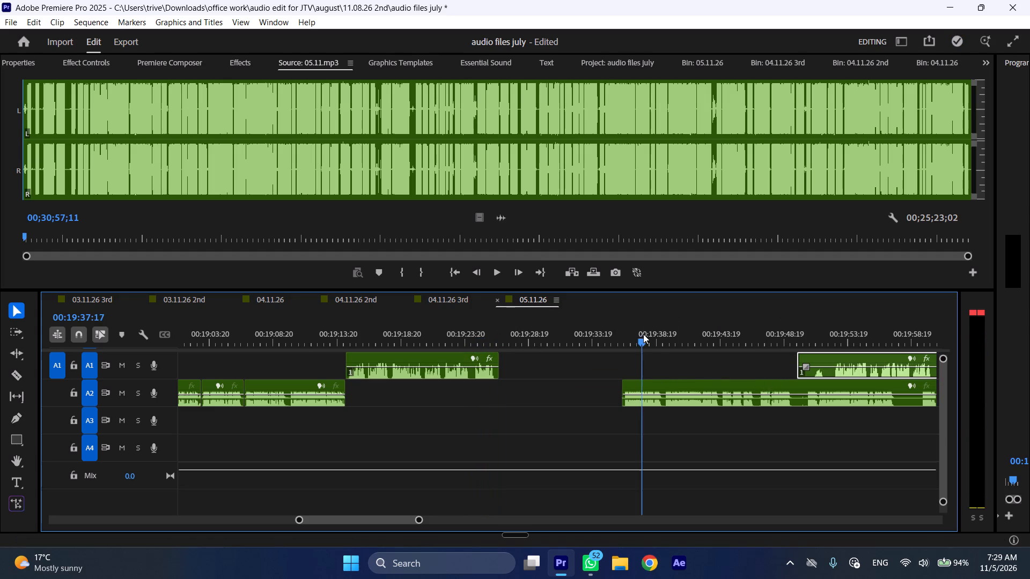
key(space)
drag(660, 328, 665, 328)
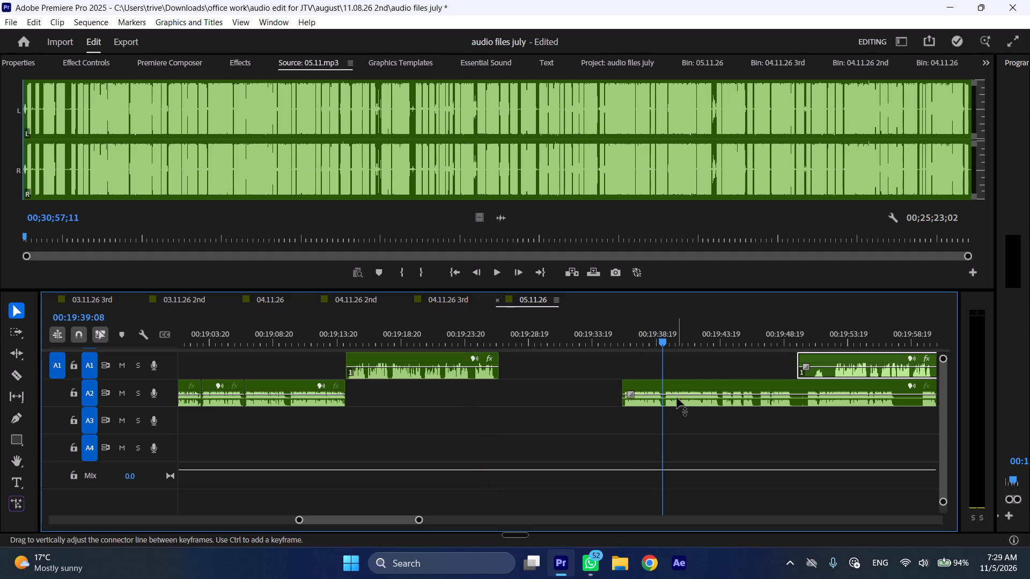
click(677, 398)
key(shift+c)
key(ctrl+shift+d)
key(space)
Move the last A2 clip to start at the A1 clip's end, 00:19:26:12, and play on at increased speed.
drag(660, 383, 527, 384)
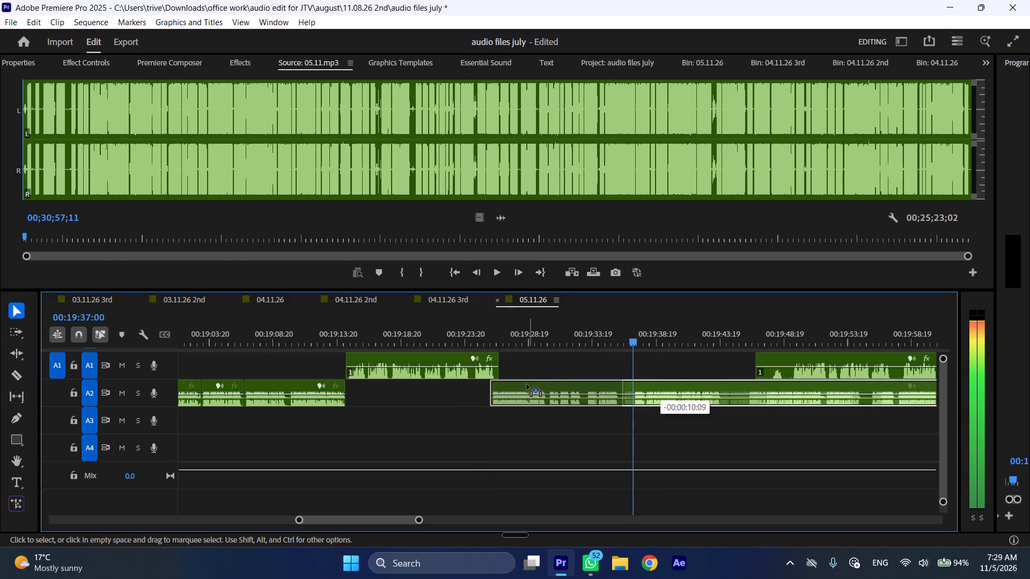
drag(527, 384, 539, 387)
click(506, 337)
key(space)
text(l)
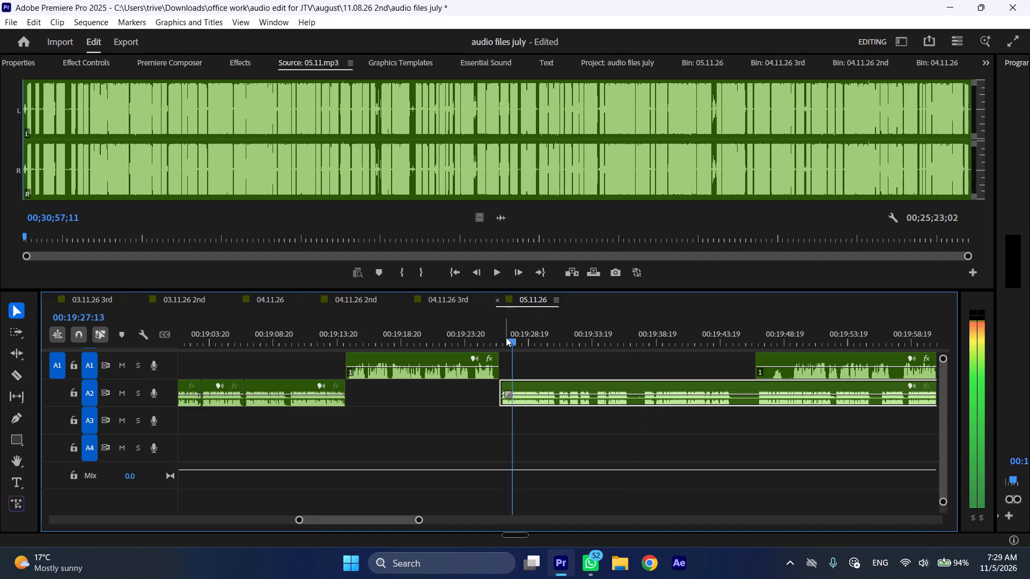
Shift the last A1 clip further along the sequence to start at about 00:20:12.
scroll(605, 387, down, 11)
drag(547, 354, 740, 358)
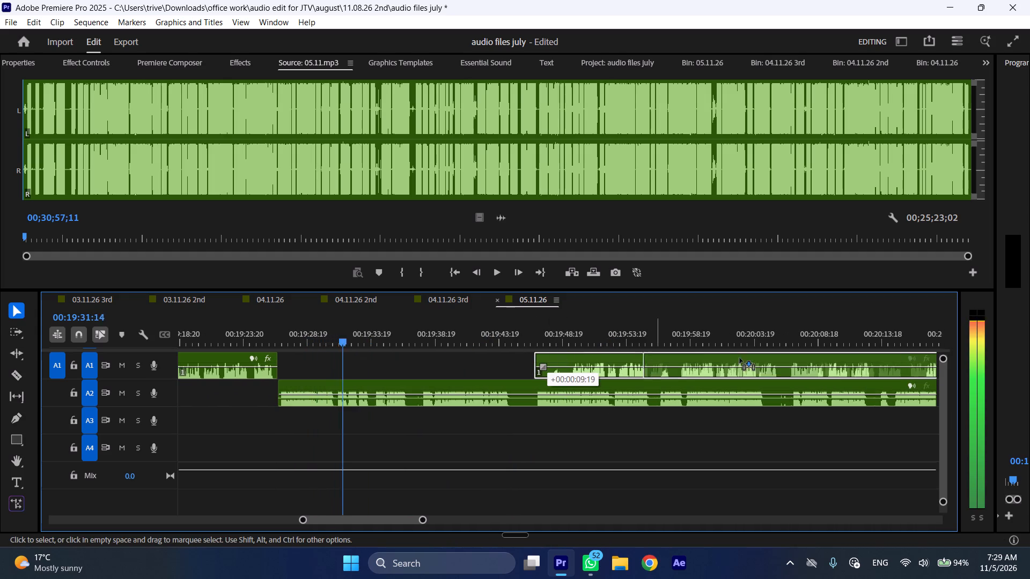
drag(740, 358, 869, 358)
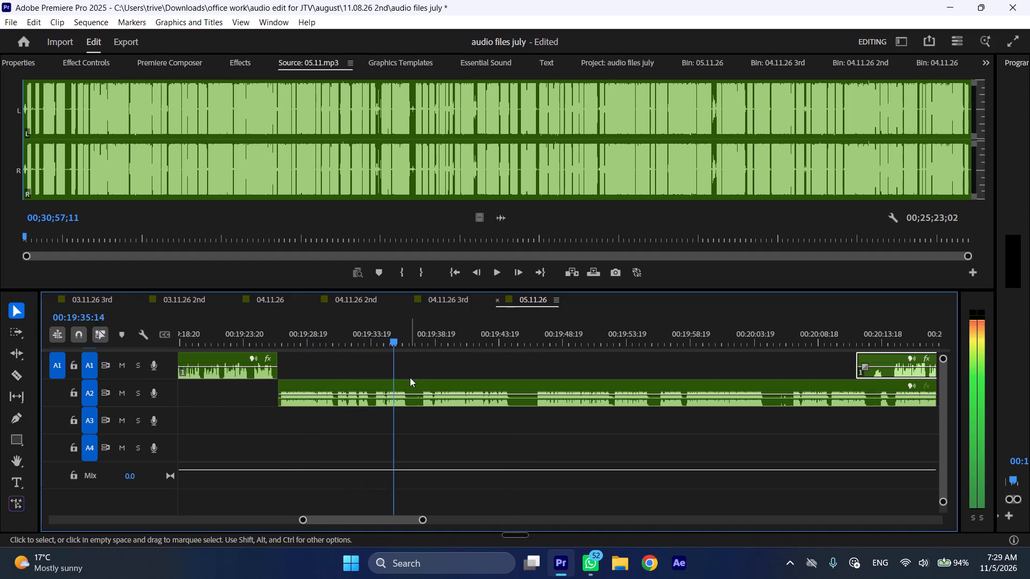
Cut the last A2 clip at 00:19:31:00 and 00:19:37:15, ripple delete the section between, and play across the cut.
drag(334, 339, 337, 339)
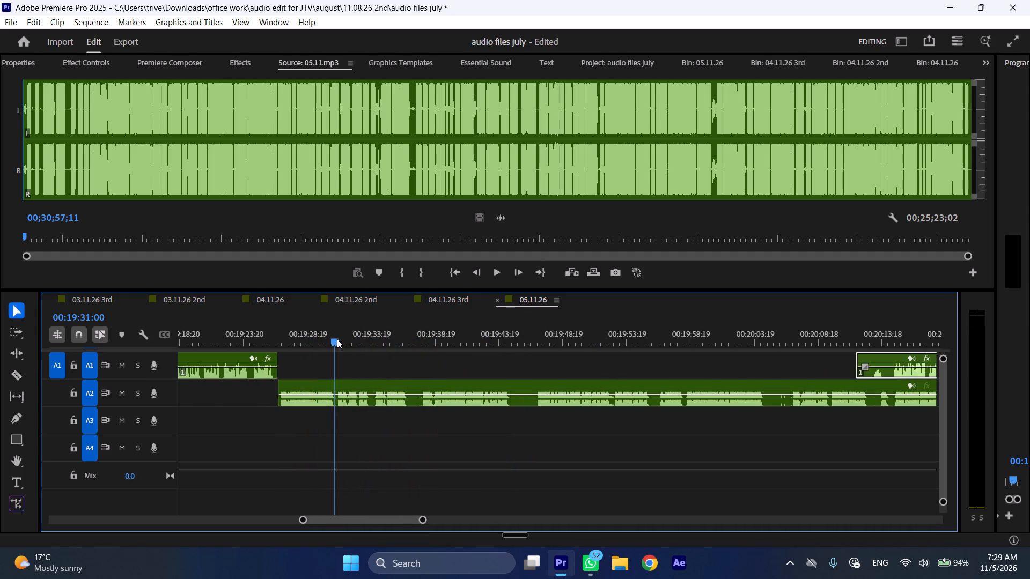
drag(337, 339, 422, 337)
key(shift+c)
click(445, 388)
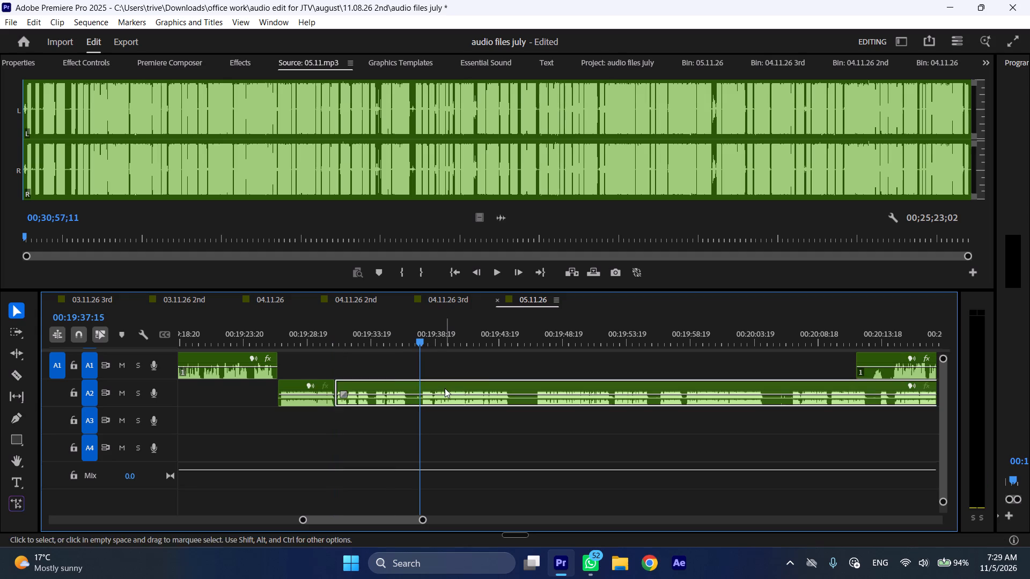
key(shift+c)
key(ctrl+shift+d)
key(space)
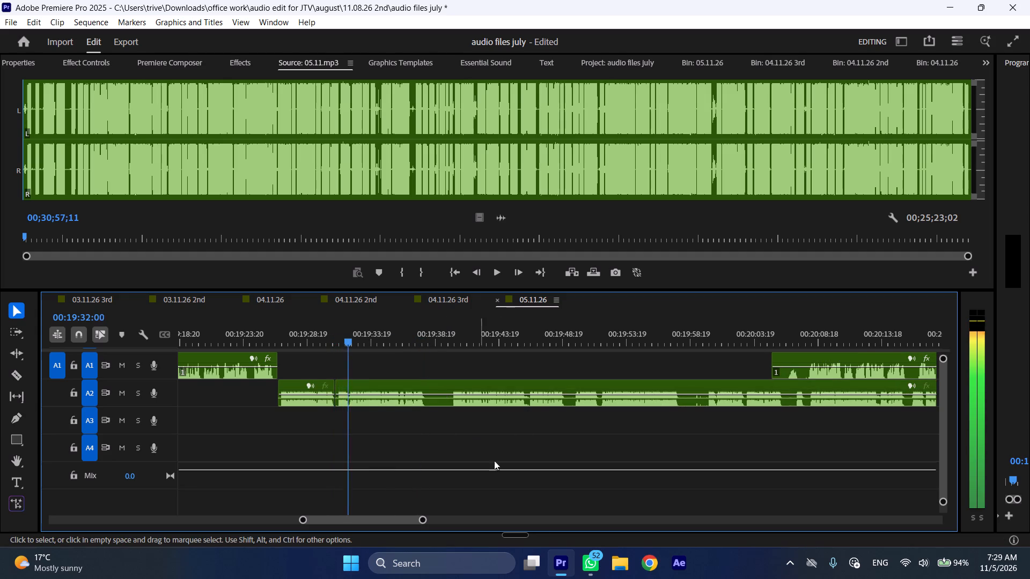
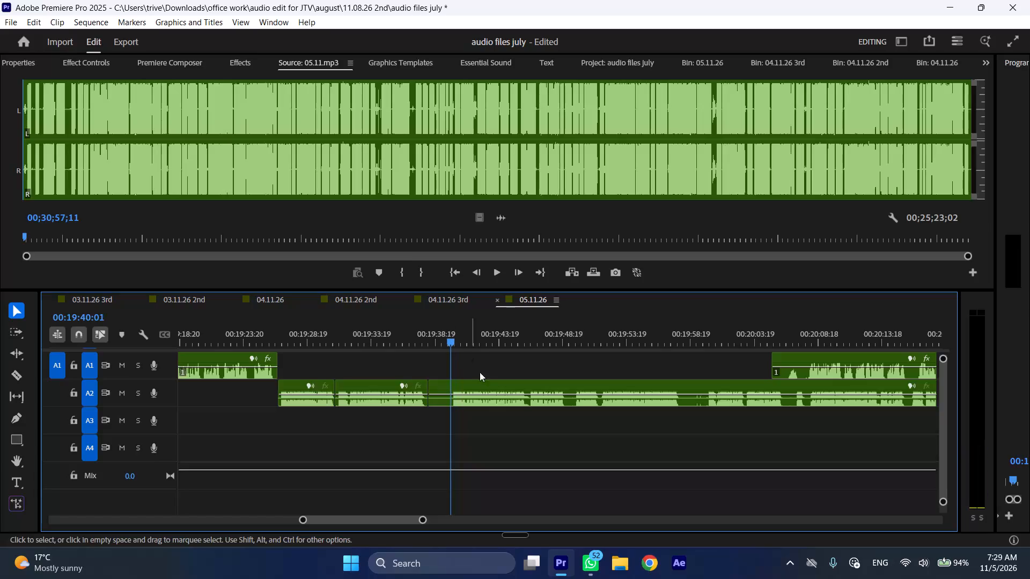
Cut the last A2 clip at 00:19:40:01, ripple delete the short section before the cut, and play on at increased speed.
click(482, 382)
key(shift+c)
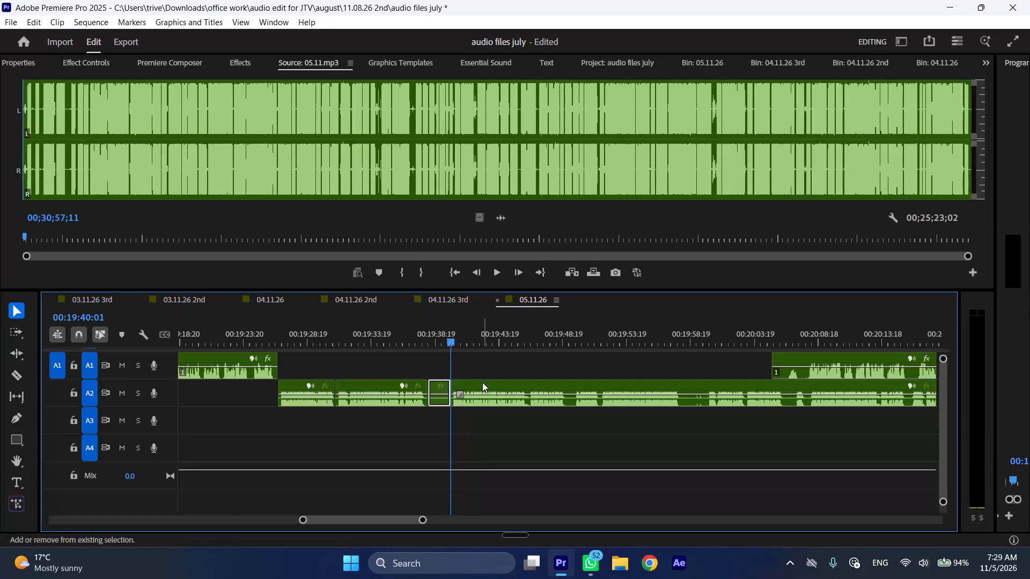
key(ctrl+shift+d)
key(space)
text(l)
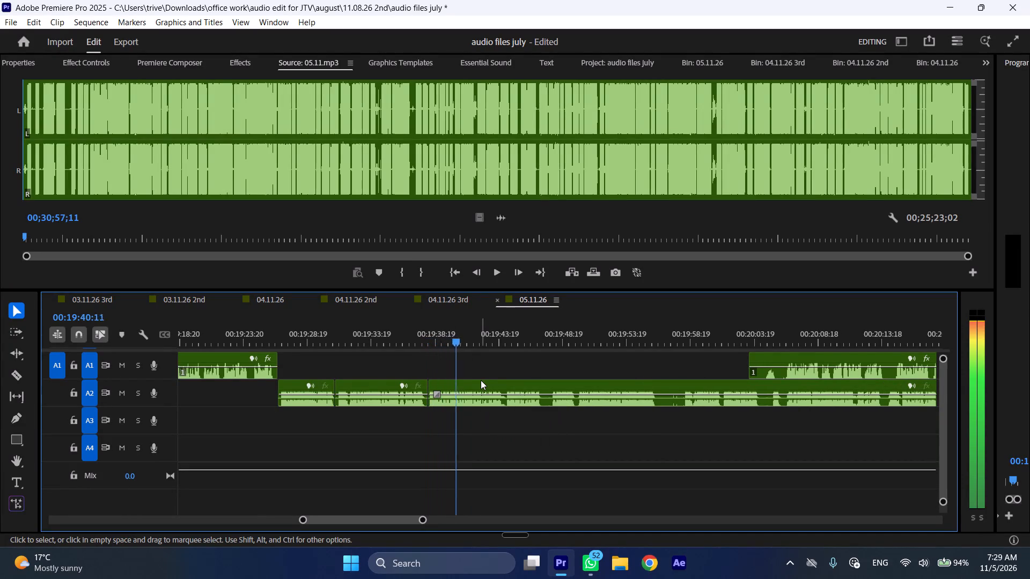
Shift the last A1 clip further along the sequence to start at about 00:20:21.
scroll(481, 380, down, 5)
drag(669, 360, 759, 359)
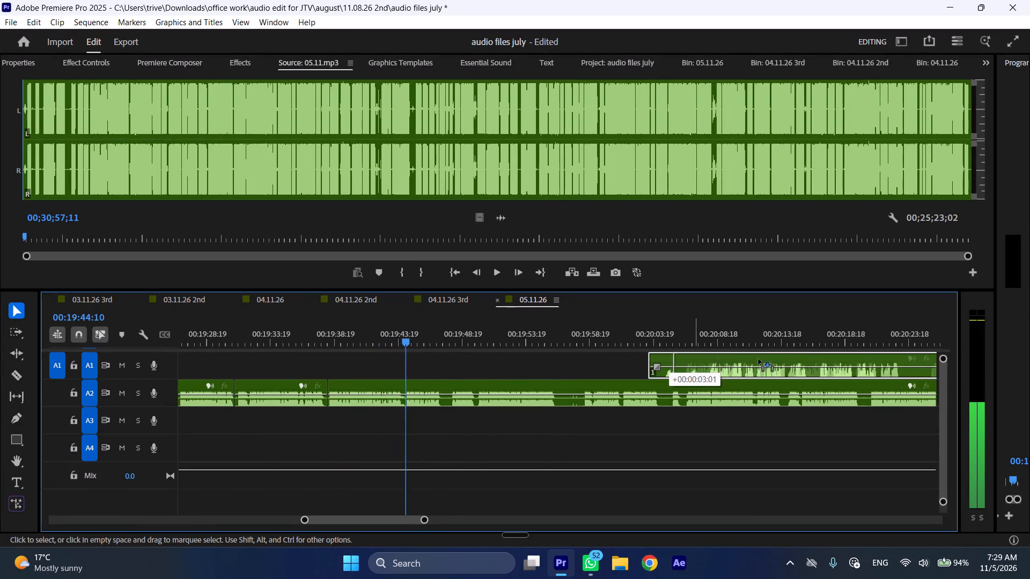
drag(759, 359, 894, 359)
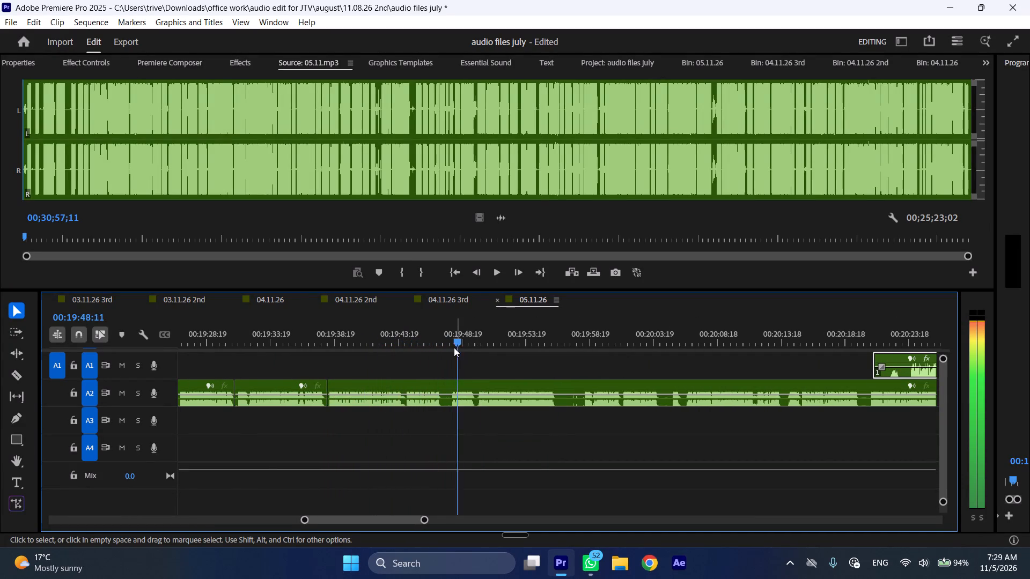
Cut the last A2 clip at 00:19:47:11 and about 00:19:50, and ripple delete the section between the cuts.
drag(446, 339, 446, 338)
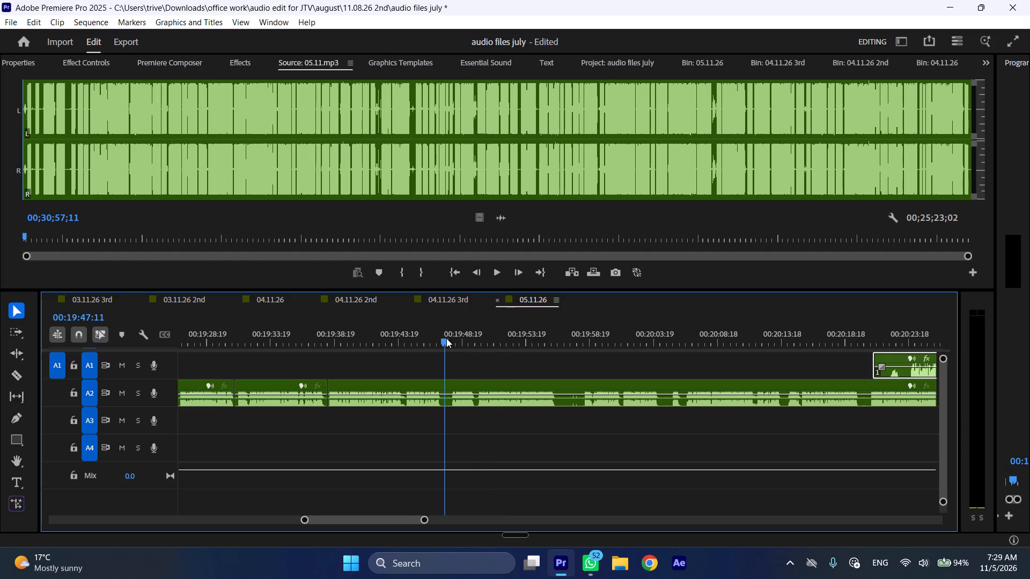
drag(446, 338, 479, 339)
key(shift+c)
click(505, 398)
key(shift+c)
key(ctrl+shift+d)
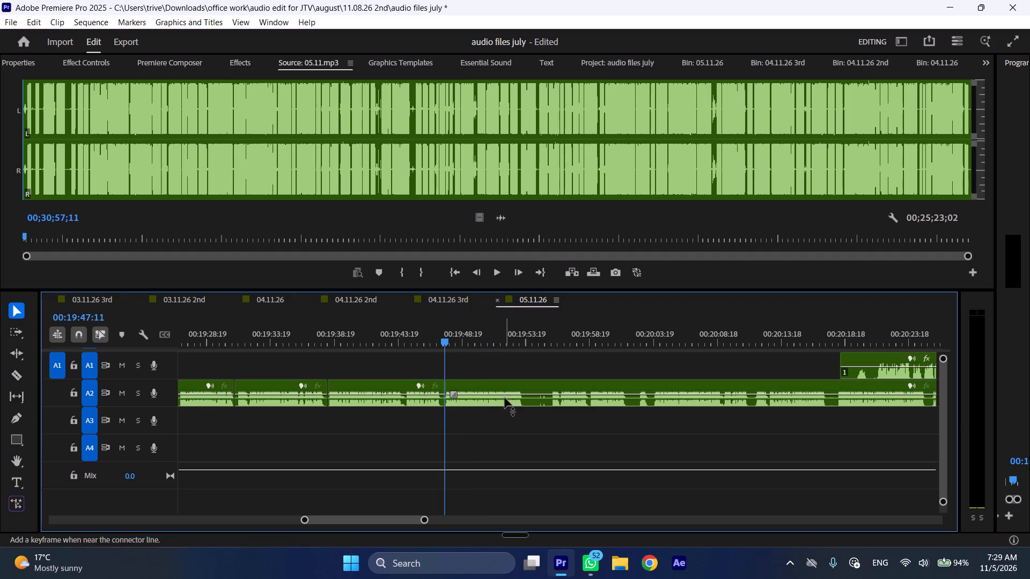
Move the last A2 clip to about 00:20:13 and the last A1 clip to start at 00:19:47:11.
drag(486, 382, 811, 390)
drag(866, 359, 496, 359)
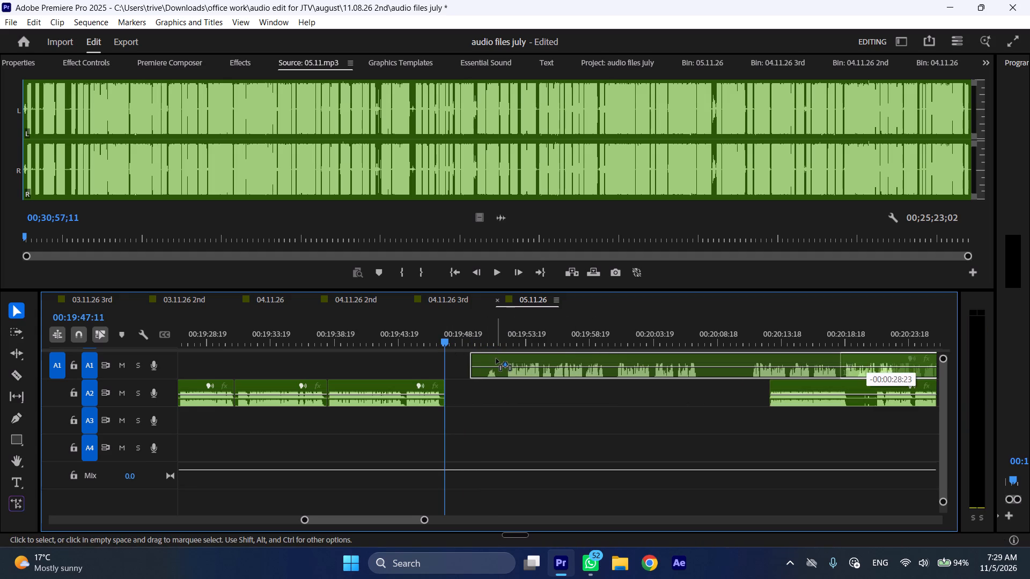
drag(496, 359, 473, 362)
Preview the last A1 clip's opening, cut it at about 00:19:50, ripple delete the section before the cut, and play on.
key(space)
text(l)
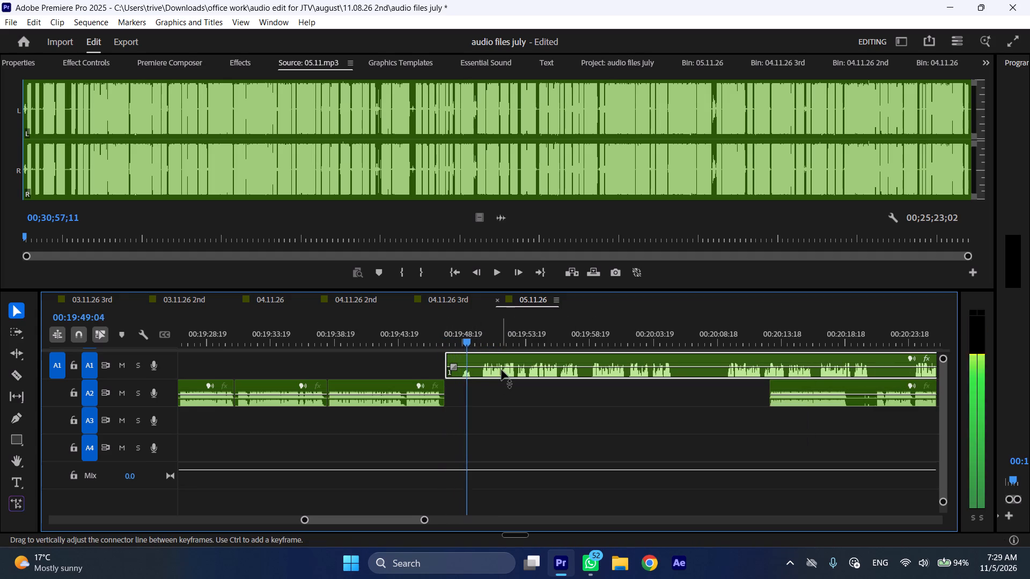
key(space)
key(shift+c)
key(ctrl+shift+d)
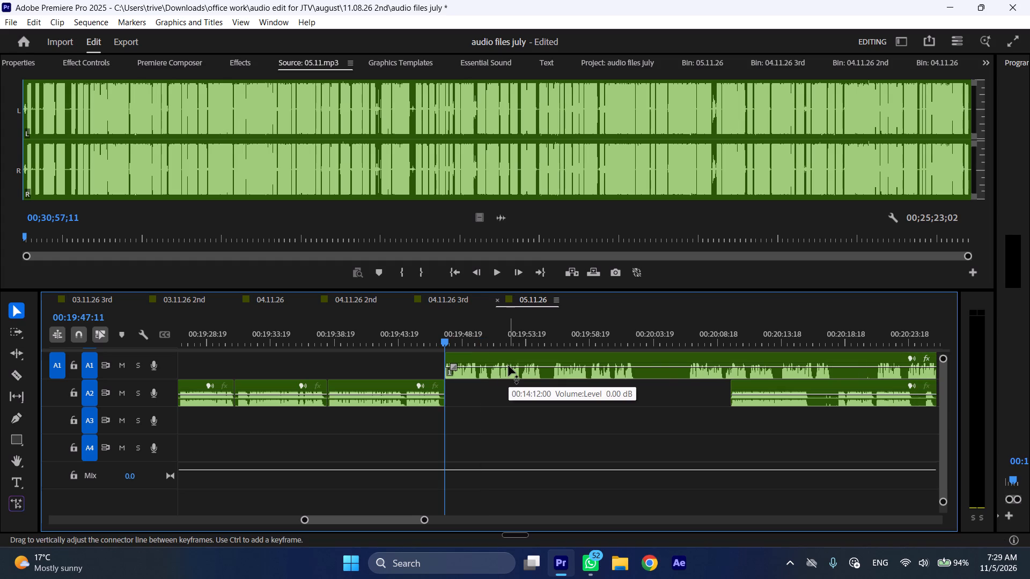
key(space)
Replay the sequence from about 00:19:40 at increased speed to check the A2 clip leading into the A1 clip.
click(357, 328)
key(space)
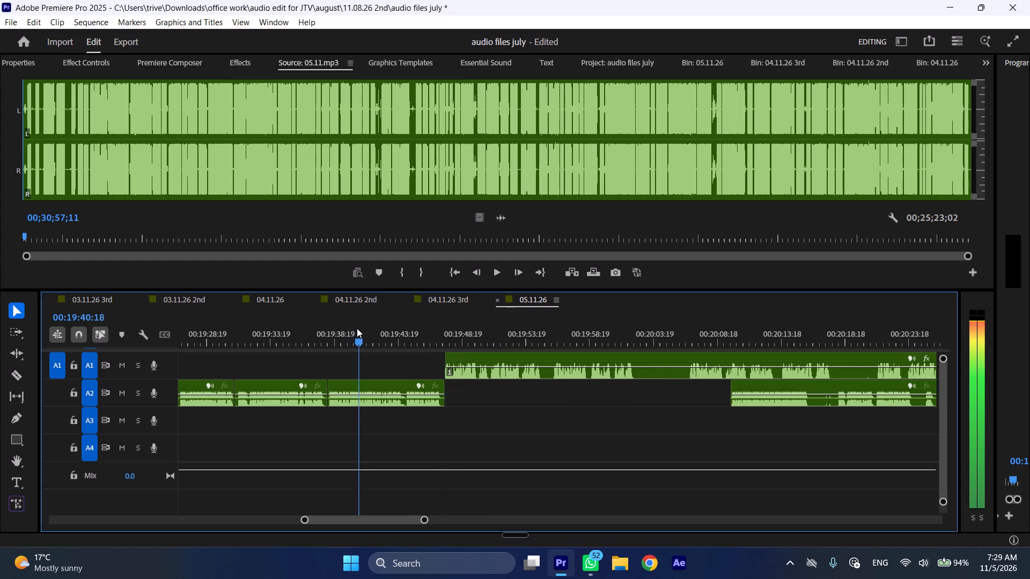
key(l)
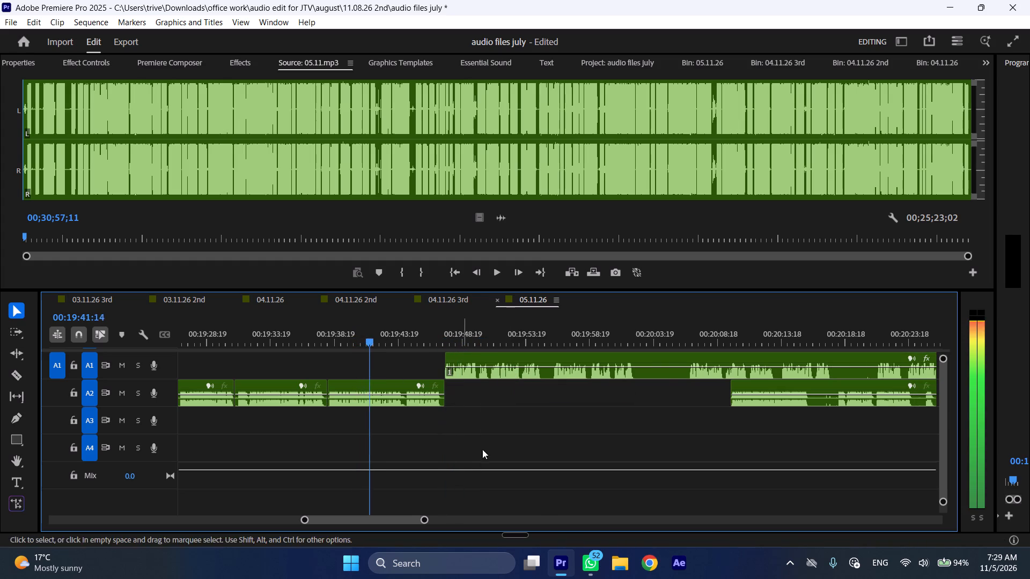
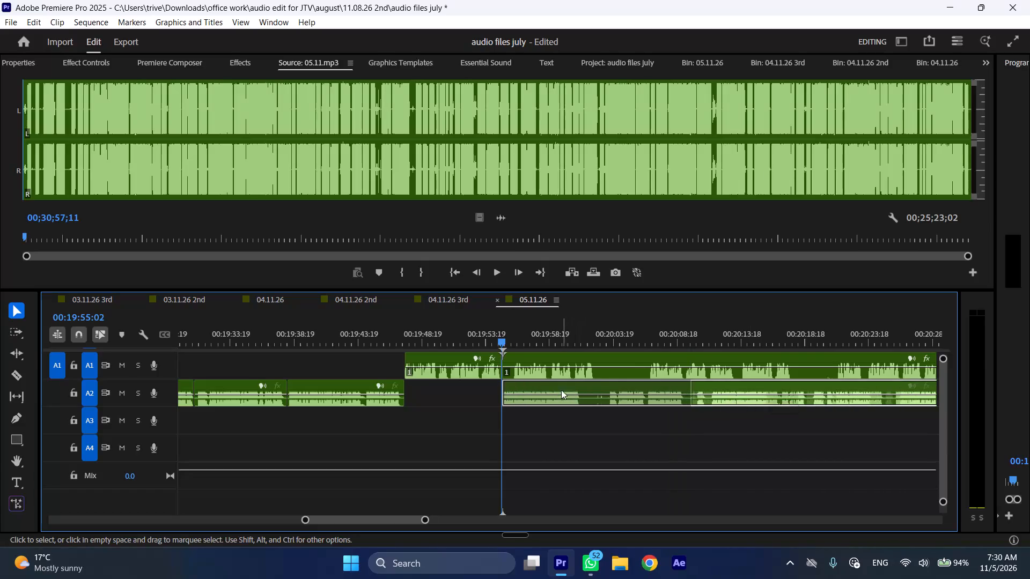
Move the last A1 clip later to start at about 00:20:07, clear of the opening of the last A2 clip.
click(514, 348)
drag(519, 360, 677, 368)
Preview the opening of the last A2 clip at increased speed and cut it at 00:20:01:09.
key(space)
text(k)
key(l)
key(l)
scroll(548, 424, down, 4)
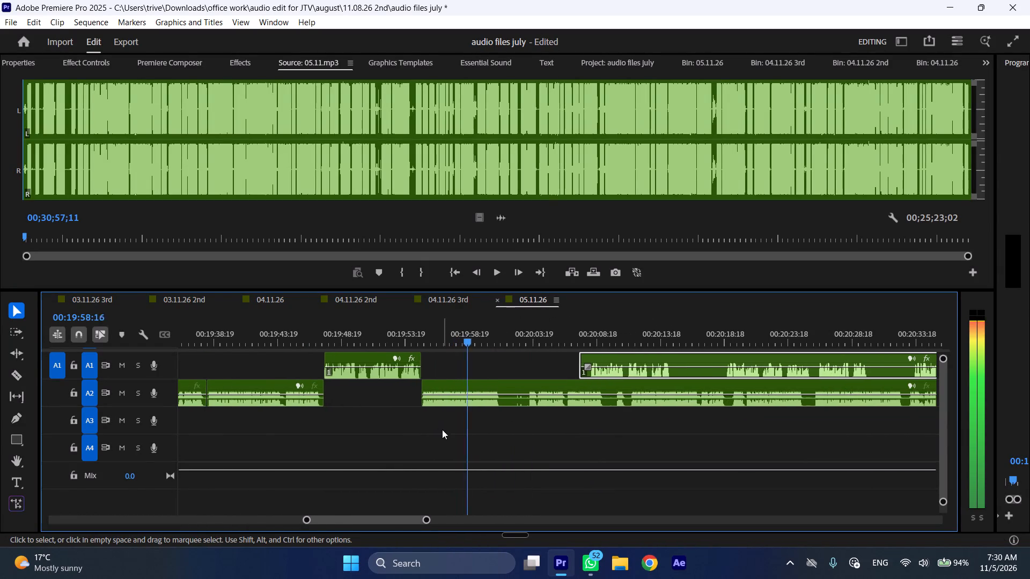
key(space)
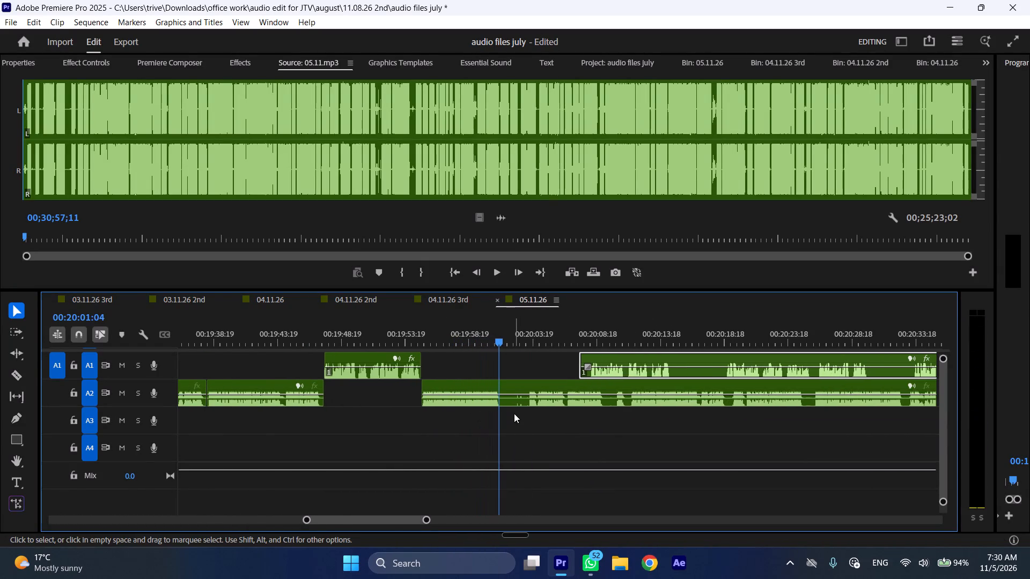
key(space)
key(space)
text(X)
key(shift+c)
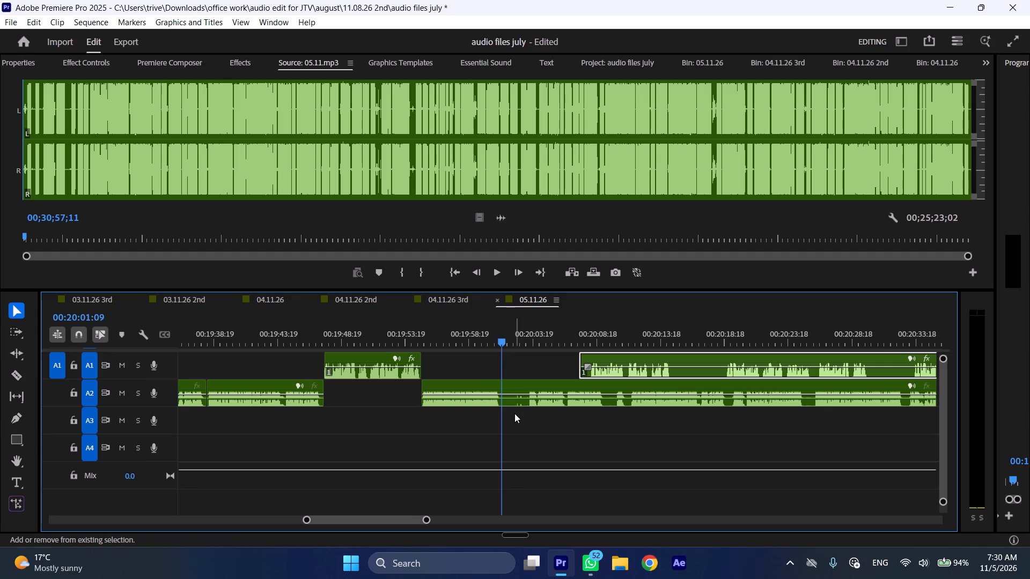
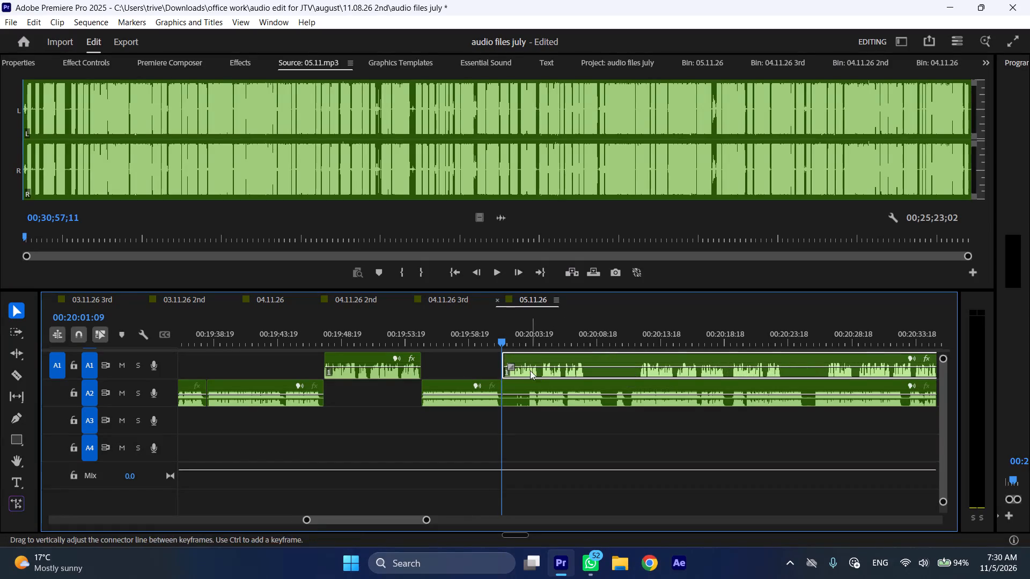
Cut the last A1 clip at 00:20:08:00 and move the last A2 clip later to start at that cut.
drag(528, 384, 621, 384)
click(588, 334)
key(shift+c)
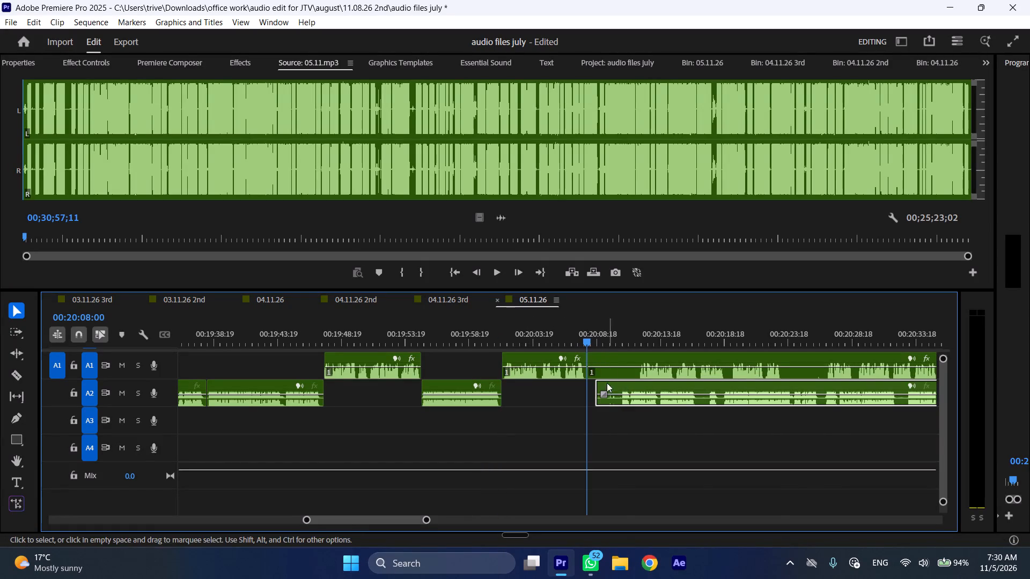
drag(599, 383, 622, 385)
drag(637, 385, 614, 386)
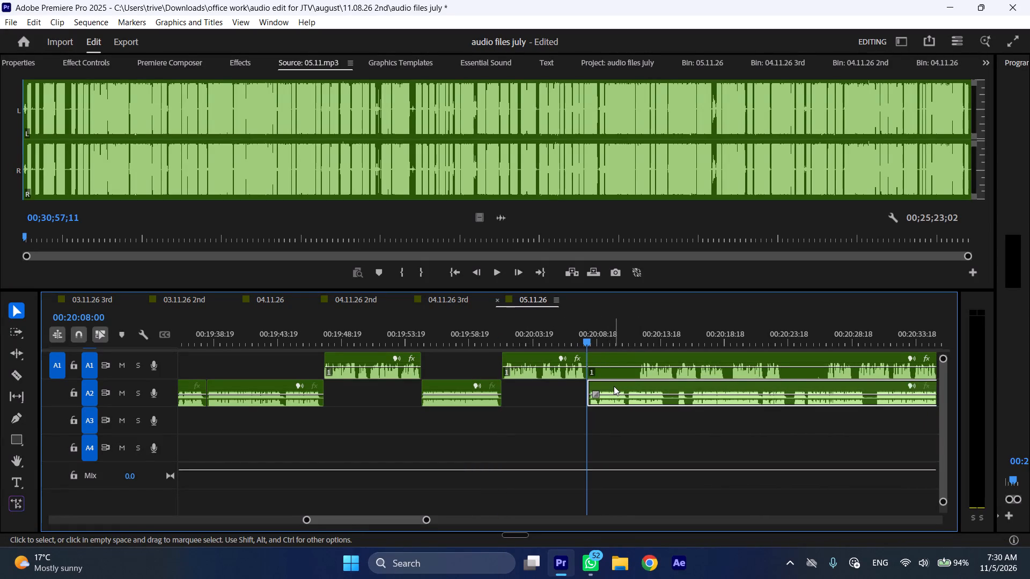
Preview from about 00:19:58 at increased speed and move the last A1 clip later to start at about 00:20:20.
click(465, 345)
key(space)
text(l)
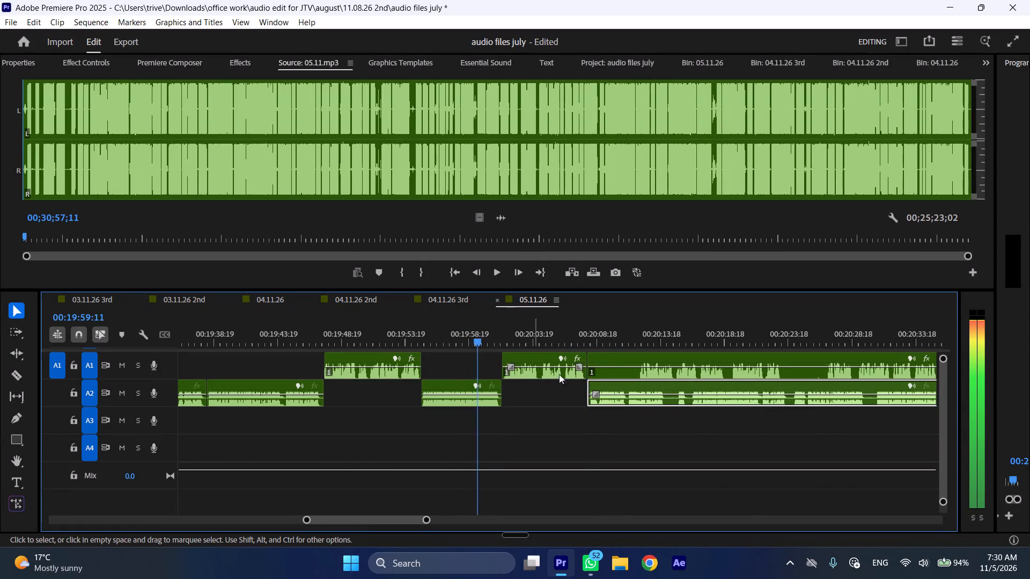
drag(617, 359, 769, 362)
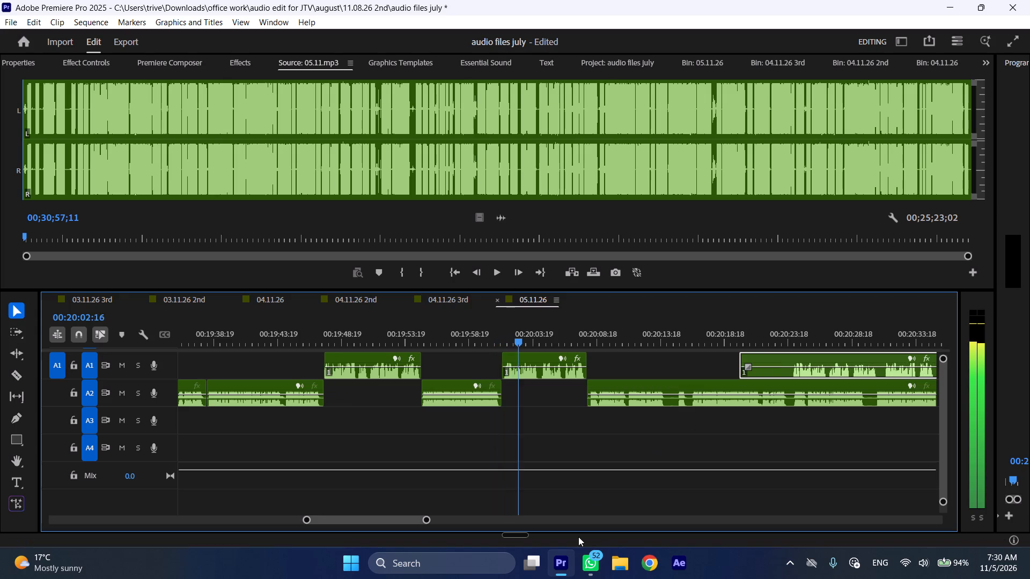
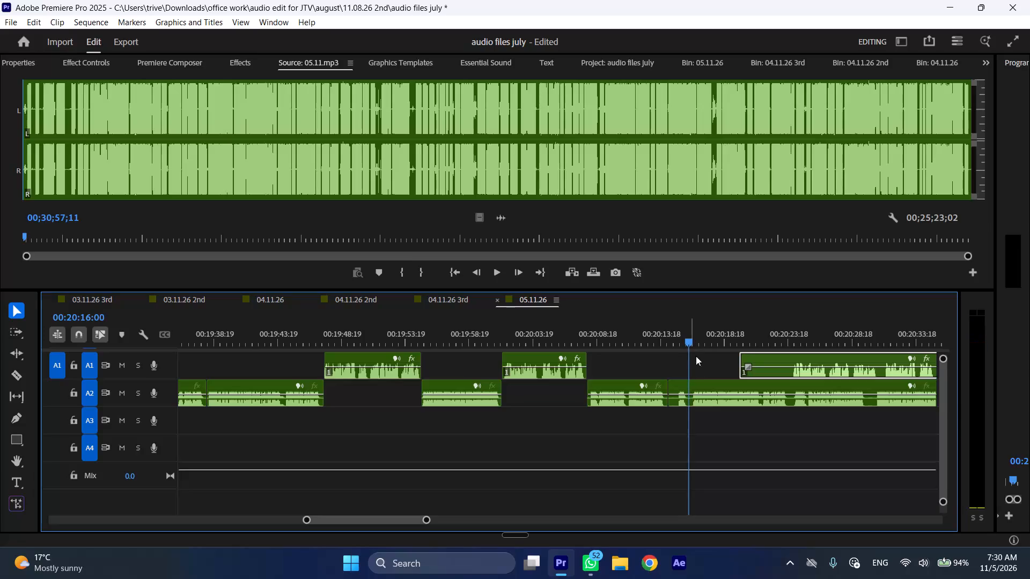
Remove the A2 section between the cut at 00:20:14:09 and the playhead at 00:20:16:00, closing the gap.
click(704, 392)
key(shift+c)
key(ctrl+shift+d)
Move the last A1 clip later along its track to start at about 00:20:38.
scroll(653, 402, down, 2)
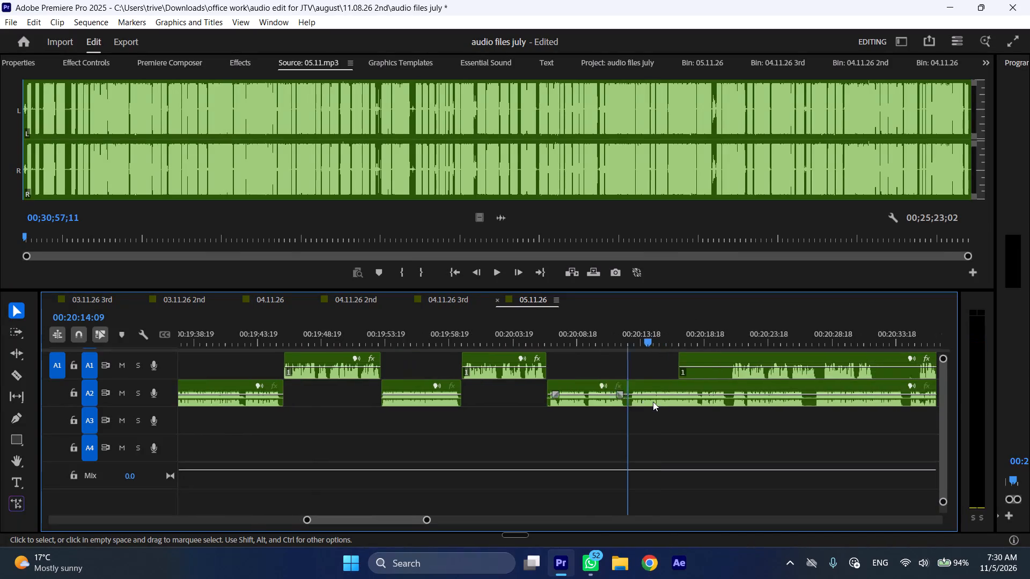
scroll(653, 402, down, 9)
drag(507, 357, 557, 359)
drag(579, 357, 784, 357)
Preview the sequence from 00:20:14:09 at increased speed.
key(space)
key(l)
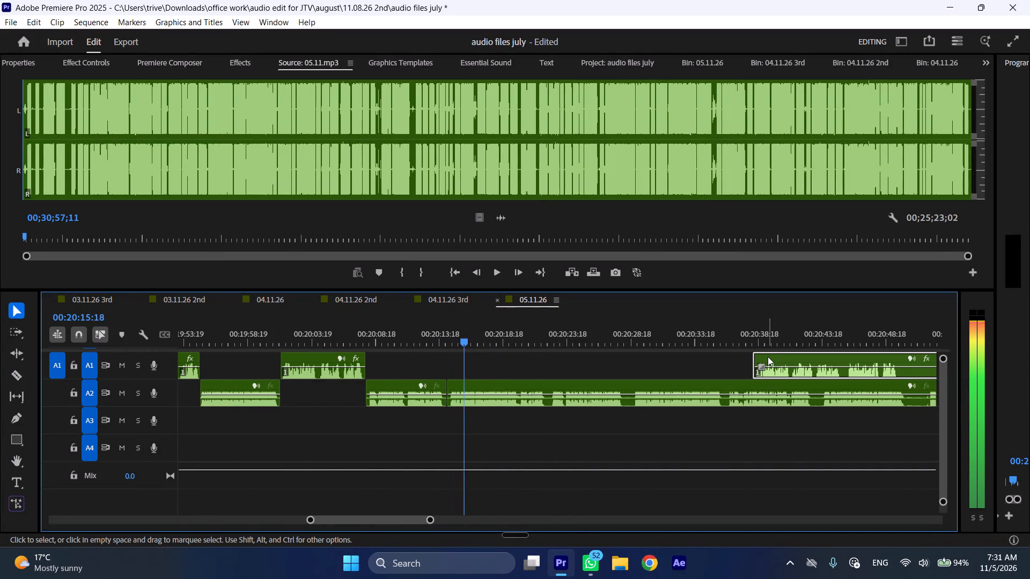
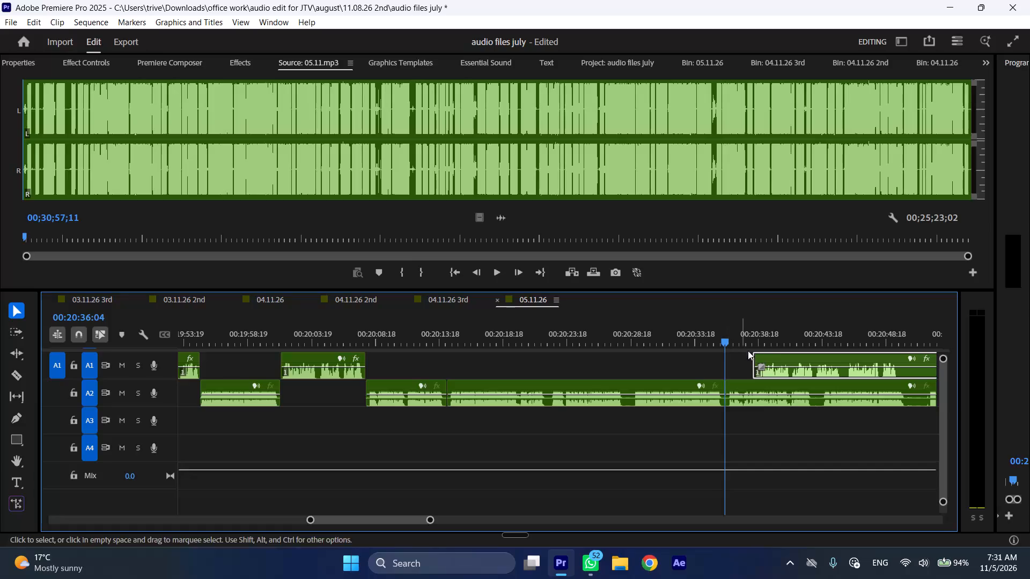
Move the last A1 clip to start at 00:20:36:04 and the last A2 clip later to start at about 00:20:50.
drag(772, 358, 749, 362)
scroll(748, 362, down, 5)
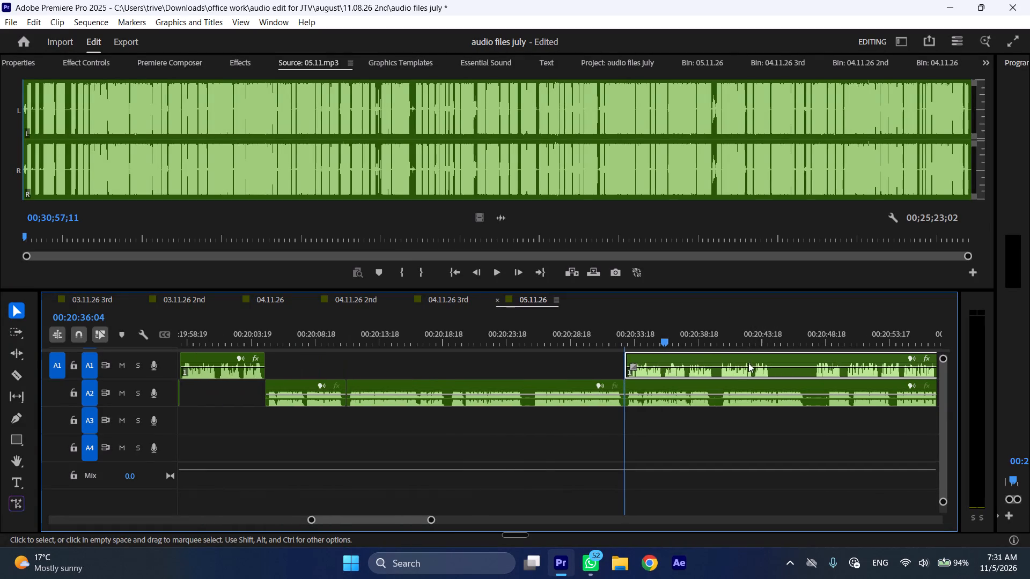
drag(659, 384, 838, 385)
Cut out the short A2 section from 00:20:22:04 to 00:20:22:15, closing the gap.
scroll(652, 399, up, 3)
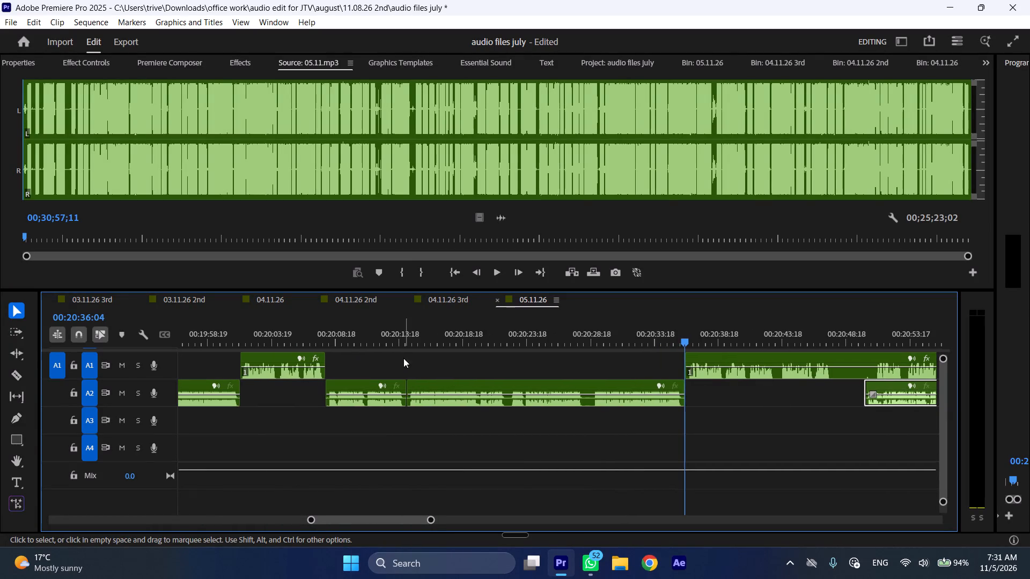
drag(496, 336, 508, 336)
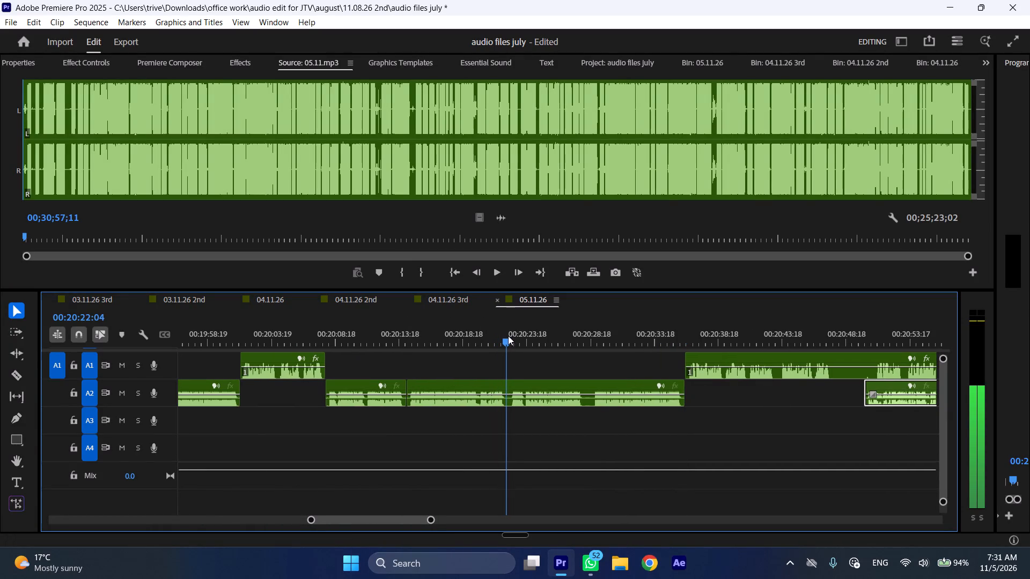
drag(508, 336, 514, 336)
key(shift+c)
click(529, 402)
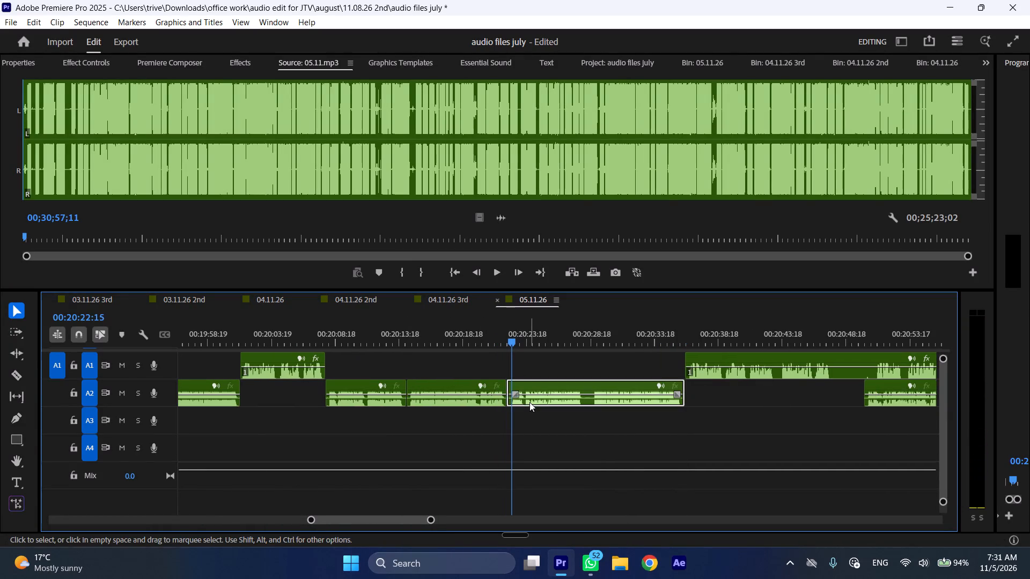
key(shift+c)
key(ctrl+shift+d)
Cut out the short A2 section of about half a second starting at 00:20:27:20, closing the gap.
drag(564, 339, 585, 338)
key(shift+c)
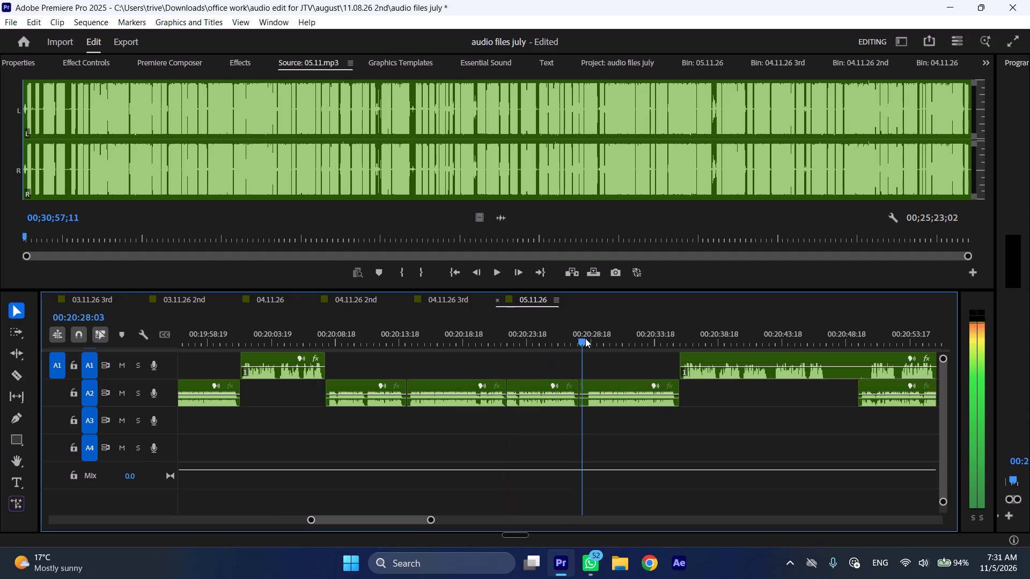
drag(585, 338, 588, 338)
click(600, 394)
key(shift+c)
key(ctrl+shift+d)
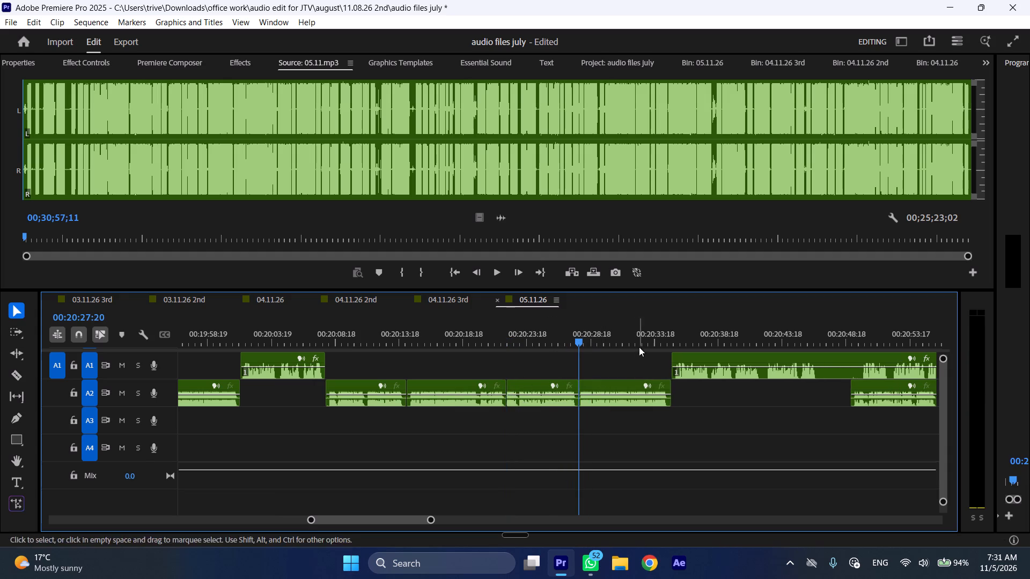
Play on from about 00:20:34 at increased speed and cut out the A1 section from about 00:20:40 to 00:20:42, closing the gap.
click(660, 329)
key(space)
key(l)
scroll(673, 380, down, 9)
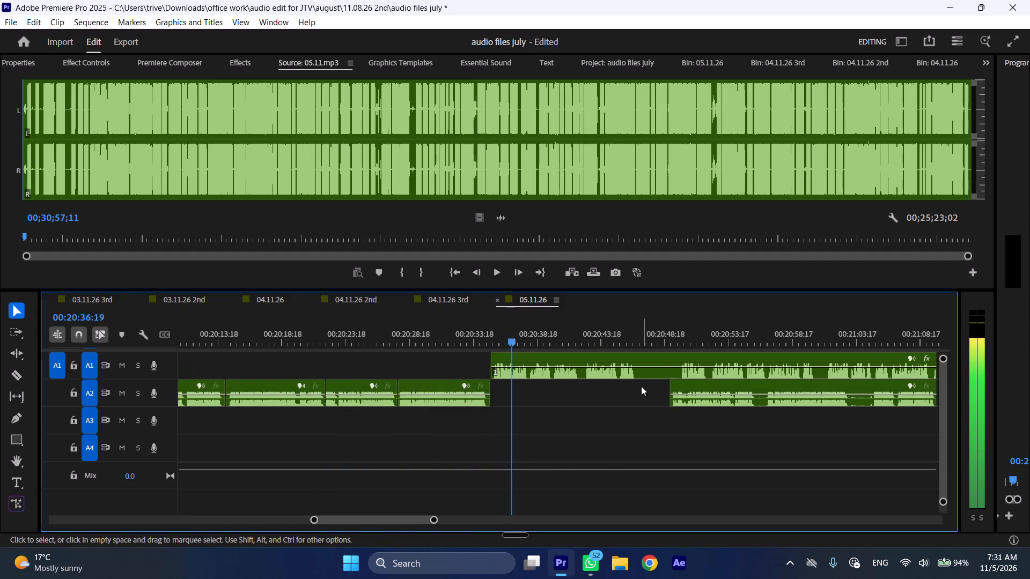
scroll(597, 398, down, 4)
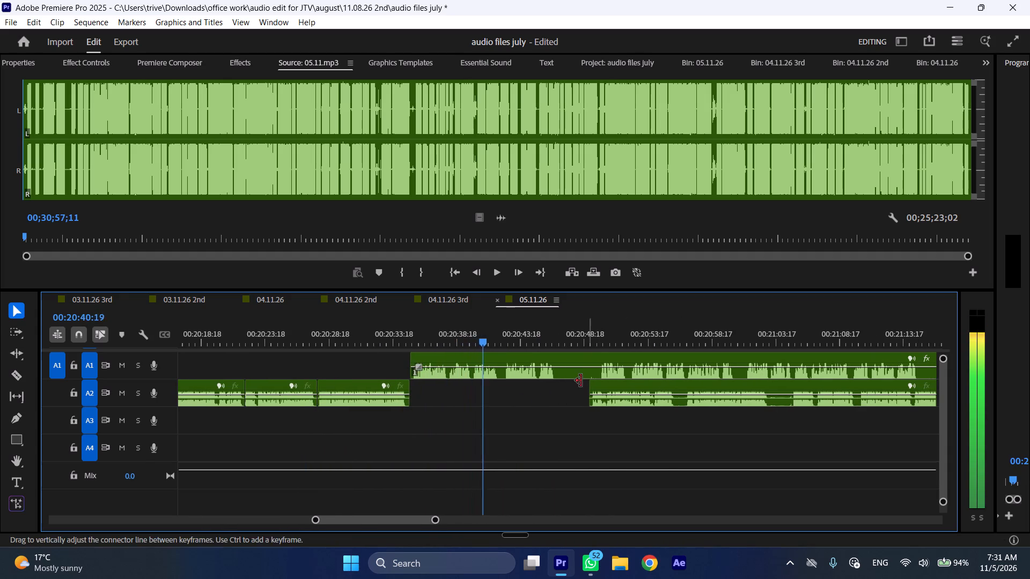
scroll(505, 411, down, 2)
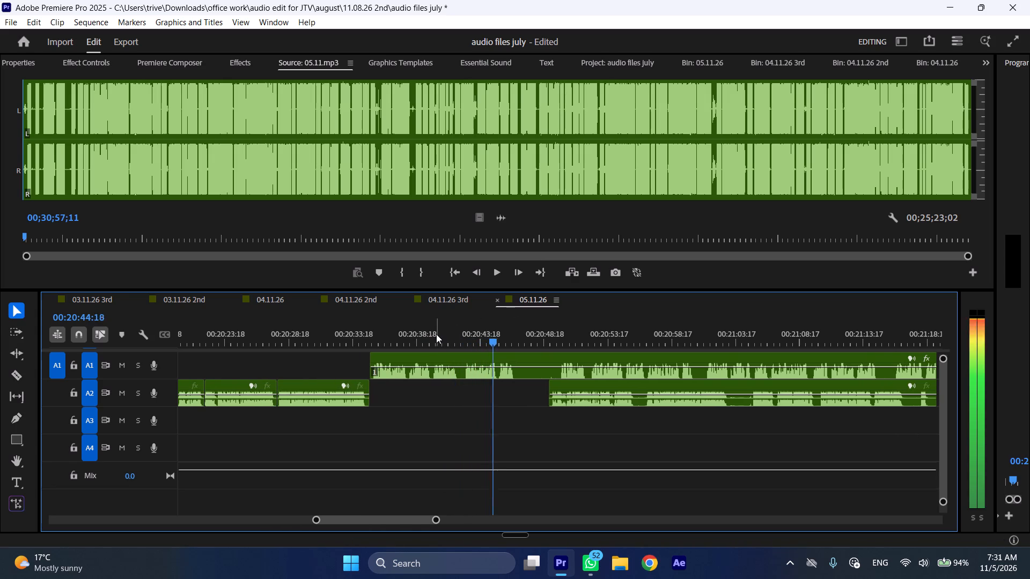
drag(435, 332, 464, 331)
key(shift+c)
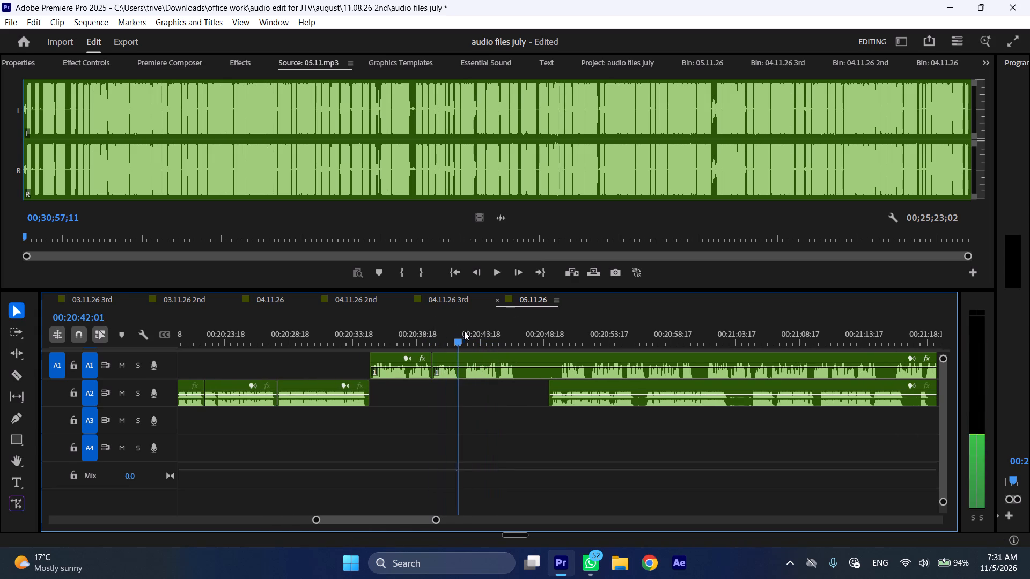
drag(464, 331, 465, 331)
click(486, 371)
key(shift+c)
key(ctrl+shift+d)
Split the last A1 clip at 00:20:44:05 and move the last A2 clip earlier to start at that cut.
key(space)
text(l)
key(space)
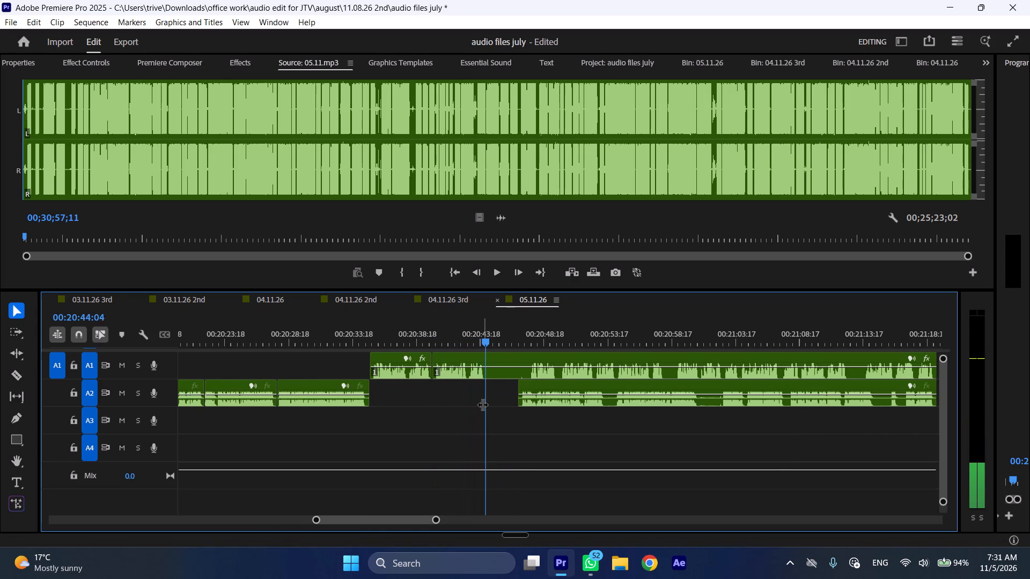
key(shift+c)
drag(545, 382, 506, 388)
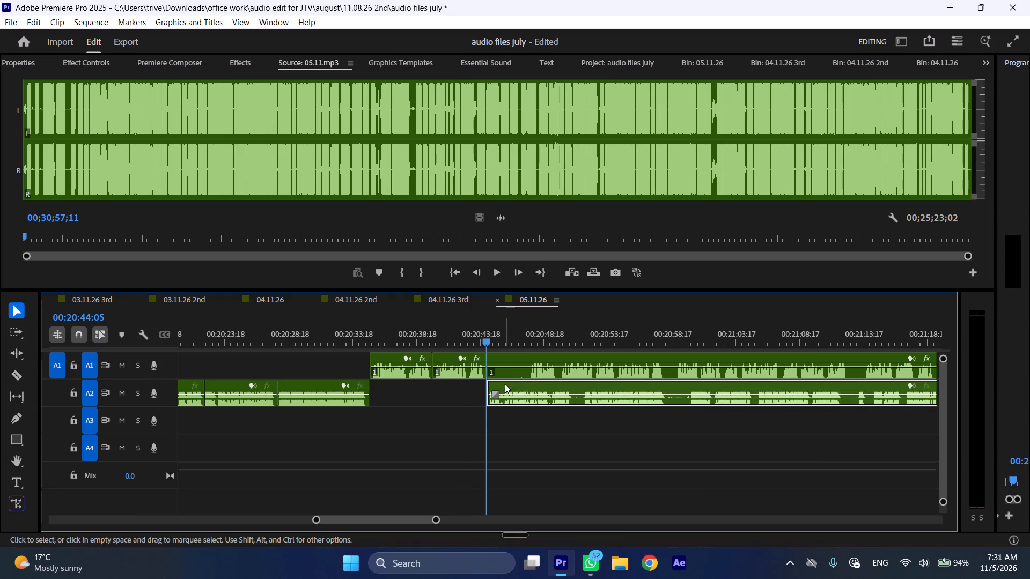
Move the A1 clip that follows the 00:20:44:05 cut later along its track to start at about 00:21:08.
drag(505, 355, 772, 355)
key(space)
key(l)
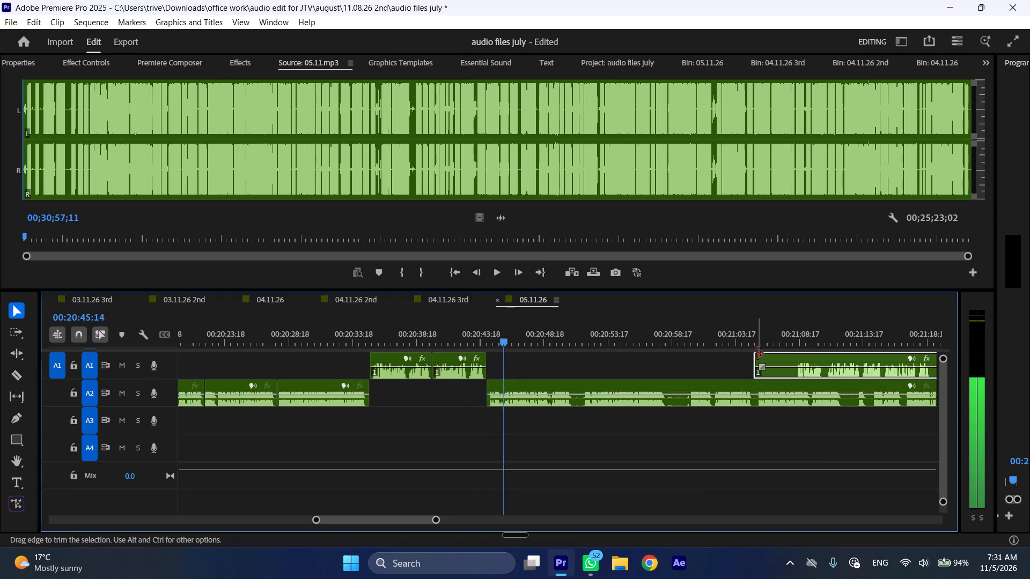
drag(757, 354, 796, 359)
Cut out the short A2 section of under a second starting at 00:20:51:00, closing the gap.
scroll(506, 412, down, 2)
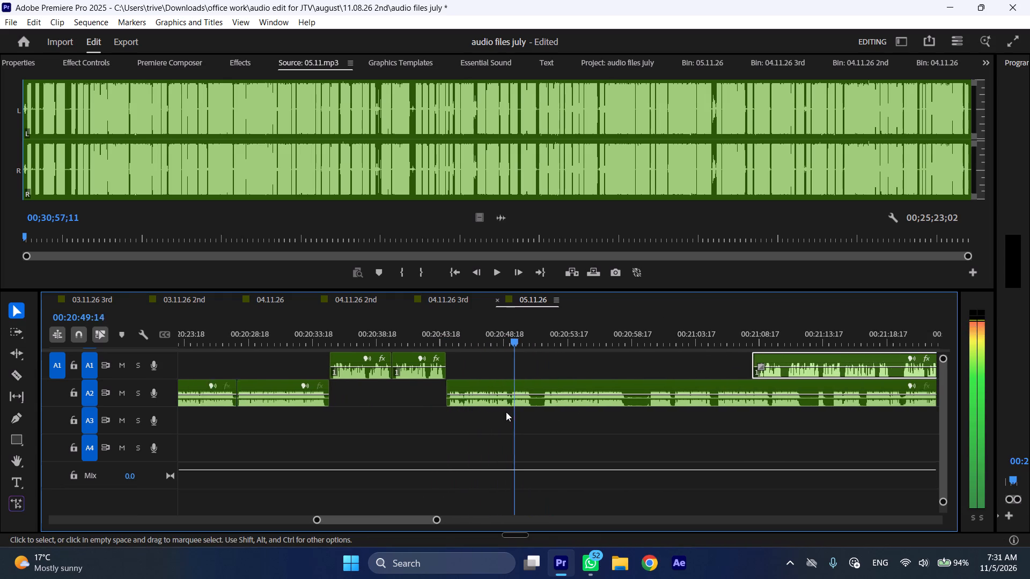
scroll(506, 412, down, 2)
key(space)
key(shift+c)
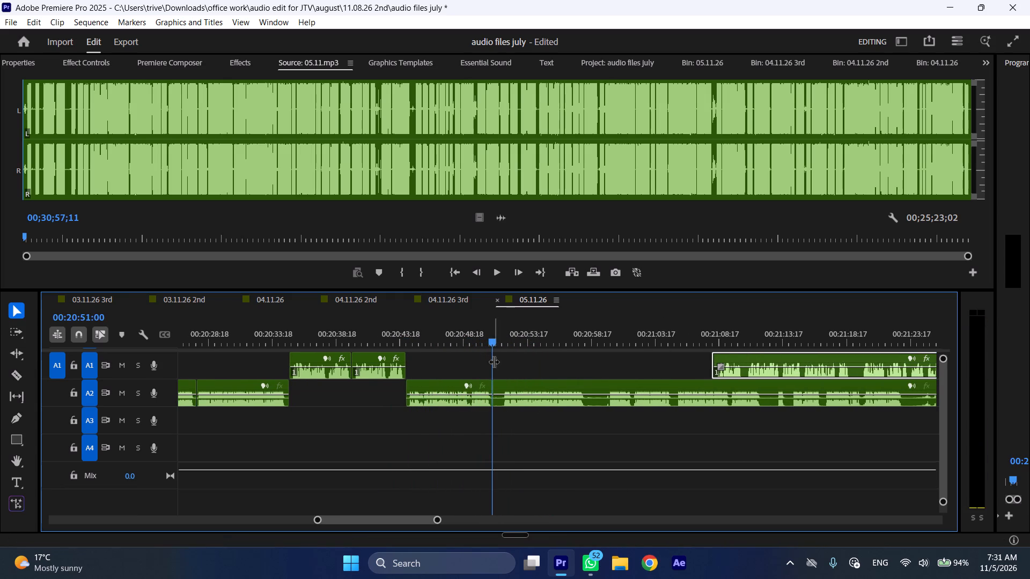
click(503, 341)
click(518, 399)
key(shift+c)
key(ctrl+shift+d)
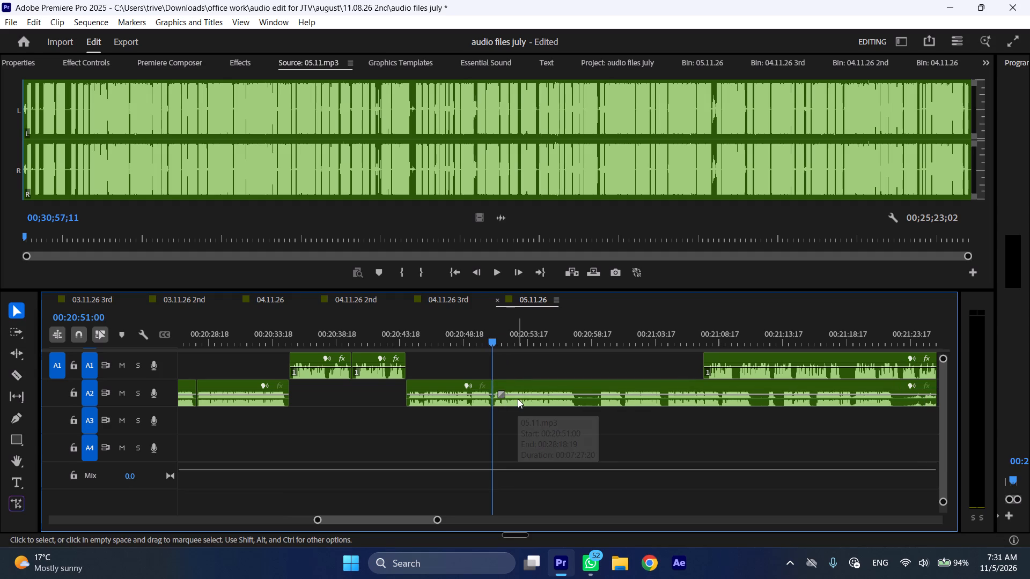
Preview the sequence from the A2 cut at 00:20:51:00, and again from 00:20:38:19 at increased speed.
key(space)
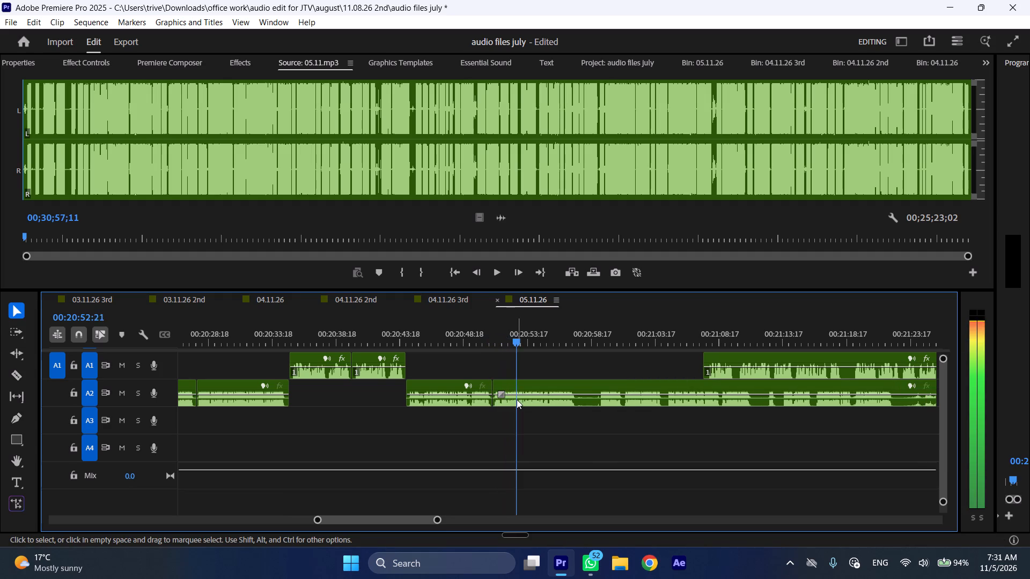
key(space)
click(359, 336)
click(338, 332)
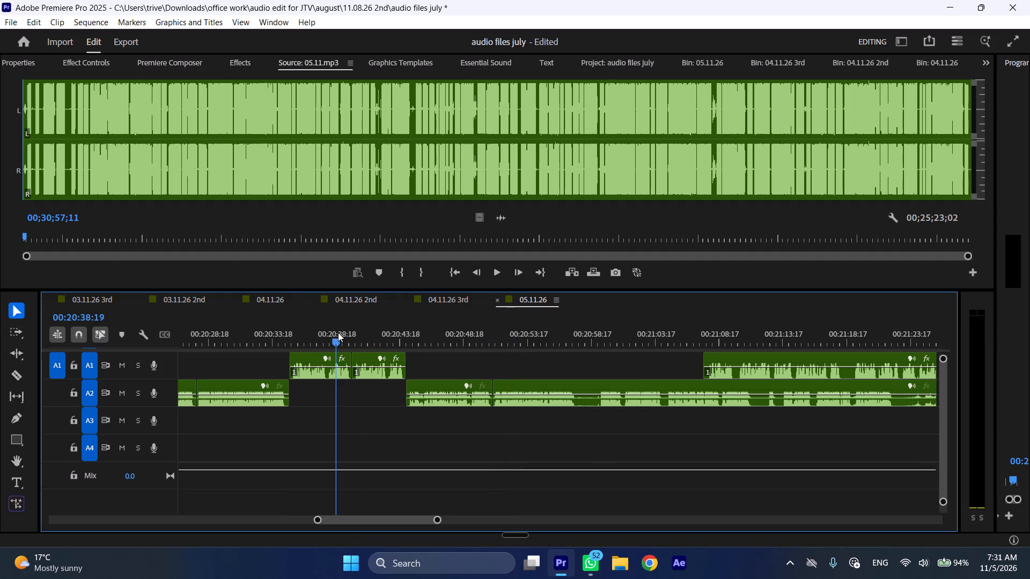
key(space)
text(l)
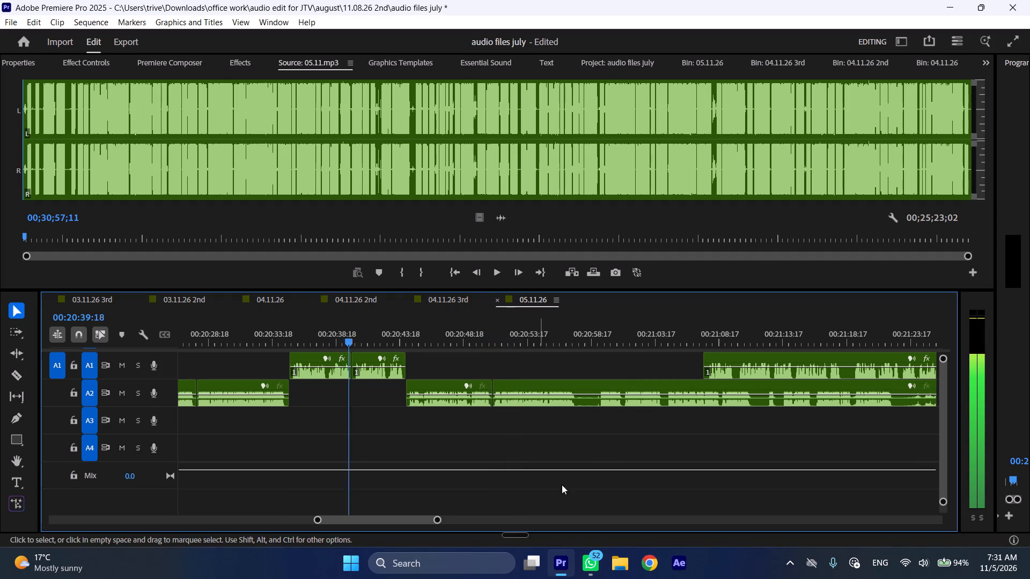
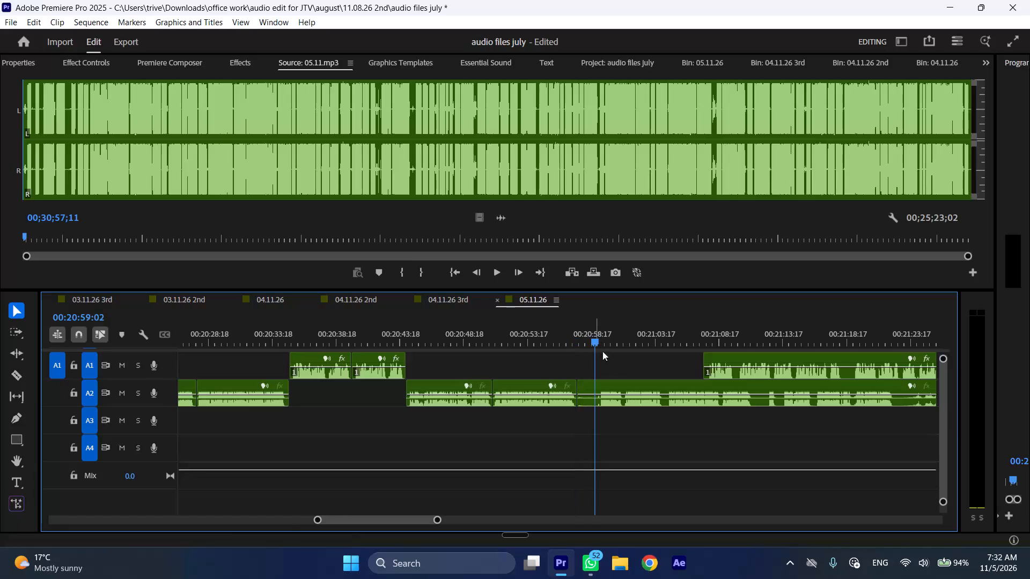
Cut out the A2 section of about 1.4 seconds ending at 00:20:59:02, closing the gap.
click(616, 393)
key(shift+c)
key(ctrl+shift+d)
Play on from the new A2 cut at increased speed and move the next A1 clip later to start at about 00:21:22.
key(space)
text(l)
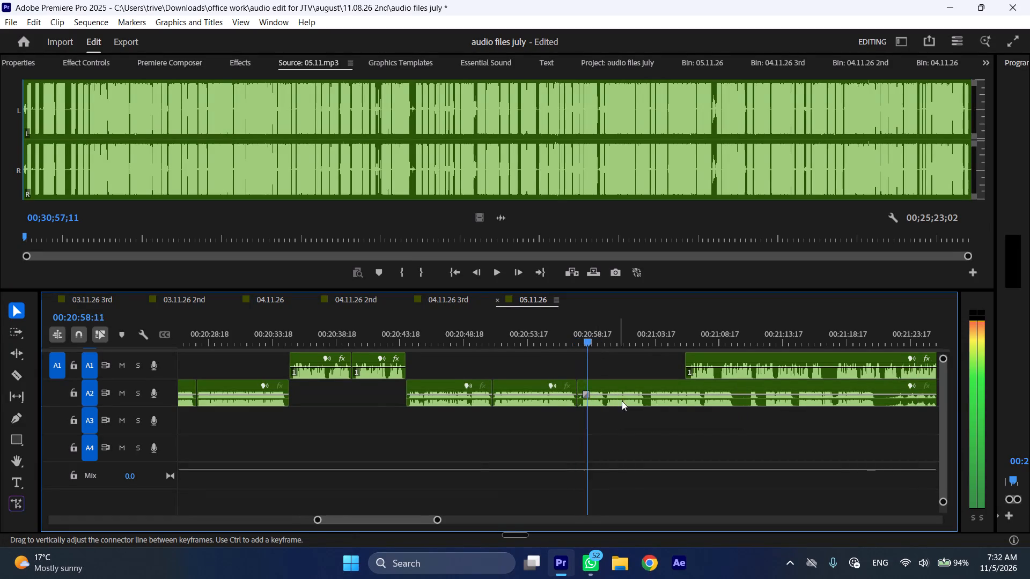
scroll(622, 402, down, 6)
drag(590, 359, 791, 359)
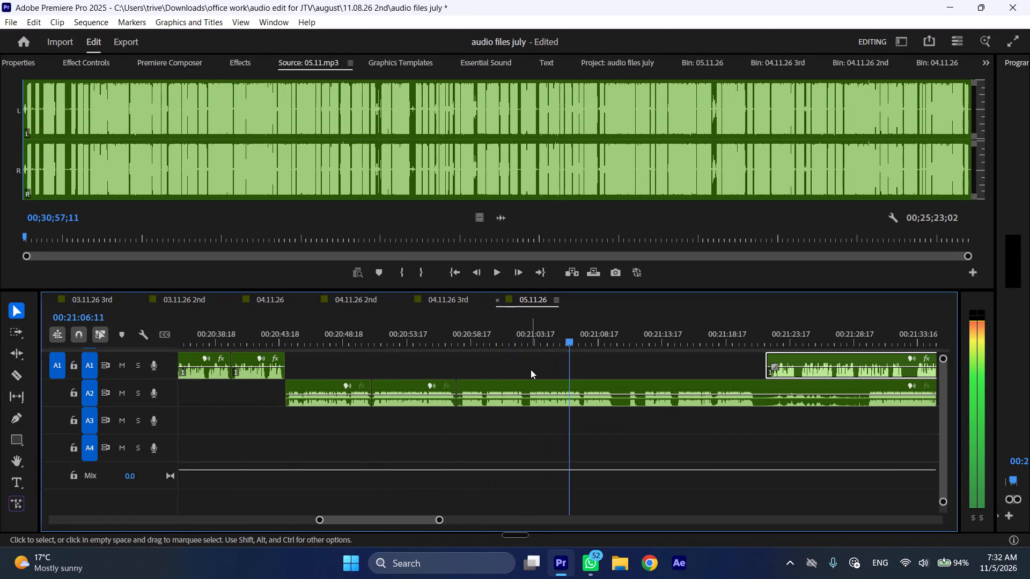
Cut out the short A2 section of under half a second ending at 00:20:57:23, closing the gap.
click(461, 332)
click(490, 391)
key(shift+c)
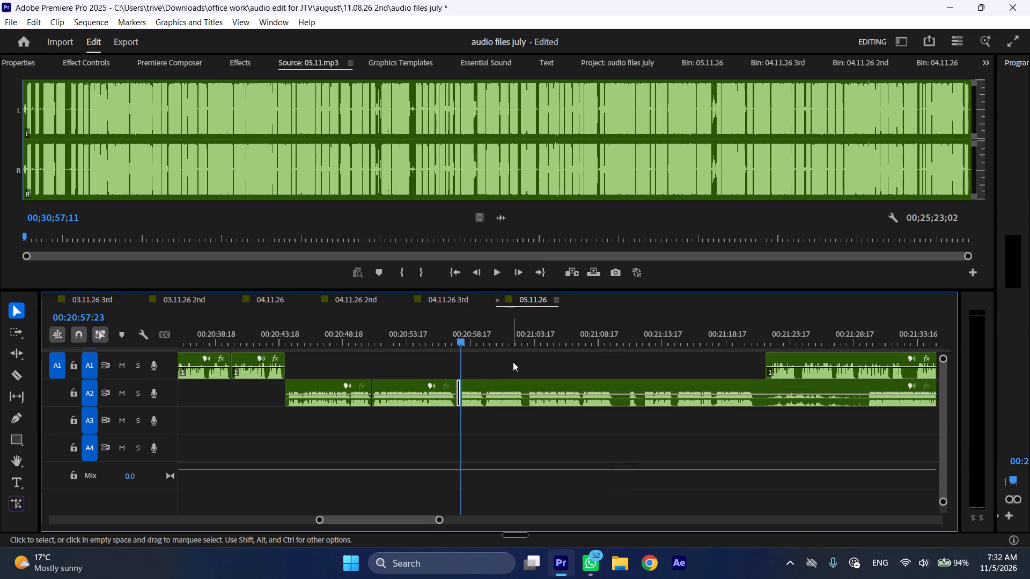
key(ctrl+shift+d)
Preview the sequence from about 00:21:01.
click(506, 340)
key(space)
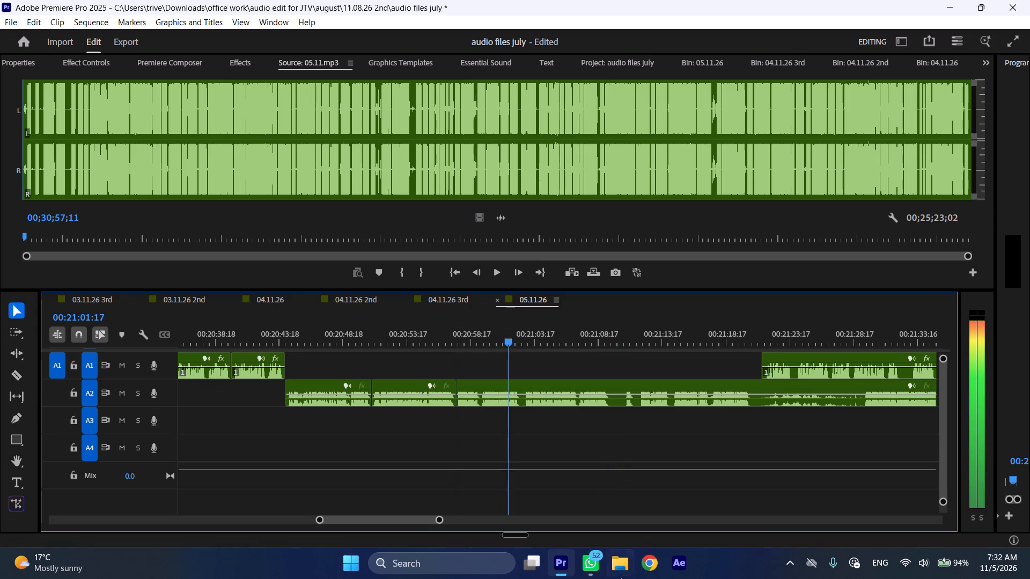
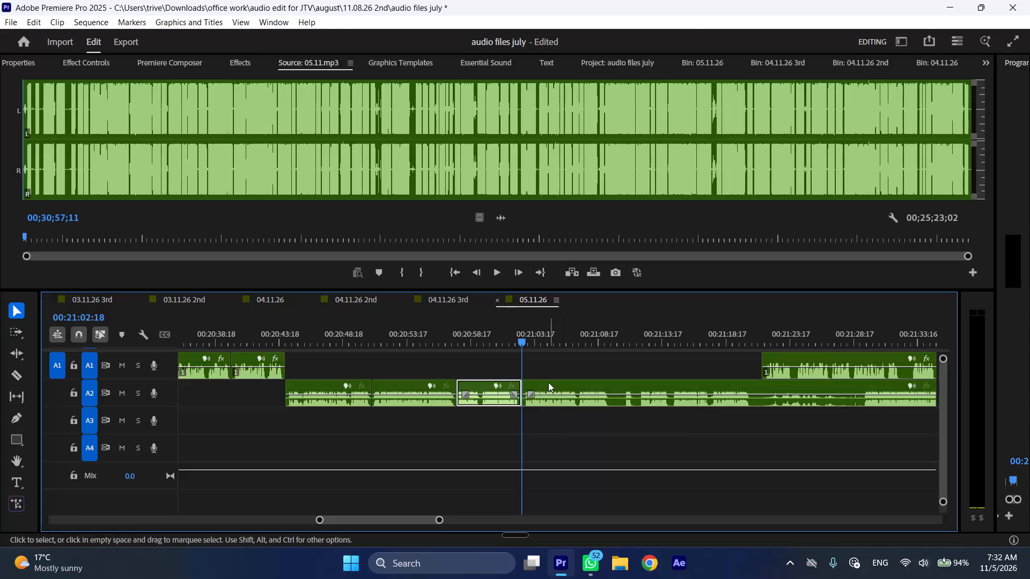
Move the A2 clip following the 00:21:02:18 cut later to about 00:21:29, and start the next A1 clip at that cut.
drag(548, 382, 878, 389)
drag(858, 355, 747, 365)
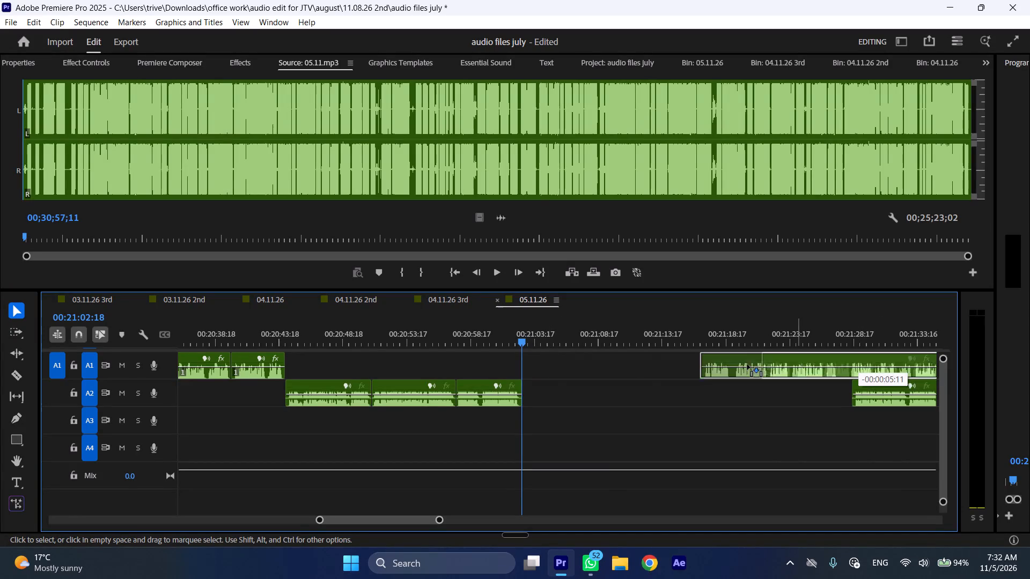
drag(747, 365, 626, 379)
Cut out the opening A1 section of about 2.8 seconds ending at 00:21:05:13, closing the gap.
key(space)
key(l)
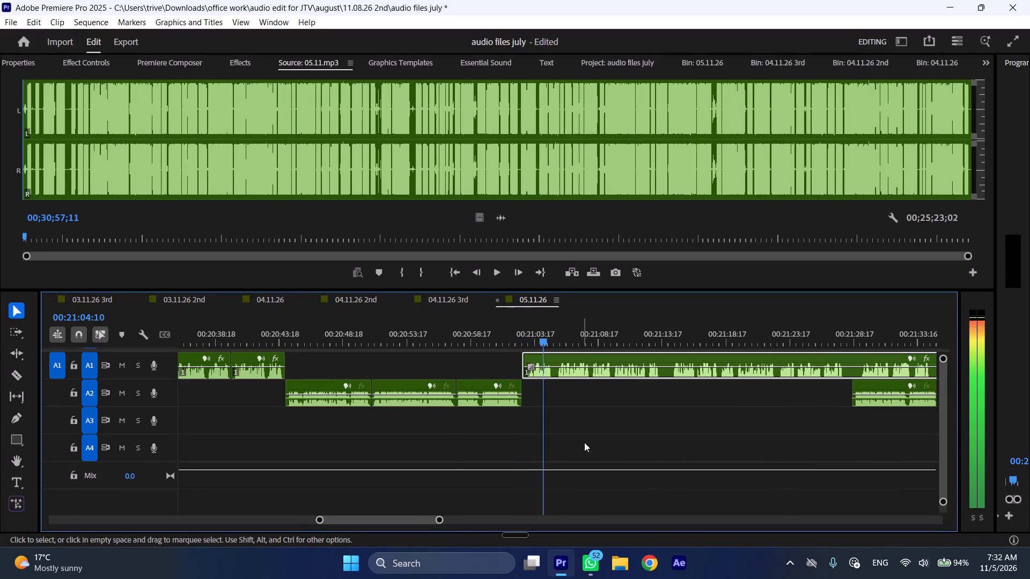
scroll(587, 447, down, 5)
click(459, 336)
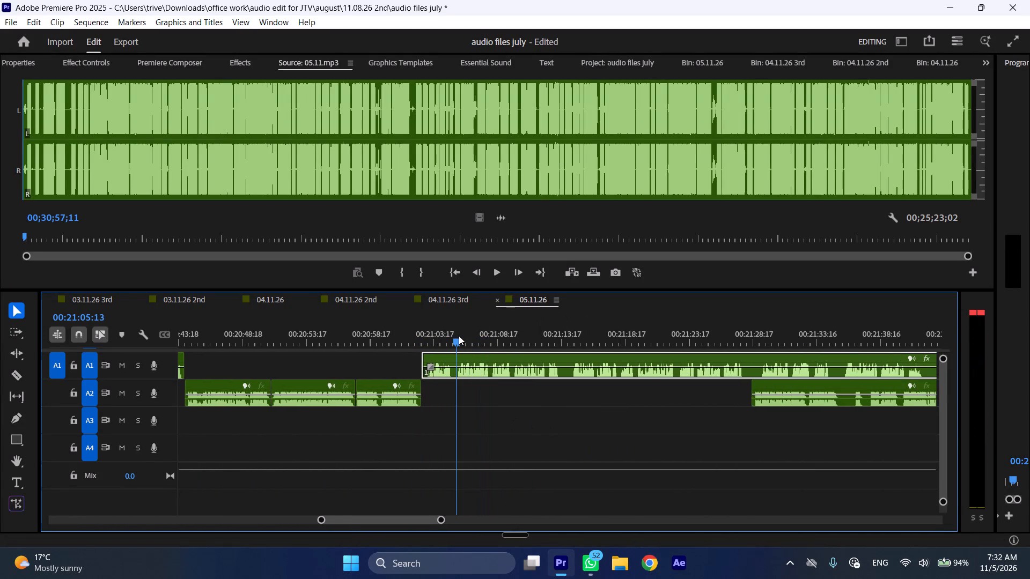
key(shift+c)
key(ctrl+shift+d)
Play the trimmed A1 clip from its start at increased speed and cut it at 00:21:10:22.
key(space)
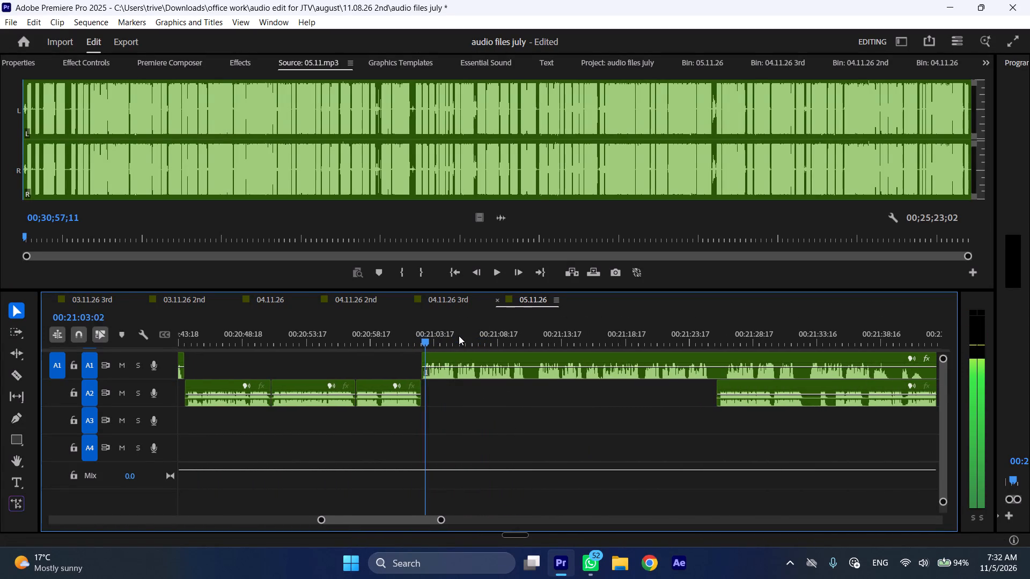
text(l)
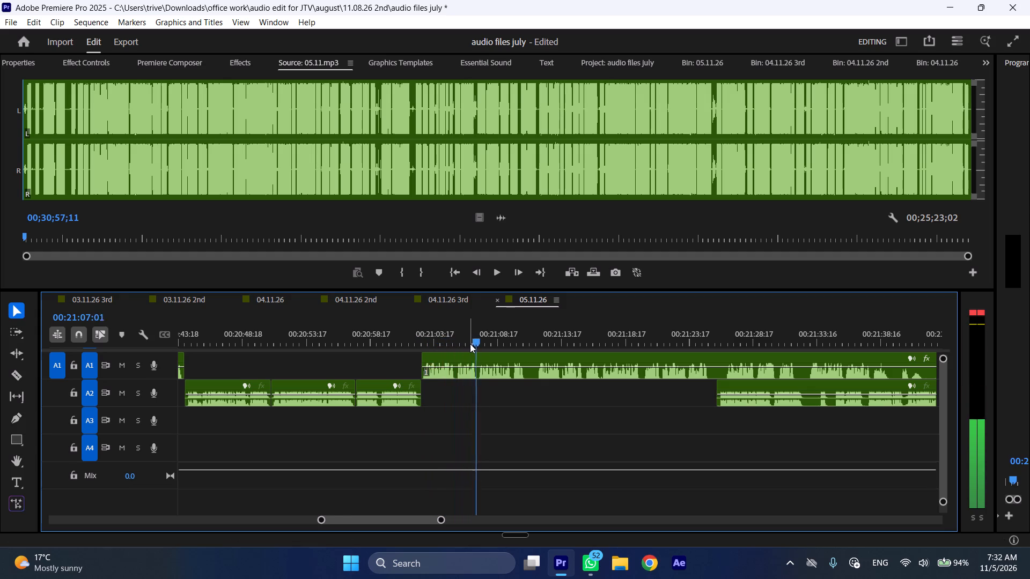
key(space)
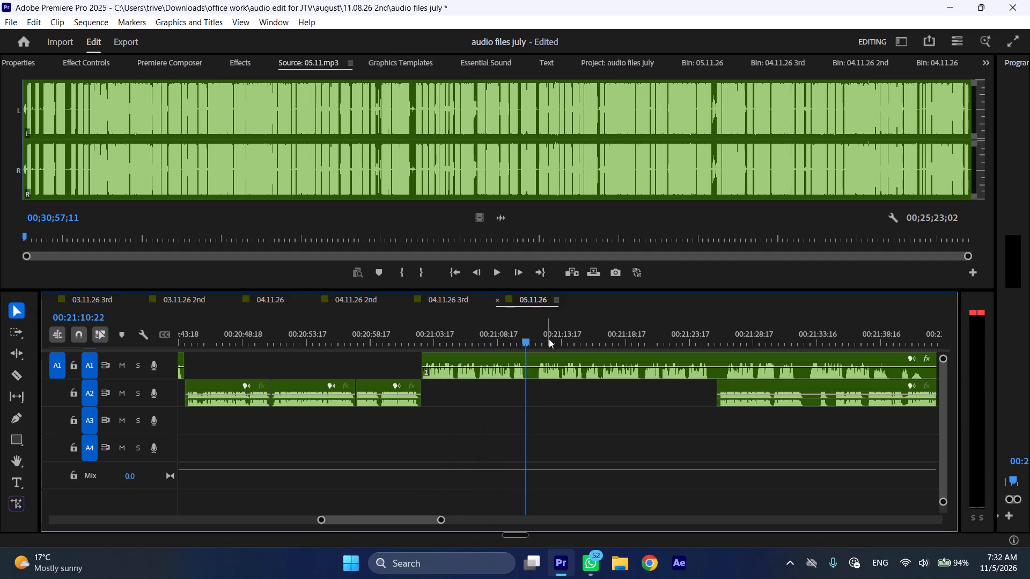
text(CC)
Start the next A2 clip at the 00:21:10:22 cut and move the rest of the A1 clip later to about 00:21:22.
drag(738, 388, 550, 394)
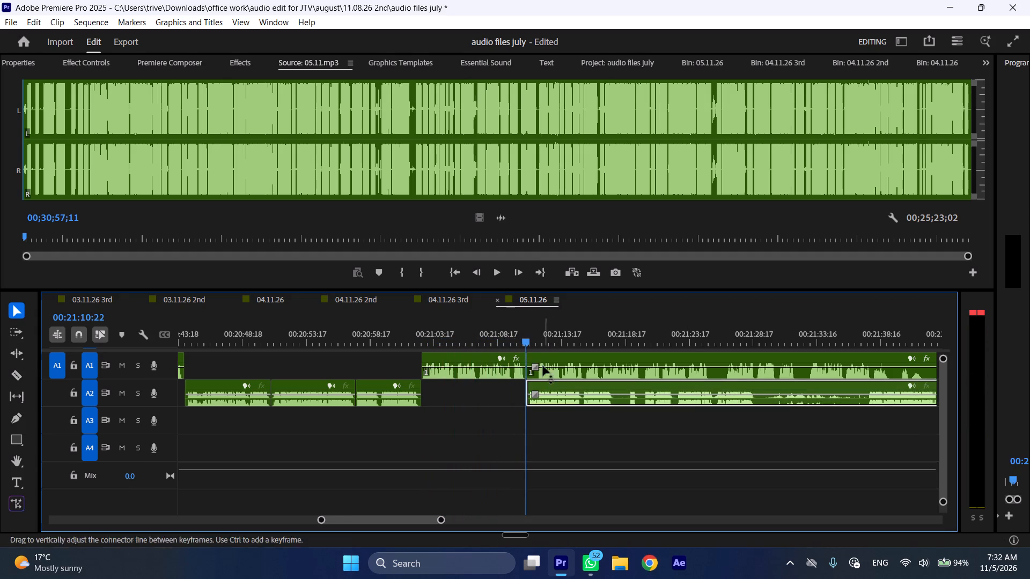
drag(545, 354, 681, 366)
Cut the A2 clip at 00:21:17:17.
click(614, 332)
key(shift+c)
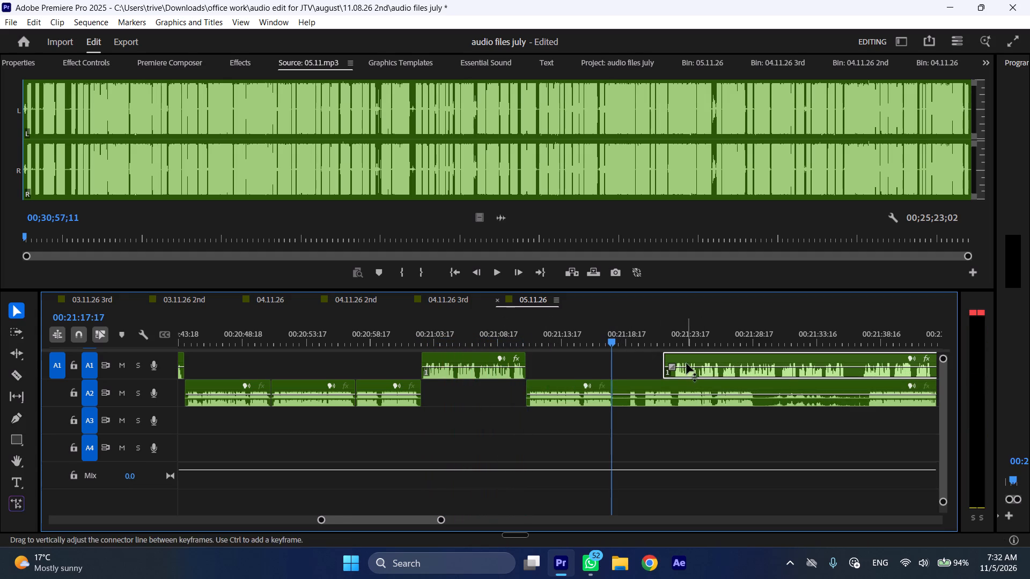
Start the A1 remainder at the 00:21:17:17 cut and move the rest of the A2 clip later to about 00:21:34.
drag(662, 357, 670, 358)
drag(706, 359, 648, 368)
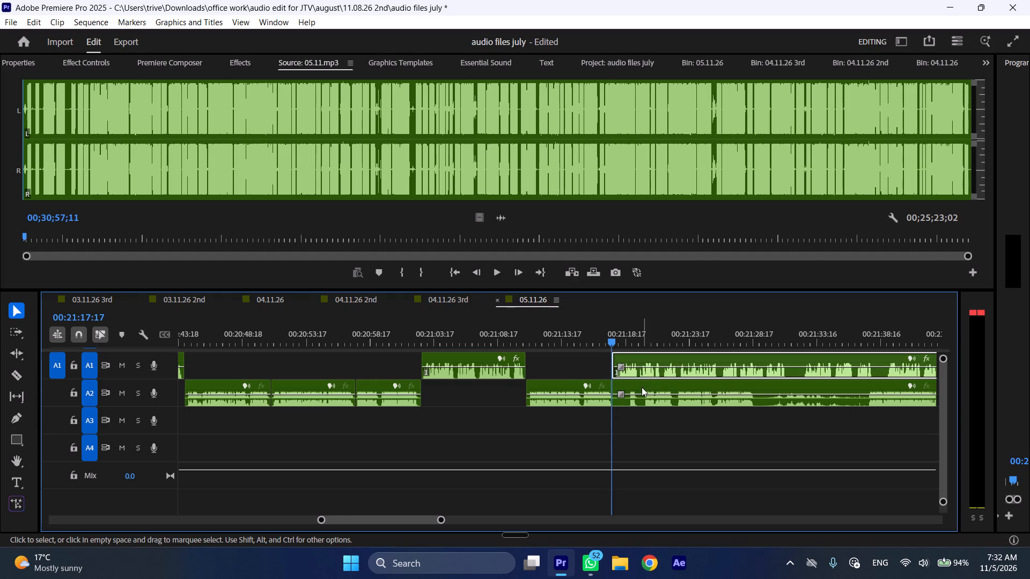
drag(637, 387, 842, 387)
Preview the rearranged clips from about 00:21:08 at increased speed.
click(496, 330)
key(space)
text(l)
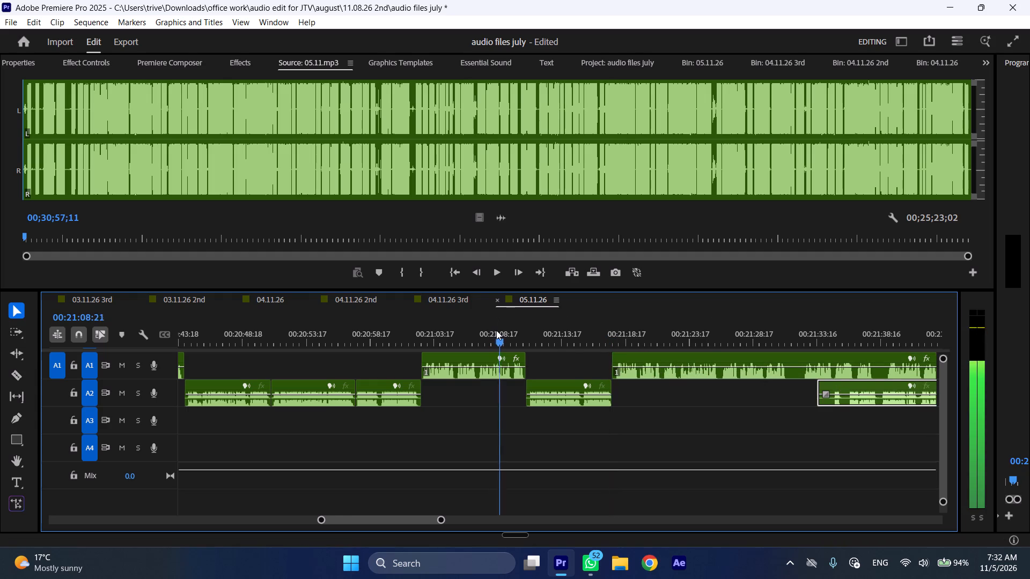
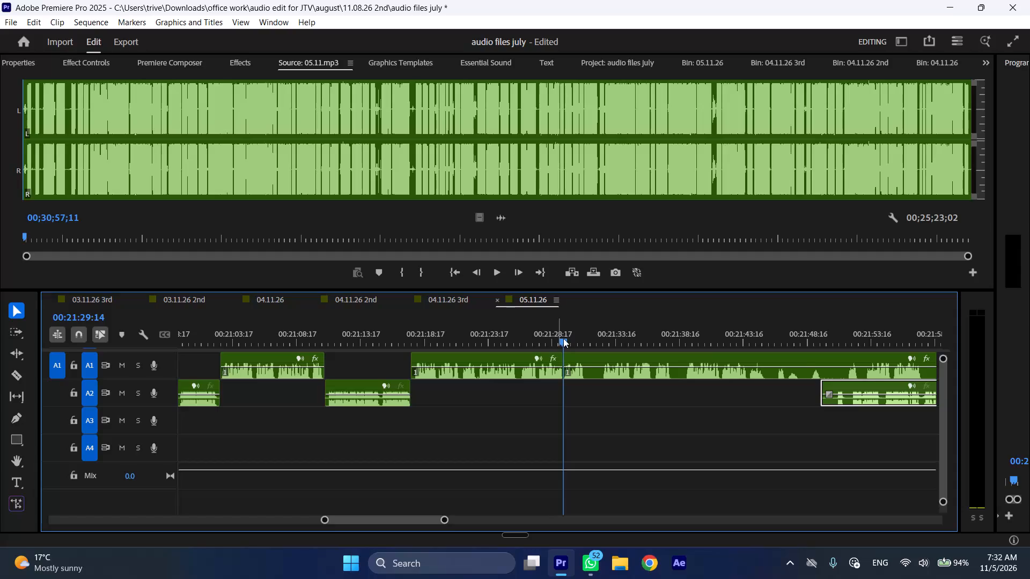
Cut out the A1 section from the 00:21:29:14 cut to about 00:21:32:16 and close the gap.
key(space)
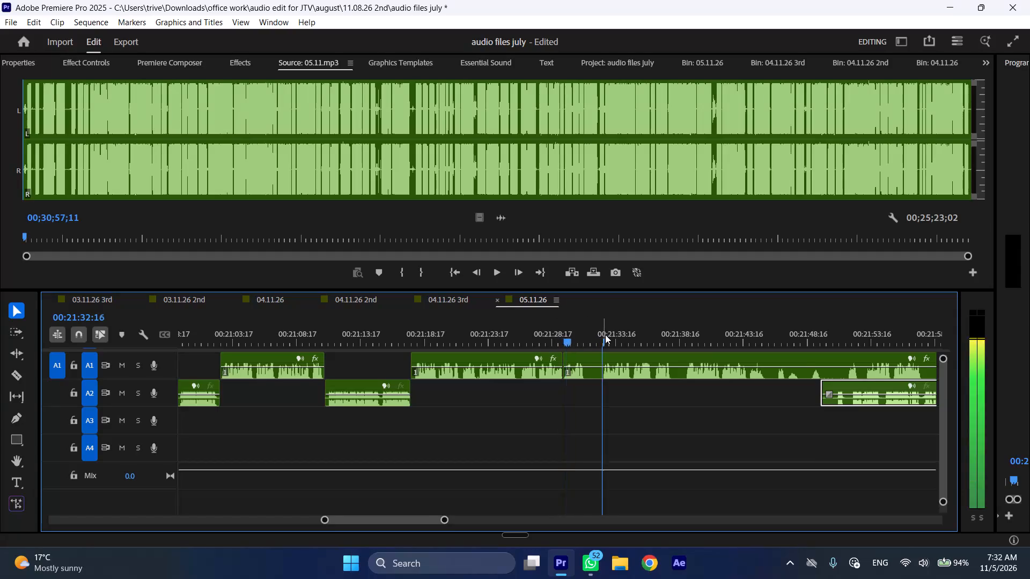
click(604, 334)
click(611, 367)
key(shift+c)
key(ctrl+shift+d)
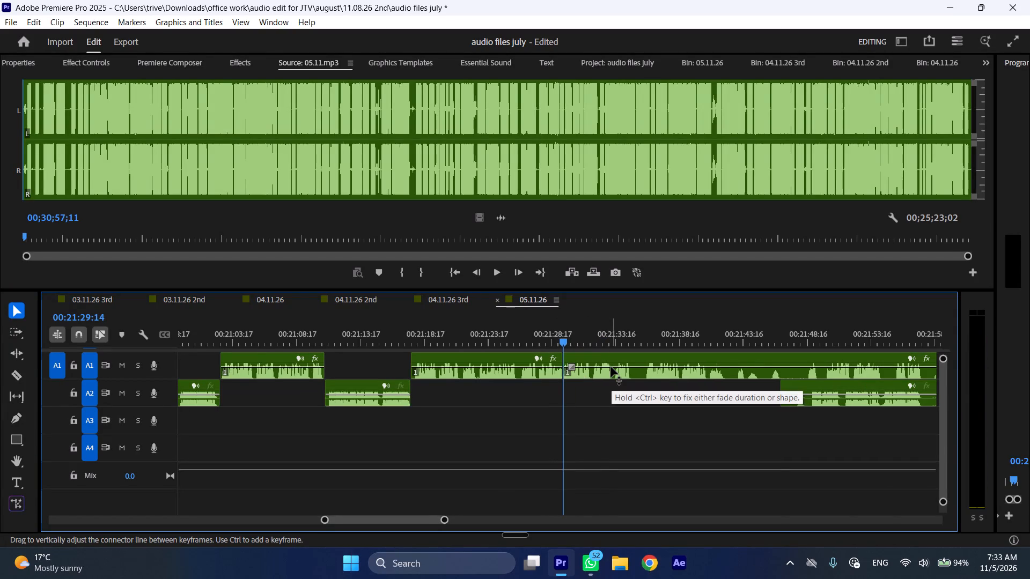
Preview the A1 audio from 00:21:29:14 at increased speed and cut the A1 clip at 00:21:35:03.
key(space)
text(l)
scroll(614, 375, down, 5)
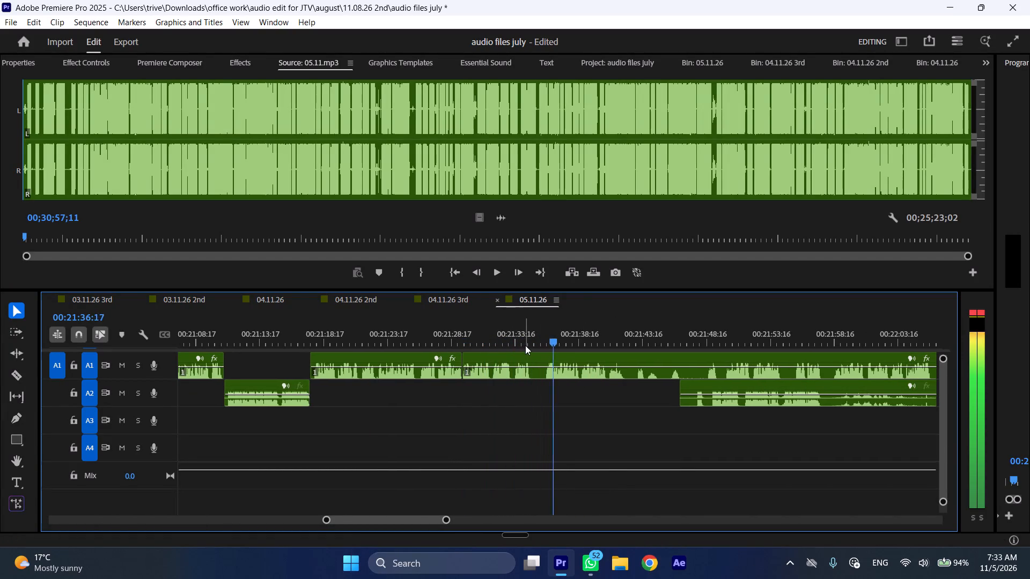
click(531, 332)
key(shift+c)
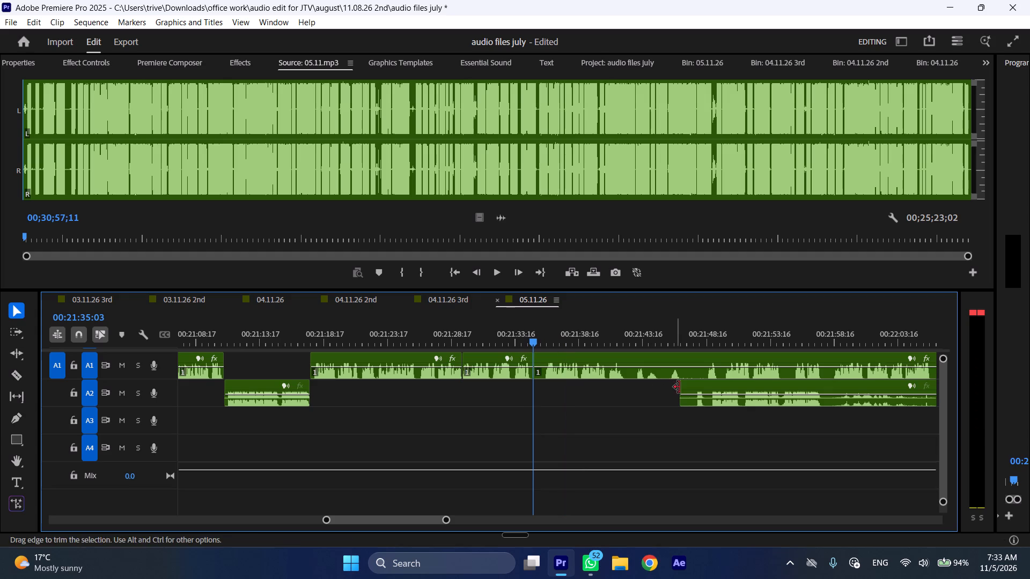
Start the next A2 clip at the 00:21:35:03 cut and move the A1 remainder later to about 00:21:55.
drag(703, 387, 562, 389)
drag(552, 358, 798, 358)
key(space)
text(l)
drag(784, 358, 792, 358)
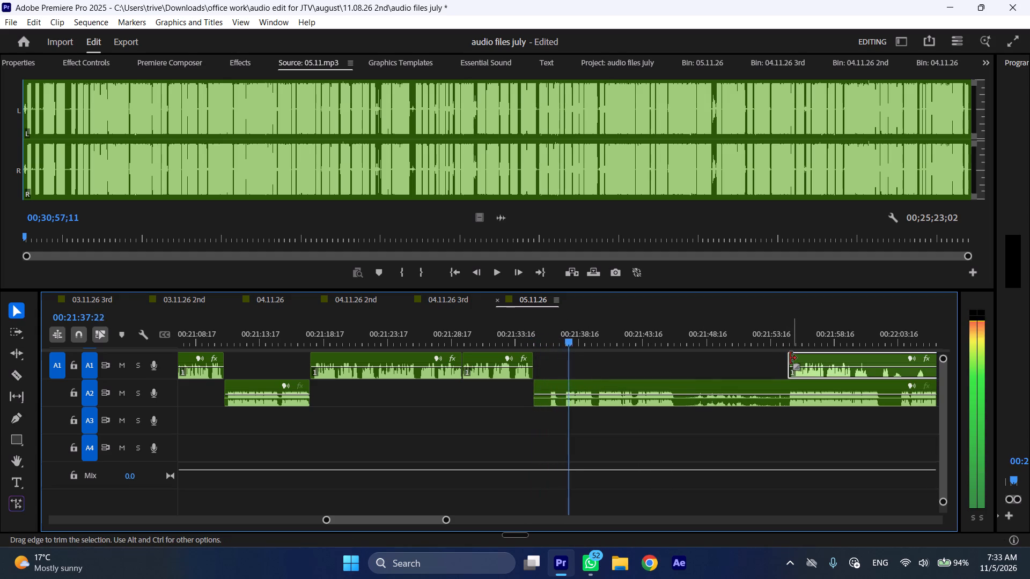
Cut out the opening of the A2 clip from 00:21:35:03 to 00:21:40:01 and close the gap.
drag(592, 339, 594, 339)
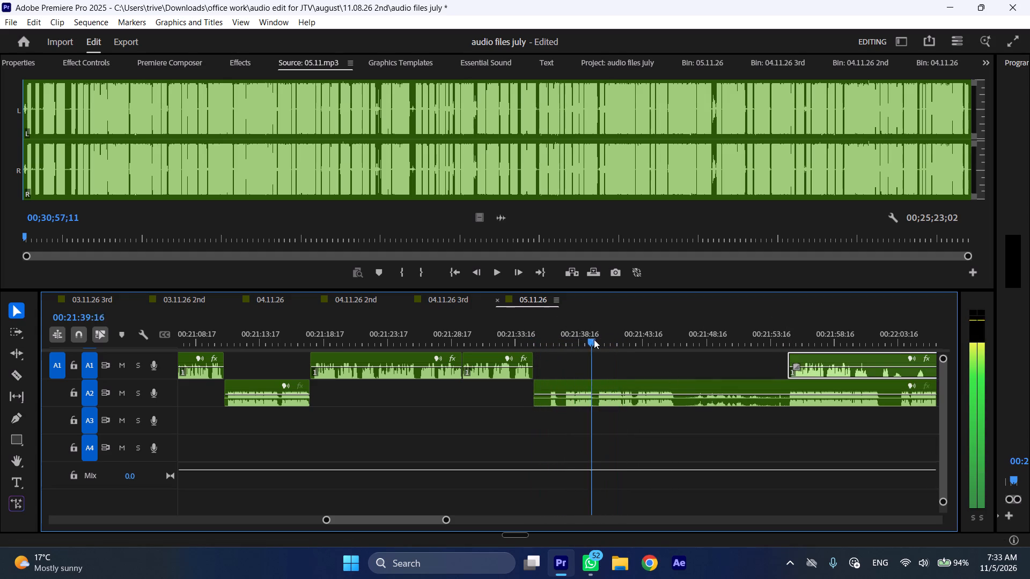
drag(594, 339, 603, 339)
drag(598, 339, 592, 339)
click(620, 387)
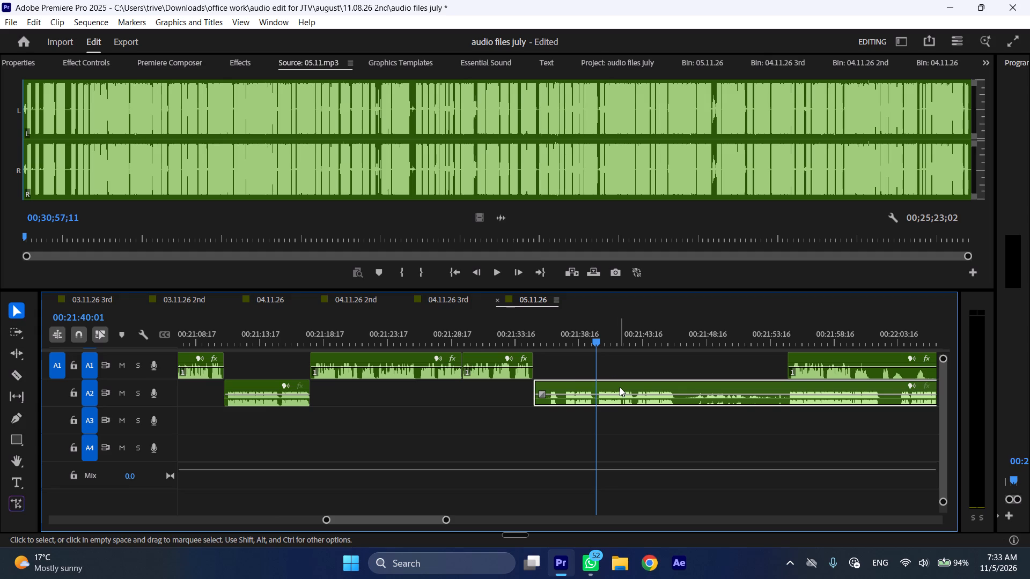
key(shift+c)
key(ctrl+shift+d)
Preview the shortened A2 clip at increased speed and cut it at 00:21:41:13.
key(space)
text(l)
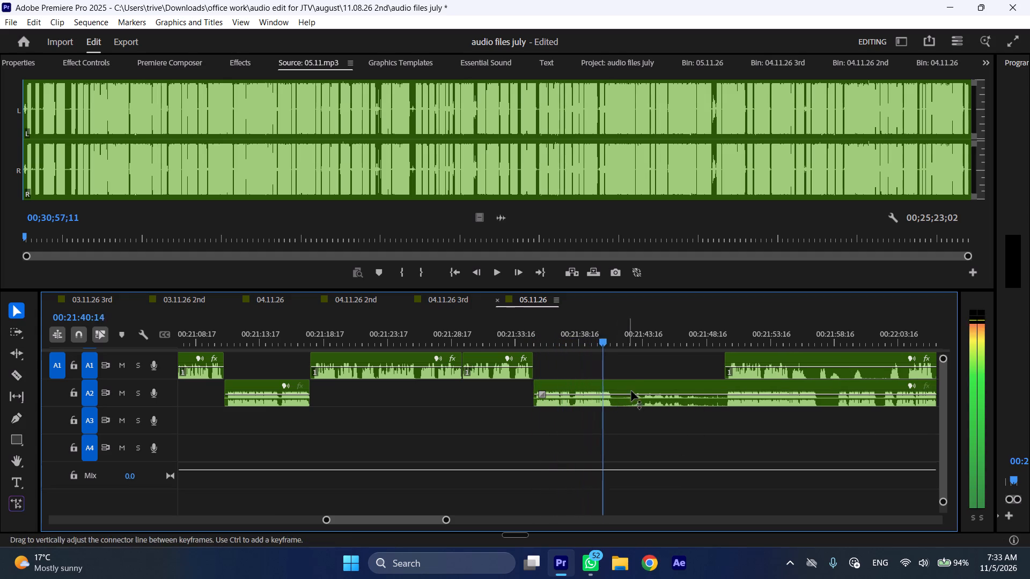
key(space)
key(shift+c)
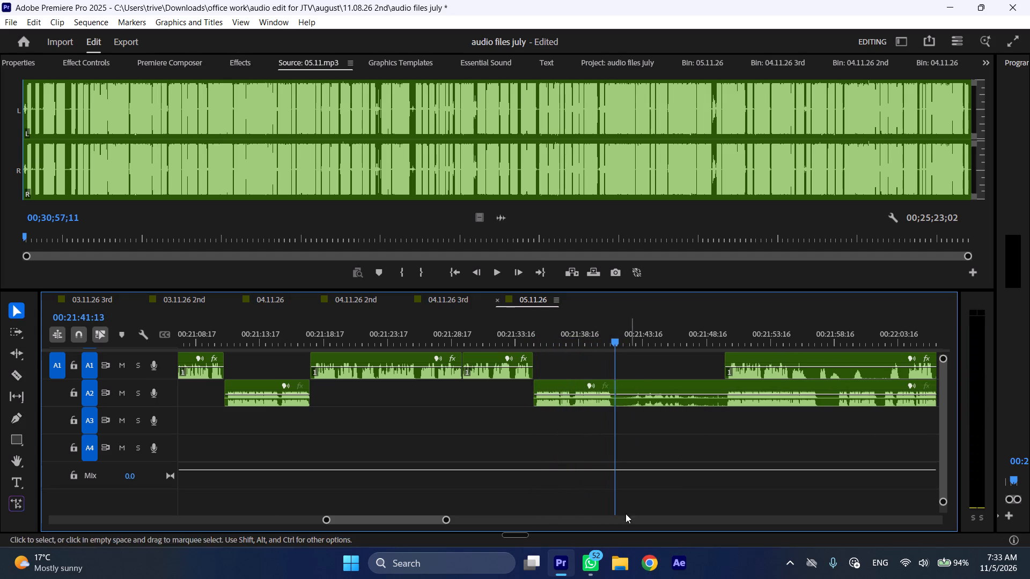
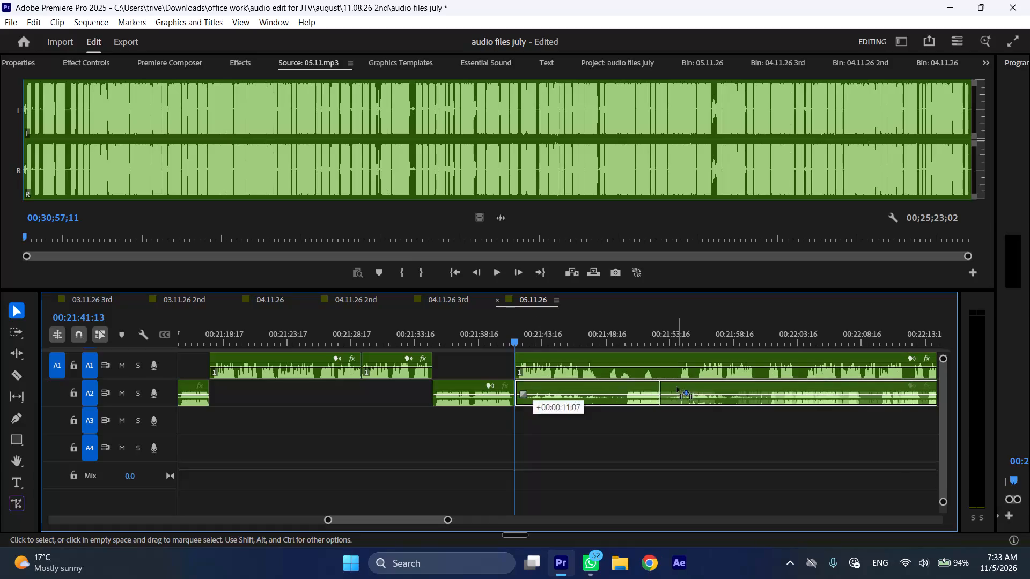
Preview the A1 audio from 00:21:41:13 at increased speed and trim the opening off the A2 clip to about 00:22:01.
key(space)
text(l)
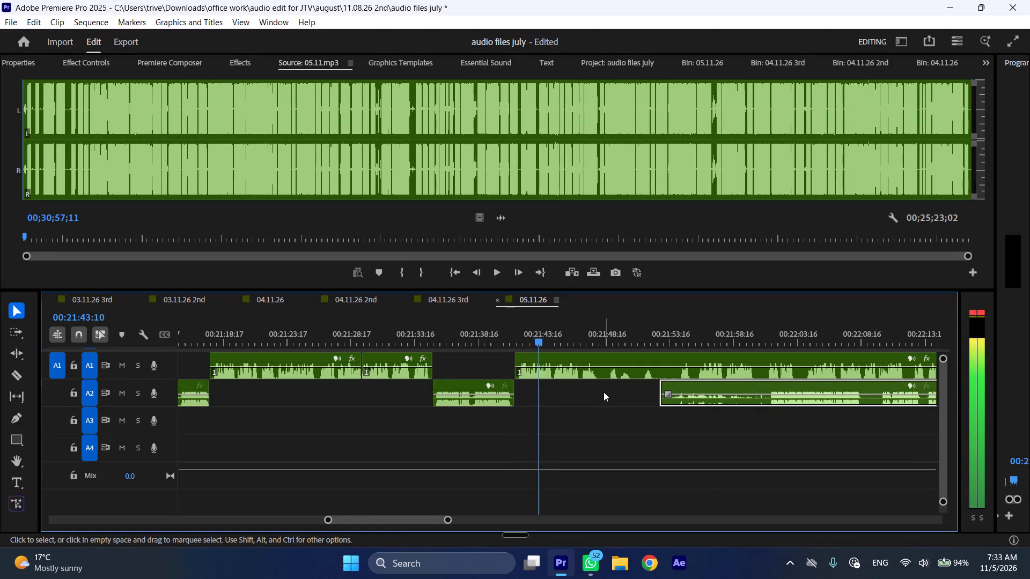
scroll(599, 389, down, 2)
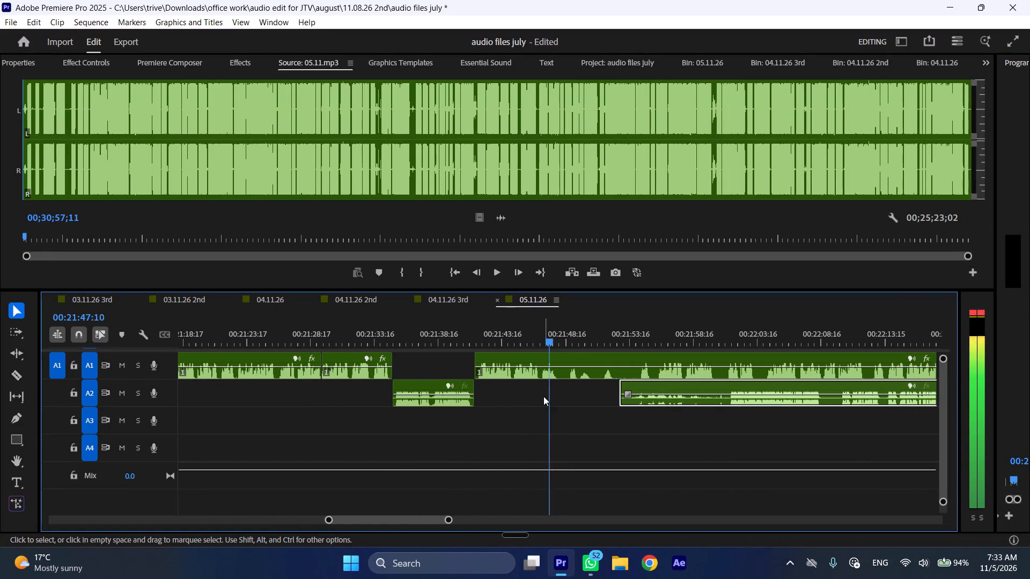
key(space)
scroll(543, 407, down, 3)
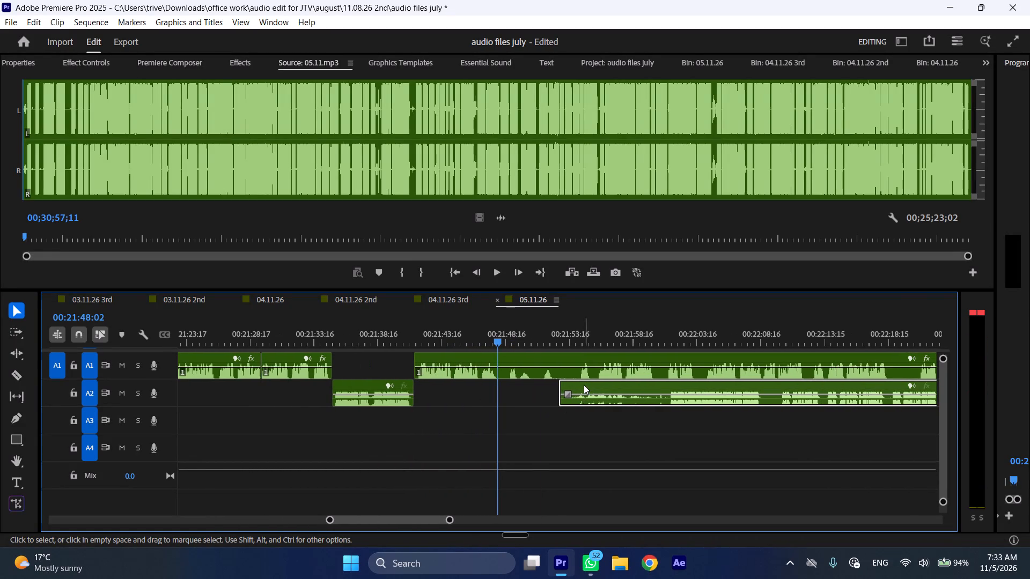
drag(559, 387, 668, 392)
Cut out the A1 section from 00:21:46:16 to 00:21:55:23 and close the gap.
click(578, 344)
key(space)
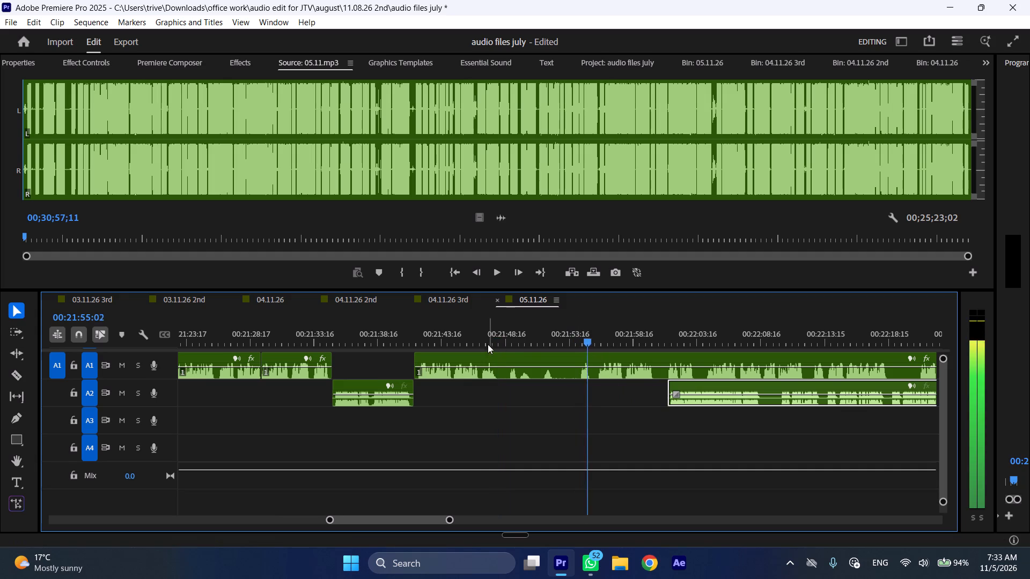
click(481, 339)
key(shift+c)
key(space)
key(space)
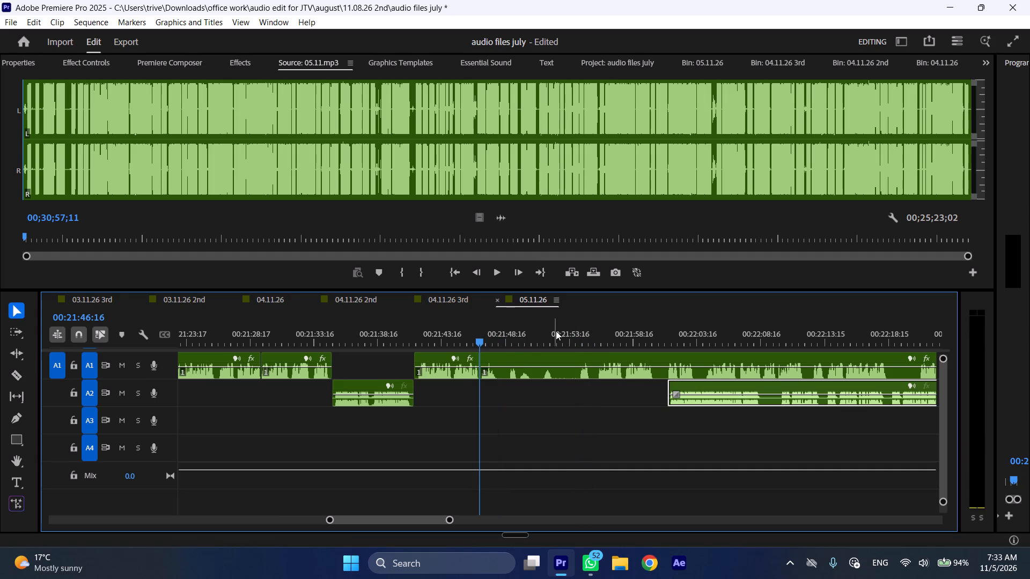
key(space)
drag(585, 331, 600, 333)
click(604, 362)
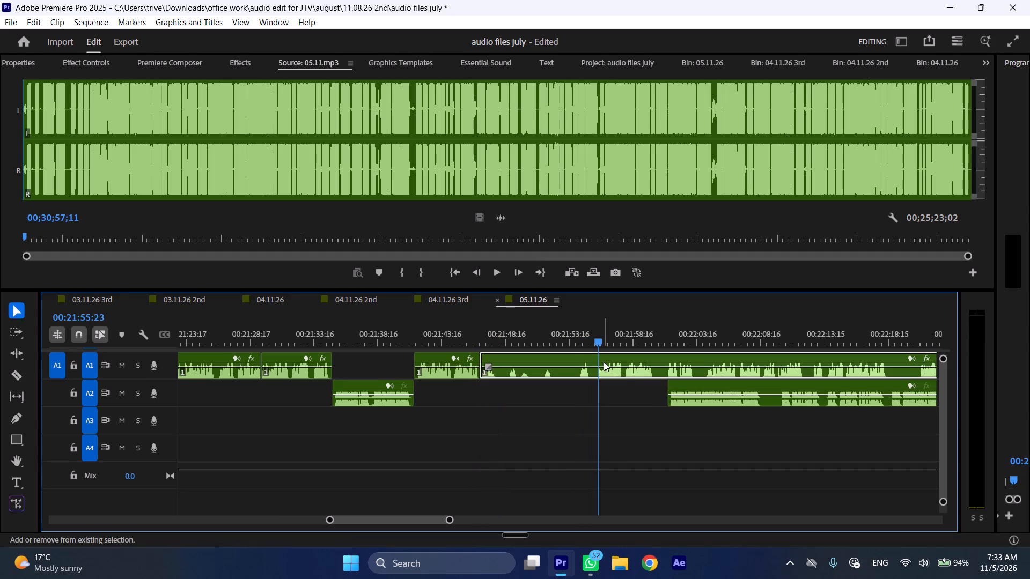
key(shift+c)
key(ctrl+shift+d)
Preview the A1 audio after the join at increased speed, shifting the A2 clip to about 00:21:55, and cut A1 at 00:21:51:03.
key(space)
drag(569, 381, 585, 381)
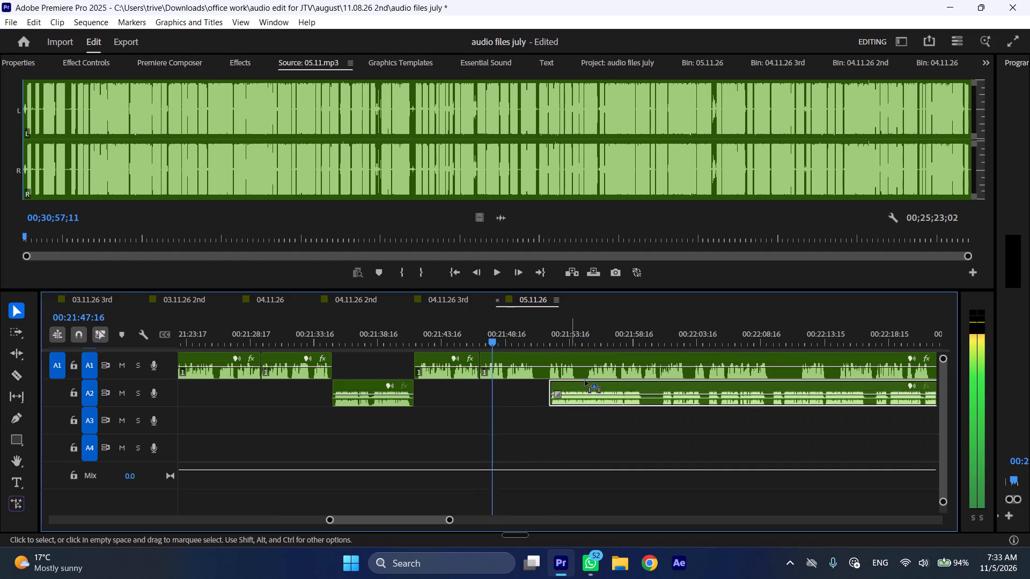
drag(585, 381, 616, 381)
key(l)
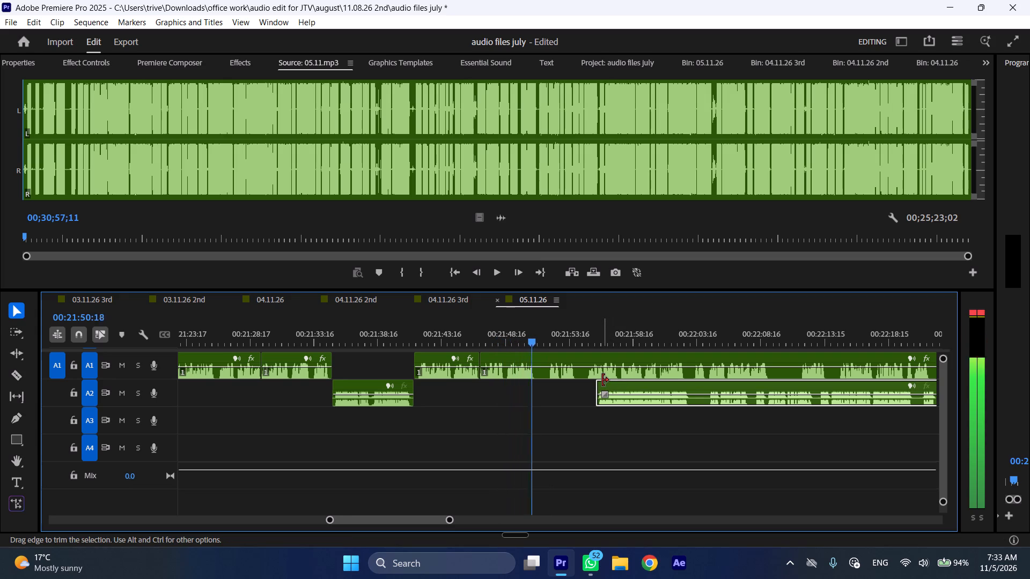
key(space)
text(C)
Start the A2 clip at the 00:21:51:03 cut and move the A1 remainder later to about 00:22:13.
drag(614, 384, 554, 386)
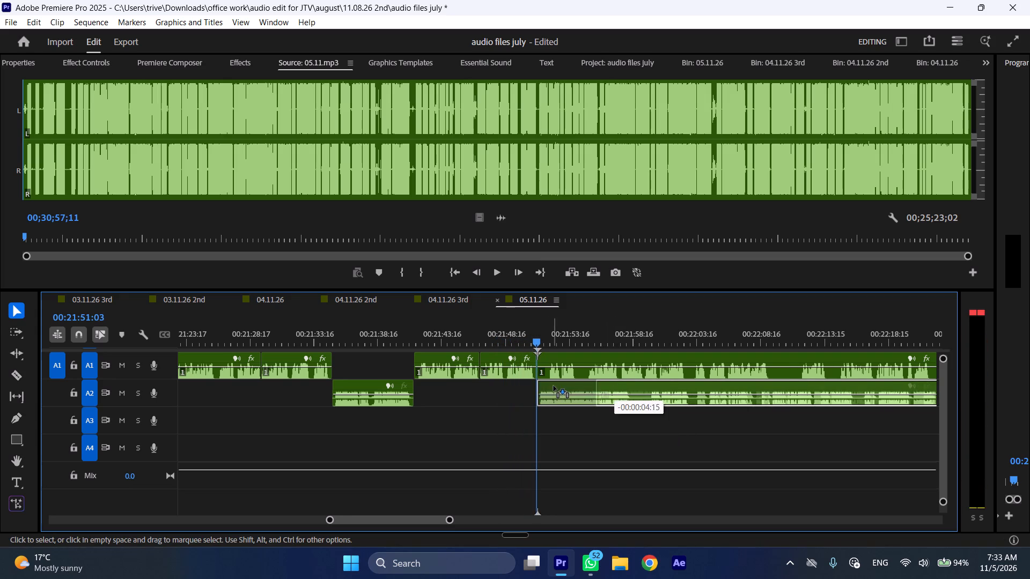
drag(554, 386, 555, 386)
drag(557, 357, 840, 357)
Preview the A2 clip from 00:21:51:03 at increased speed.
key(space)
key(l)
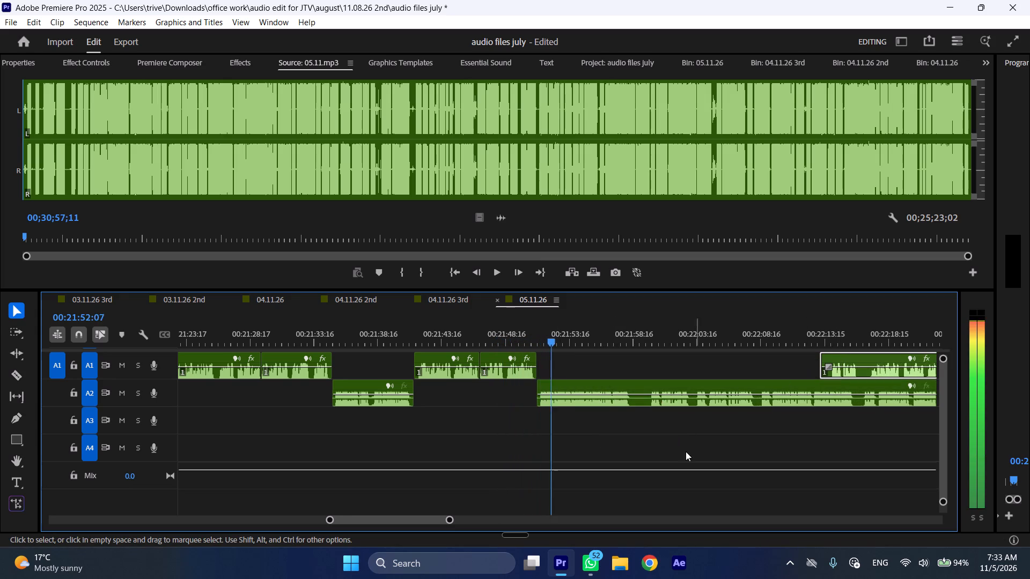
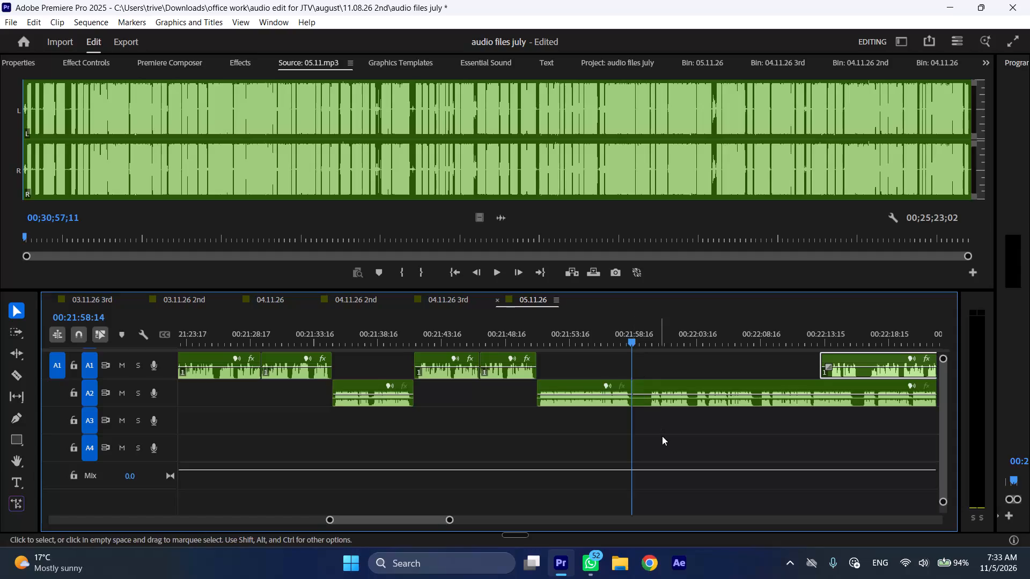
Trim the start of the A1 clip slightly near 00:22:13 and cut the clip at 00:22:16:04.
scroll(662, 436, down, 4)
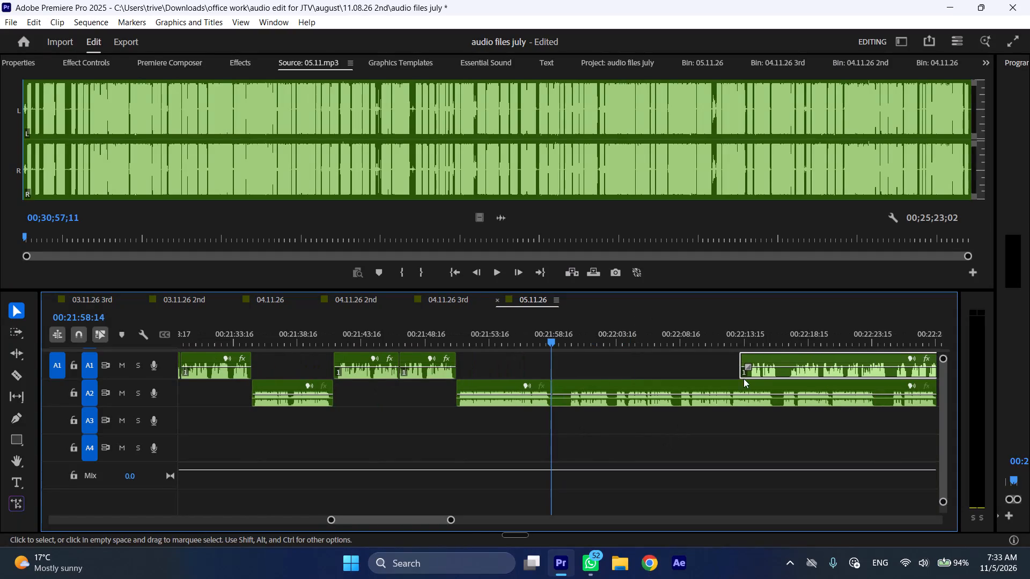
drag(741, 359, 751, 357)
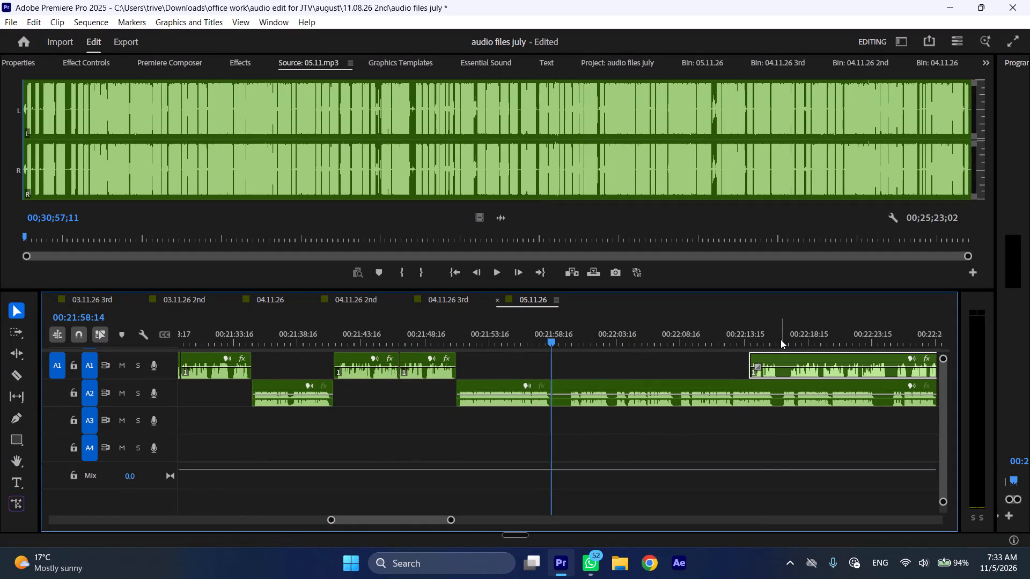
click(781, 339)
key(shift+c)
Move the short A1 section to the A2 cut at 00:21:58:14 and shift the following A2 clip to start where that section ends.
drag(760, 354, 587, 359)
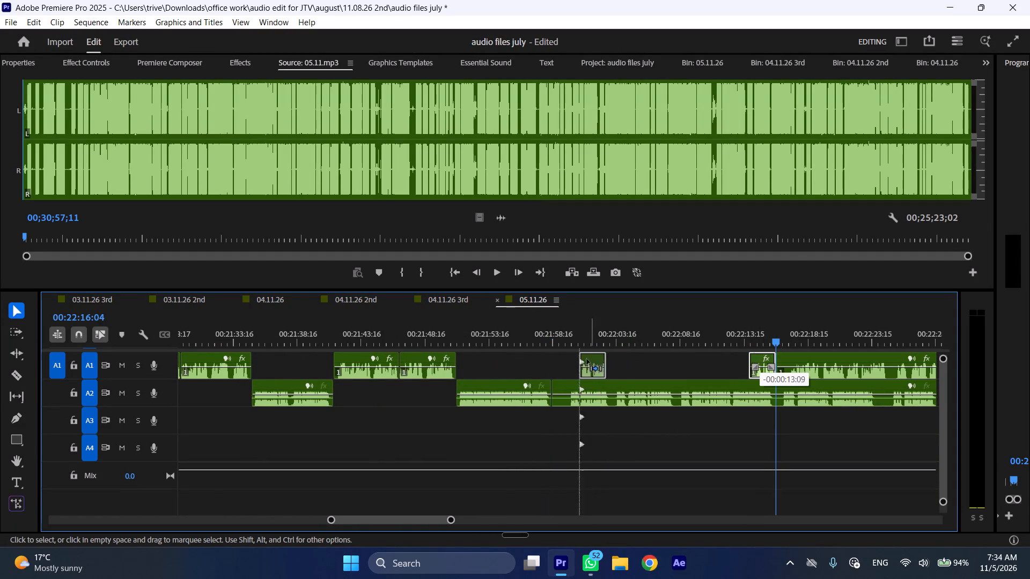
drag(587, 359, 567, 360)
drag(583, 388, 597, 388)
drag(618, 382, 602, 382)
Preview the A2-to-A1 transition from about 00:21:56 at increased speed.
click(528, 344)
key(space)
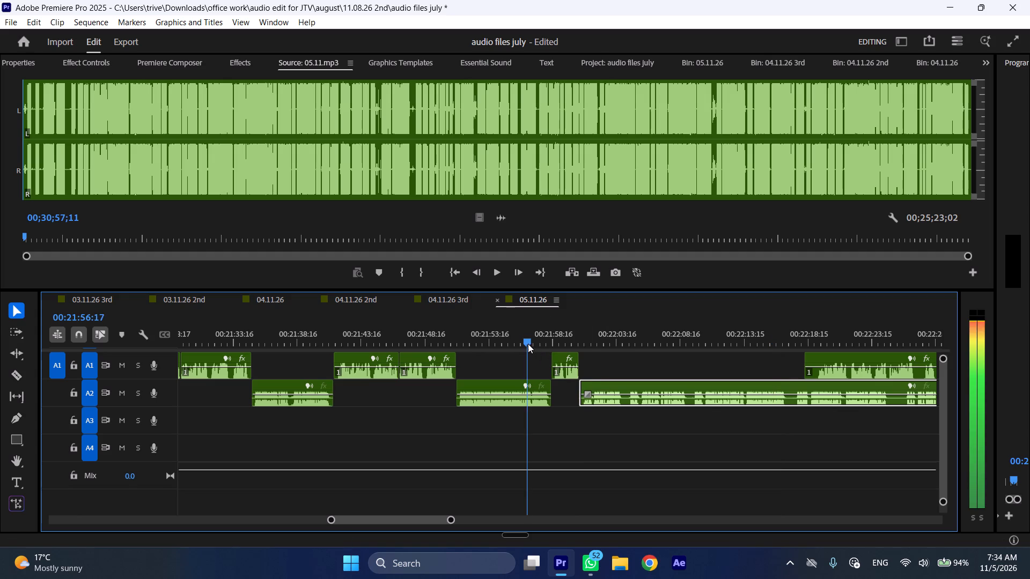
key(l)
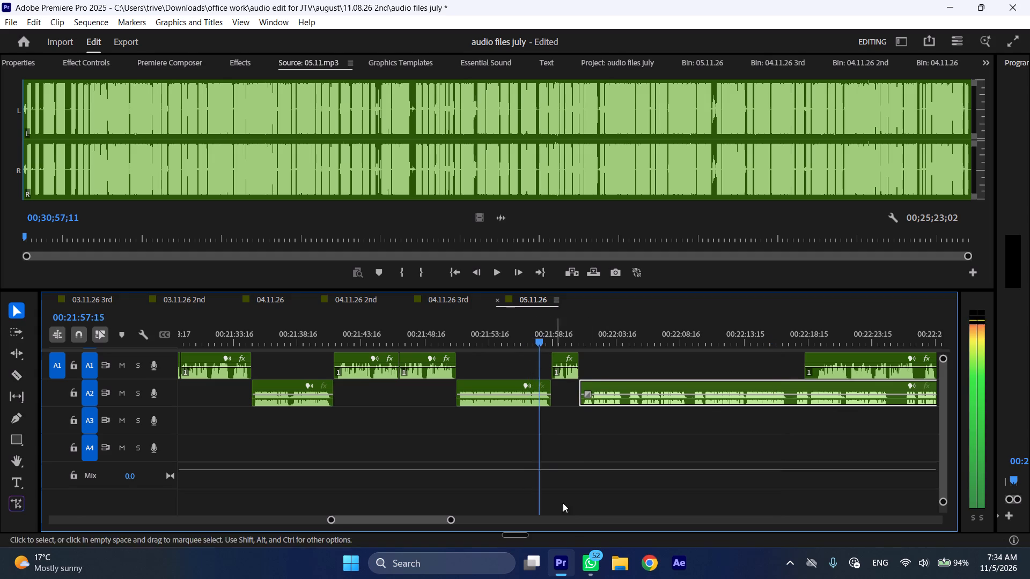
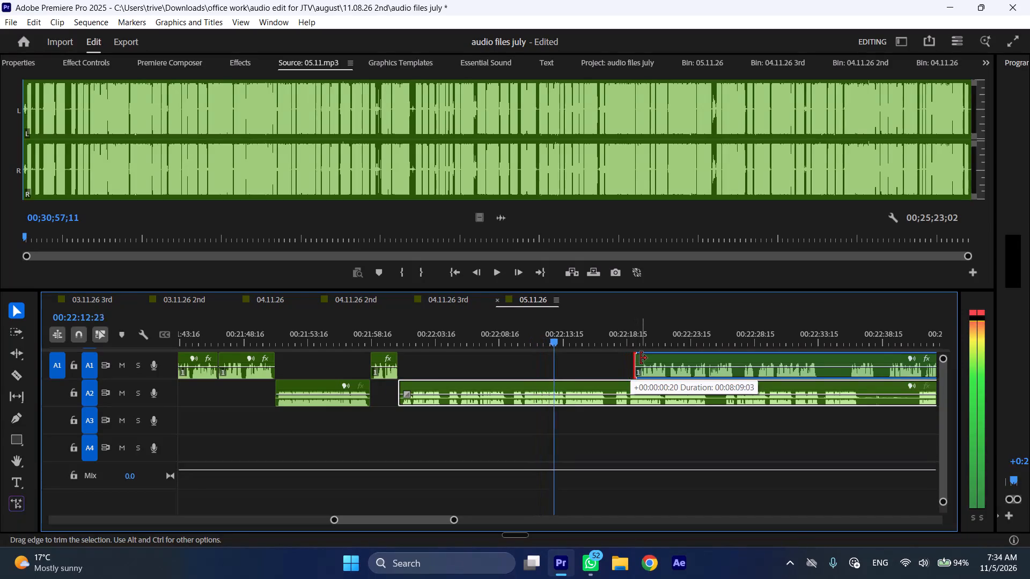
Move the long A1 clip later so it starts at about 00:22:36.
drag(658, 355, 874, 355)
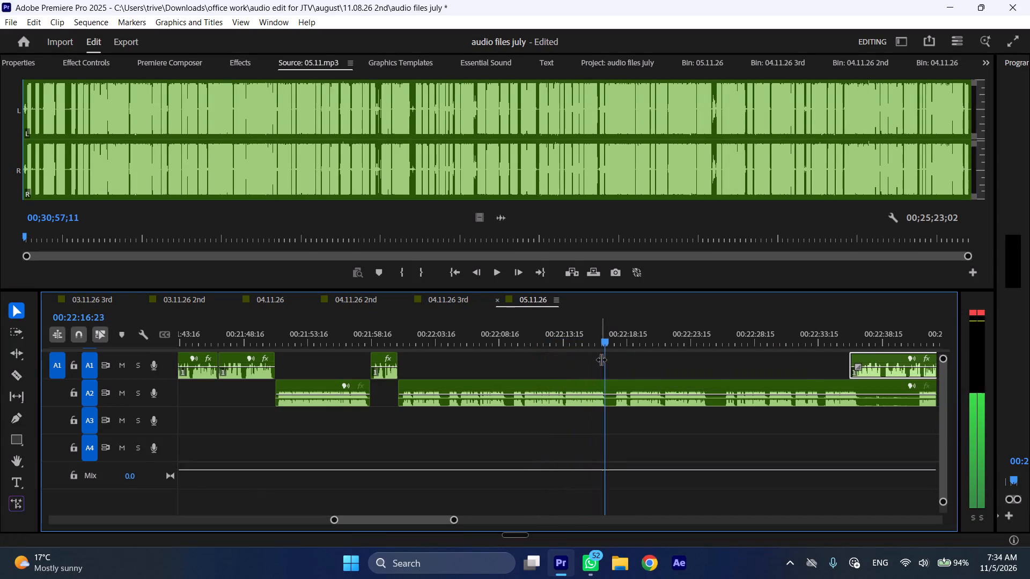
Cut the long A2 clip at 00:22:09:15 and ripple-delete its opening section back to 00:22:00:18.
click(514, 342)
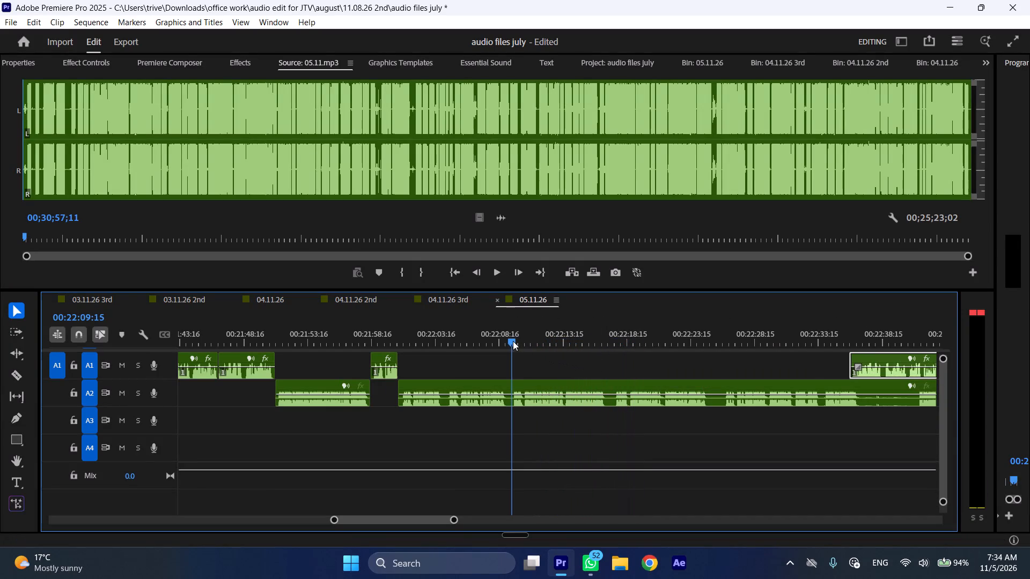
click(532, 381)
key(shift+c)
key(ctrl+shift+d)
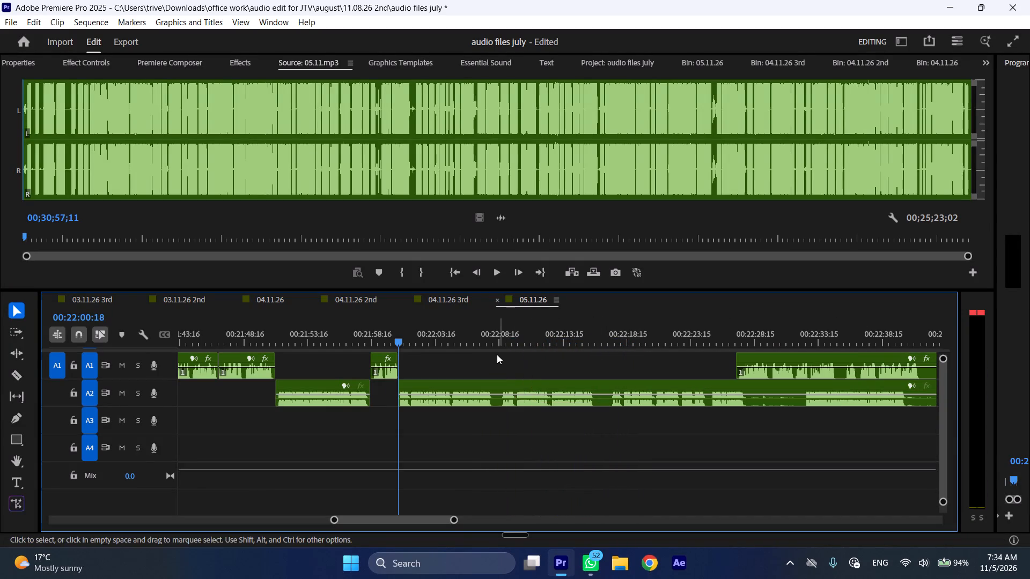
Cut the A2 clip at 00:22:08:11.
click(497, 339)
key(shift+c)
Move the long A1 clip to start at the 00:22:08:11 cut and shift the remaining A2 clip to about 00:22:24.
drag(756, 354, 526, 359)
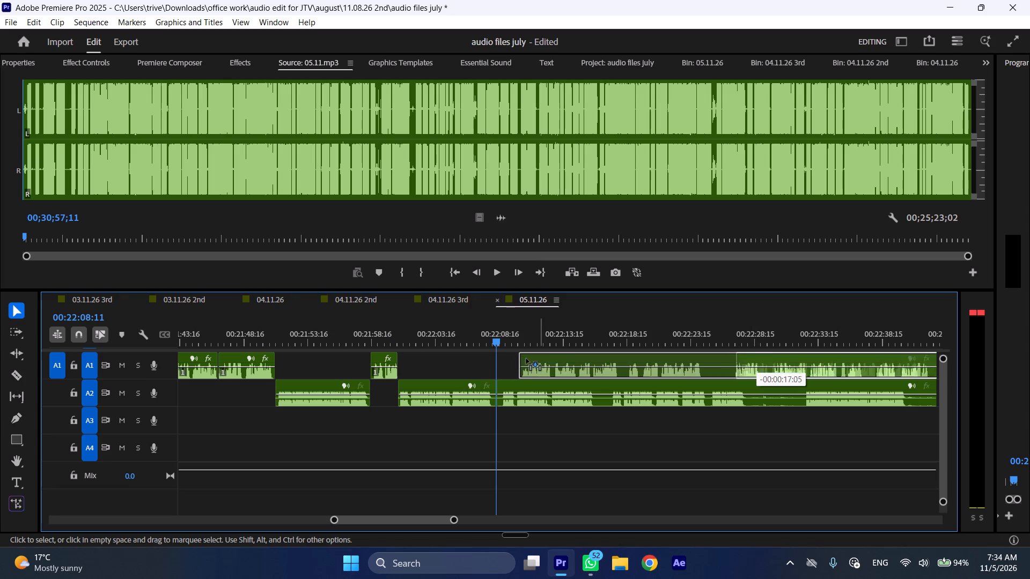
drag(526, 359, 524, 359)
drag(512, 386, 712, 386)
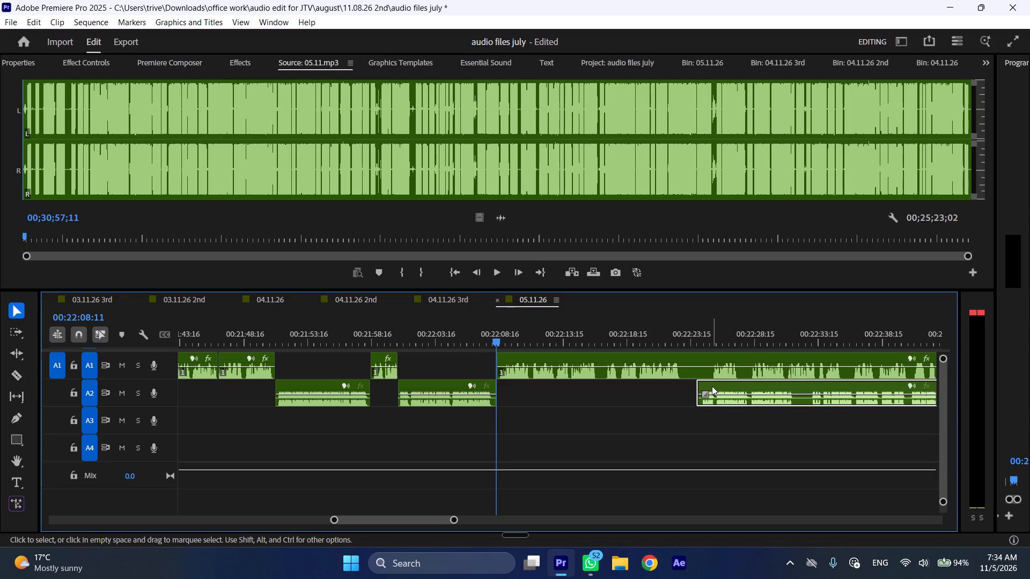
Preview the A1 clip from 00:22:08:11 at increased speed.
key(space)
key(l)
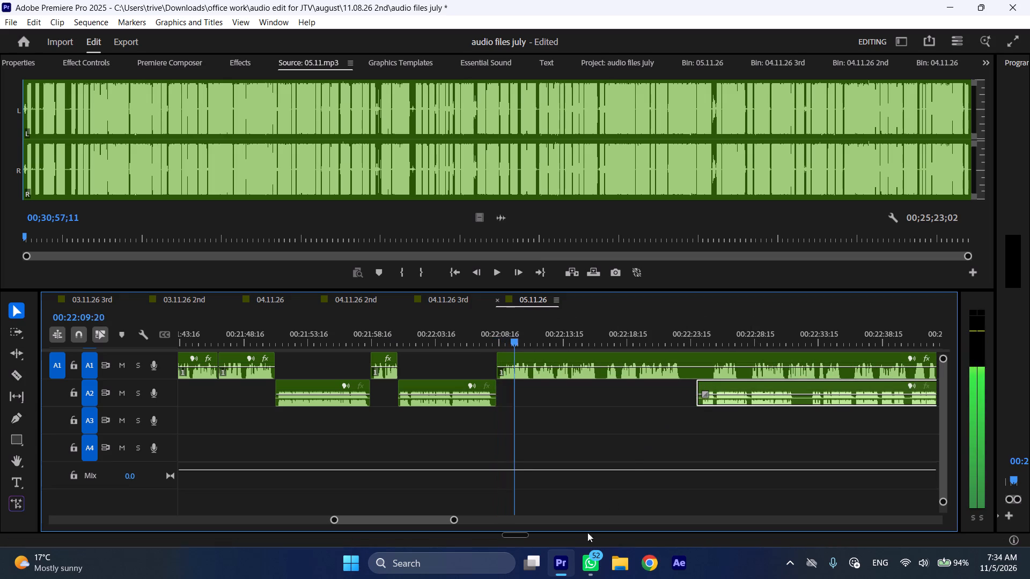
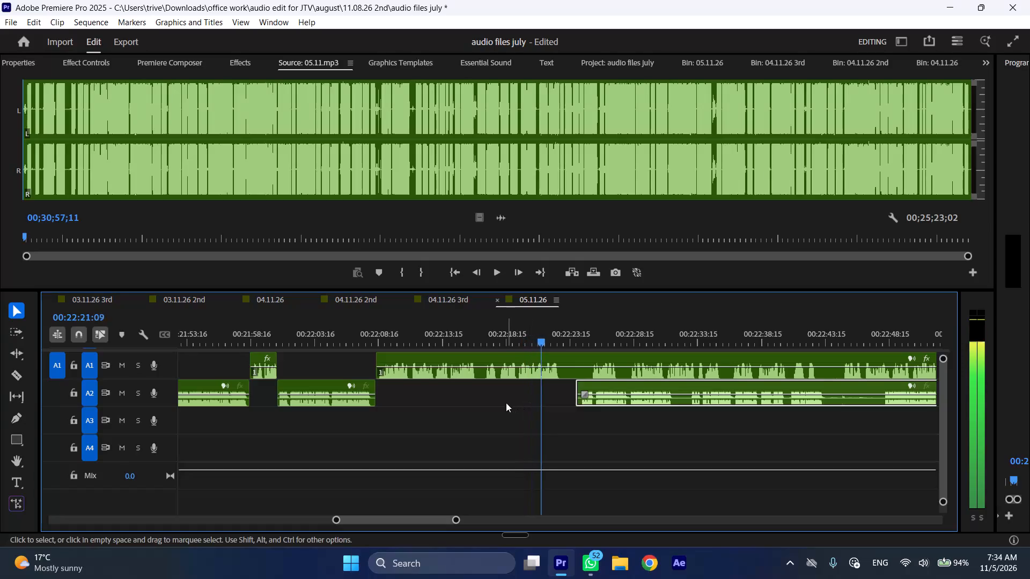
Cut the long A1 clip at 00:22:16:10 and ripple-delete the short section from there to 00:22:16:22.
click(479, 333)
shift+click(479, 333)
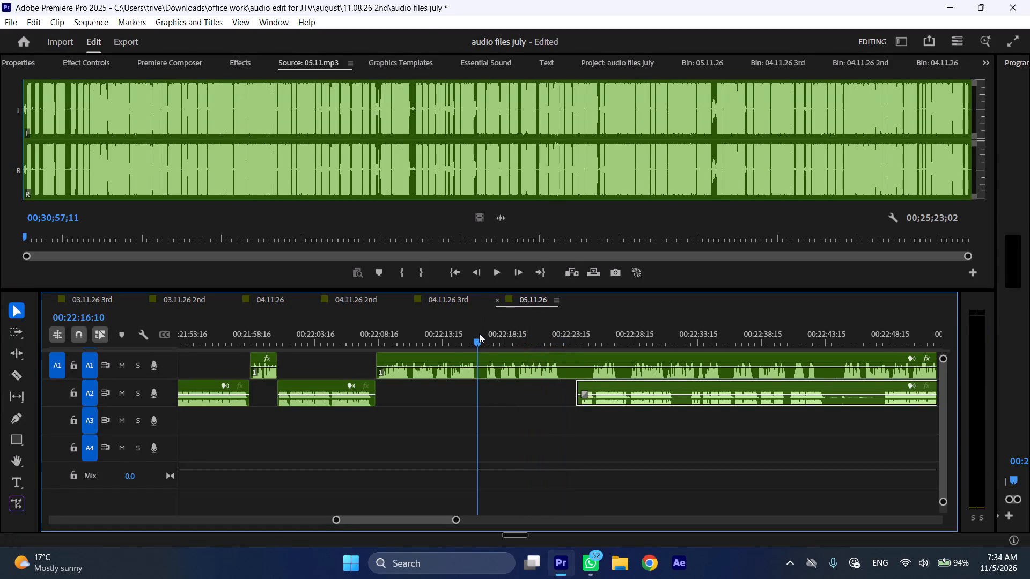
key(shift+c)
click(485, 333)
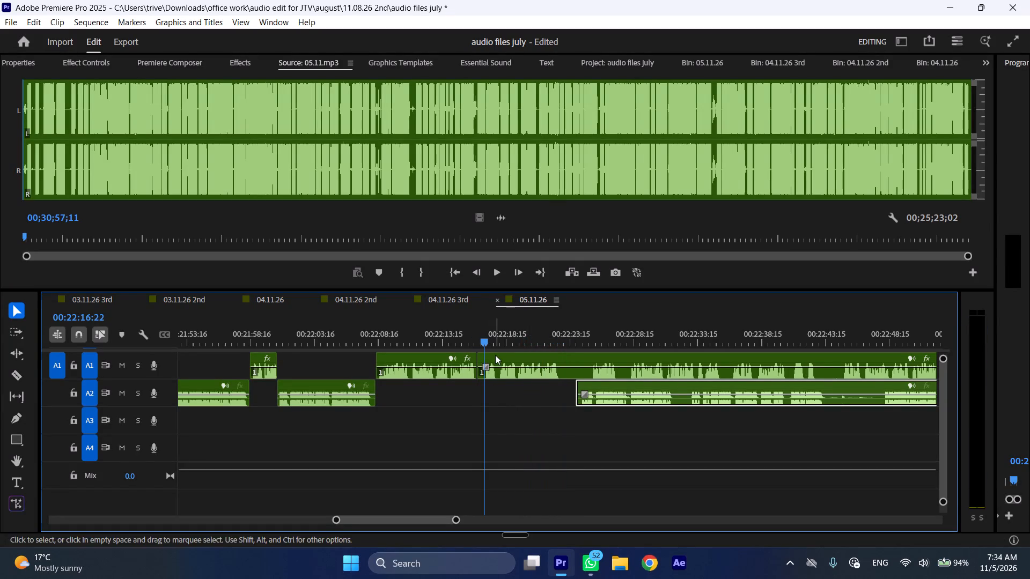
click(495, 355)
key(shift+c)
key(ctrl+shift+z)
key(ctrl+shift+d)
Cut the A1 clip at 00:22:22:13, in the pause just before the remaining A2 clip starts.
click(556, 335)
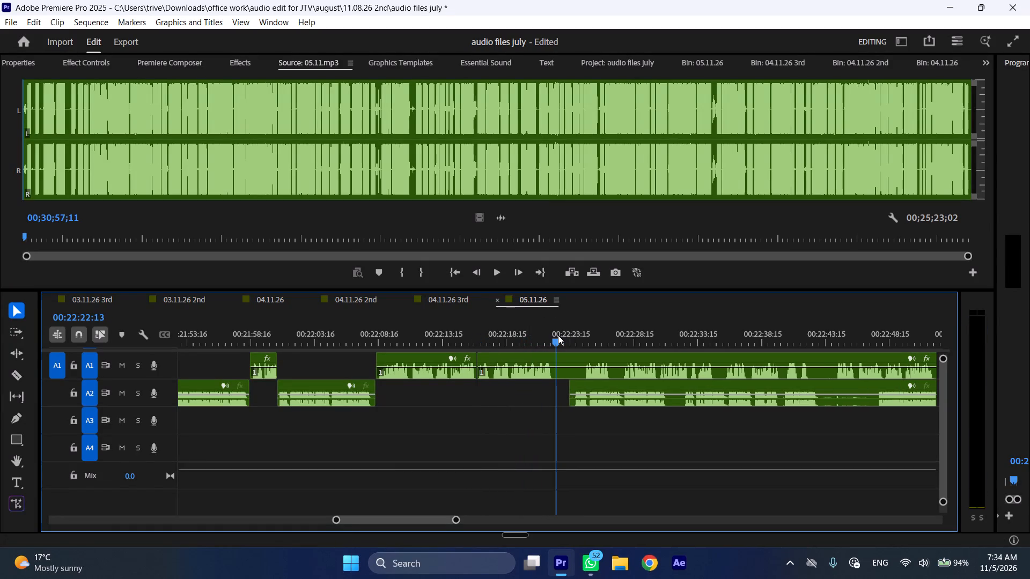
key(shift+c)
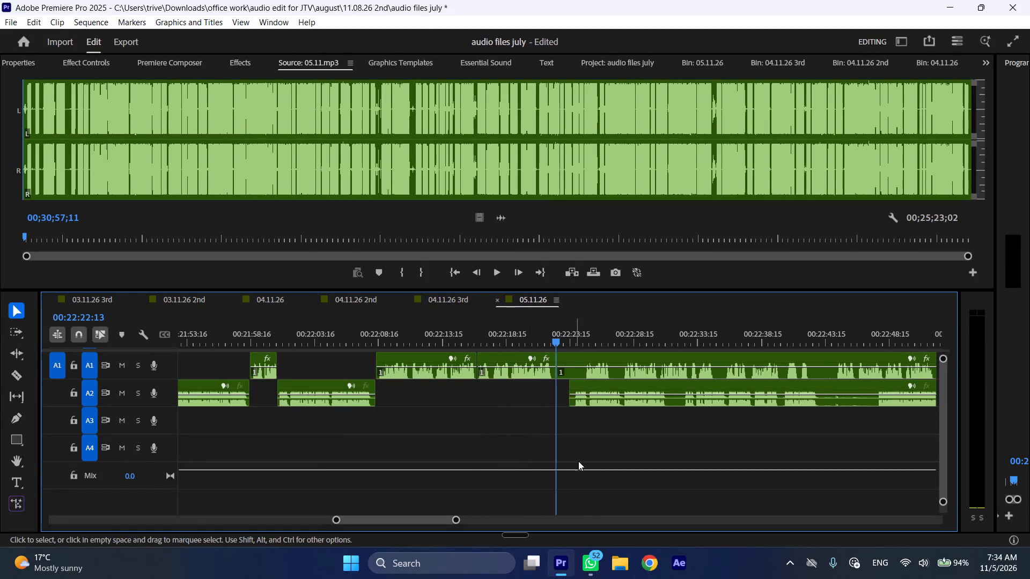
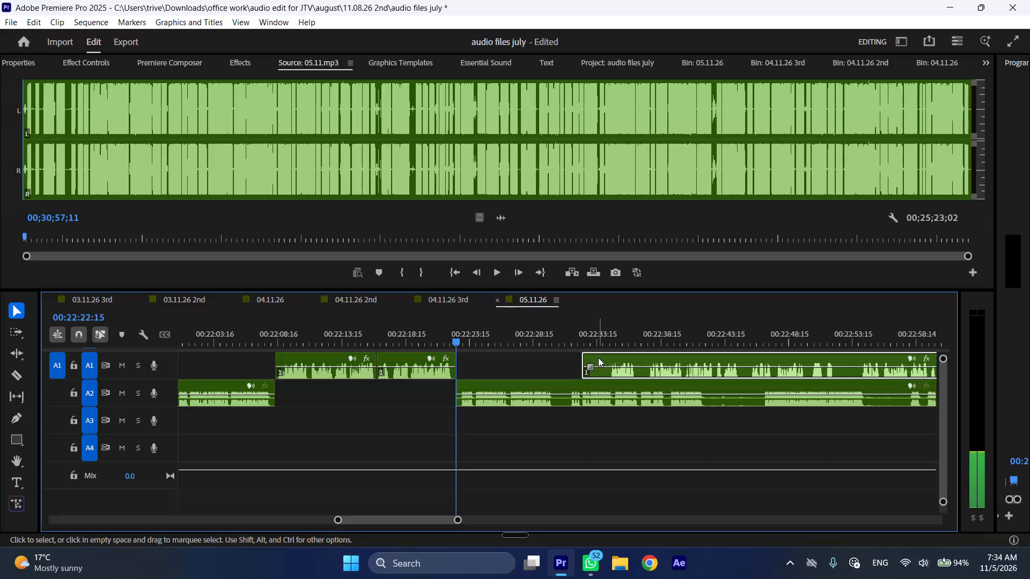
Shift the upcoming A1 clip about 2 seconds later and cut the A2 clip at 00:22:30:11, in the pause between phrases.
scroll(591, 372, down, 6)
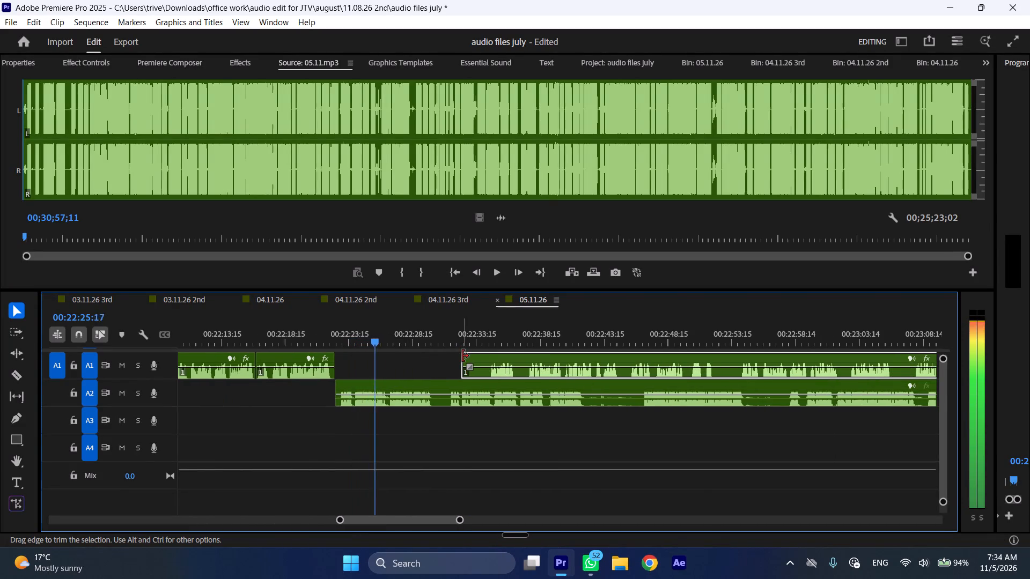
drag(462, 356, 488, 356)
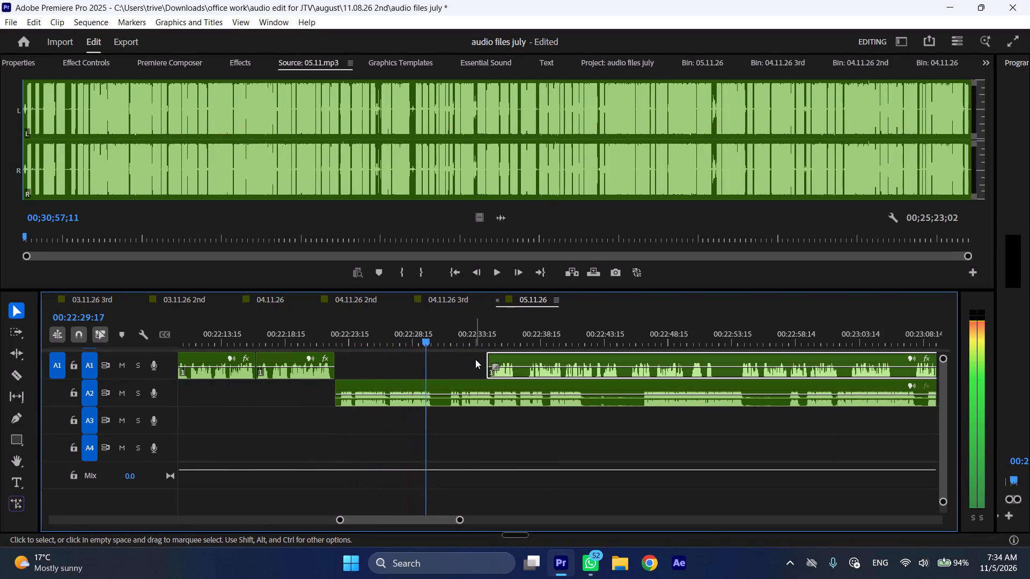
key(space)
text(C)
Move the A1 clip to start at the 00:22:30:11 cut and slide the remaining A2 clip later to about 00:22:49.
drag(507, 357, 456, 361)
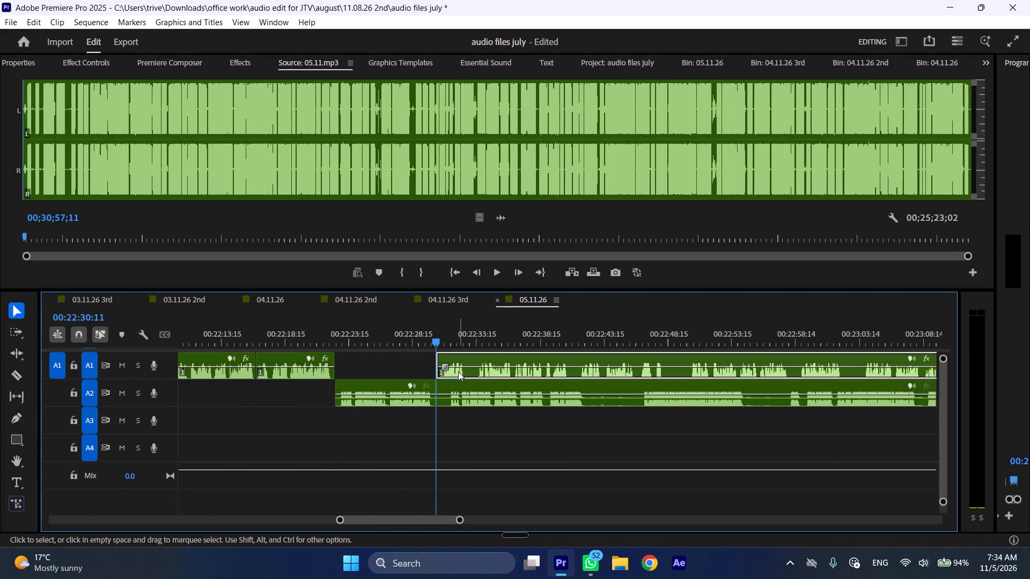
drag(457, 384, 698, 386)
Cut the A1 clip at 00:22:32:19 and 00:22:33:13 and ripple-delete the short section between the cuts.
key(space)
key(l)
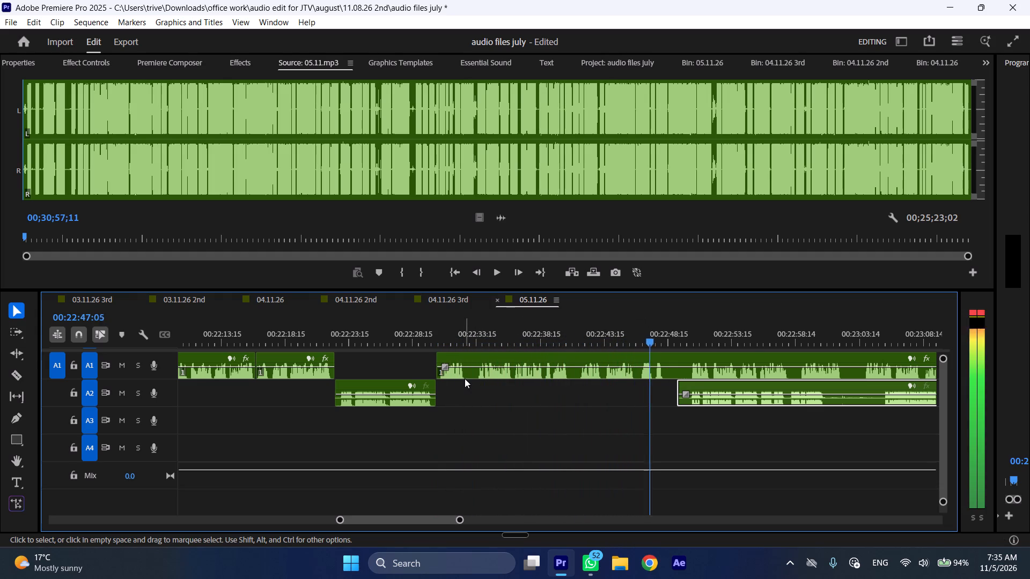
drag(465, 333, 468, 333)
key(shift+c)
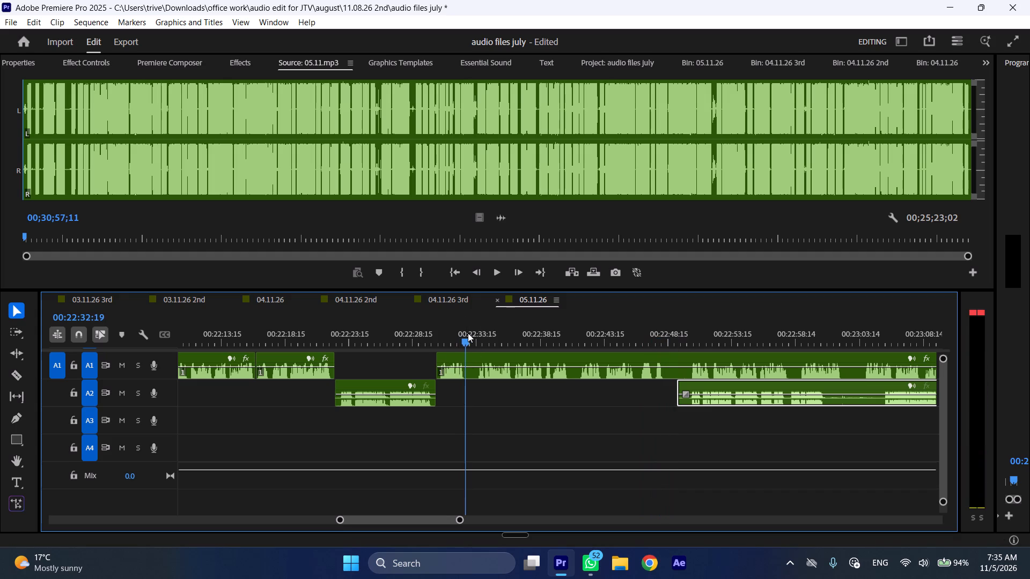
drag(468, 333, 477, 333)
click(495, 363)
key(shift+c)
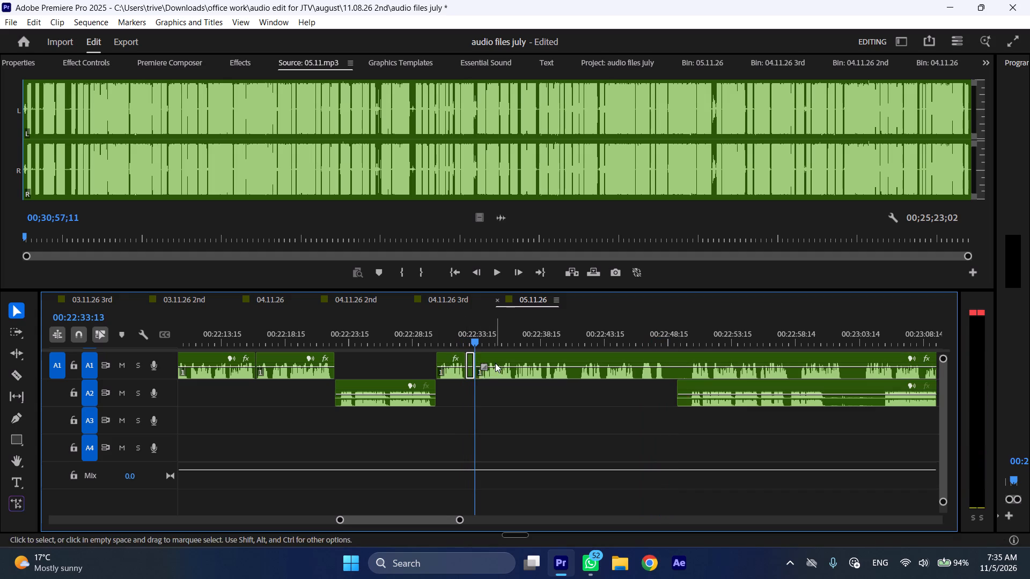
key(ctrl+shift+d)
Cut the A1 clip at about 00:22:40:05 and at 00:22:40:23, and ripple-delete the short pause between the cuts.
drag(529, 334, 570, 337)
key(shift+c)
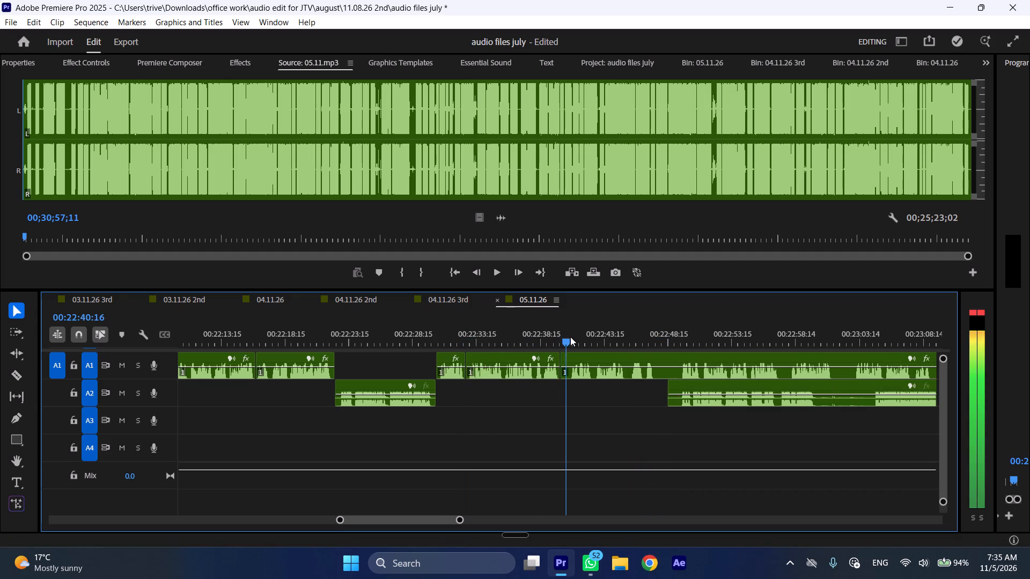
drag(570, 337, 572, 337)
click(584, 374)
key(shift+c)
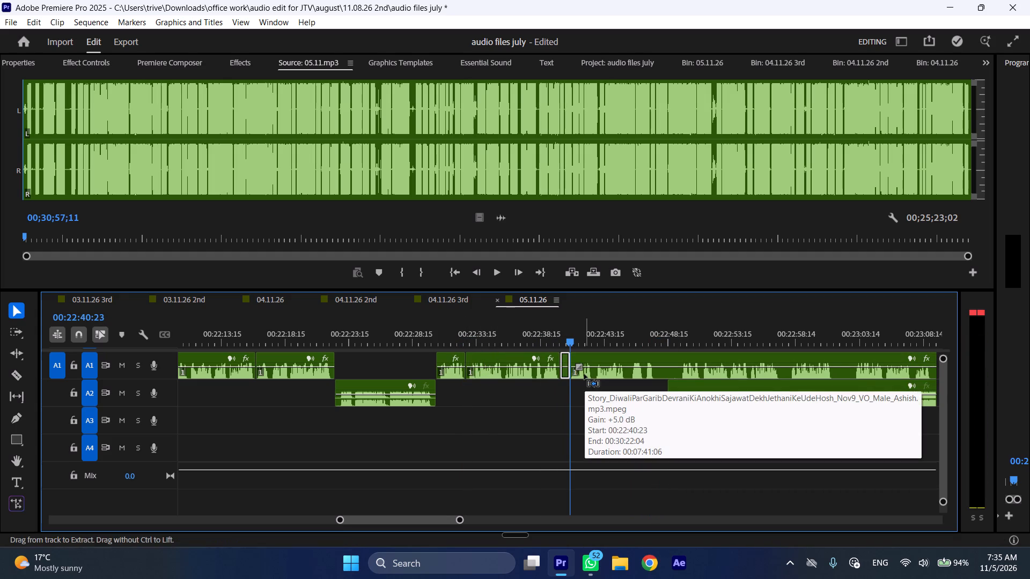
key(ctrl+shift+d)
Slide the remaining A2 clip later along its track to start at about 00:23:02.
key(space)
key(l)
scroll(579, 396, down, 5)
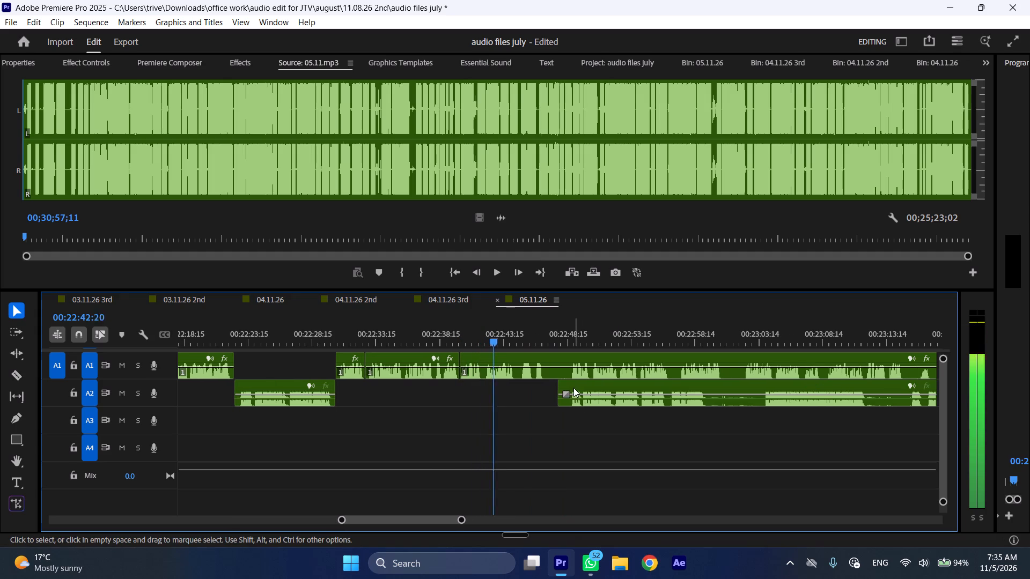
drag(573, 387, 747, 384)
drag(733, 384, 744, 385)
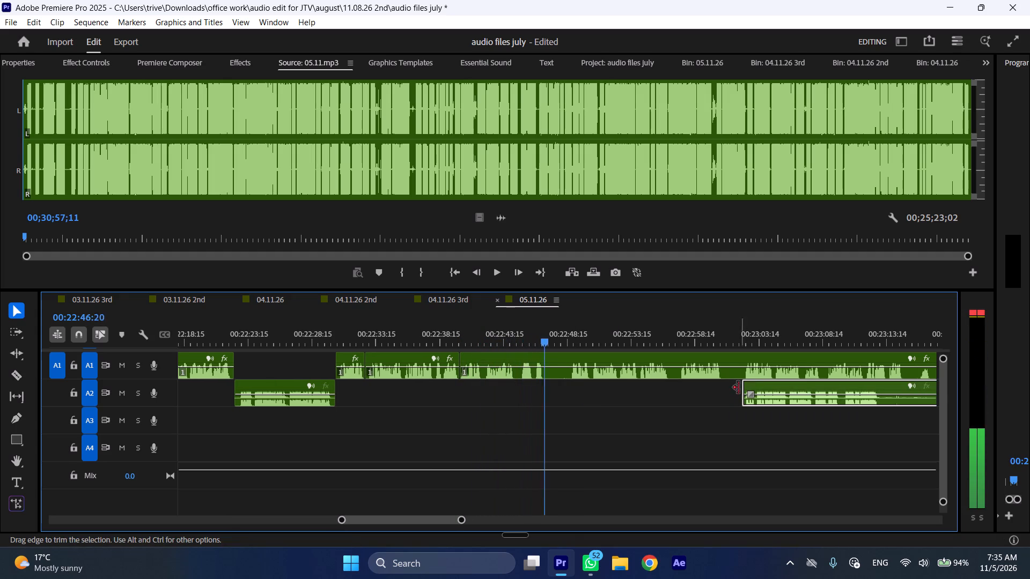
Cut the A1 clip at 00:22:48:17 and ripple-delete the section between the previous cut and this point.
click(570, 333)
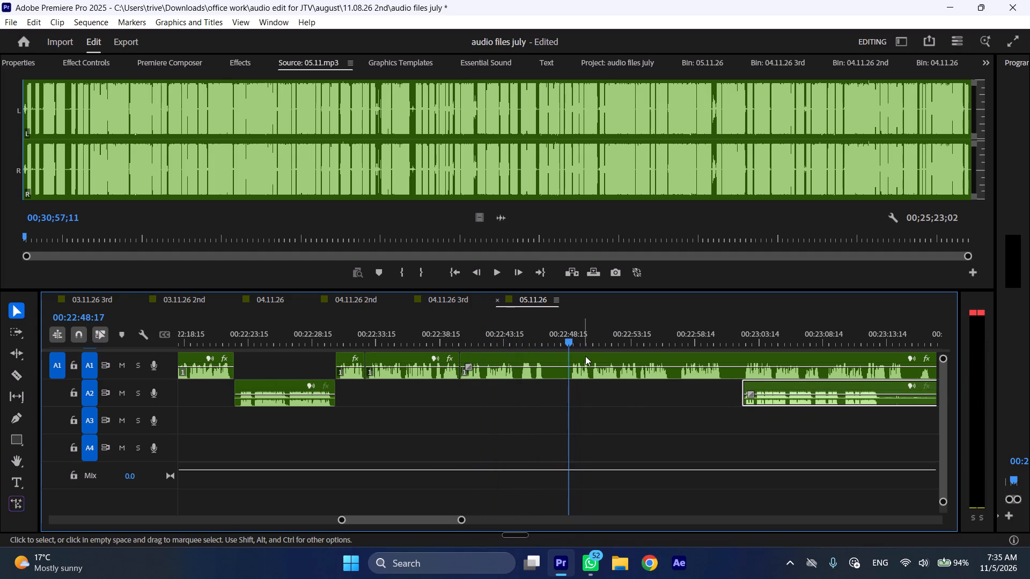
click(586, 357)
key(shift+c)
key(ctrl+shift+d)
Play back the A1 clip, cut it at 00:22:45:17 and 00:22:48:21, and ripple-delete the section between the cuts.
key(space)
text(l)
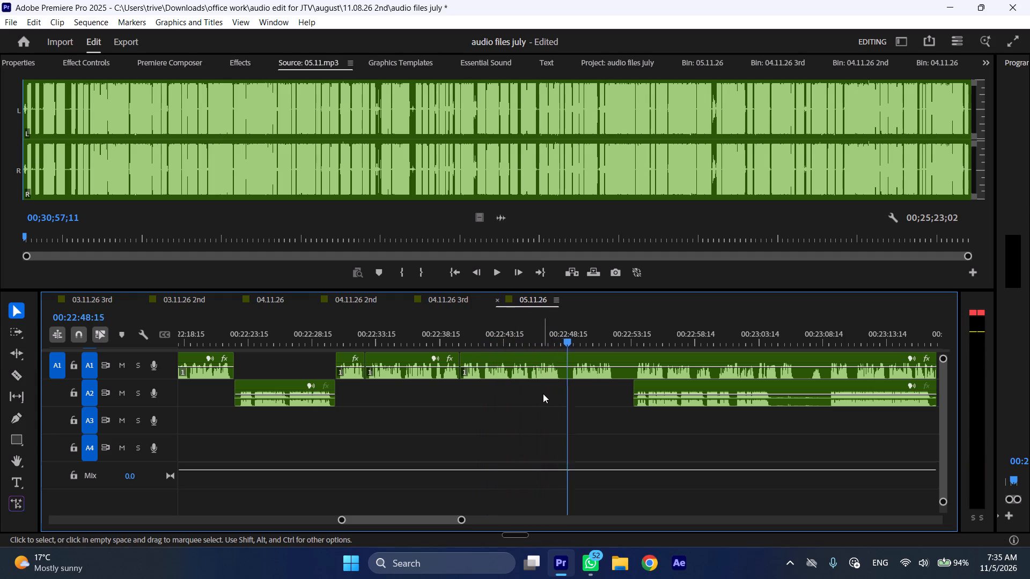
click(532, 336)
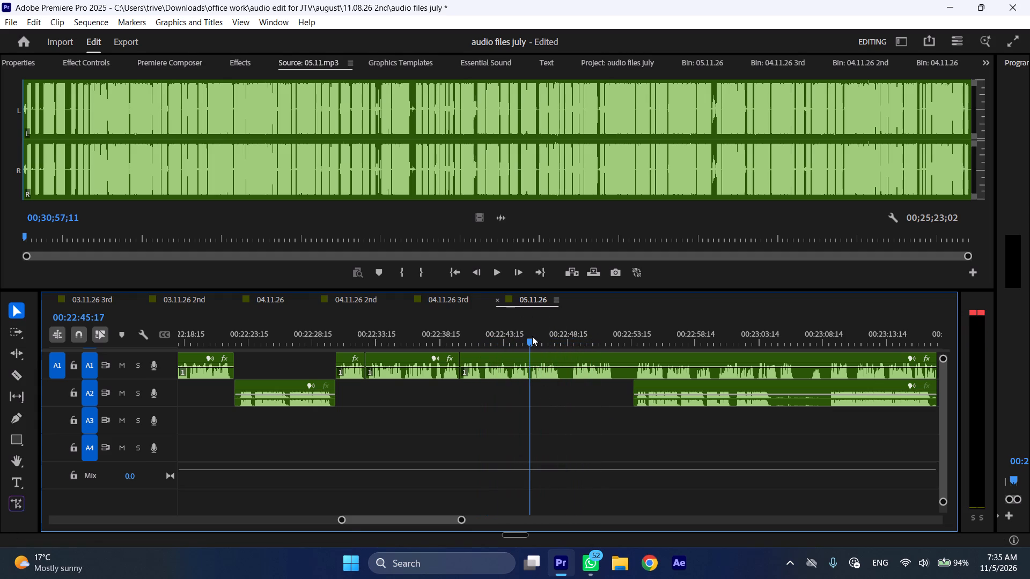
text(C)
key(space)
drag(568, 334, 572, 335)
click(580, 361)
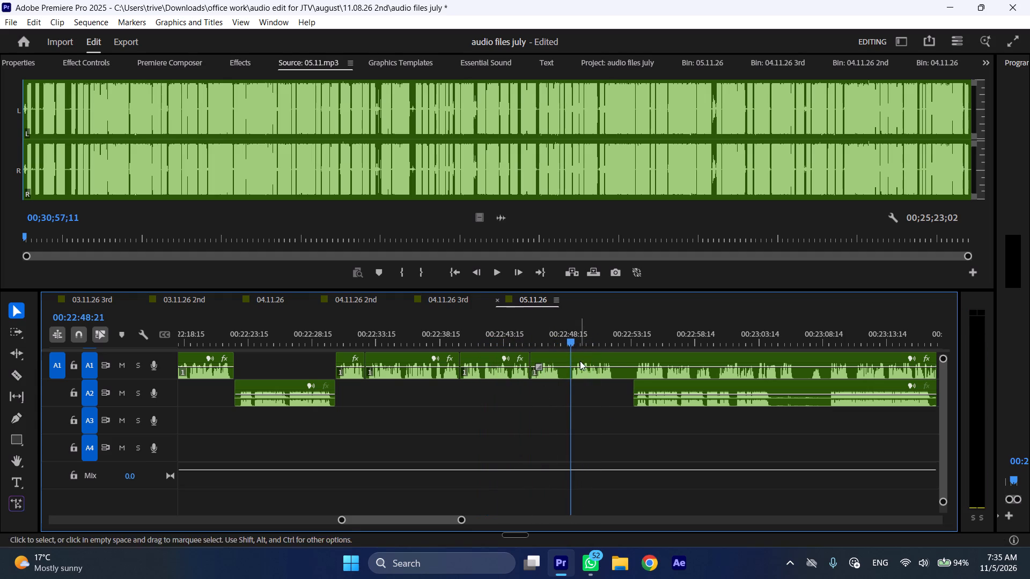
key(shift+c)
key(ctrl+shift+d)
Play on and cut the A1 clip at 00:22:49:05, in the pause just before the remaining A2 clip.
key(space)
text(l)
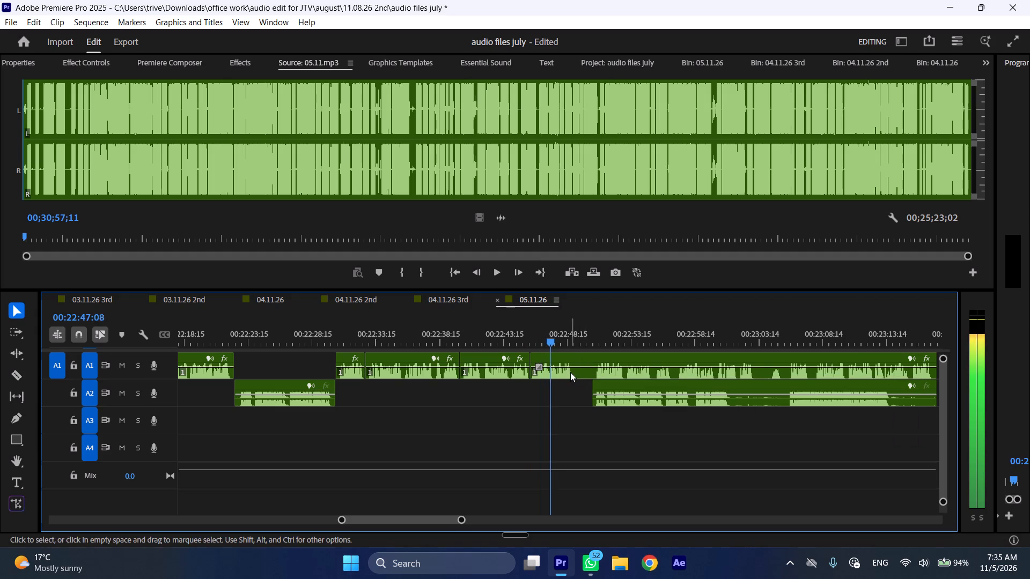
key(space)
text(C)
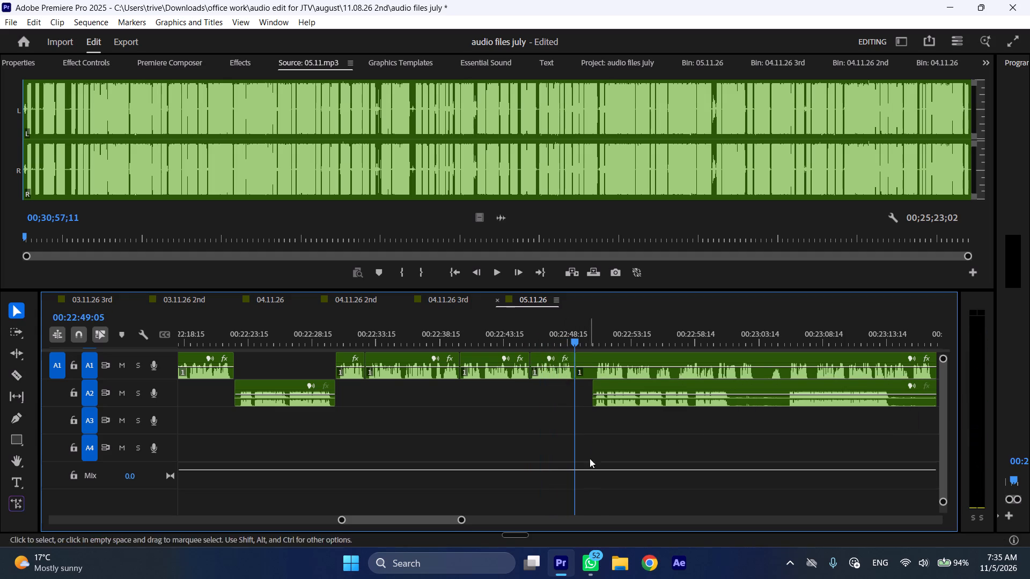
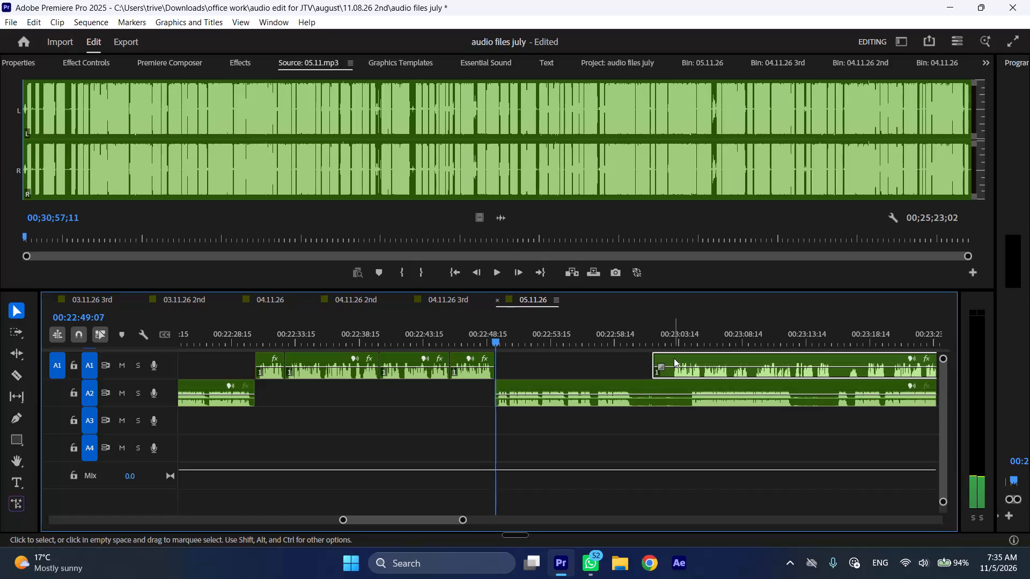
Trim the silent start of the last A1 clip so it begins at about 00:23:03, just before its speech.
drag(661, 358, 666, 359)
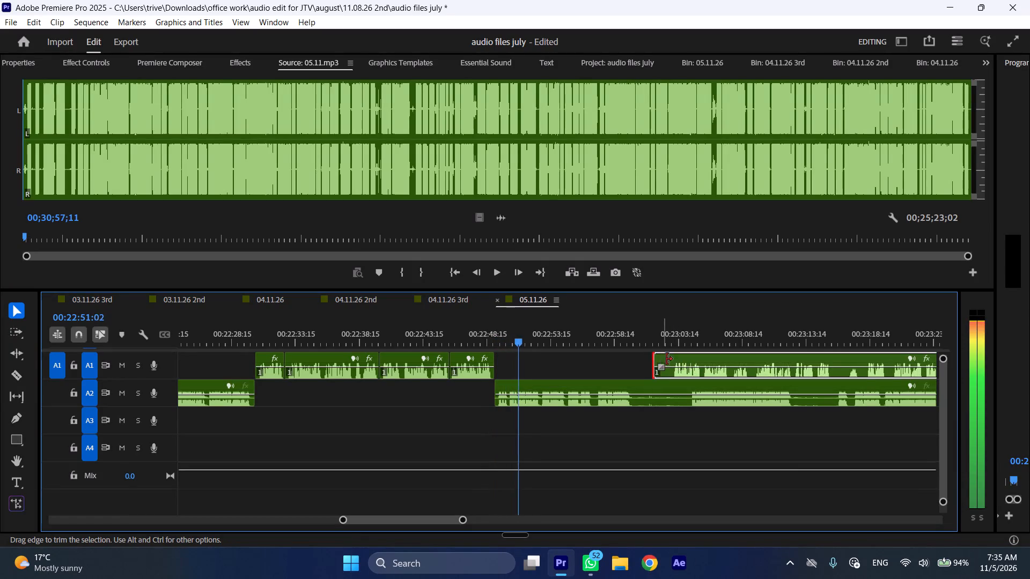
drag(666, 359, 678, 360)
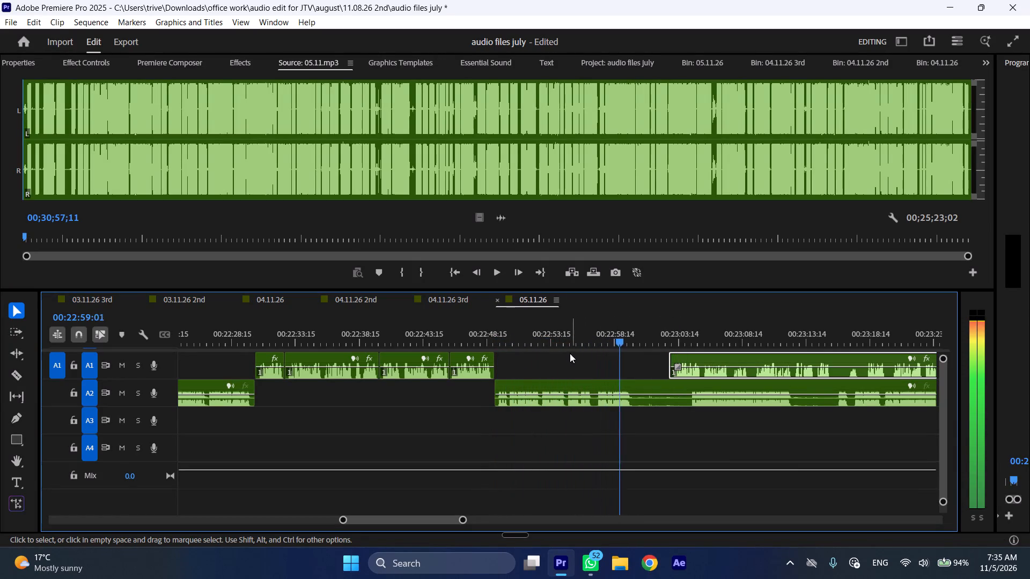
Cut the A2 clip at 00:22:54:19 and about 00:22:57, and ripple-delete the section between the cuts.
drag(566, 337, 586, 335)
key(shift+c)
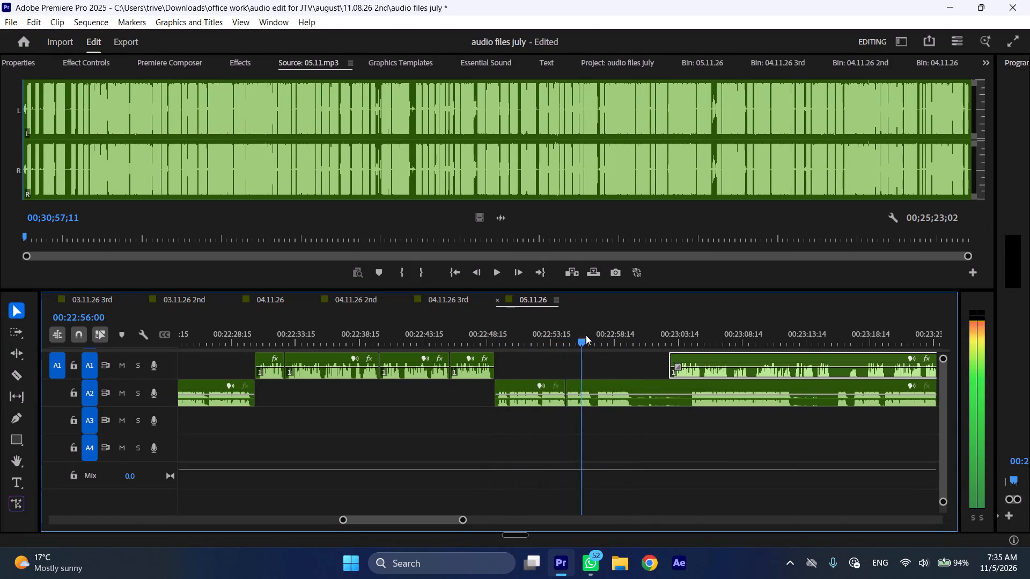
drag(586, 335, 597, 335)
click(610, 381)
key(shift+c)
key(ctrl+shift+d)
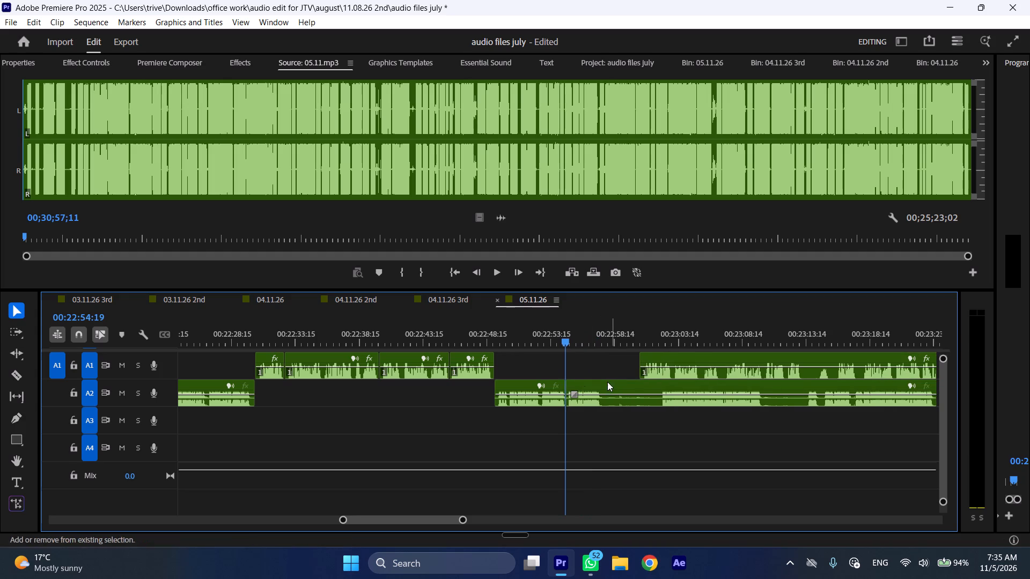
Play back from the start of the A2 section and cut the A2 clip at 00:22:57:15, where its speech pauses.
click(498, 335)
key(space)
drag(579, 333, 595, 336)
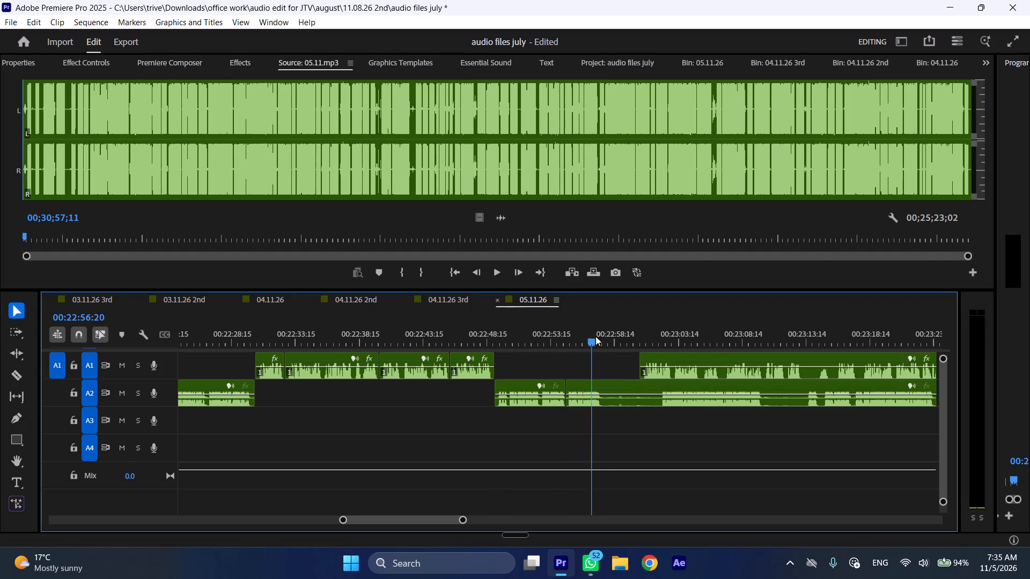
drag(595, 336, 609, 339)
drag(609, 339, 604, 339)
key(shift+c)
scroll(598, 421, down, 4)
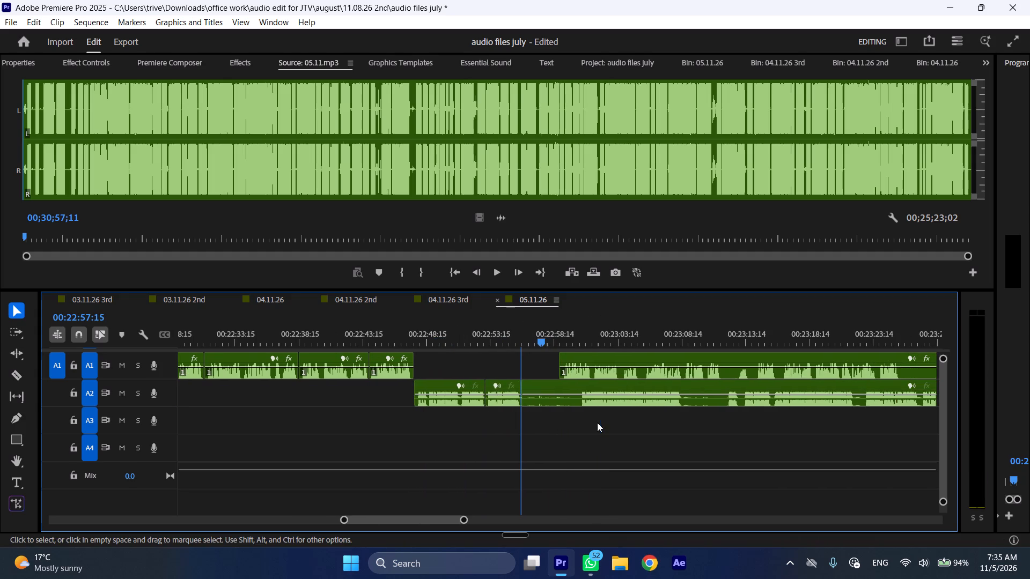
Play back the start of the A2 section and slide the last A1 clip earlier to start at the 00:22:57:15 cut.
click(422, 332)
key(space)
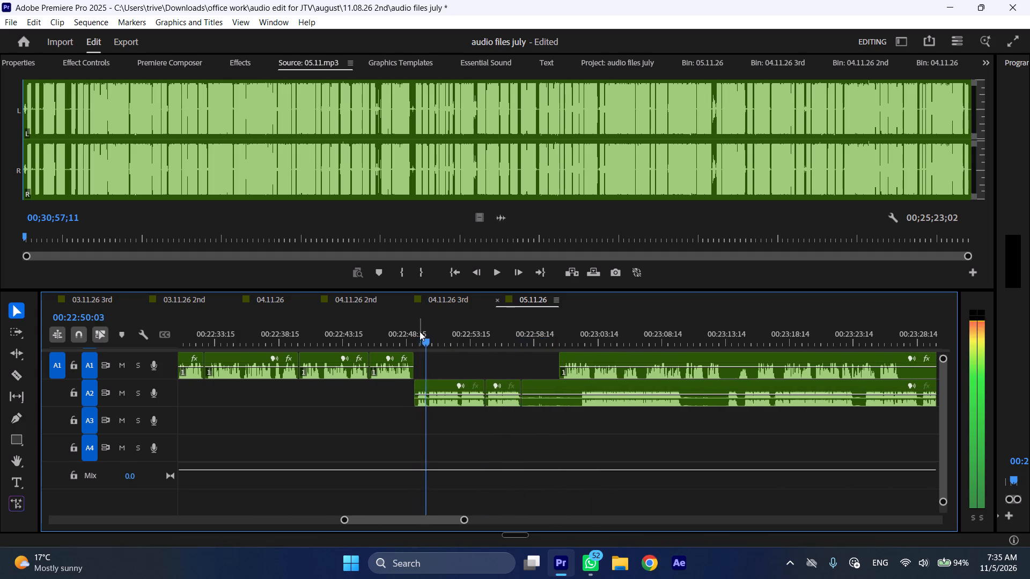
key(space)
drag(582, 355, 544, 355)
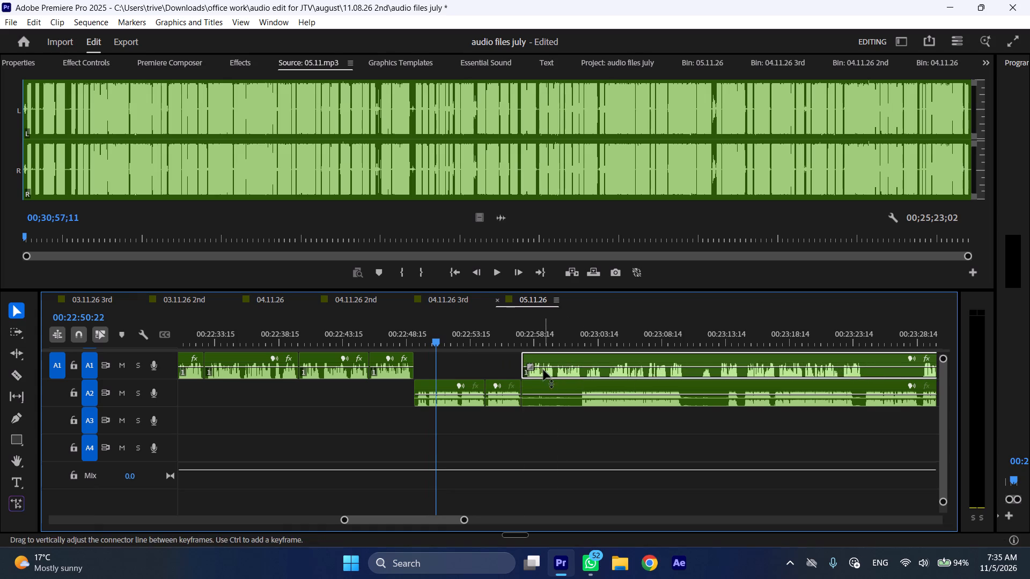
Slide the remaining A2 clip later and trim 00:00:04:11 of silence off its start, so it begins at about 00:23:15.
drag(541, 385, 703, 387)
drag(691, 385, 748, 388)
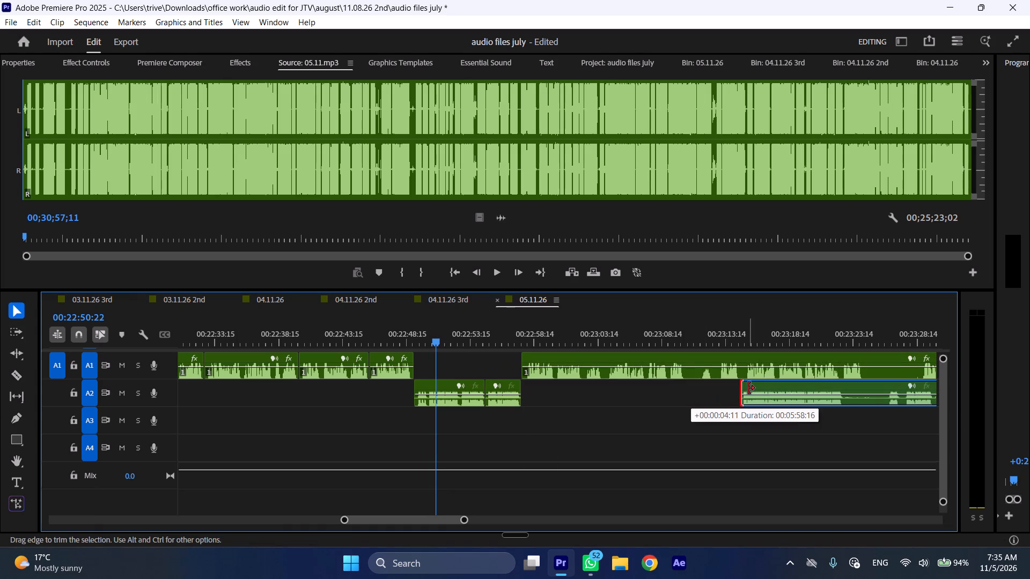
drag(748, 388, 748, 390)
Play back at increased speed from the last short A2 section to check the transition into the A1 clip.
click(491, 344)
key(space)
text(l)
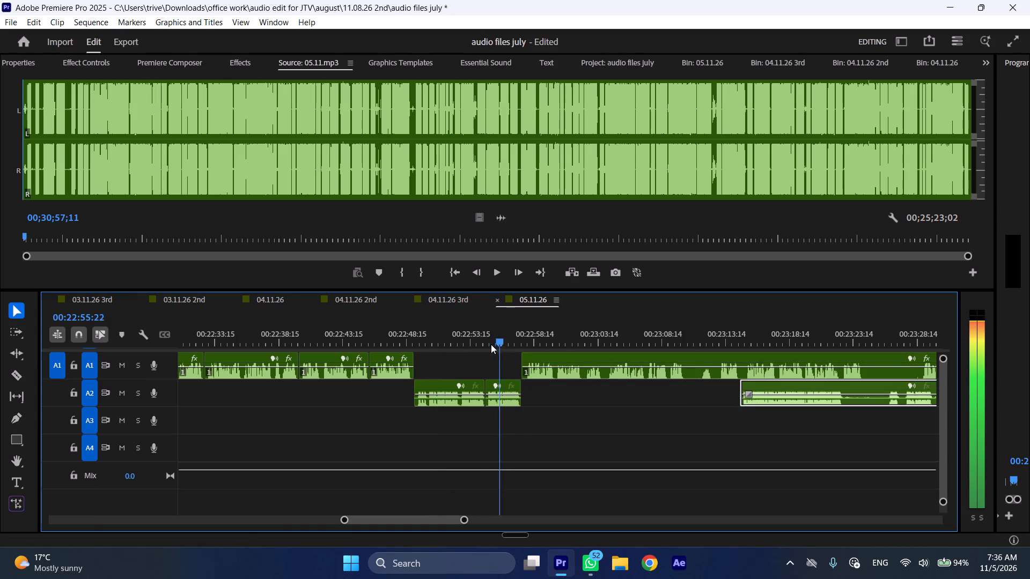
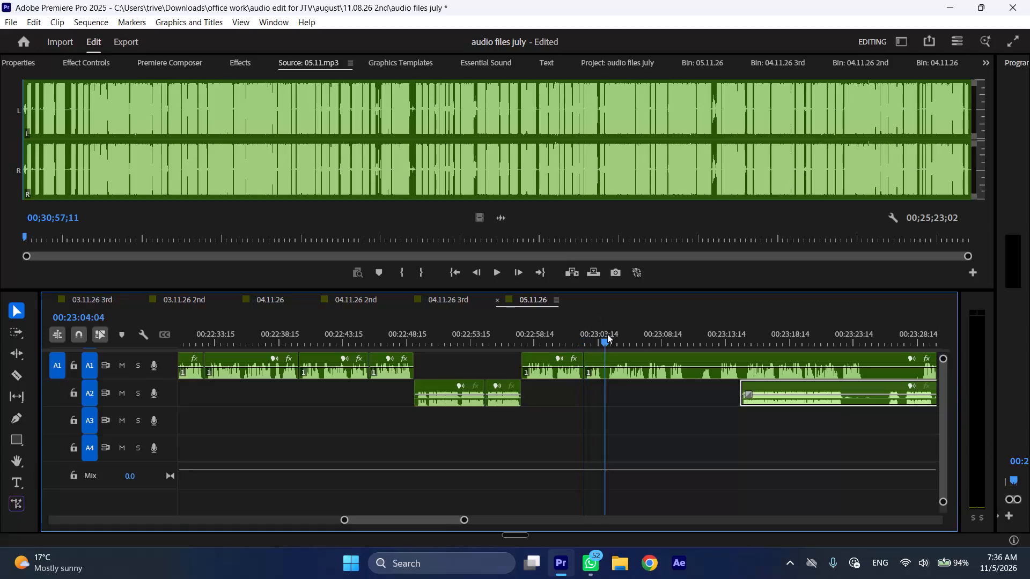
Play the last A1 clip at increased speed and cut it at 00:23:08:16, where its speech pauses.
click(621, 364)
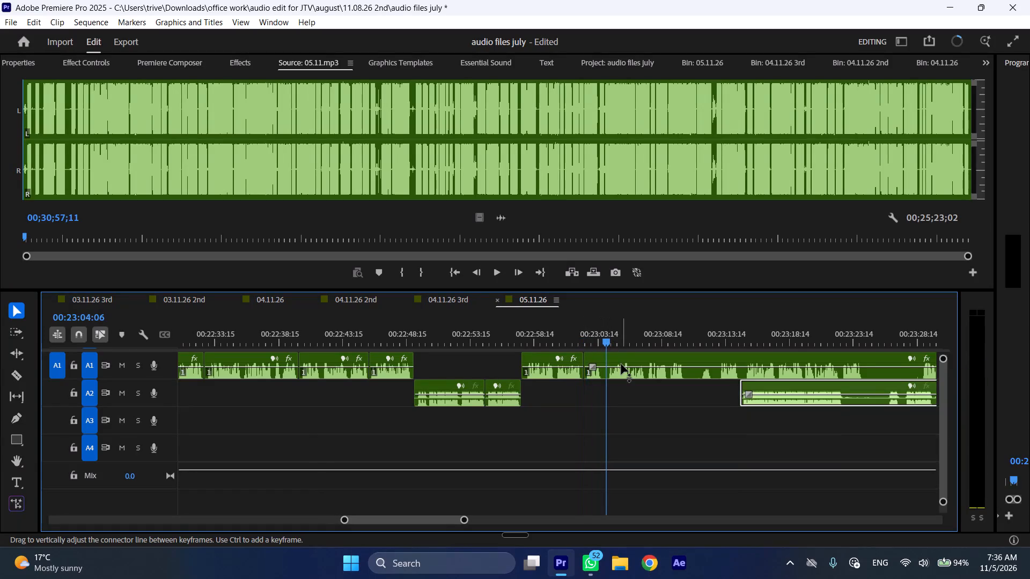
key(shift+c)
key(ctrl+shift+d)
key(space)
text(l)
scroll(590, 402, down, 5)
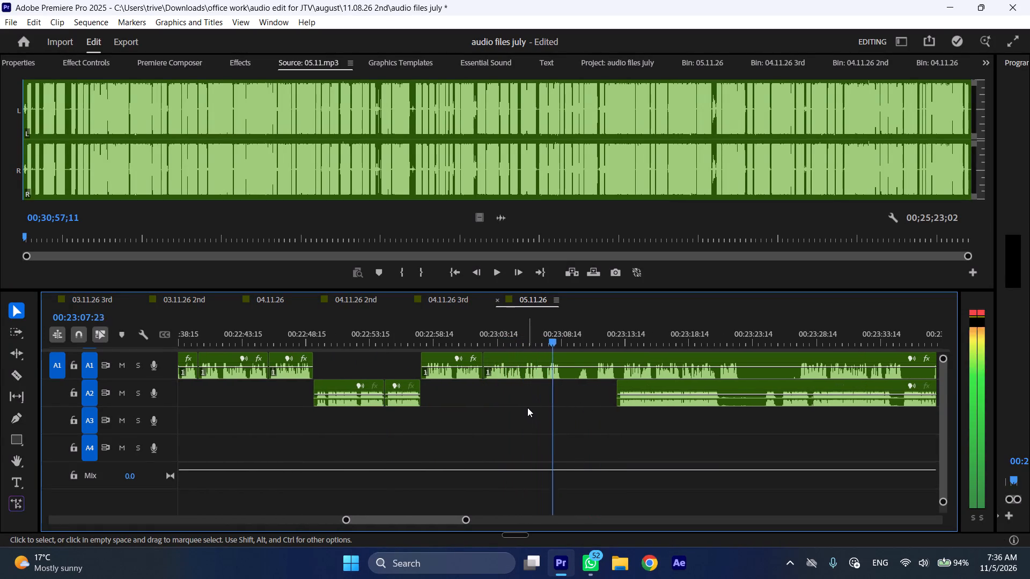
key(space)
key(shift+c)
Slide the last A2 clip earlier to start at the 00:23:08:16 cut and move the remaining A1 clip later to about 00:23:24.
drag(639, 386, 605, 385)
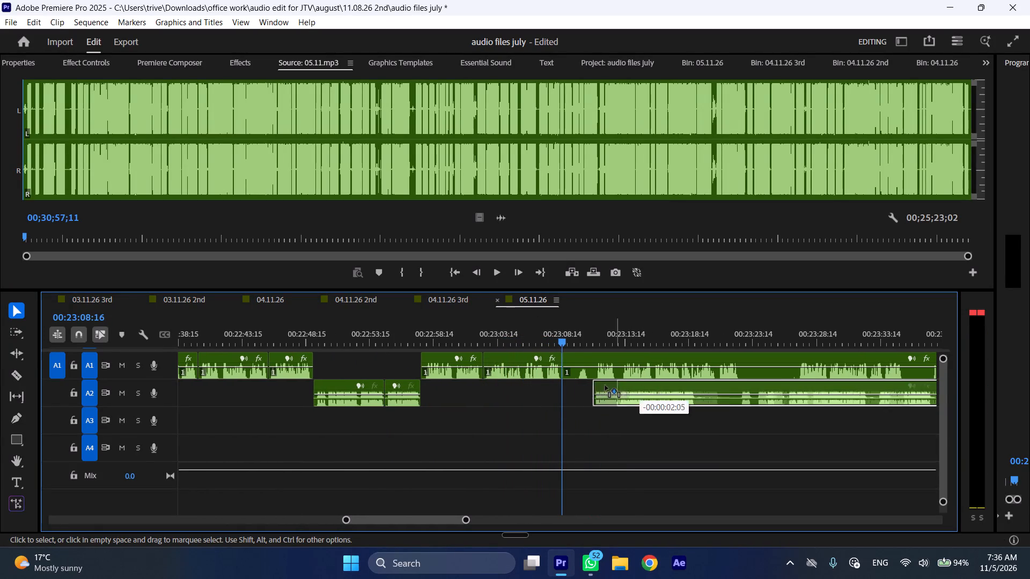
drag(605, 385, 591, 385)
drag(581, 358, 786, 360)
Play back the A2 clip at increased speed from the 00:23:08:16 cut.
key(space)
key(l)
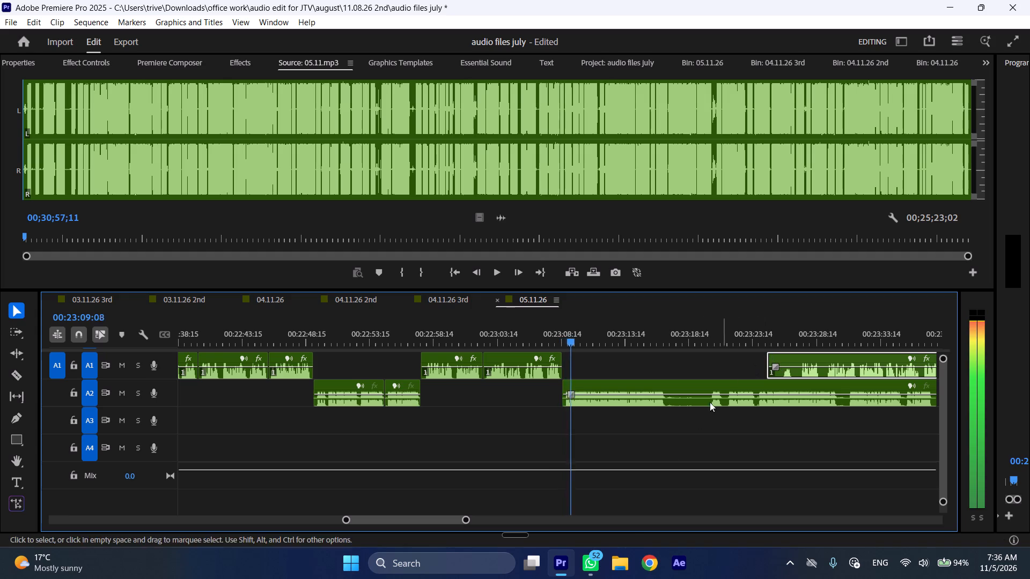
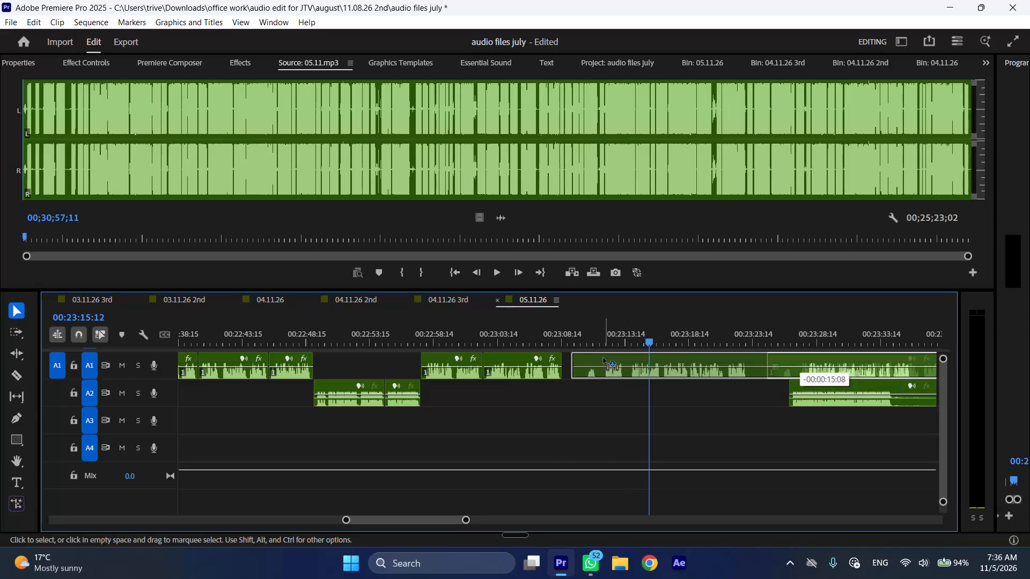
Cut the last A1 clip at about 00:23:11:12 and ripple-delete its opening piece back to 00:23:08:17.
drag(592, 340, 593, 340)
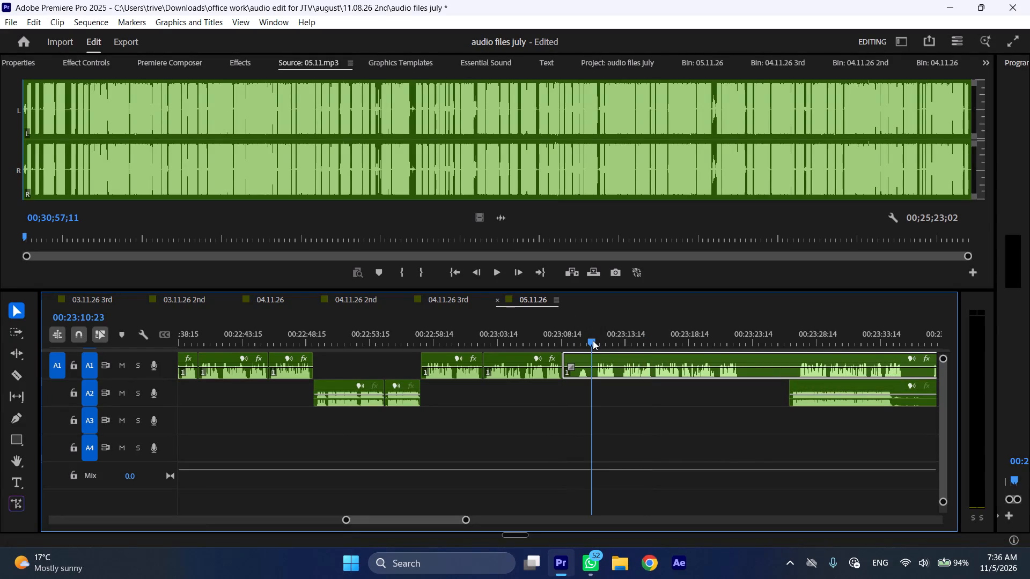
drag(593, 340, 597, 340)
key(shift+c)
key(ctrl+shift+d)
Play the A1 clip from 00:23:08:17, cut it about two seconds in, and ripple-delete the piece before the cut.
key(space)
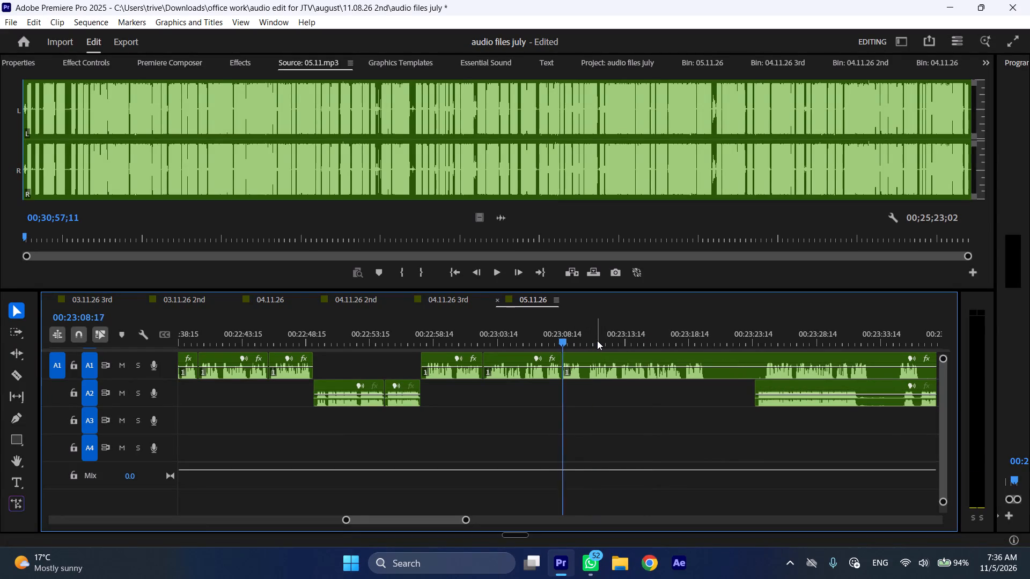
key(l)
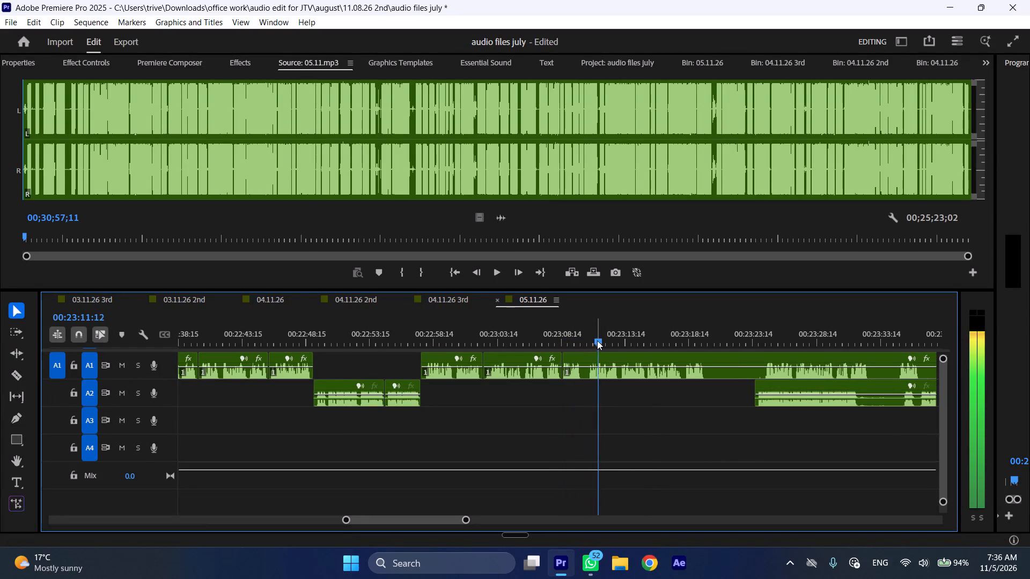
click(588, 333)
click(604, 376)
key(shift+c)
key(ctrl+shift+d)
Play back the trimmed A1 clip at increased speed from 00:23:08:18.
key(space)
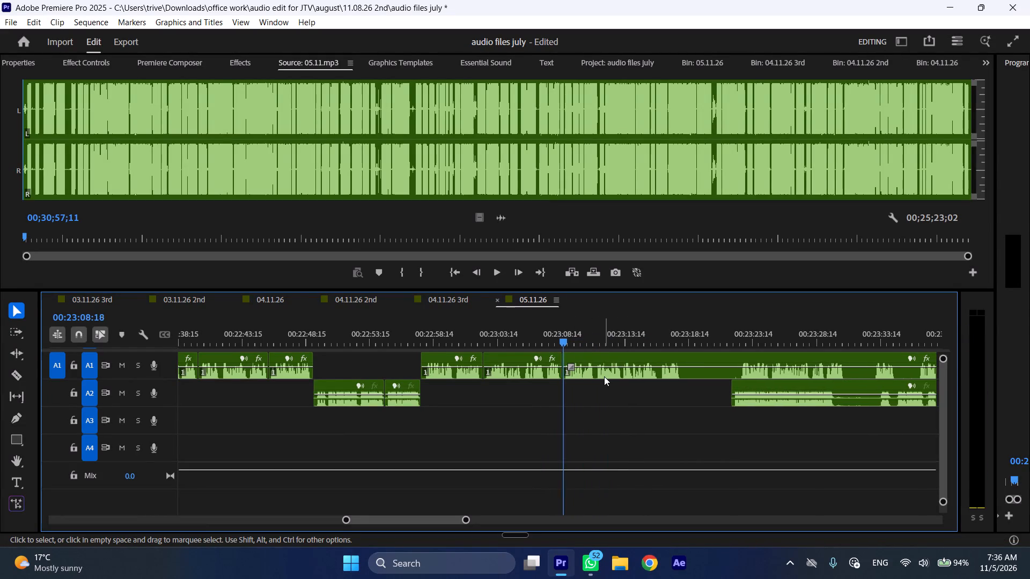
text(l)
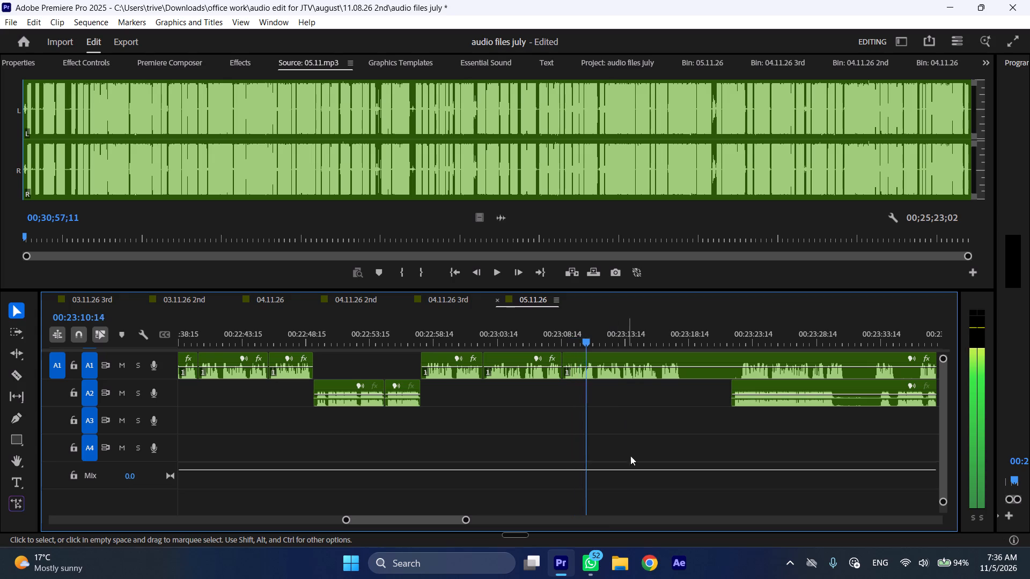
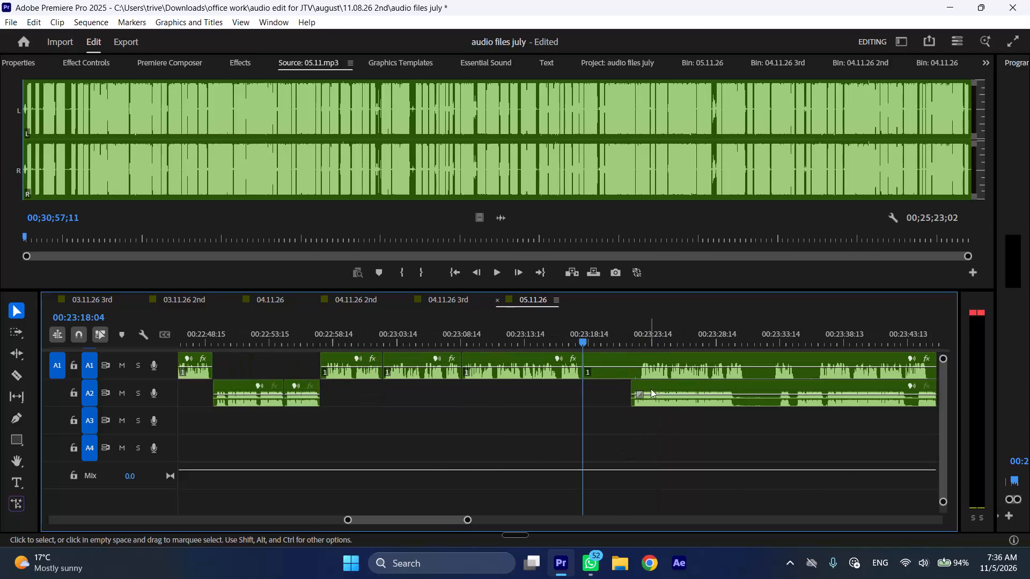
Move the A2 clip earlier so it starts at 00:23:18:04, where the preceding A1 clip ends.
drag(651, 383, 601, 382)
Trim about four seconds of silence off the start of the last A1 clip and move the clip later to about 00:23:29.
drag(592, 354, 637, 358)
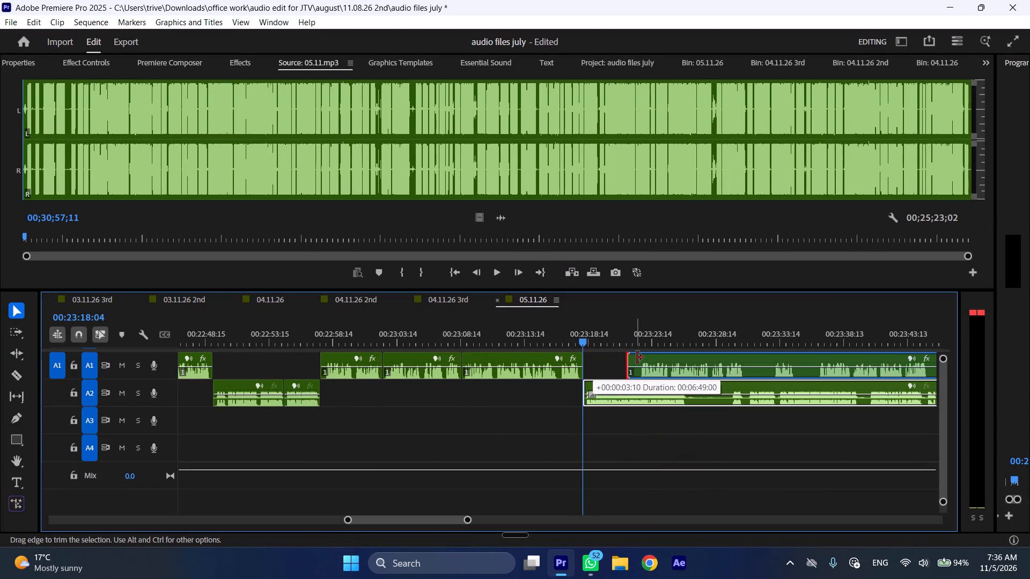
drag(637, 358, 646, 358)
drag(665, 359, 748, 359)
Play the A2 clip from 00:23:18:04 at increased speed and cut it at 00:23:26:06, where its first speech section ends.
key(space)
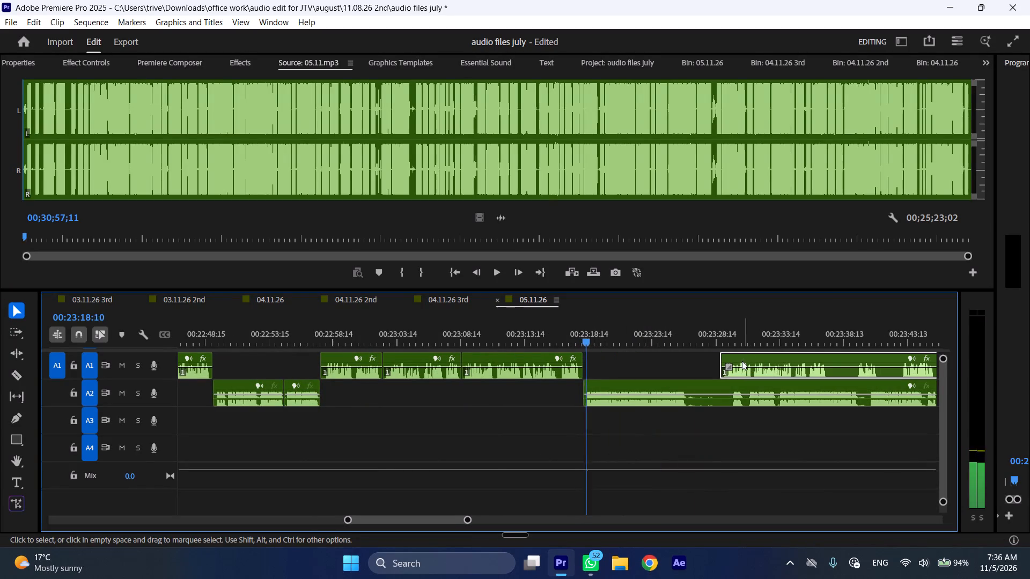
key(l)
scroll(632, 405, down, 5)
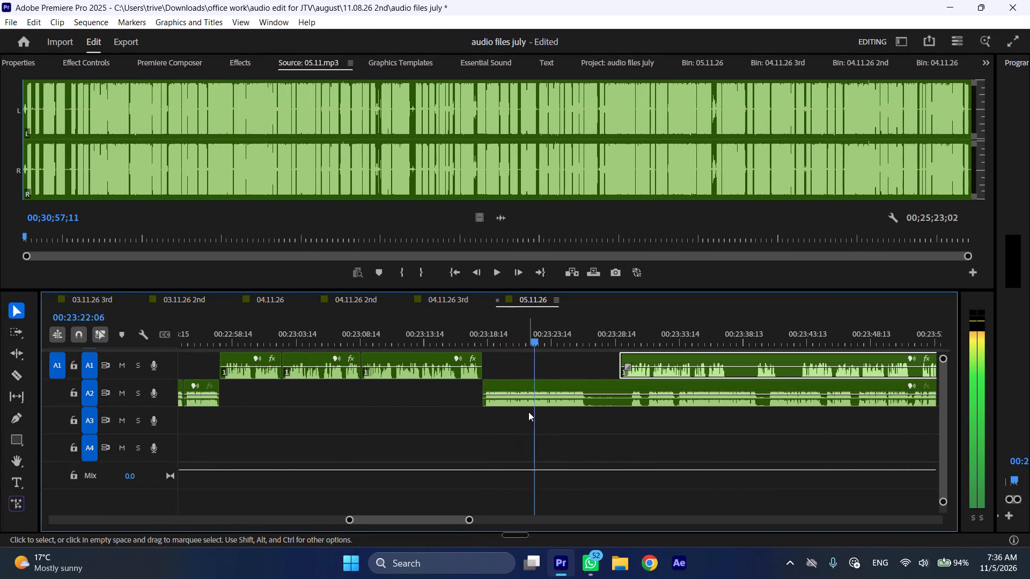
scroll(528, 429, down, 2)
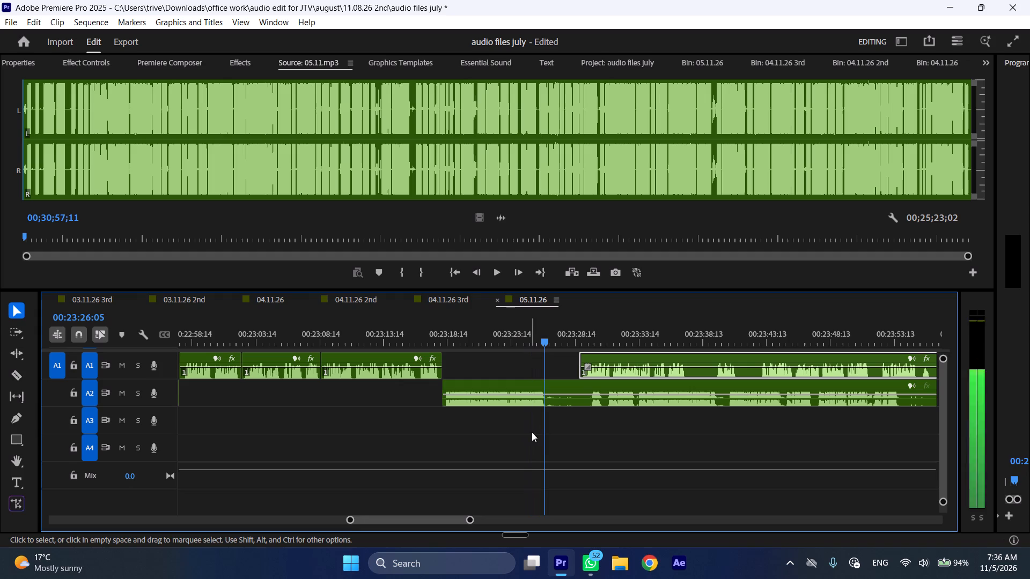
key(space)
key(shift+c)
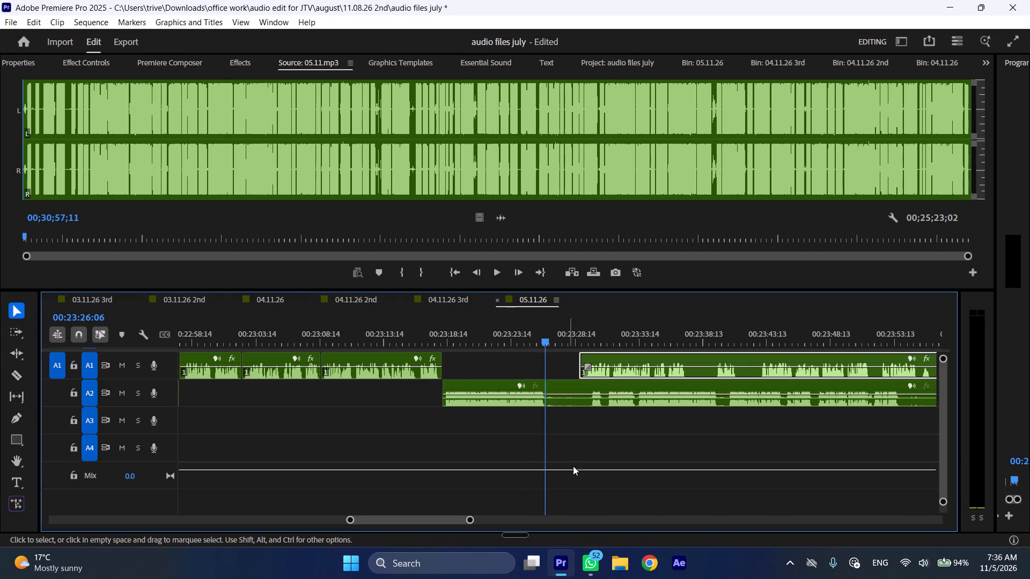
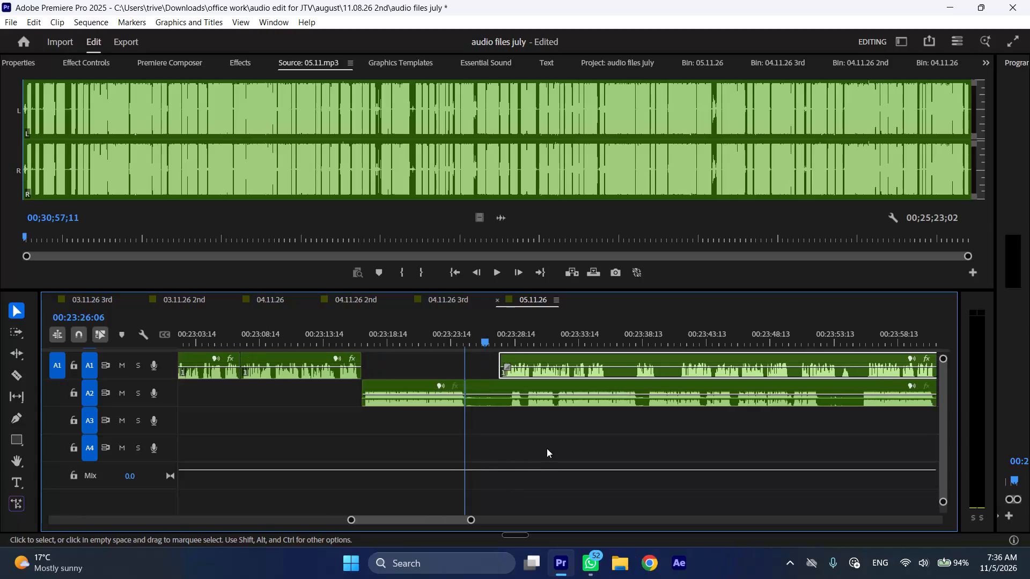
Move the A2 clip after the cut later and trim about three seconds of silence off its start, so it begins at about 00:23:38.
drag(463, 381, 580, 396)
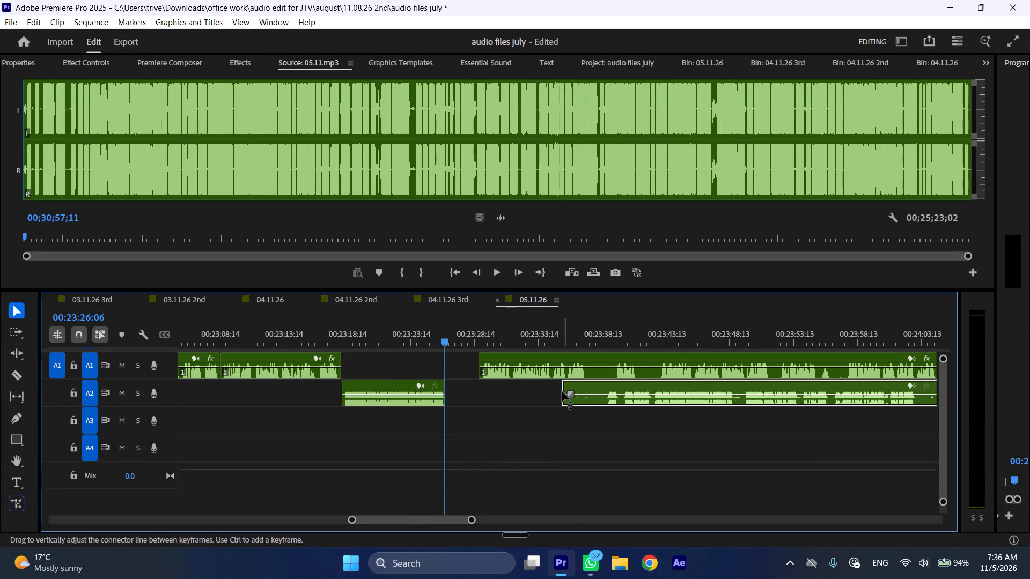
drag(567, 386, 610, 391)
Move the last A1 clip earlier so it starts at 00:23:26:06, where the preceding A2 clip ends.
drag(583, 360, 555, 360)
Play the A1 clip from 00:23:26:06 at increased speed and cut it at 00:23:34:19, after its first speech section.
key(space)
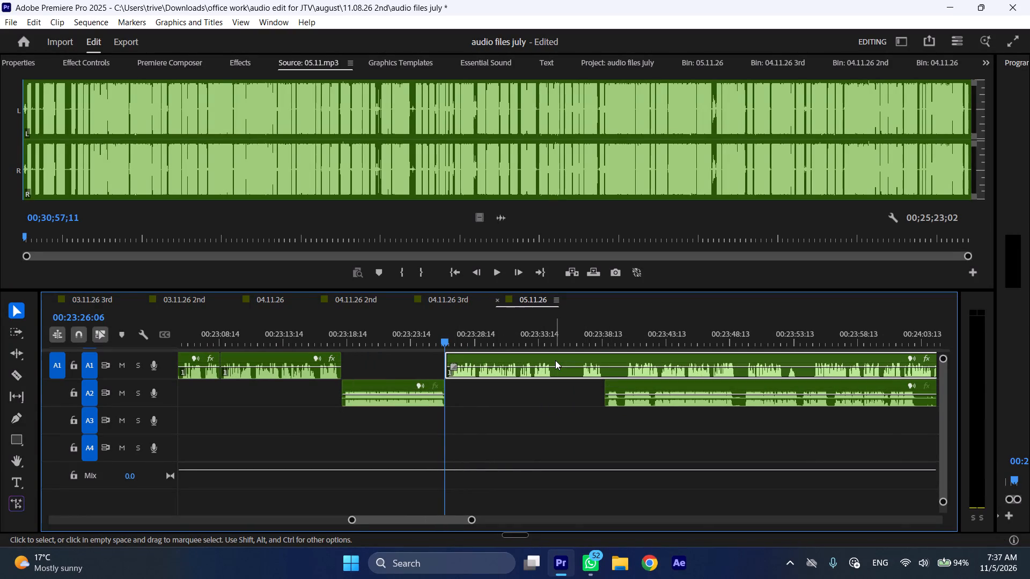
key(l)
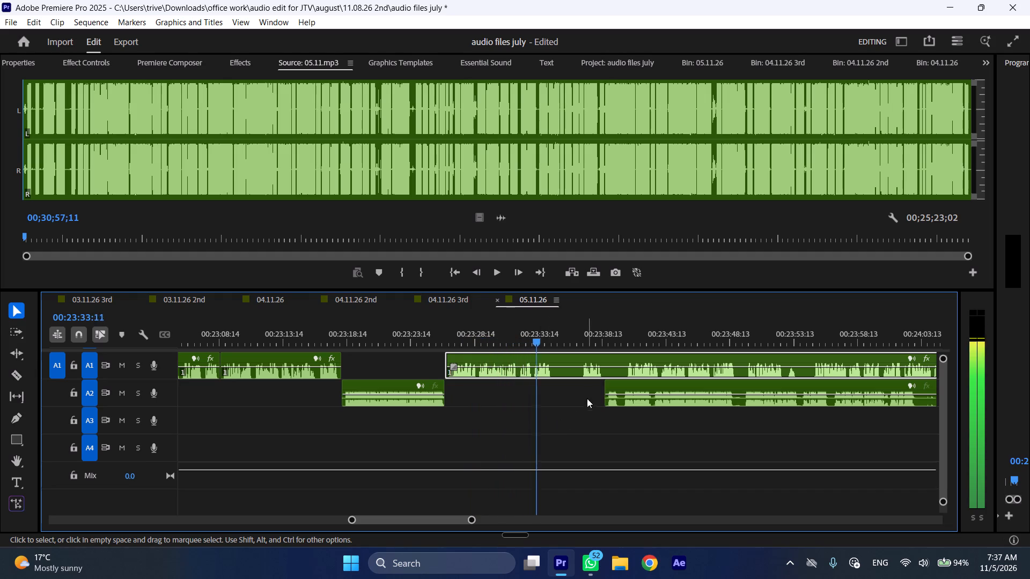
key(space)
key(shift+c)
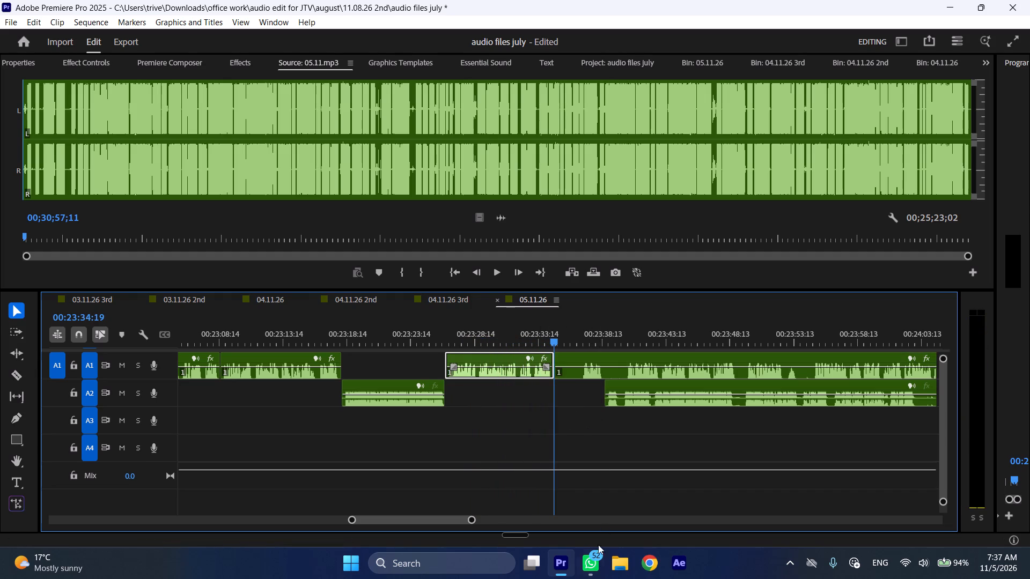
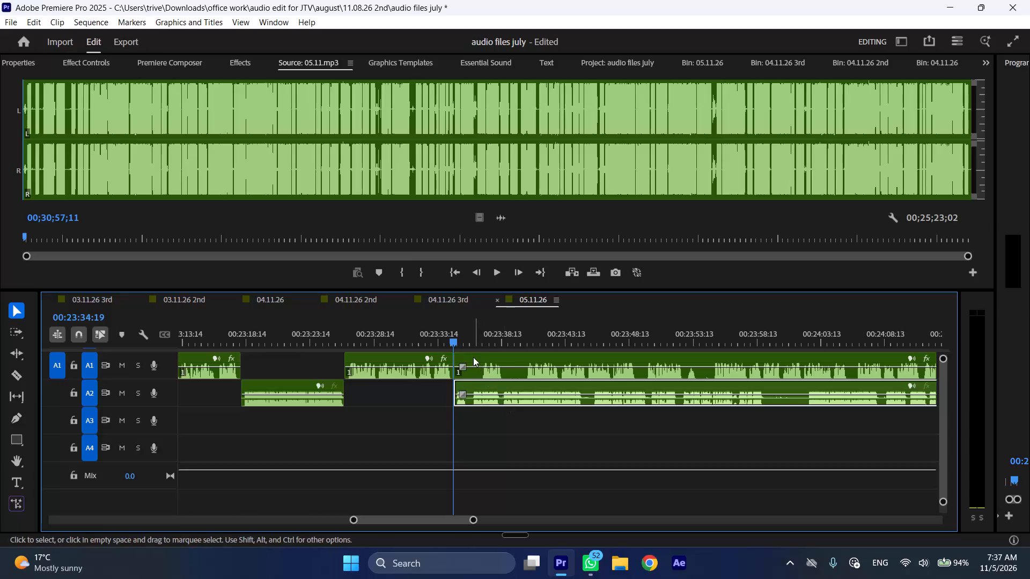
Move the A1 clip after the 00:23:34:19 cut later so it starts at about 00:24:01.
drag(476, 357, 788, 364)
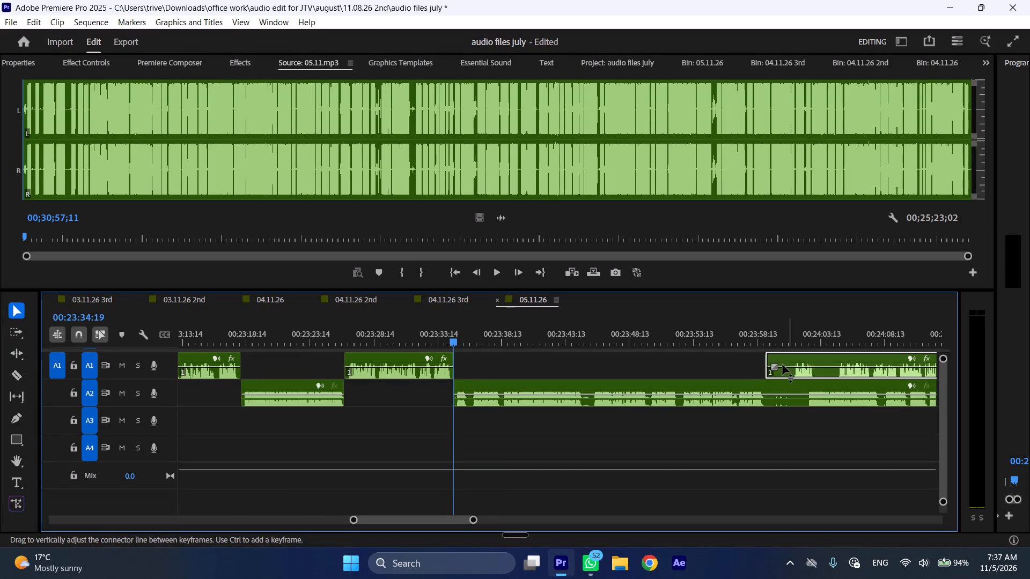
drag(761, 357, 784, 357)
Play the A2 clip from 00:23:34:19, cut it at 00:23:36:02 and ripple-delete the piece before the cut.
key(space)
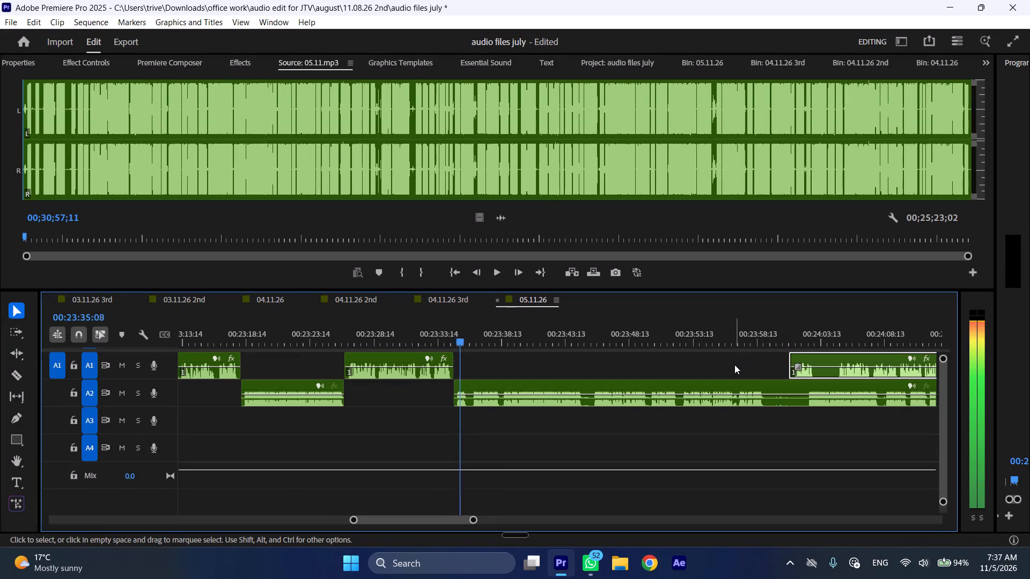
key(l)
click(471, 328)
click(502, 391)
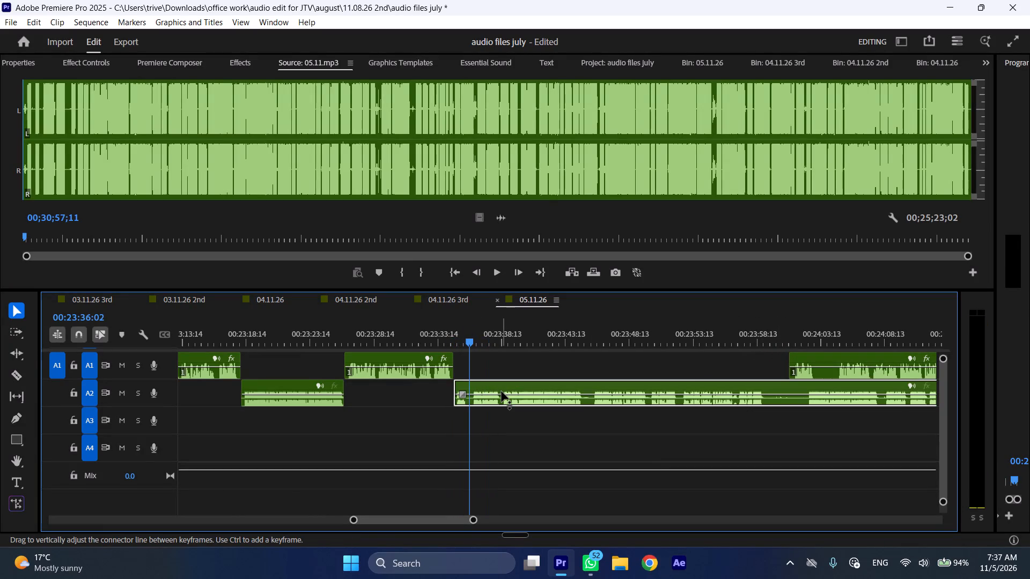
key(shift+c)
key(ctrl+shift+d)
Play on at increased speed, cut the A2 clip at 00:23:37:06 and ripple-delete the piece before the cut.
key(space)
text(l)
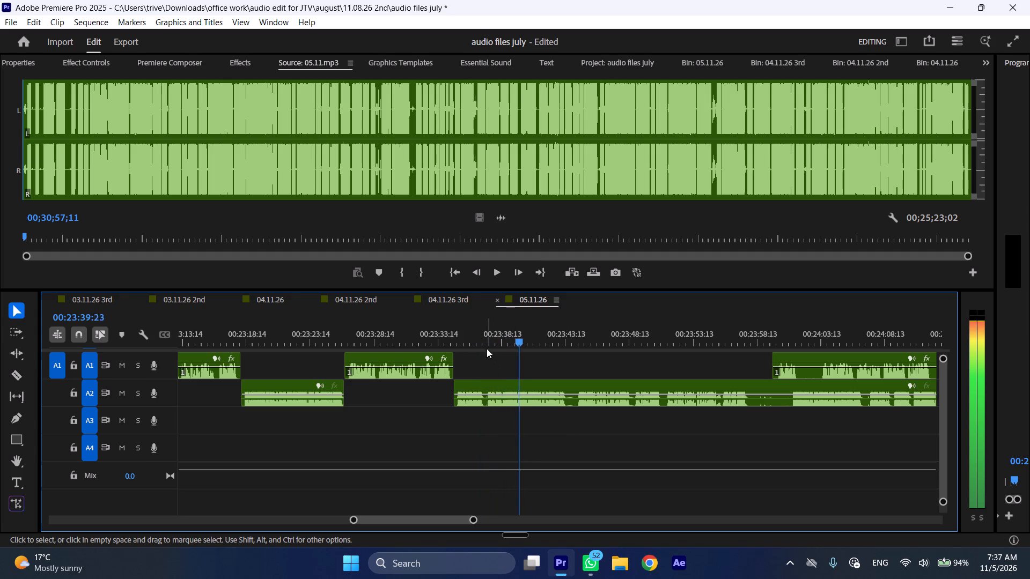
click(486, 335)
click(506, 389)
key(shift+c)
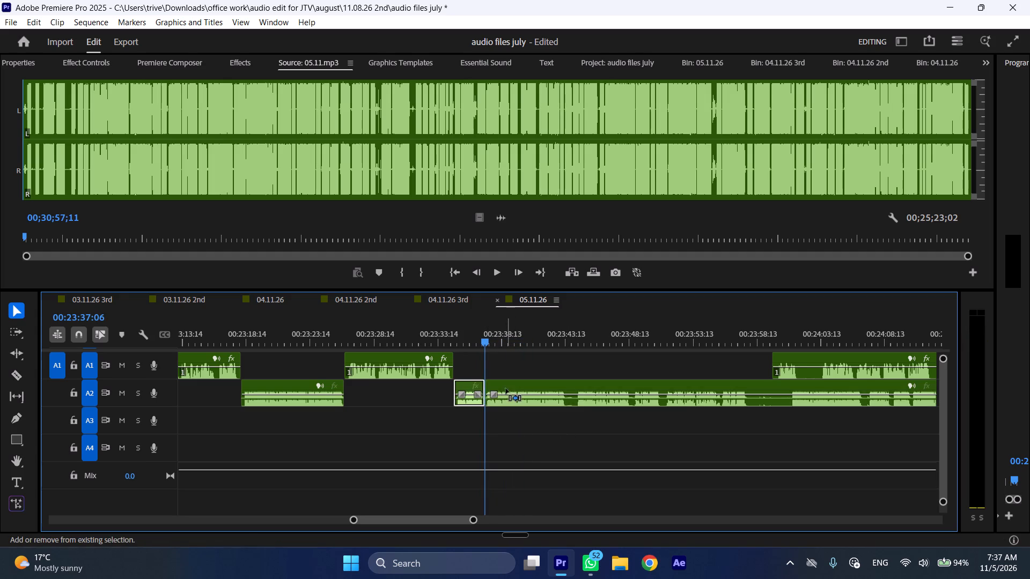
key(ctrl+shift+d)
Play the A2 clip at increased speed, cut it at about 00:23:41 and 00:23:48:18, and ripple-delete the section between the cuts.
key(space)
text(l)
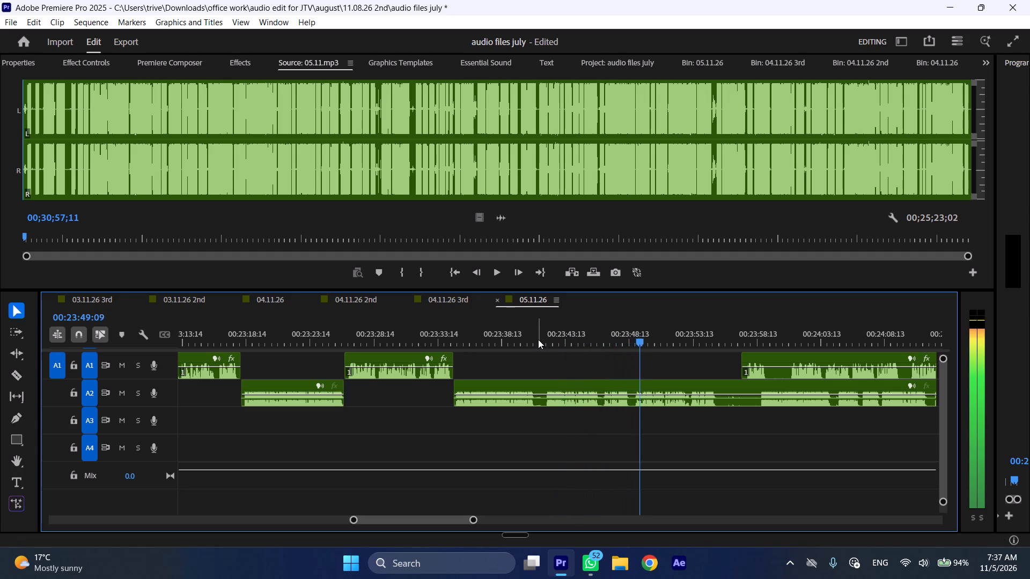
drag(538, 337, 532, 340)
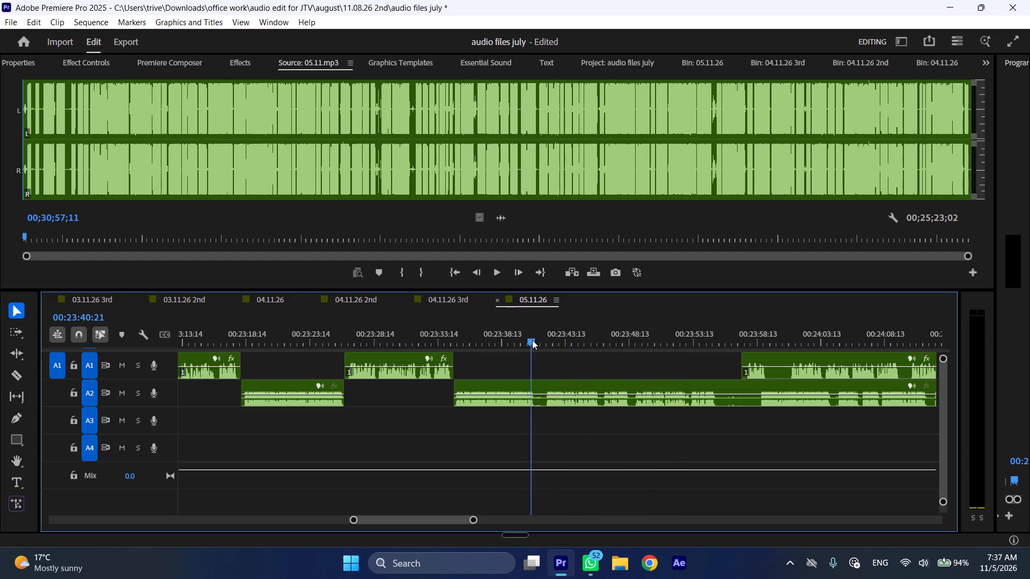
drag(532, 340, 633, 359)
key(shift+c)
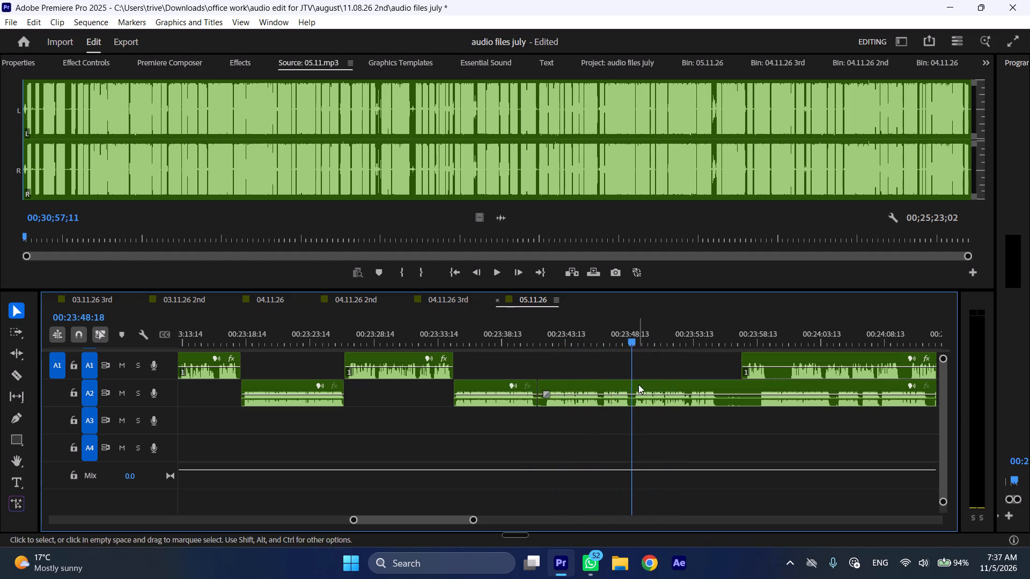
click(638, 384)
key(shift+c)
key(ctrl+shift+d)
Keep playing the A2 audio at increased speed and move the last A1 clip later to start at about 00:24:11.
key(space)
key(l)
scroll(572, 389, down, 5)
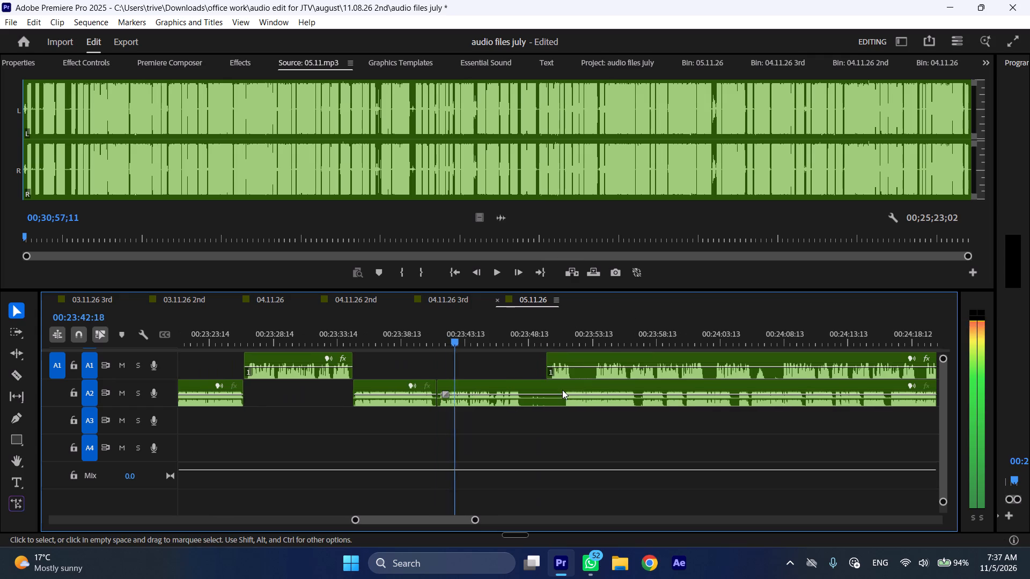
scroll(562, 390, down, 4)
drag(494, 354, 762, 354)
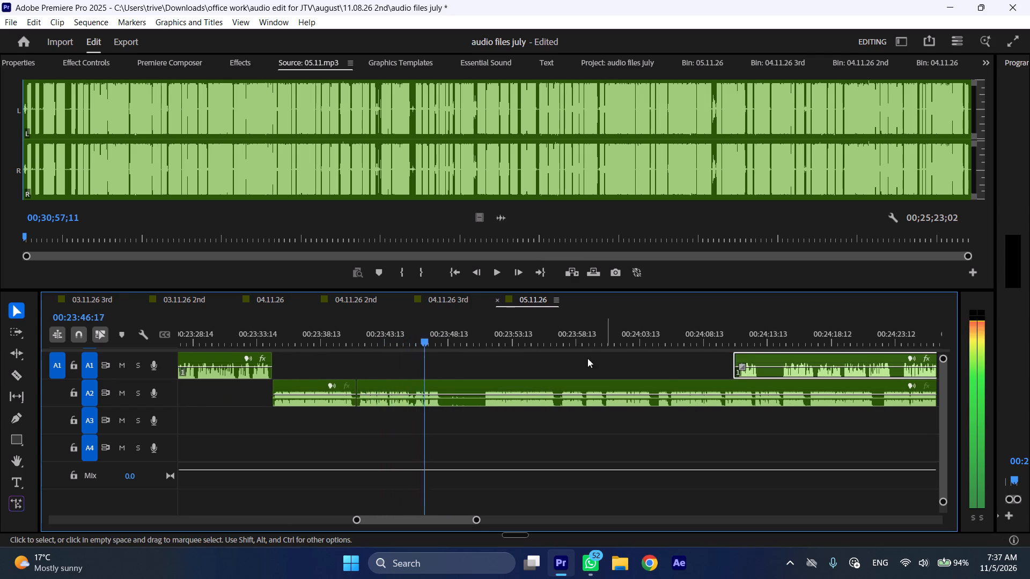
Cut the A2 clip at about 00:23:48 and at 00:23:51:12, and ripple-delete the silent piece between the cuts.
key(space)
key(shift+c)
click(487, 336)
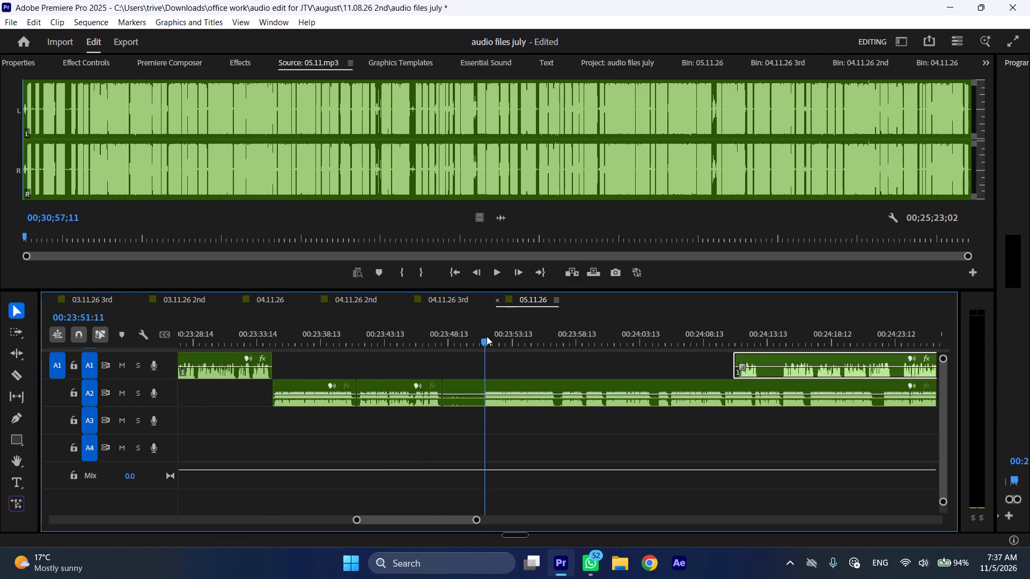
click(501, 394)
key(shift+c)
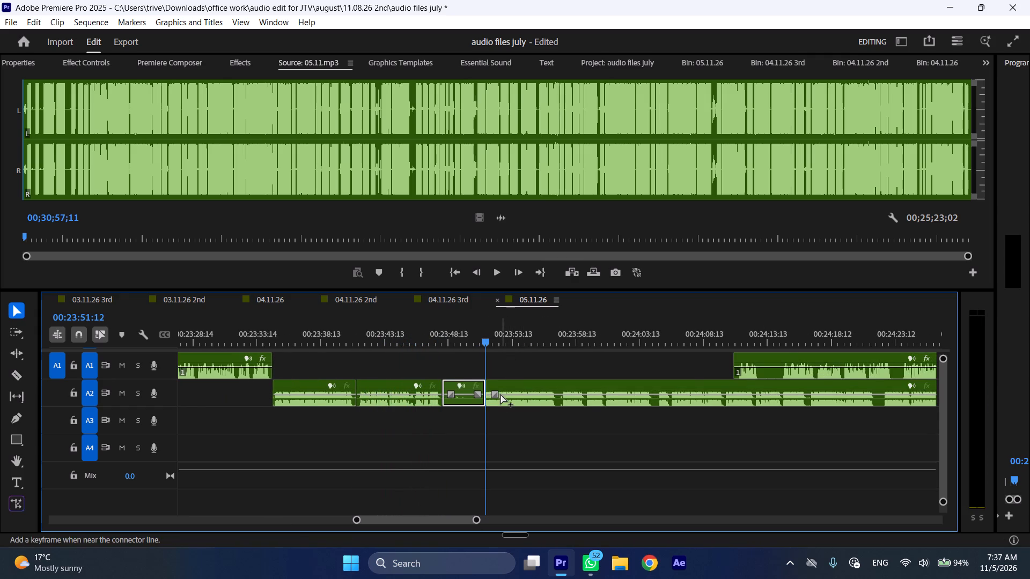
key(ctrl+shift+d)
Play the remaining A2 clip at increased speed and cut it at 00:23:53:17, after its first speech section.
key(space)
text(l)
scroll(501, 394, up, 4)
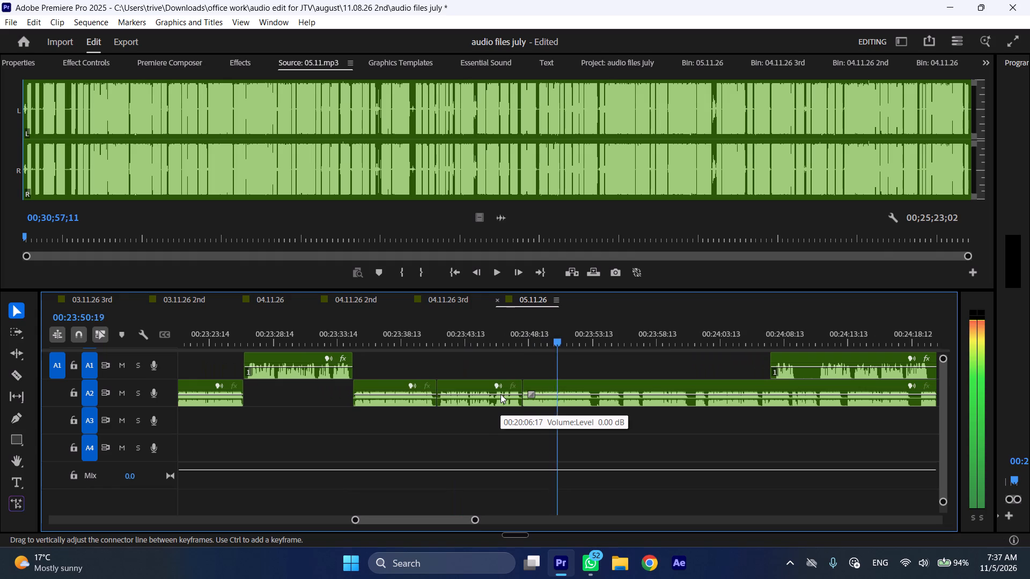
key(space)
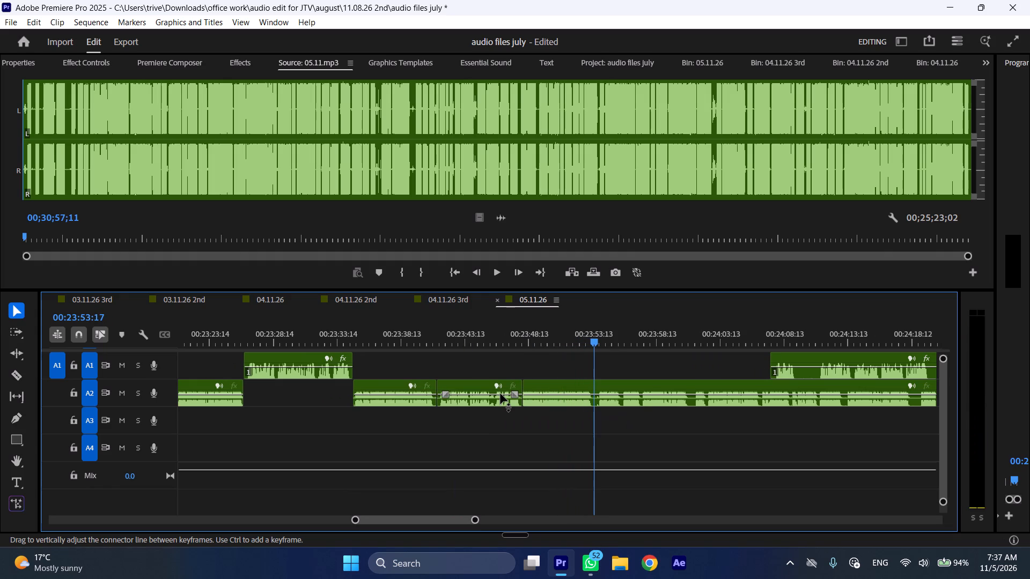
key(shift+c)
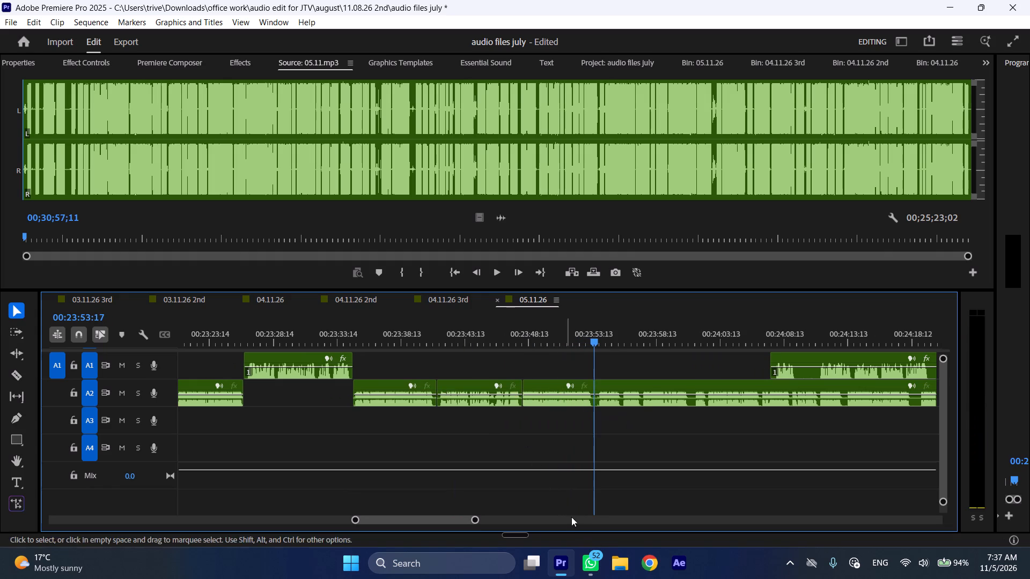
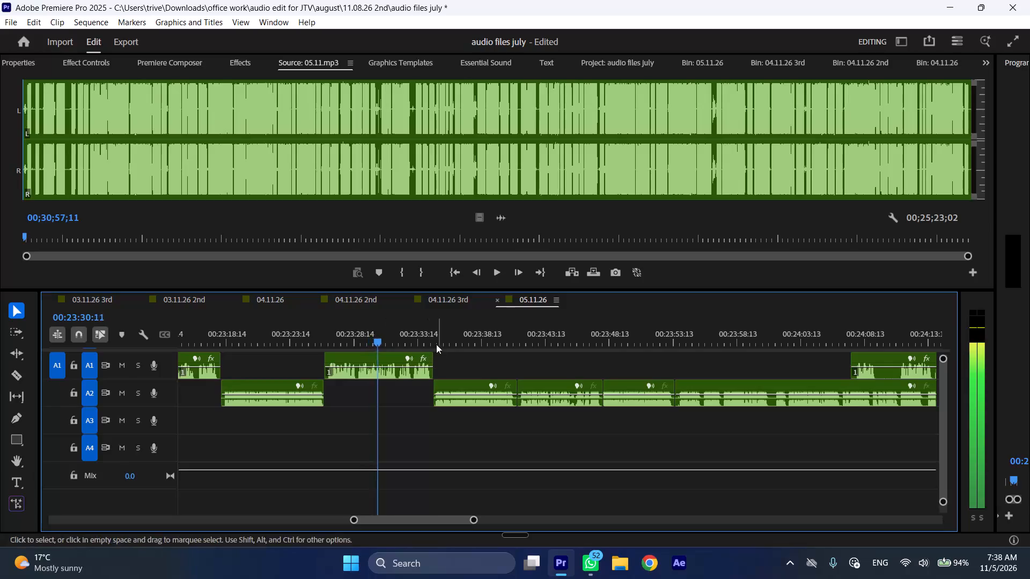
Play the audio briefly from about 00:23:34, and review the A2 clip starting at about 00:23:18 at increased speed.
click(430, 338)
key(space)
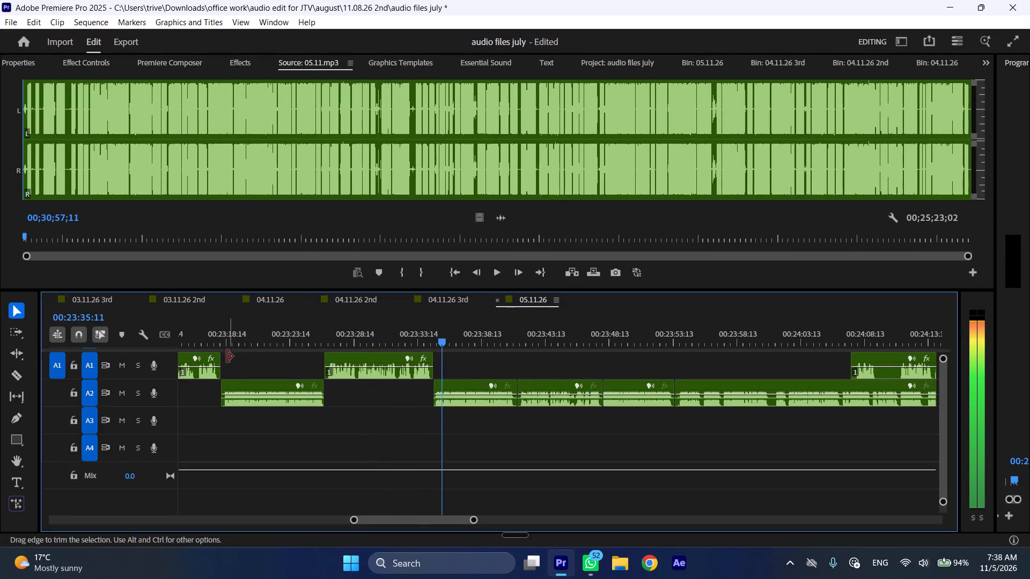
click(223, 339)
key(space)
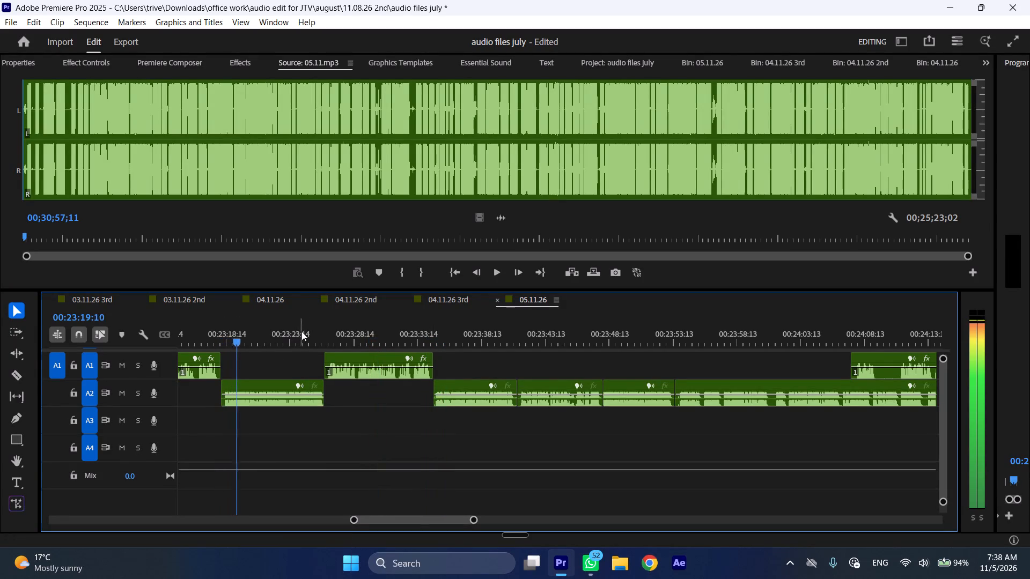
key(l)
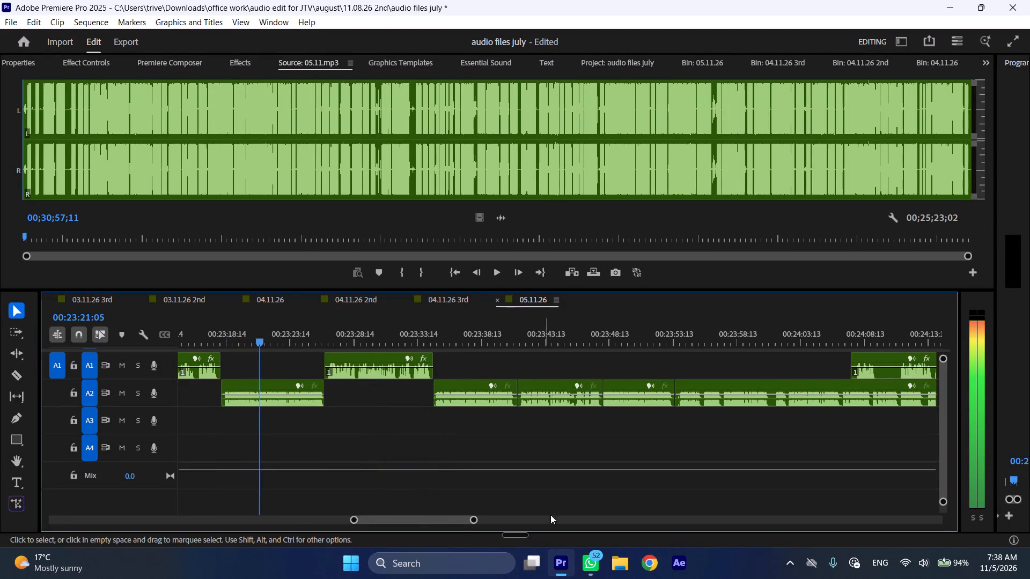
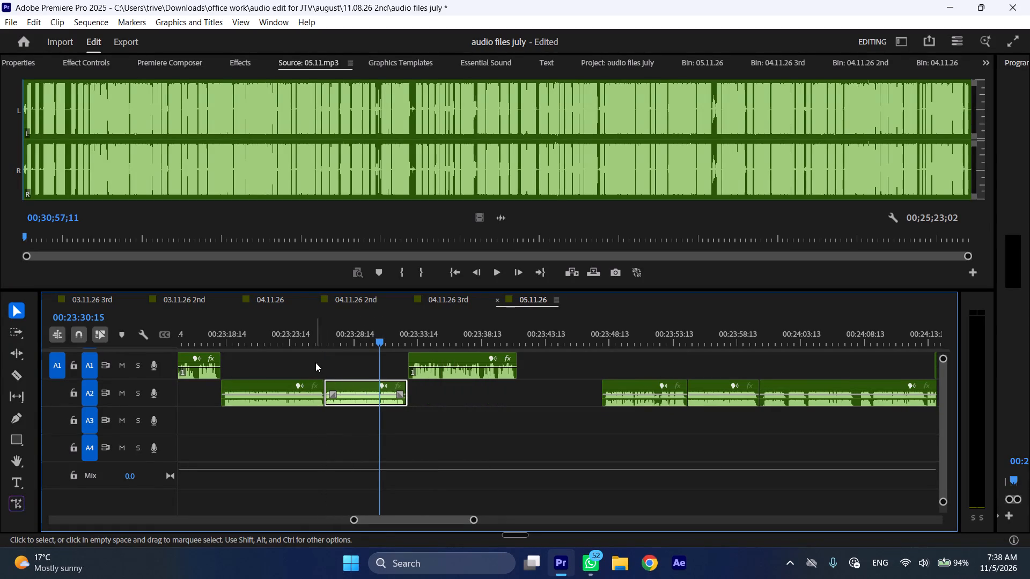
Ripple delete the gap after the A1 clip ending near 00:23:41, shifting the following A2 clip to A1 for the deletion and back to A2.
drag(615, 387, 615, 375)
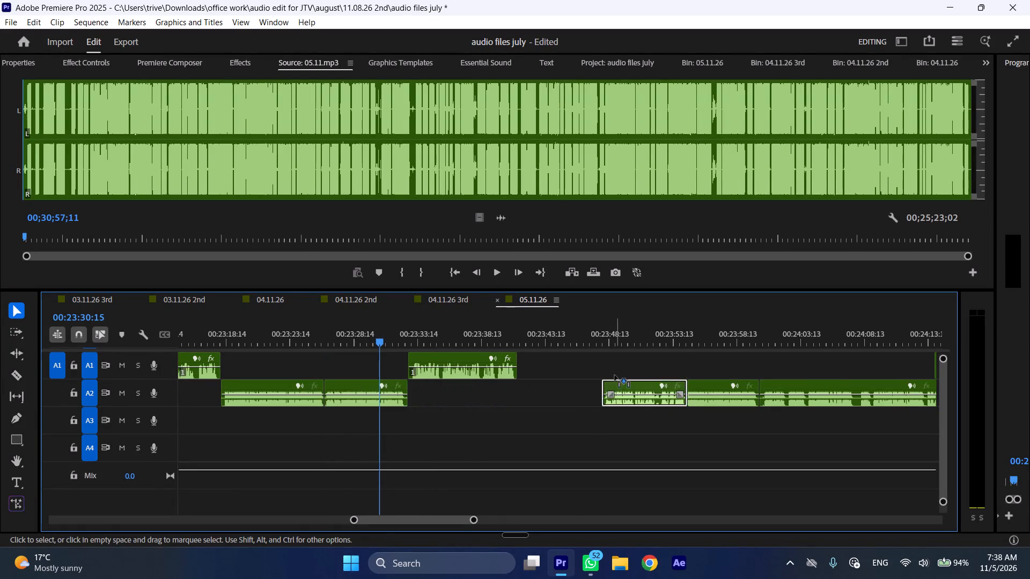
drag(615, 375, 615, 373)
click(568, 370)
right_click(568, 370)
click(575, 377)
drag(570, 375, 569, 375)
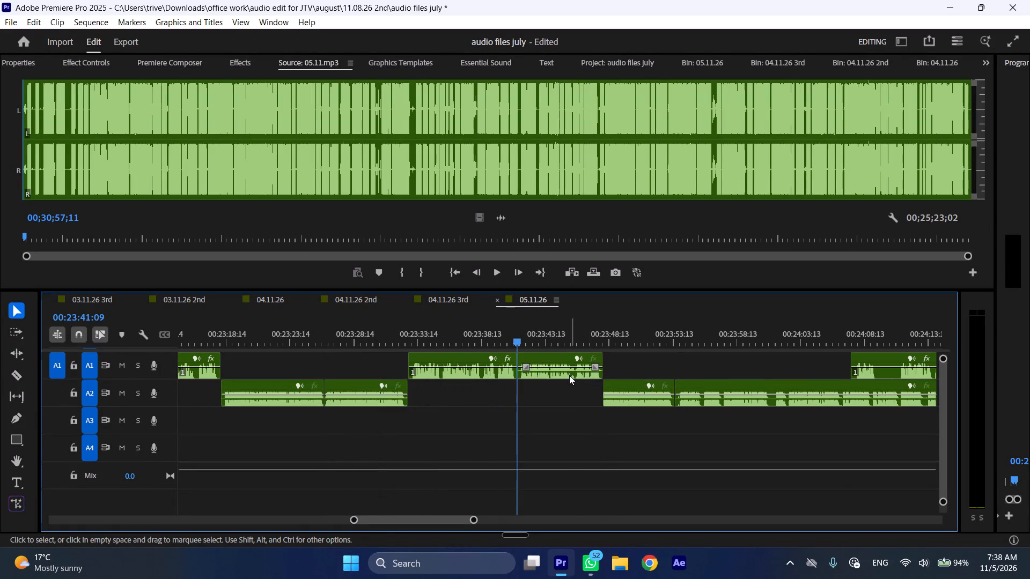
drag(569, 375, 571, 389)
Play the audio from 00:23:23:14 at increased speed to review the A2 clips.
click(291, 328)
key(space)
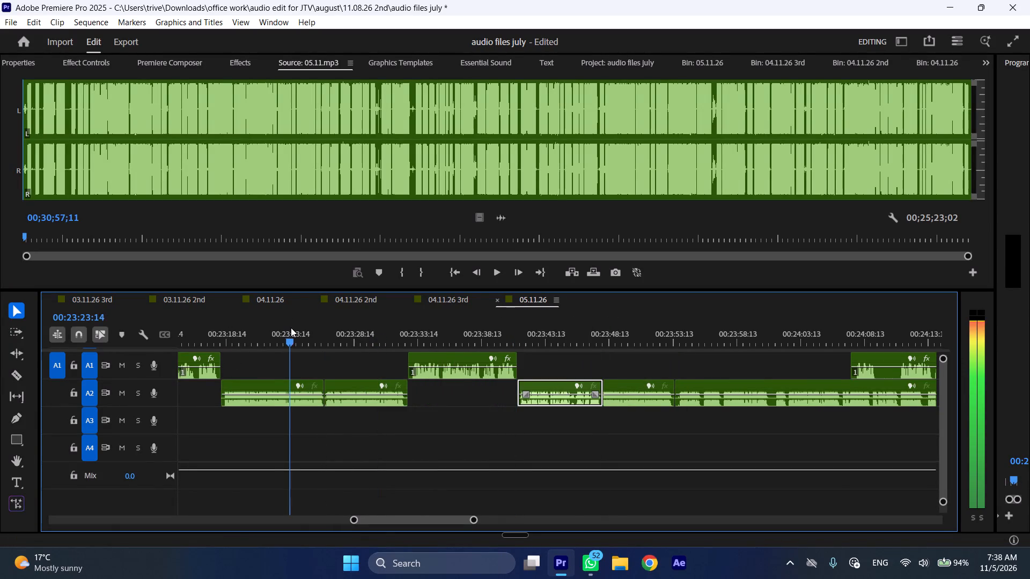
key(l)
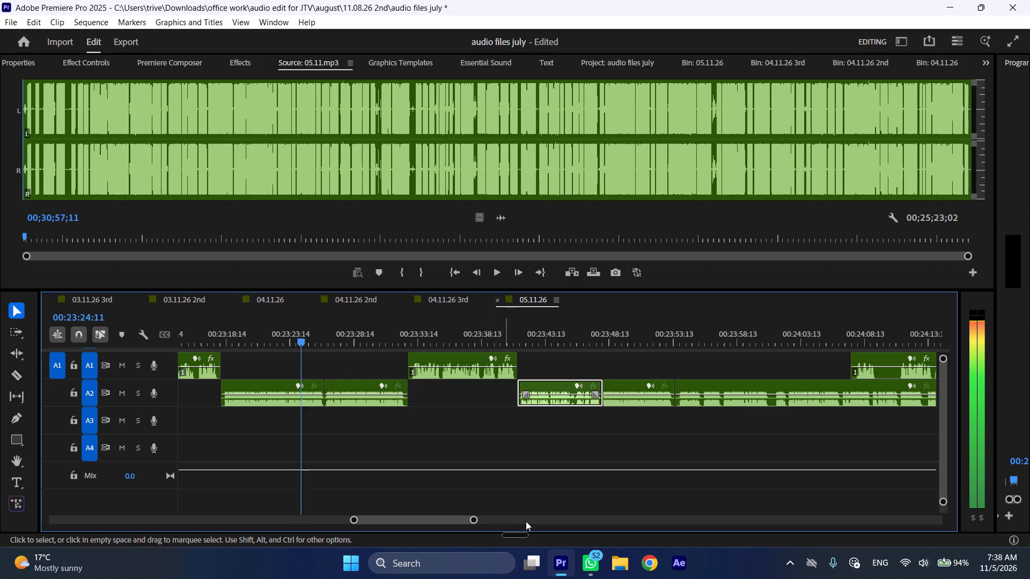
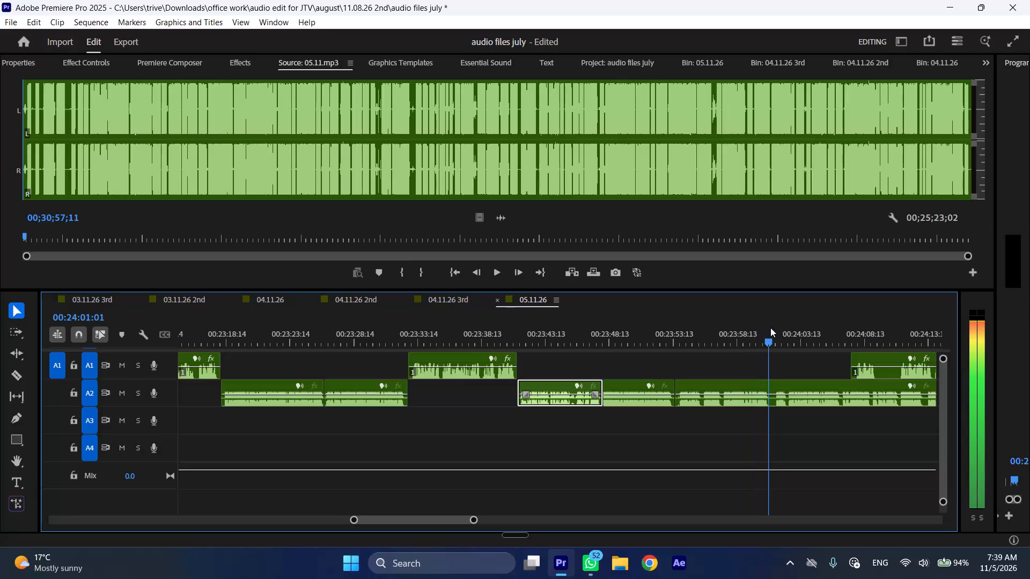
Split the A2 clip at about 00:24:01 and briefly play back from about 00:23:53.
key(shift+c)
scroll(702, 367, down, 5)
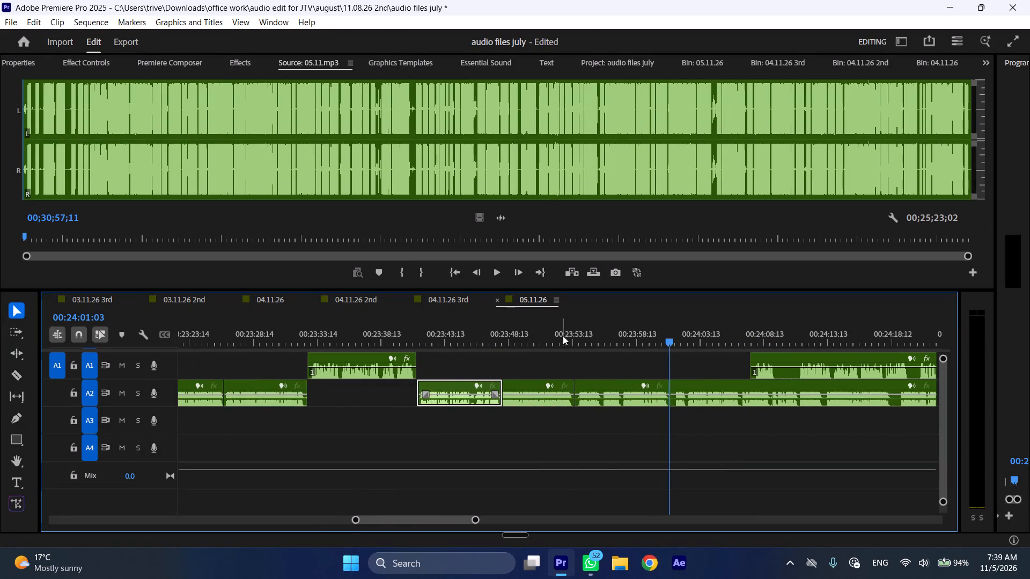
click(565, 329)
key(space)
scroll(571, 340, down, 5)
key(space)
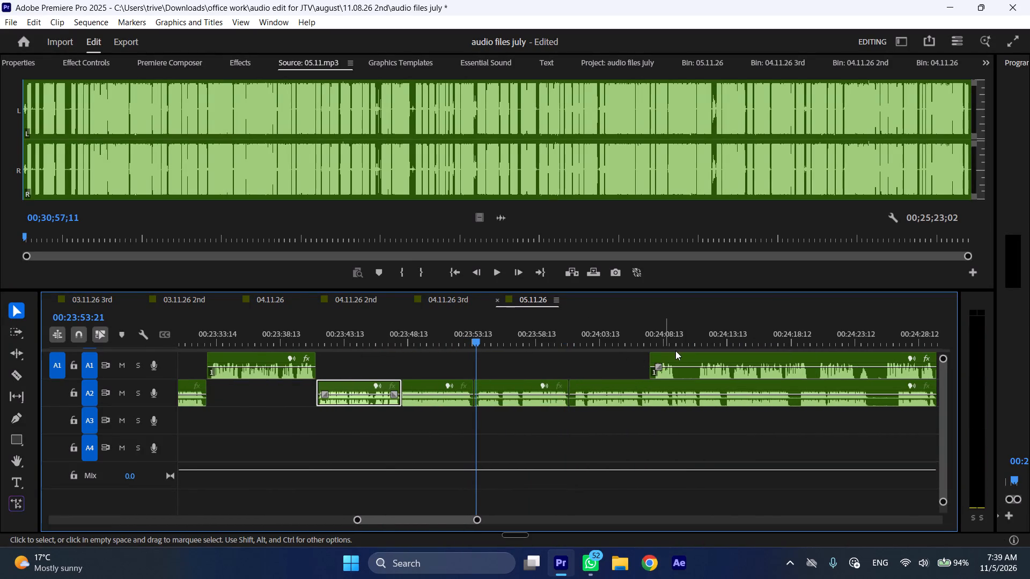
Move the following A1 clip to start at the A2 cut near 00:24:01, and shift the remaining A2 portion to about 00:24:25.
drag(678, 355, 601, 360)
drag(592, 388, 895, 388)
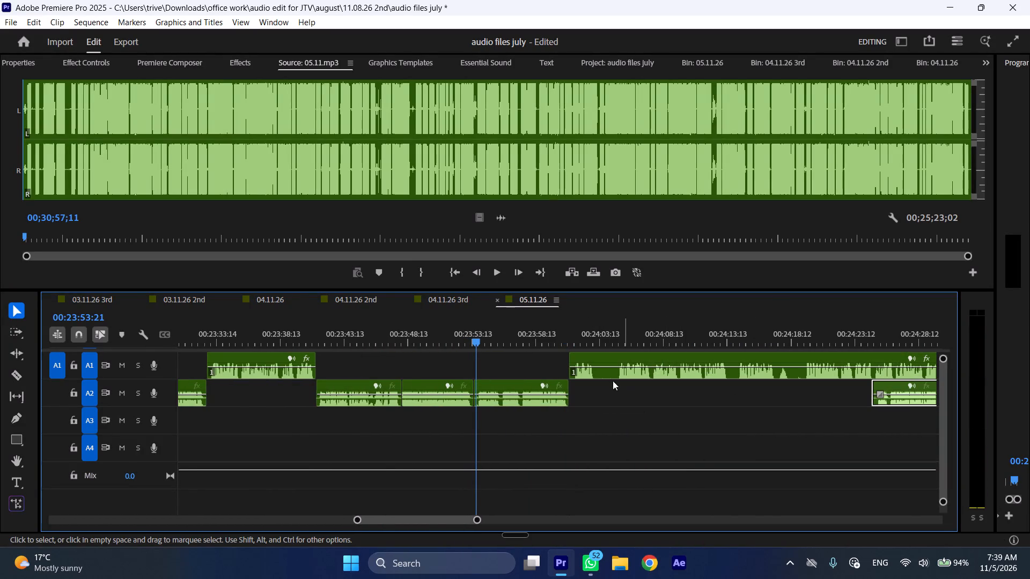
Play the A1 clip from its start near 00:24:01, cut it at 00:24:04:20 and ripple delete the opening section before the cut.
click(569, 330)
key(space)
text(l)
scroll(583, 359, down, 5)
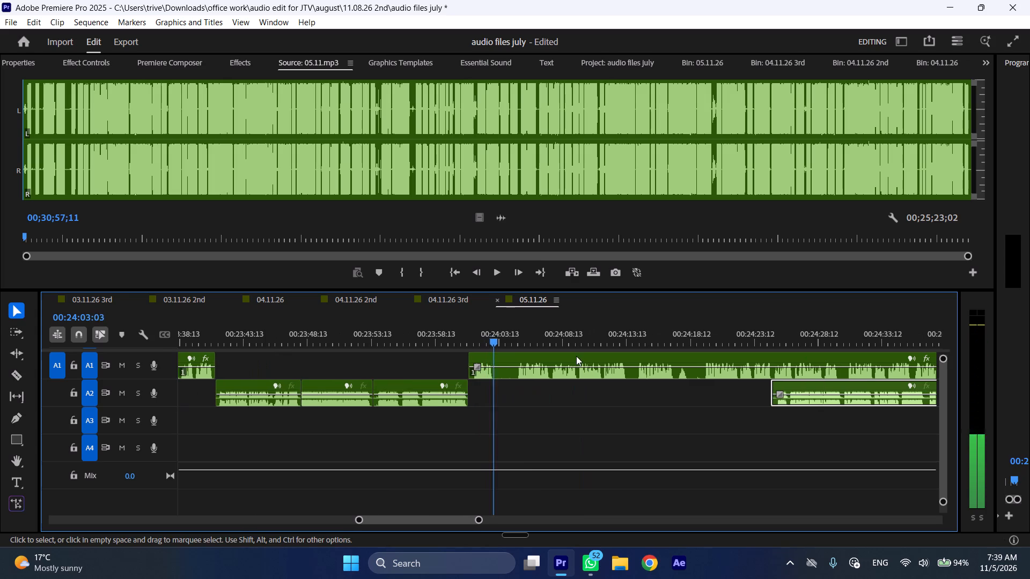
click(517, 331)
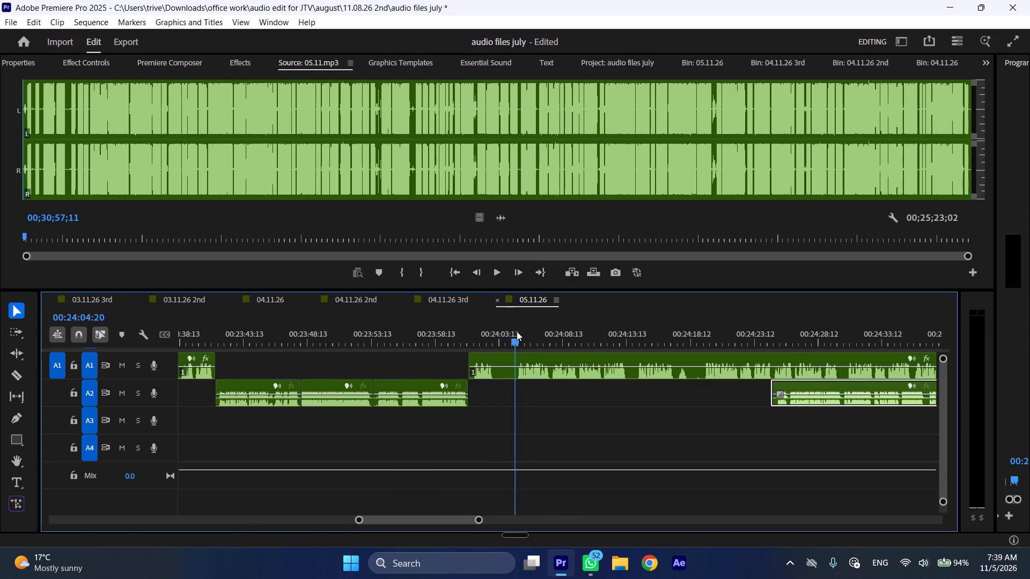
click(528, 355)
key(shift+c)
key(ctrl+shift+d)
Play the trimmed A1 clip from about 00:24:01 at increased speed to review it.
key(space)
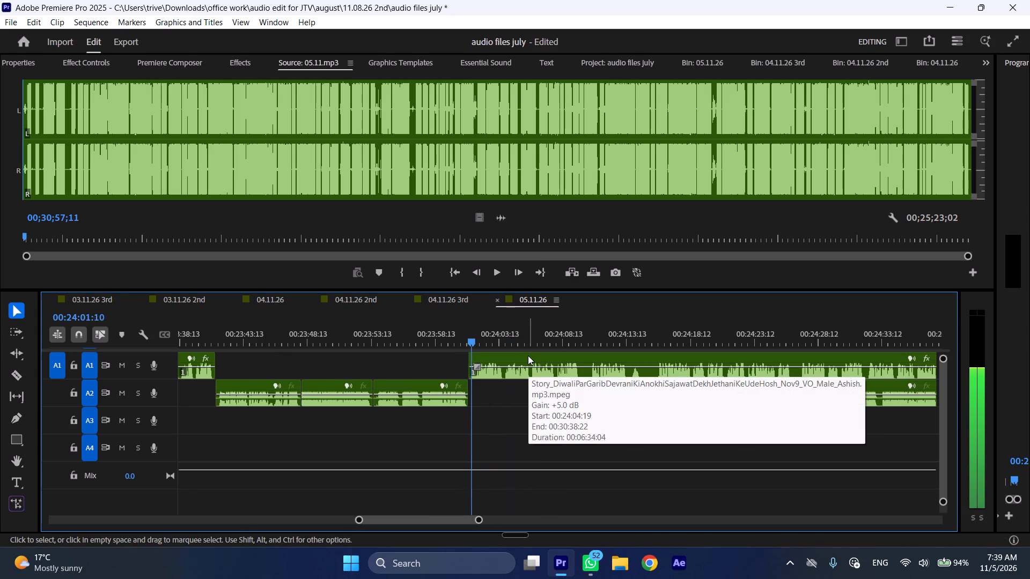
text(l)
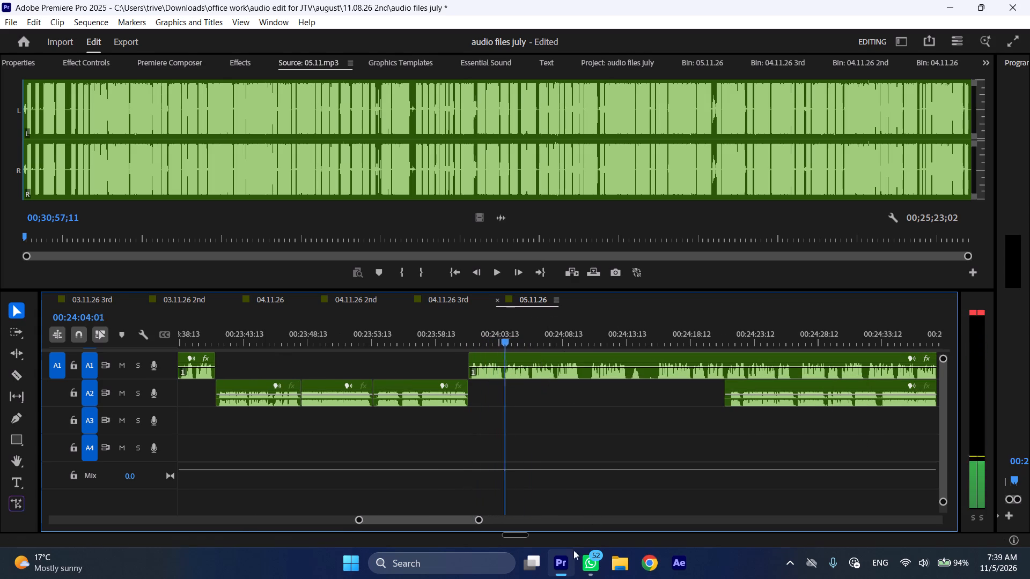
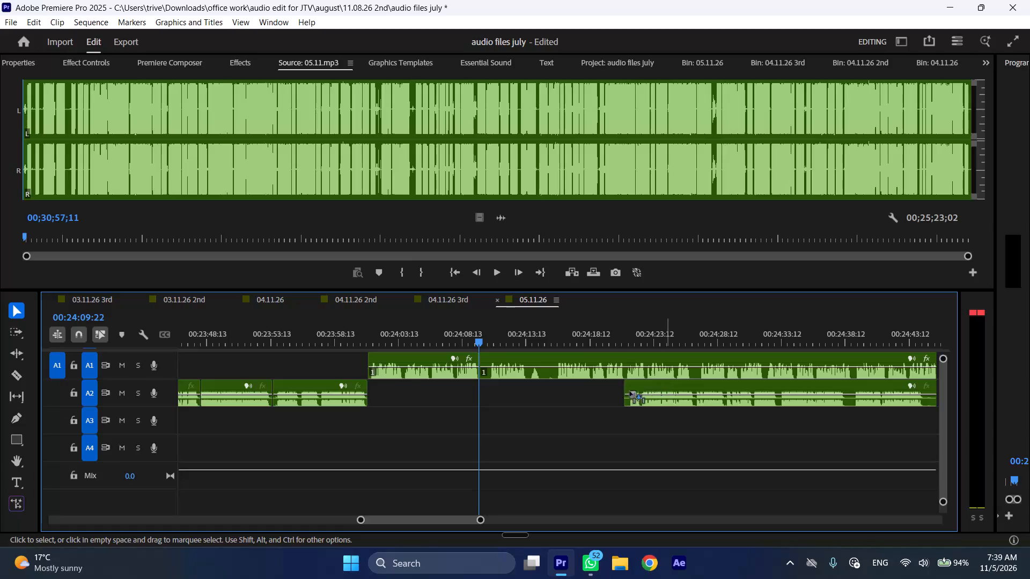
Move the remaining A2 clip to start at the A1 cut at 00:24:09:22, and shift the following A1 clip to about 00:24:32.
drag(630, 391, 524, 386)
drag(504, 357, 787, 357)
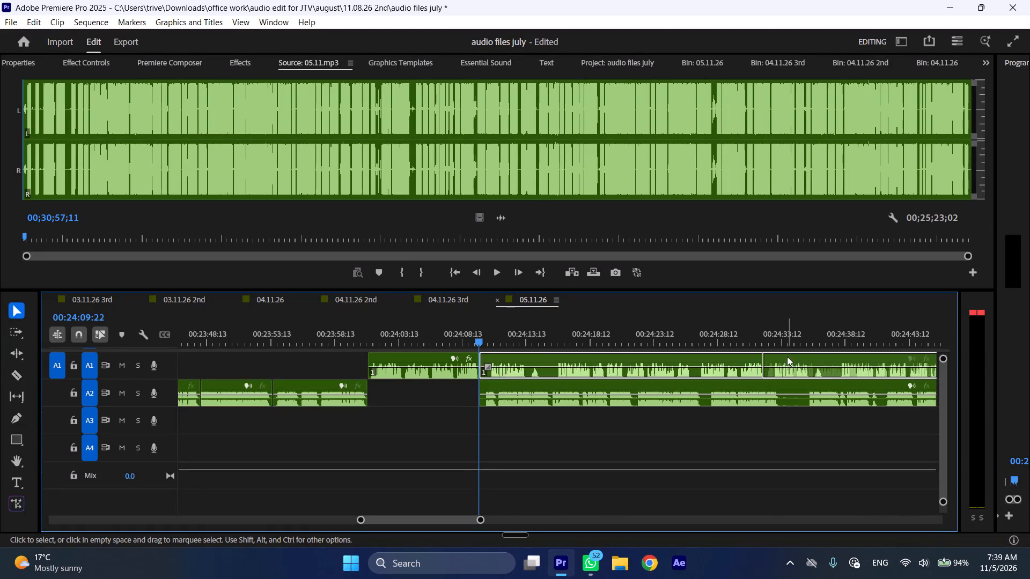
Play the repositioned A2 clip from 00:24:09:22 at increased speed to review it.
key(space)
key(l)
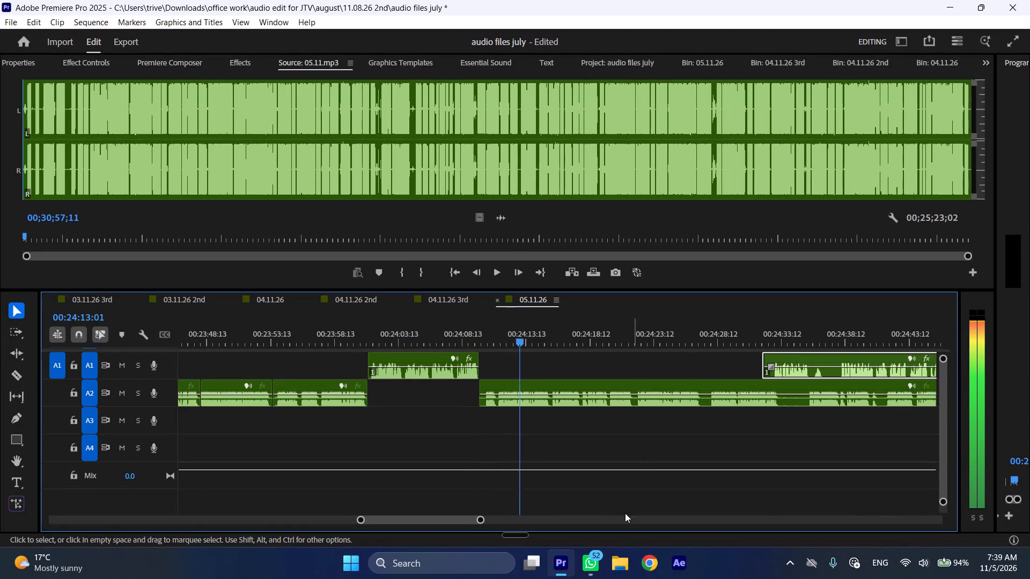
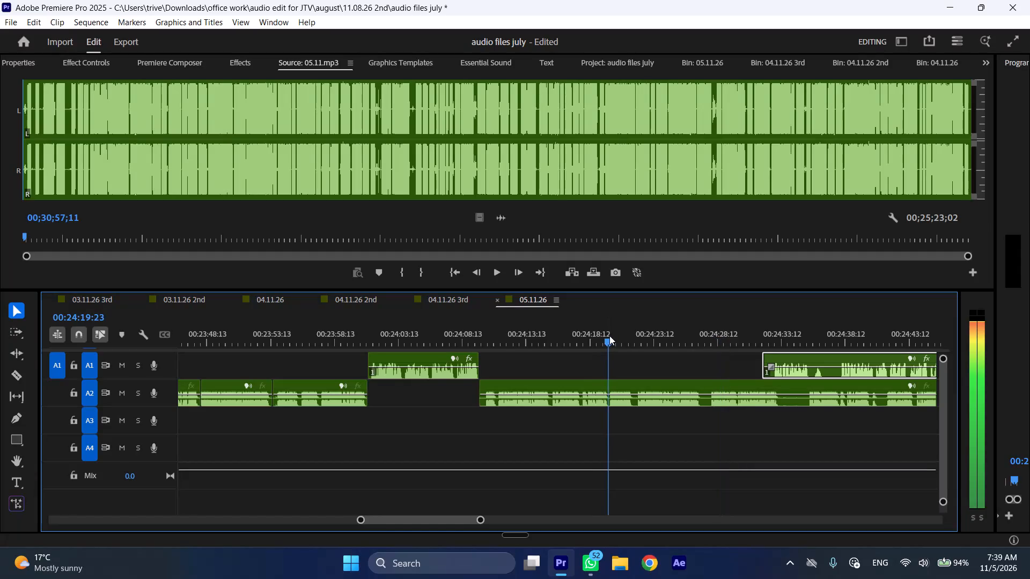
Split the A2 clip at about 00:24:20 and at 00:24:27:21, and ripple delete the section between the cuts.
text(C)
key(space)
drag(694, 333, 711, 336)
click(712, 390)
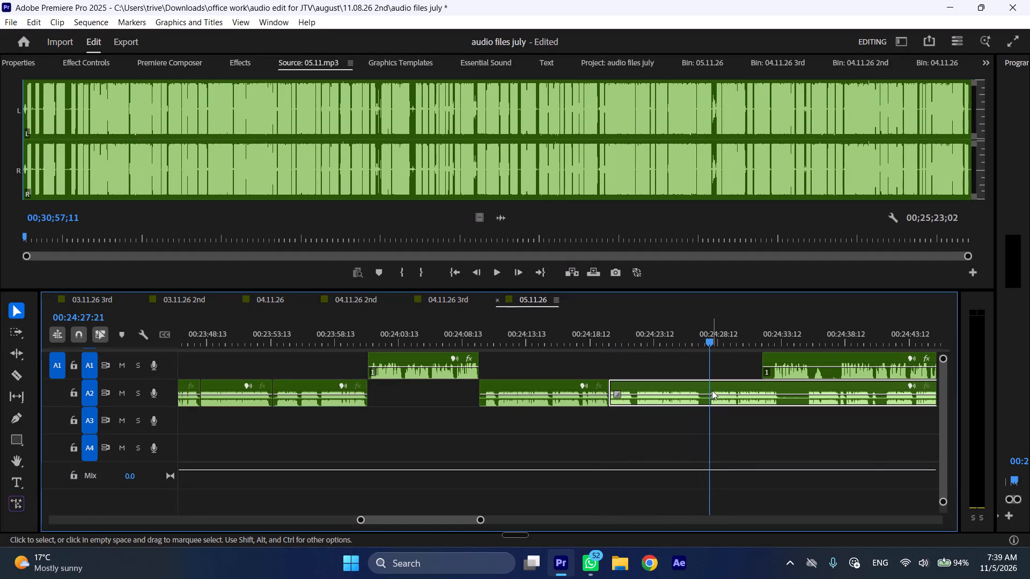
key(shift+c)
key(ctrl+shift+d)
Play on at increased speed, shift the A1 clip out to about 00:24:30, and split the A2 clip at 00:24:25:10.
key(space)
scroll(645, 403, down, 4)
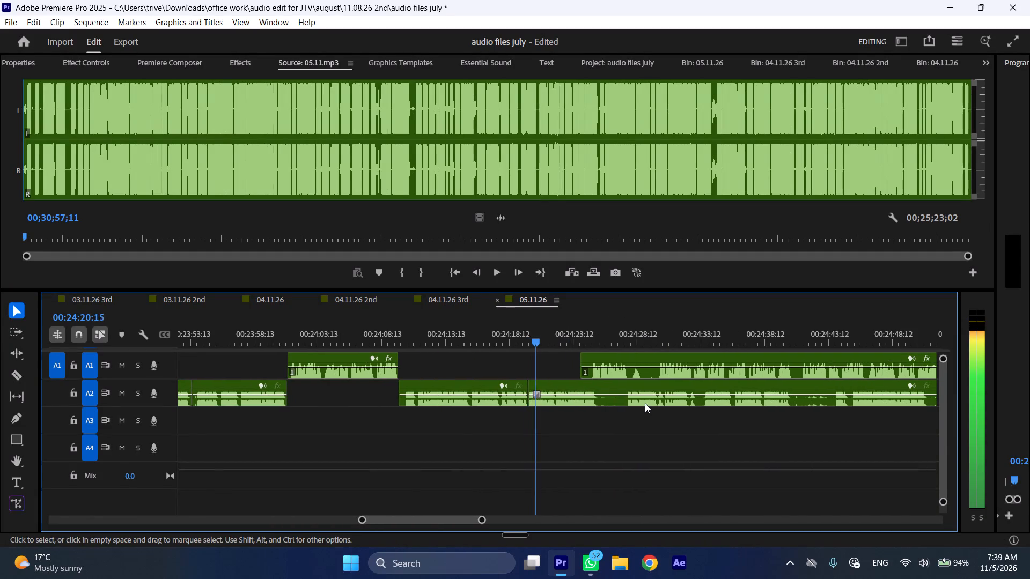
key(l)
drag(625, 361, 710, 363)
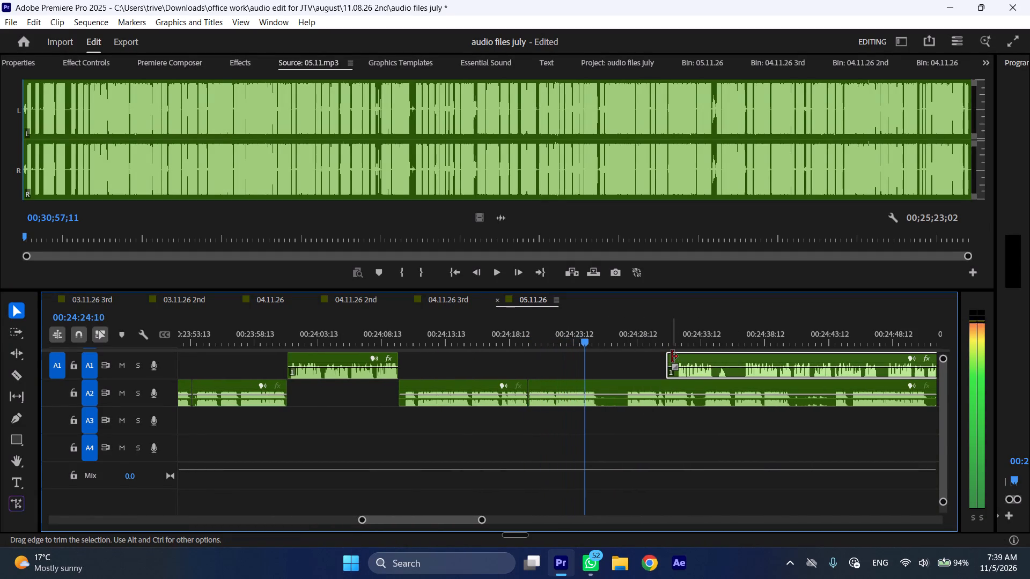
key(space)
text(C)
Trim the silent start of the A1 clip, place it at the 00:24:25:10 A2 cut, and move the remaining A2 clip to about 00:24:31.
drag(672, 357, 676, 357)
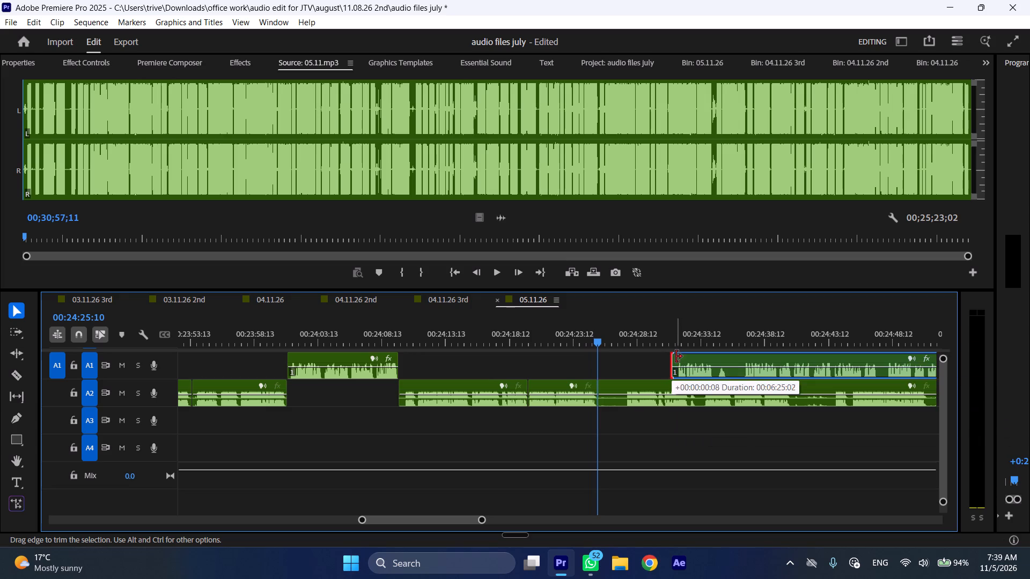
drag(676, 357, 681, 357)
drag(698, 359, 622, 373)
drag(623, 384, 696, 387)
While playing the A1 clip, trim about 2 seconds off the start of the A2 clip and move it to about 00:24:43.
key(space)
text(l)
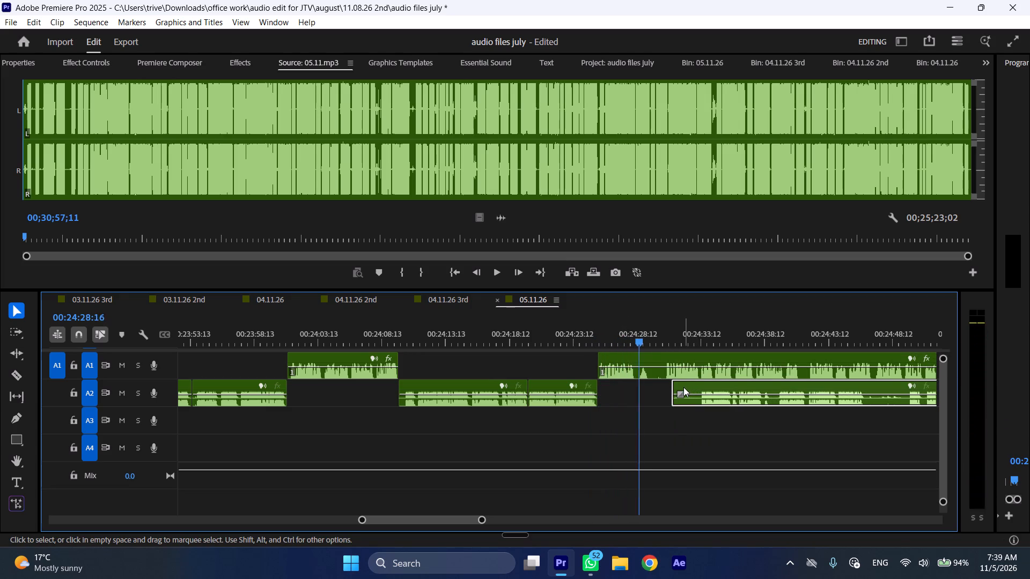
drag(677, 387, 702, 388)
drag(711, 388, 847, 388)
scroll(676, 422, down, 5)
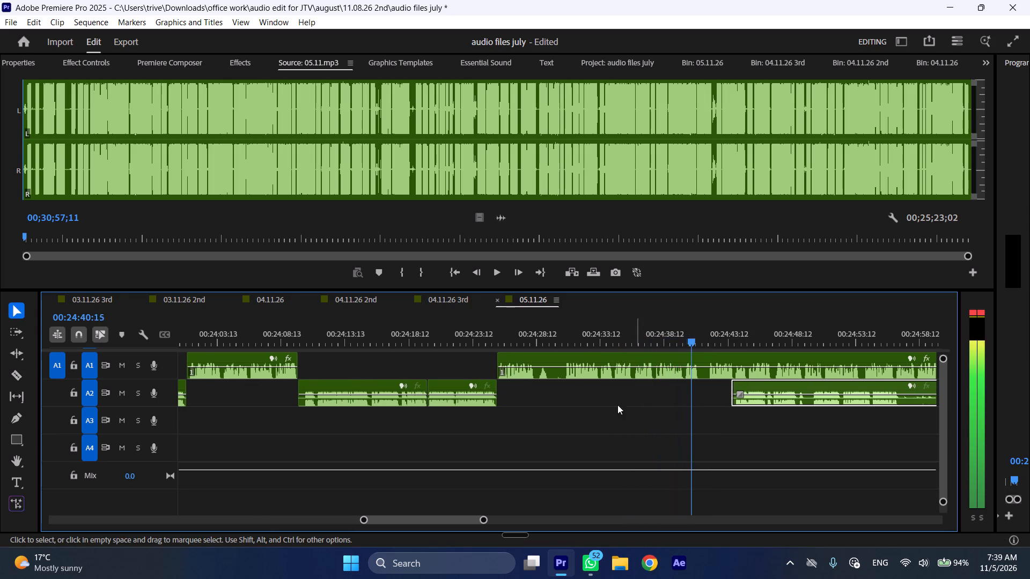
Split the A1 clip at 00:24:30:17 and ripple delete the section from 00:24:25:10 up to that cut.
click(566, 328)
click(576, 369)
key(shift+c)
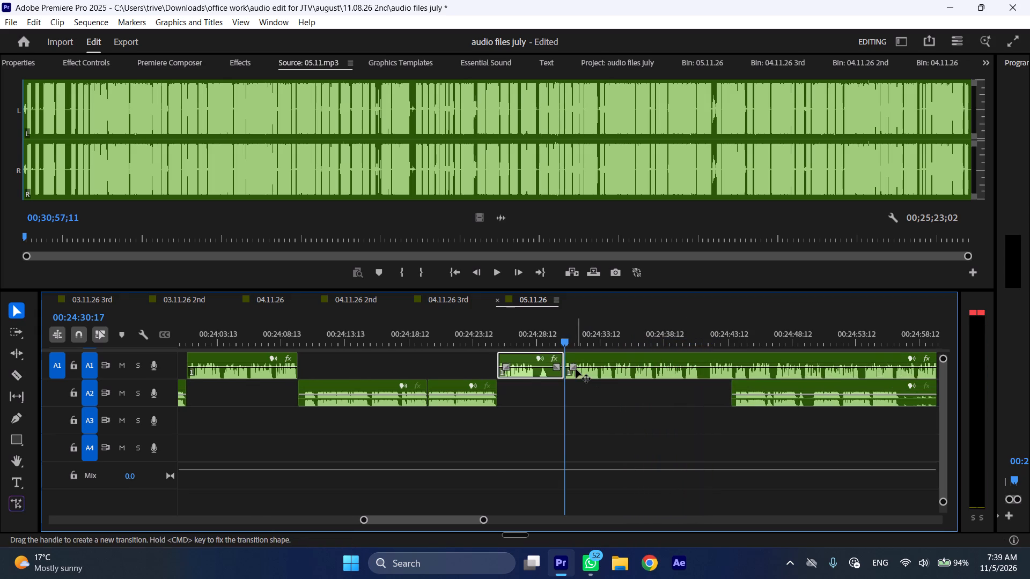
key(ctrl+shift+d)
Split the A1 clip at 00:24:36:01 and move the A2 clip to start at that cut.
drag(613, 338, 635, 340)
key(shift+c)
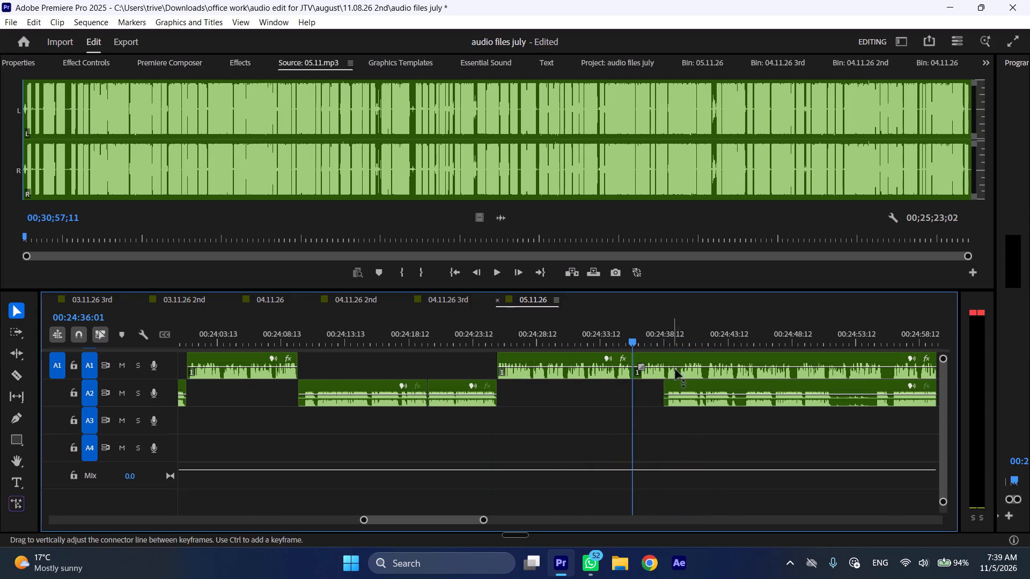
drag(688, 385, 663, 387)
scroll(663, 388, down, 9)
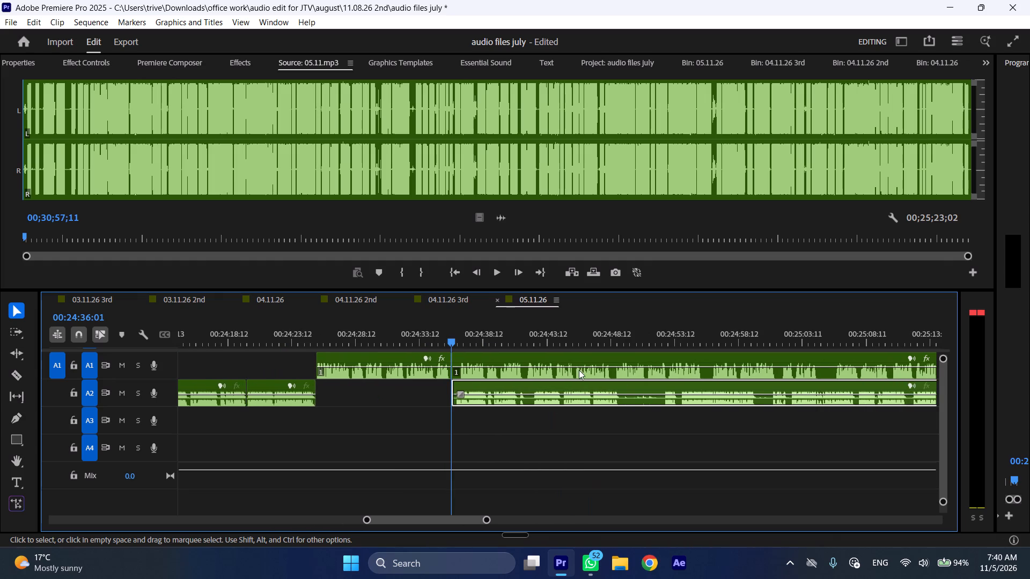
Trim under a second off the start of the remaining A1 clip and move it to about 00:24:53.
drag(461, 354, 469, 357)
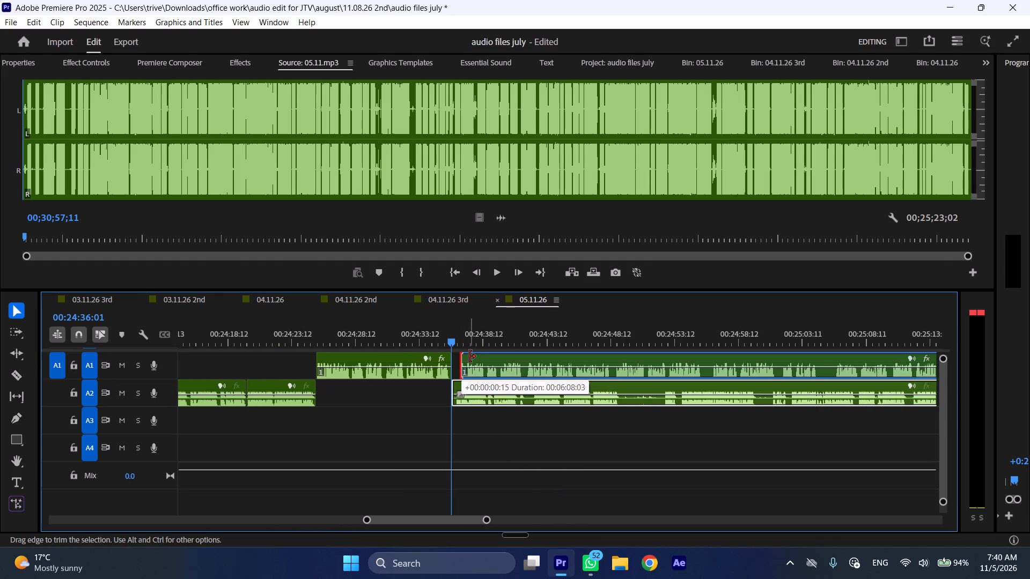
drag(469, 357, 467, 357)
drag(481, 358, 693, 365)
Play the repositioned A2 clip from 00:24:36:01 at increased speed to review it.
key(space)
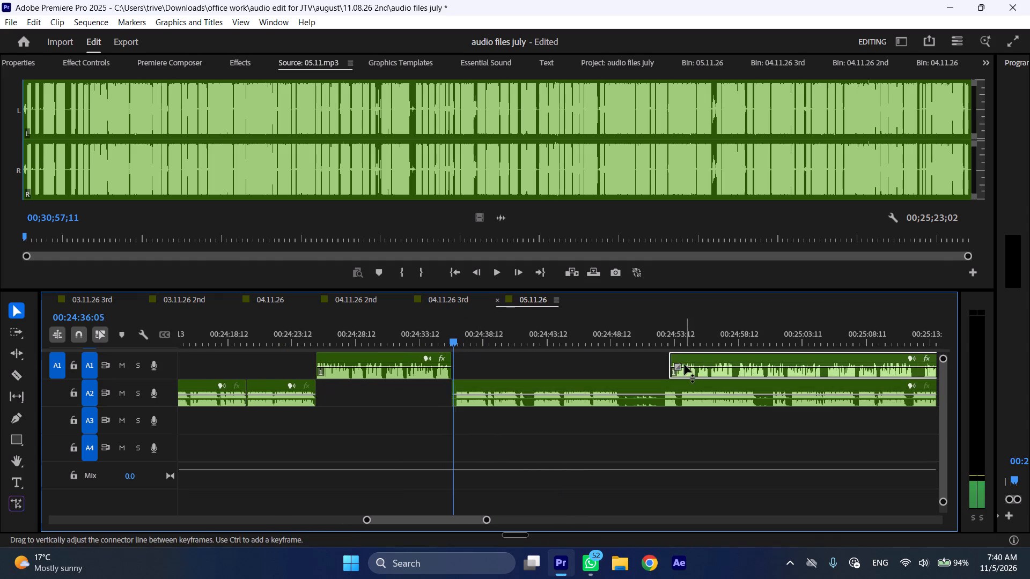
key(l)
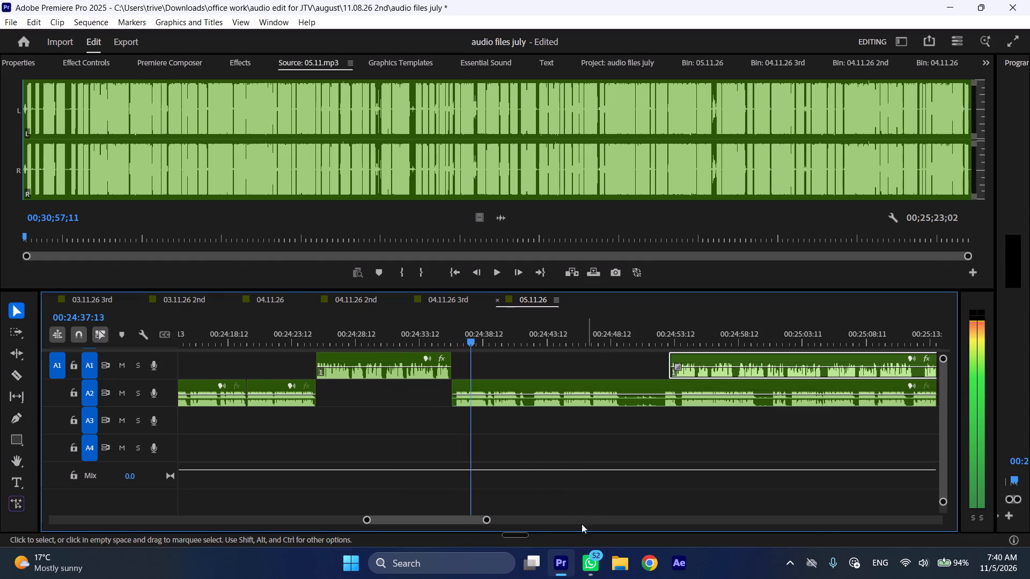
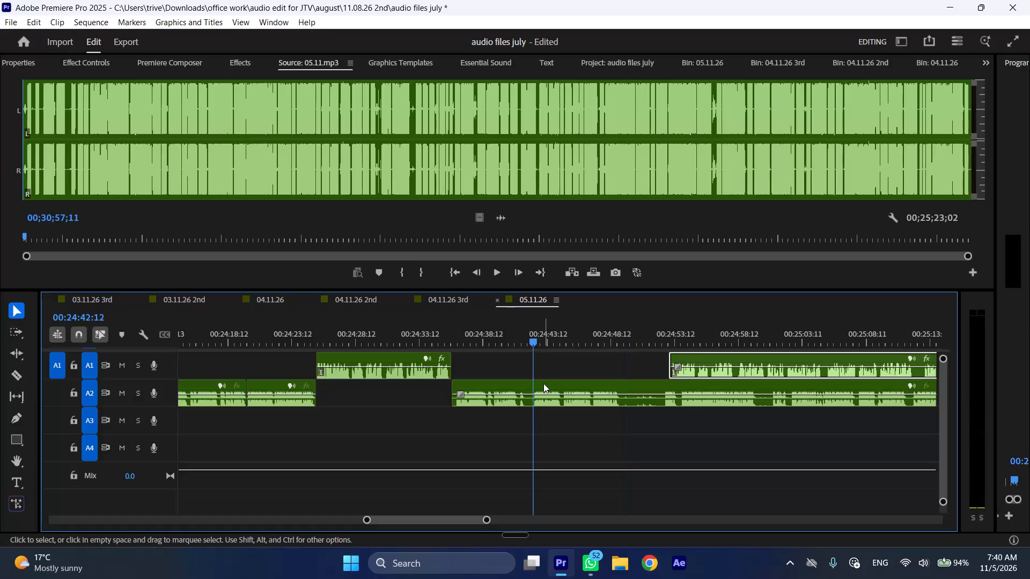
Split the A2 clip at 00:24:42:12 and ripple delete the section from 00:24:36:01 up to that cut.
click(543, 383)
key(shift+c)
key(ctrl+shift+d)
Split the A2 clip at 00:24:42:22 and move the following A1 clip to start at that cut.
drag(533, 329, 538, 330)
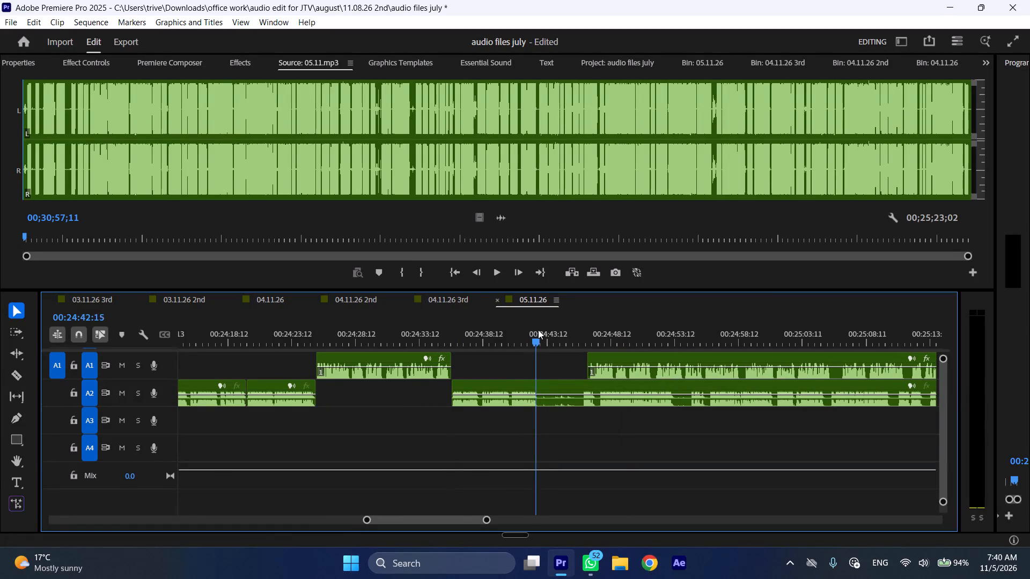
drag(538, 330, 541, 330)
key(shift+c)
drag(617, 357, 575, 358)
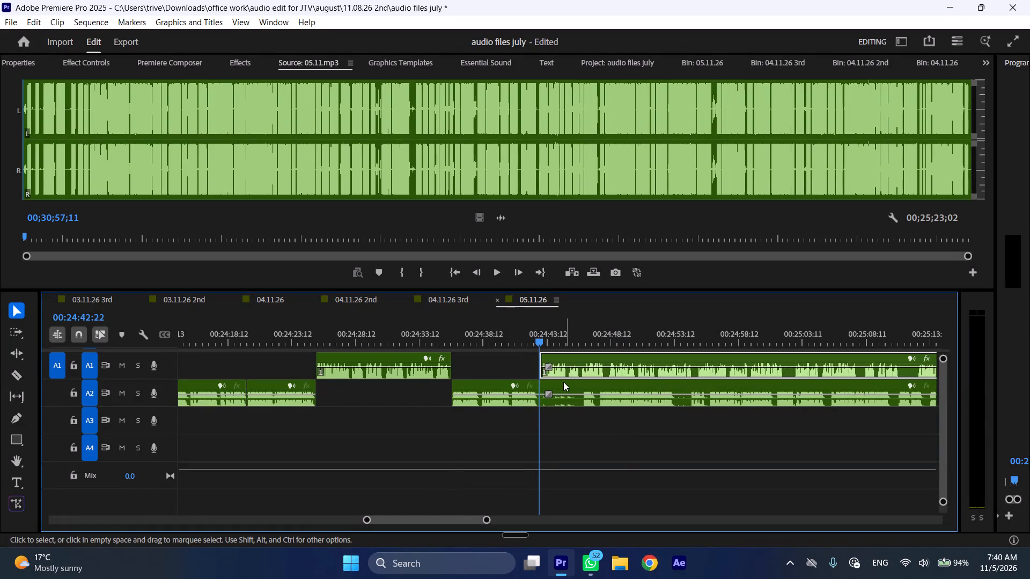
Move the remaining A2 clip after the cut out to about 00:25:09.
drag(560, 384, 895, 386)
Play the repositioned A1 clip from 00:24:42:22 at increased speed to review it.
key(space)
key(l)
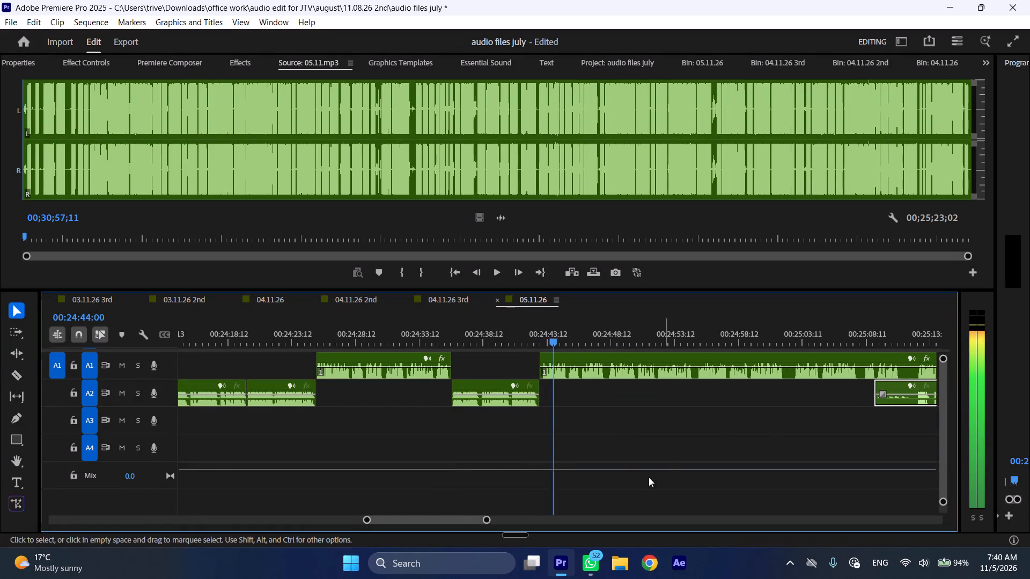
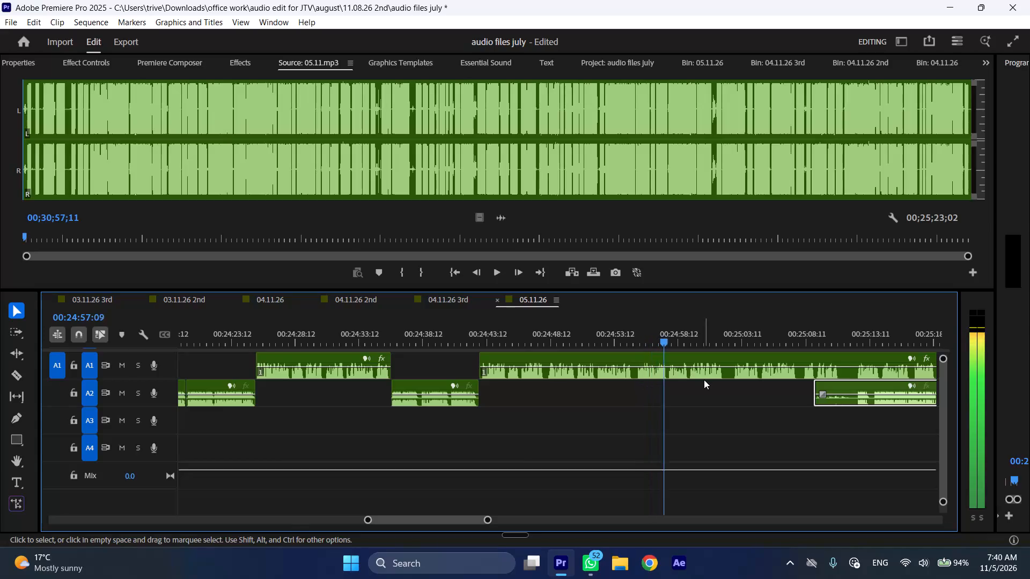
Stop the A1 clip's playback at 00:25:02:03 and activate the Razor tool for a cut around that point.
scroll(690, 371, down, 4)
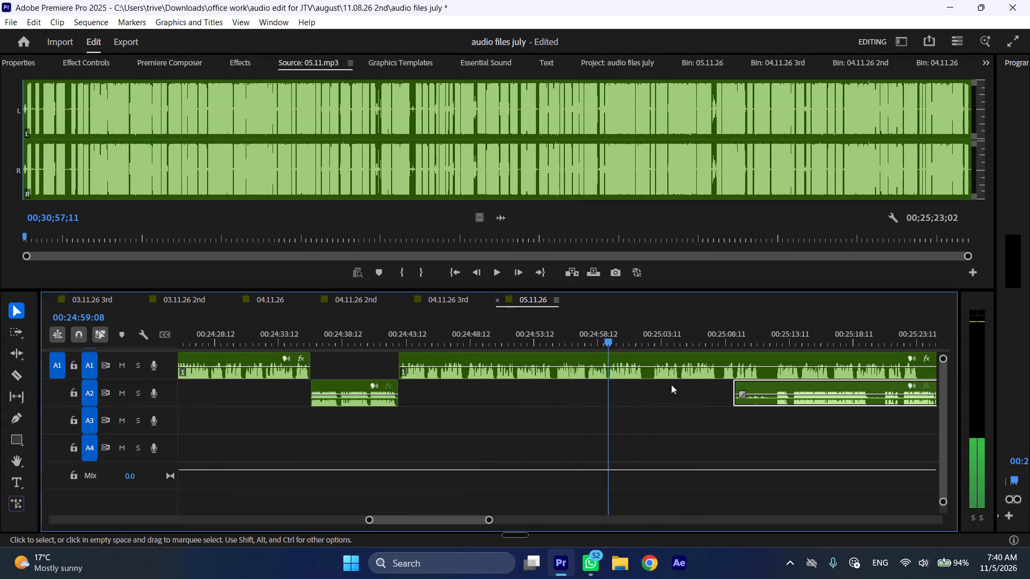
key(space)
text(C)
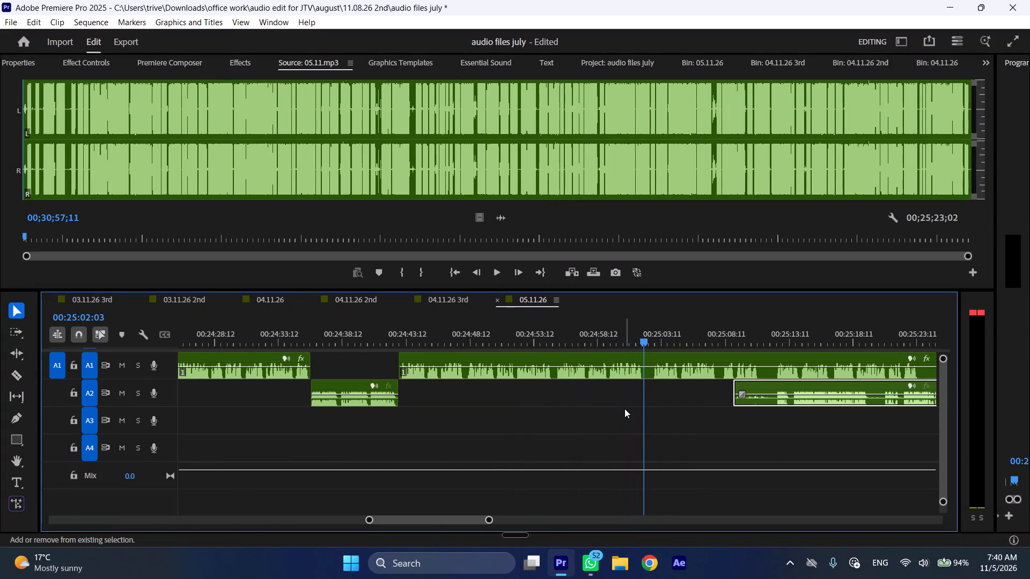
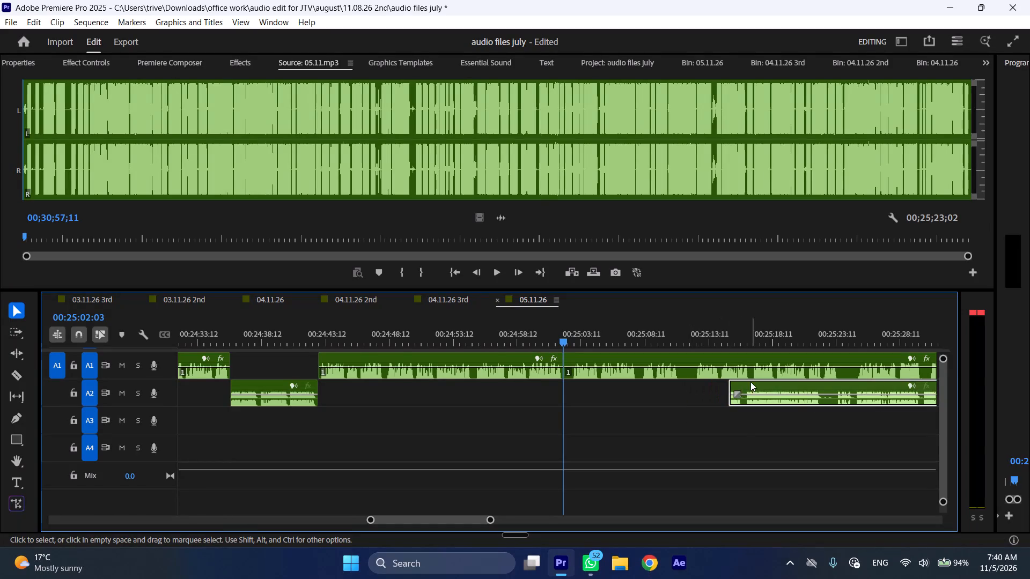
Move the A2 clip to start at 00:25:02:03, and shift the following A1 clip to about 00:25:22.
drag(751, 382, 582, 390)
drag(586, 353, 840, 360)
Play the repositioned A2 clip at increased speed and trim the start of the shifted A1 clip slightly.
key(space)
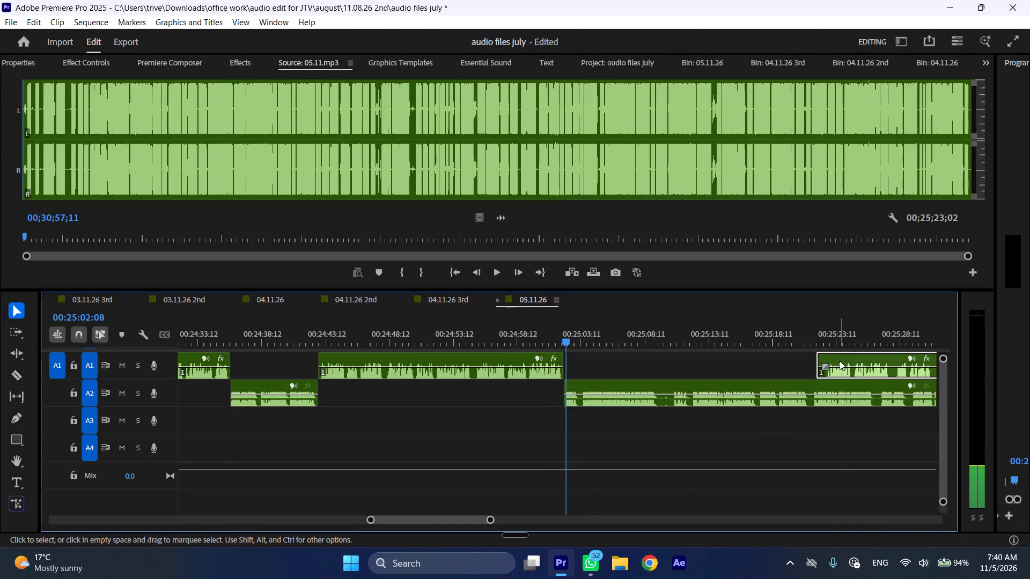
key(l)
drag(816, 356, 823, 356)
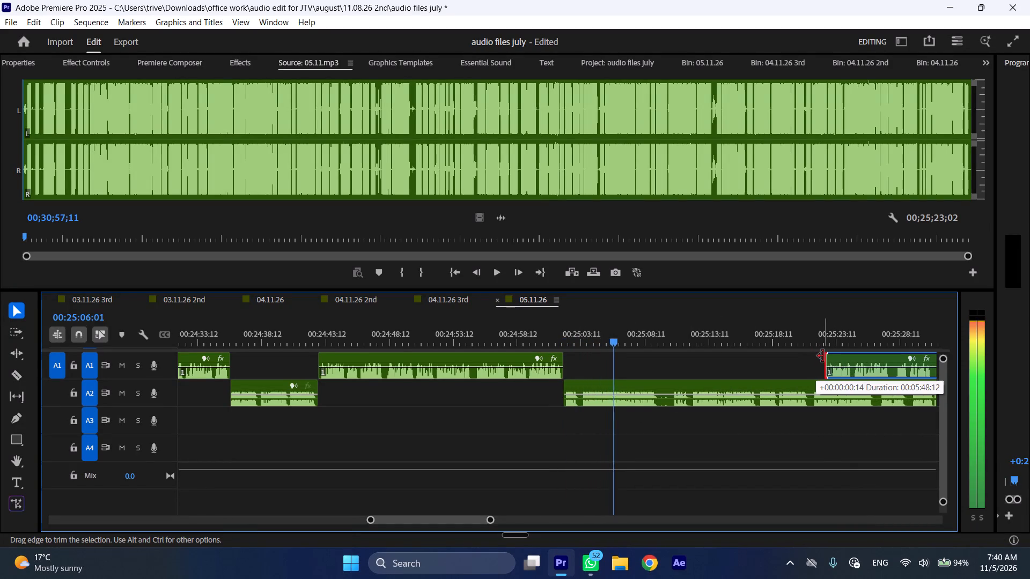
Cut the A2 clip at 00:25:03:11 and ripple delete its opening section before that point.
click(580, 335)
click(591, 375)
click(594, 387)
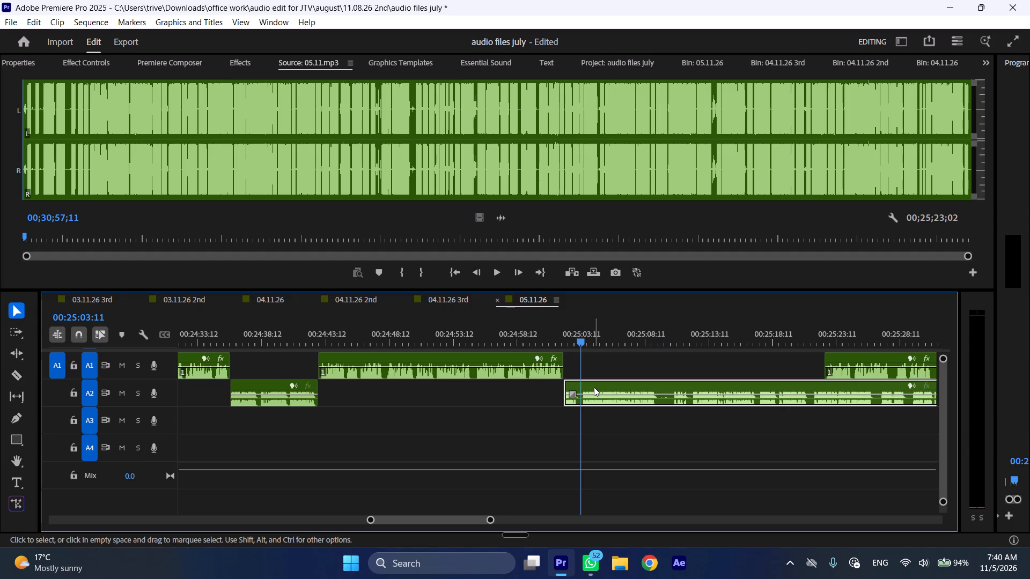
key(shift+c)
key(ctrl+shift+d)
Cut the A2 clip at 00:25:08:10, start the A1 clip there, and shift the remaining A2 section to about 00:25:19.
drag(619, 329, 645, 331)
key(shift+c)
drag(831, 358, 668, 359)
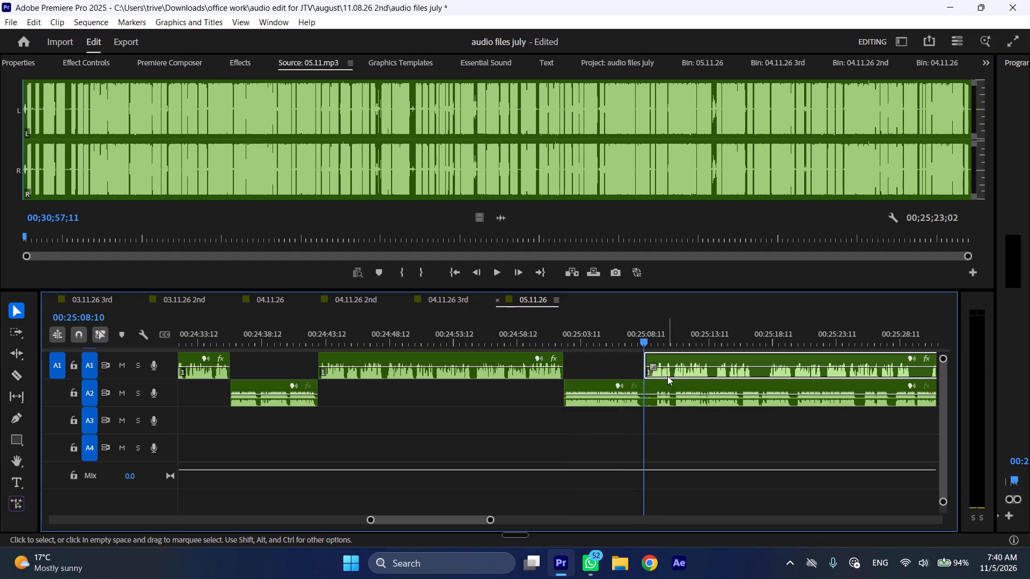
drag(667, 384, 807, 389)
Play the sequence from 00:25:08:10 to listen to the repositioned A1 clip.
key(space)
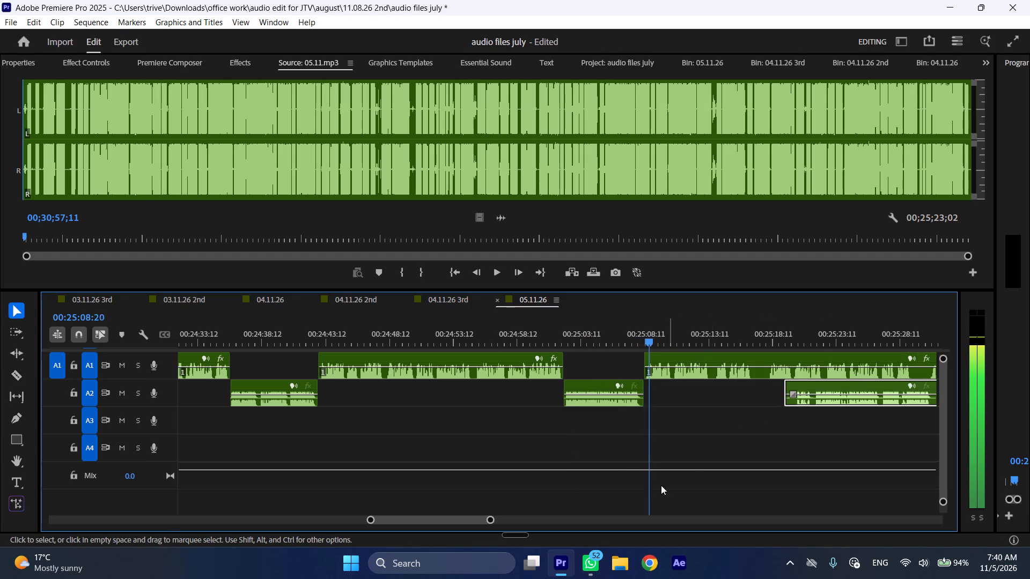
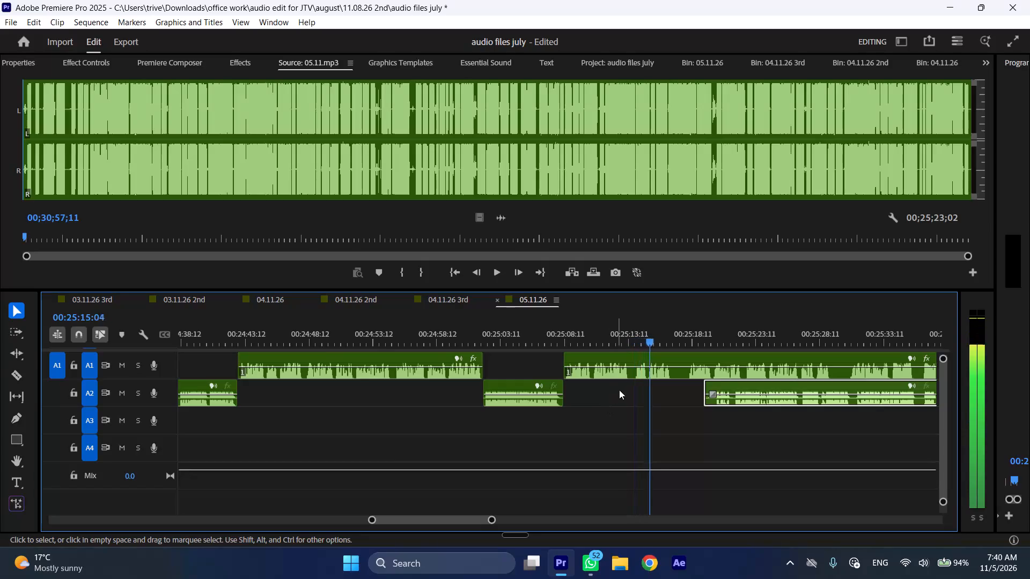
Stop playback and cut the A1 clip at 00:25:16:21.
key(space)
text(C)
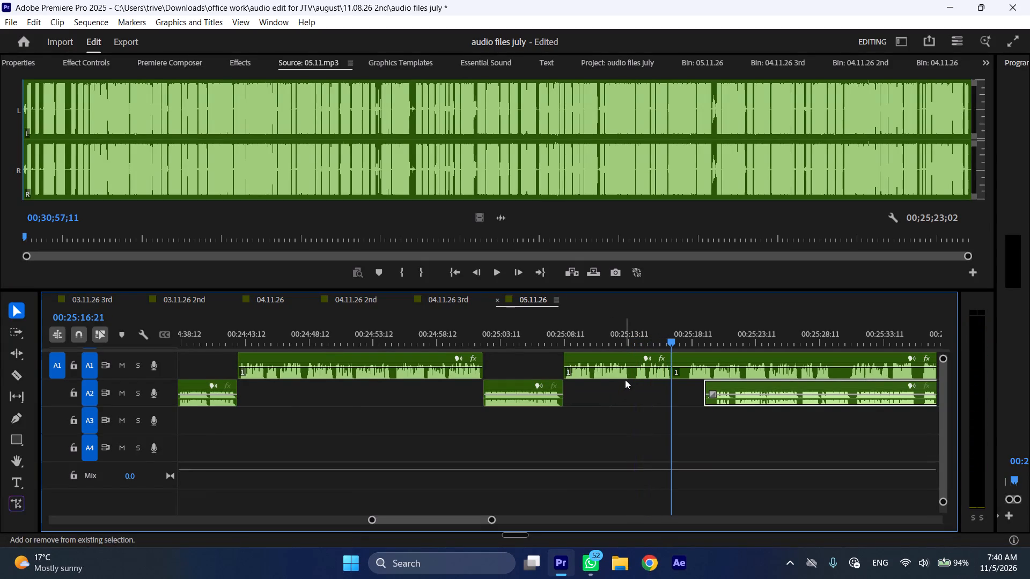
Trim the start of the A2 clip slightly, to about 00:25:20.
drag(705, 387, 713, 388)
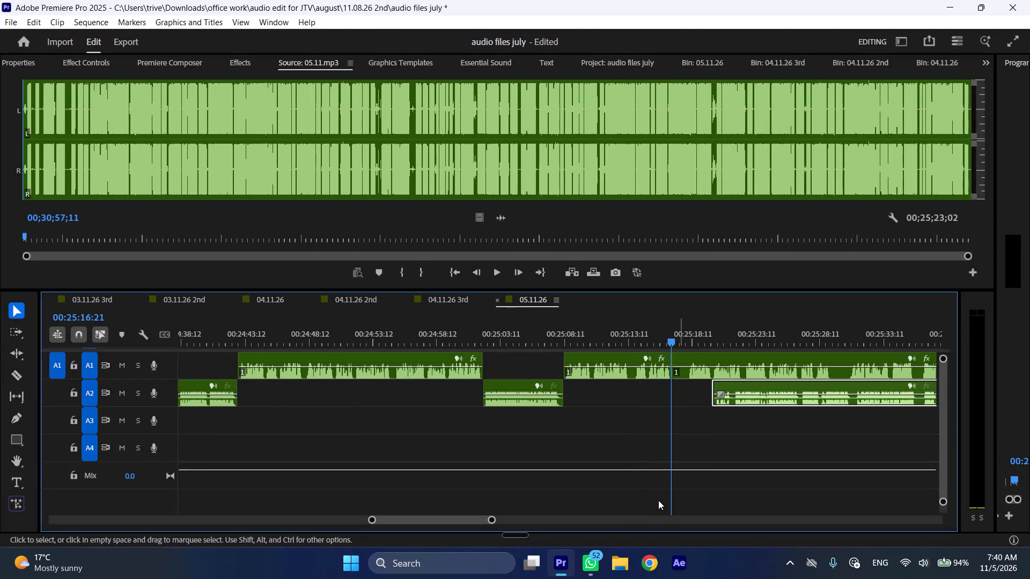
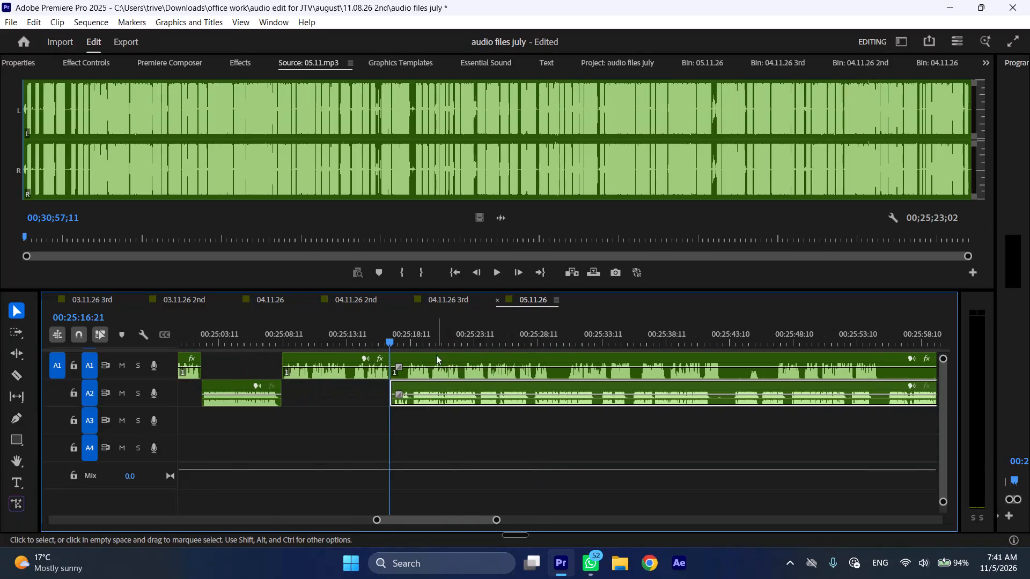
Move the A1 clip that starts at 00:25:16:21 later on its track and trim its start to about 00:25:48.
drag(425, 353, 814, 371)
key(space)
key(l)
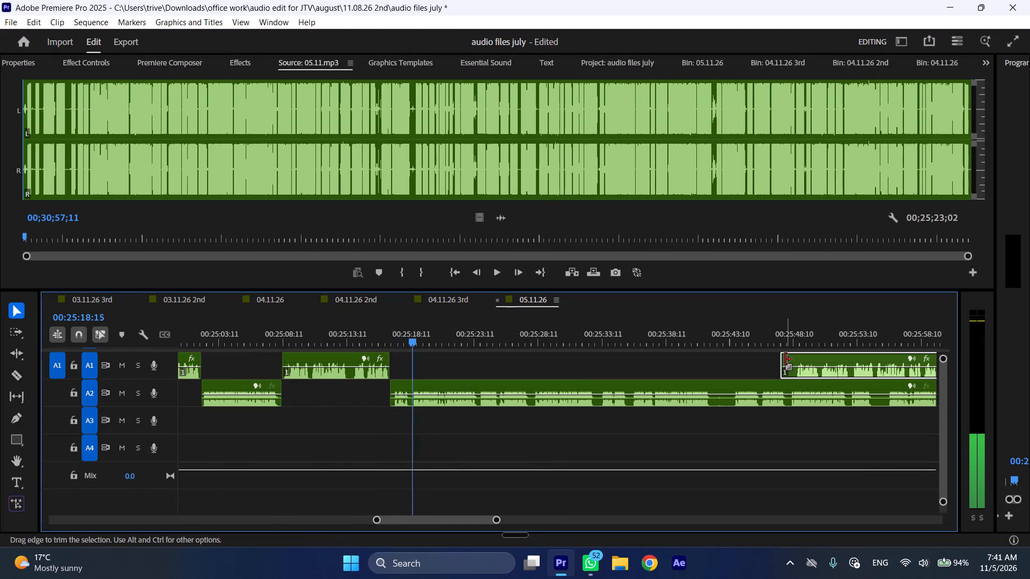
drag(785, 358, 797, 358)
Cut the A2 clip at 00:25:18:08 and ripple-delete the part from its start up to the cut.
click(410, 335)
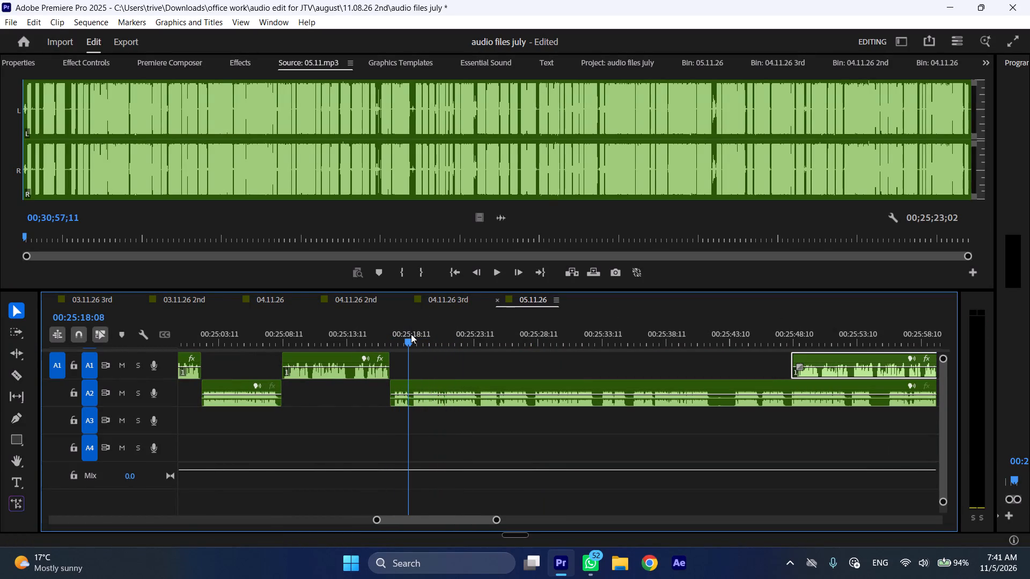
click(422, 384)
key(shift+c)
key(ctrl+shift+d)
Play on, cut the A2 clip at about 00:25:24 and at 00:25:26:12, and ripple-delete the section between the cuts.
key(space)
text(l)
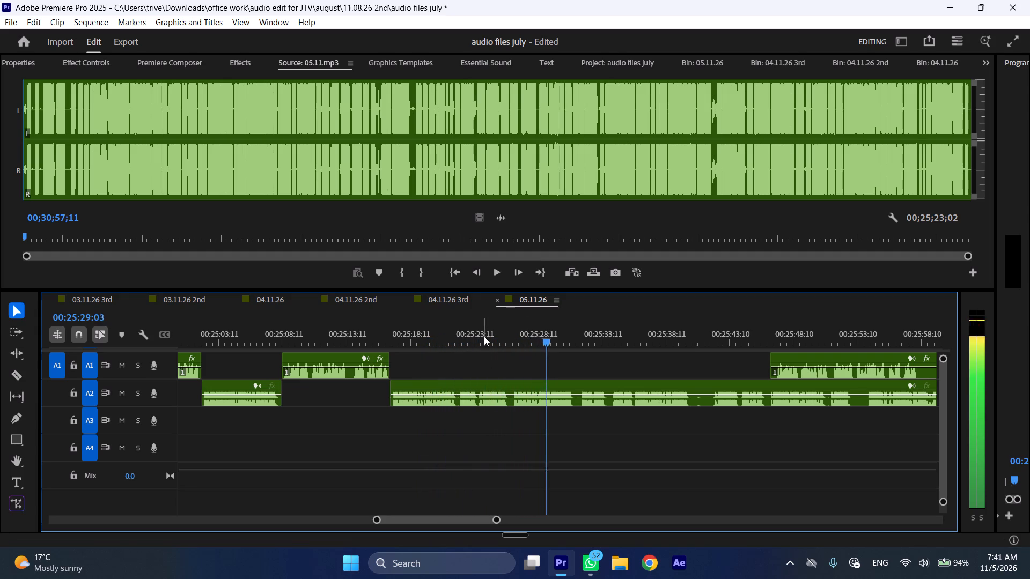
drag(484, 335, 479, 334)
text(C)
key(space)
drag(506, 337, 510, 337)
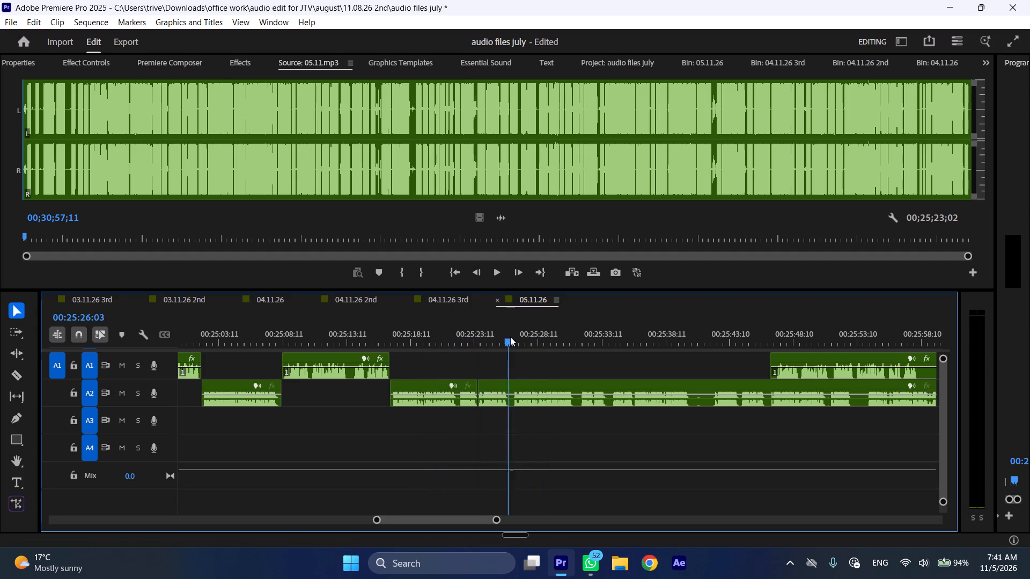
drag(510, 337, 514, 337)
click(528, 410)
click(525, 398)
key(shift+c)
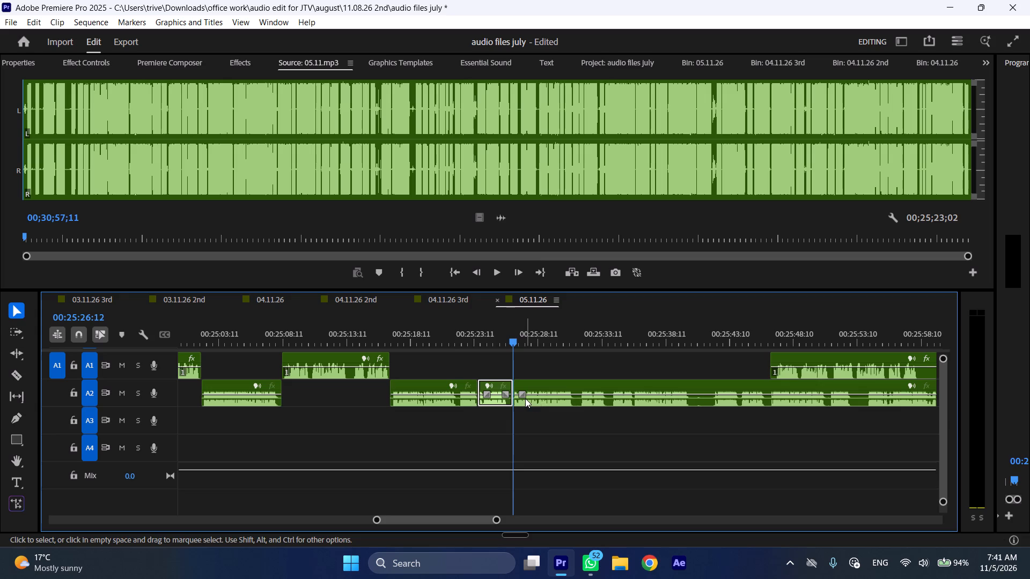
key(ctrl+shift+d)
Play on, cut the A2 clip at 00:25:28:15 and 00:25:31:10, and ripple-delete the section between the cuts.
key(space)
text(l)
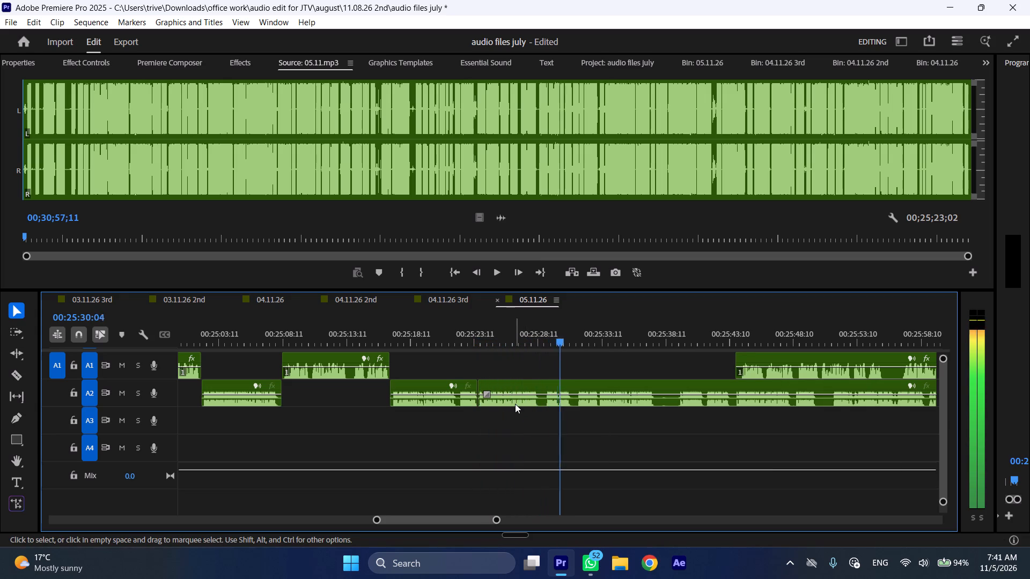
drag(545, 330, 542, 329)
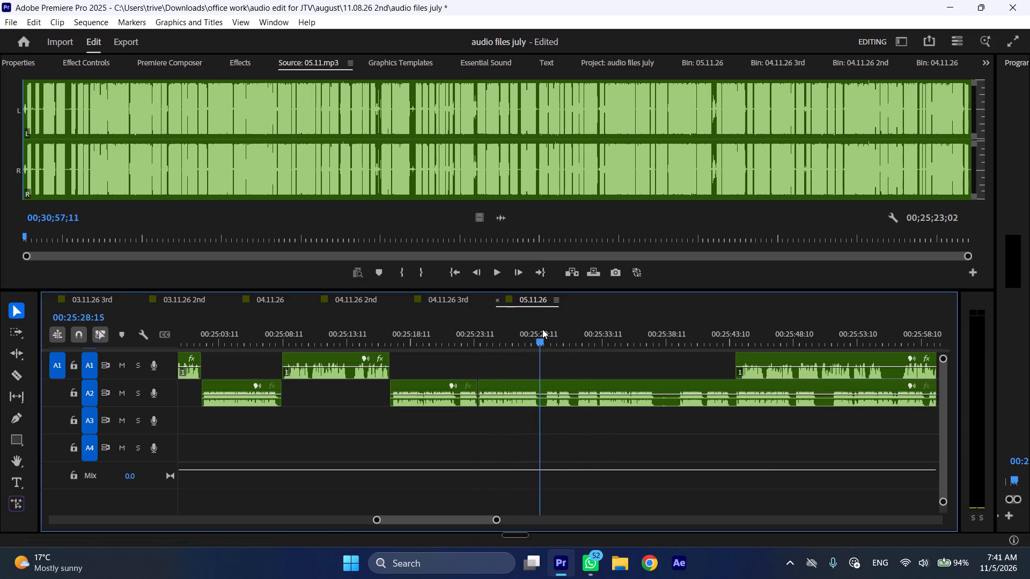
key(shift+c)
drag(542, 329, 578, 333)
click(591, 388)
key(shift+c)
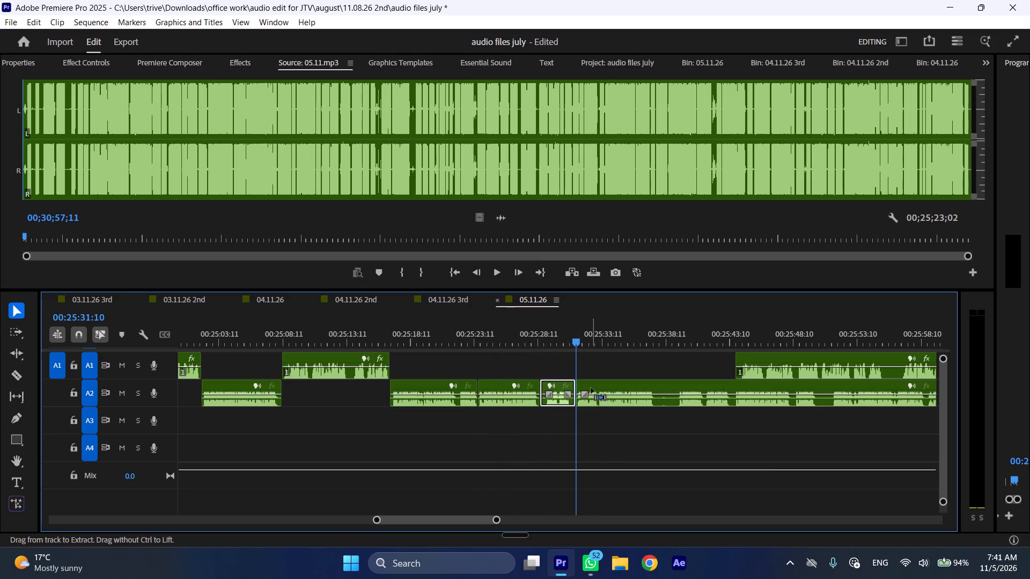
key(ctrl+shift+d)
Play on to the silence in the A2 clip and cut the clip at 00:25:34:21.
key(space)
text(l)
scroll(564, 436, down, 4)
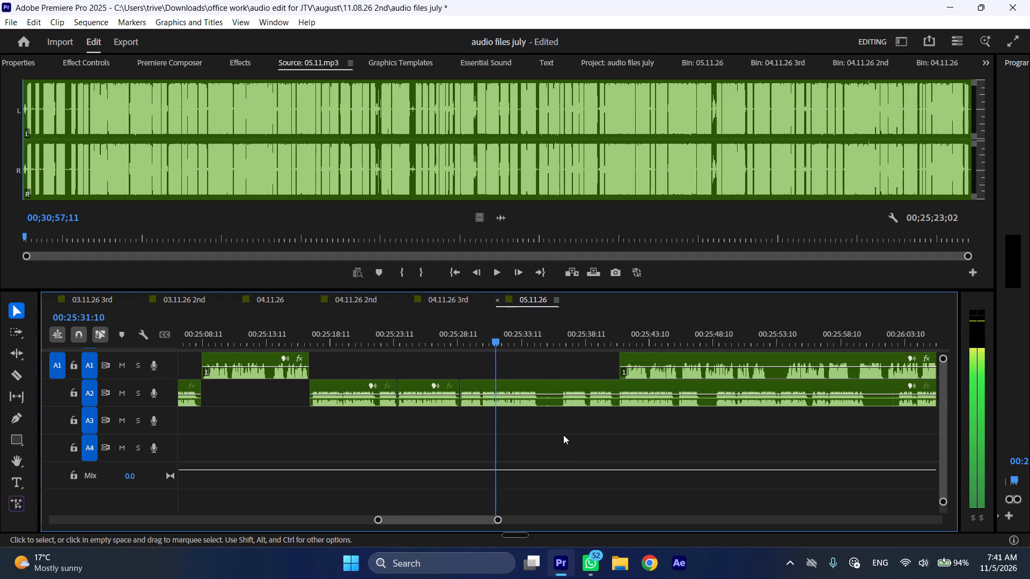
key(space)
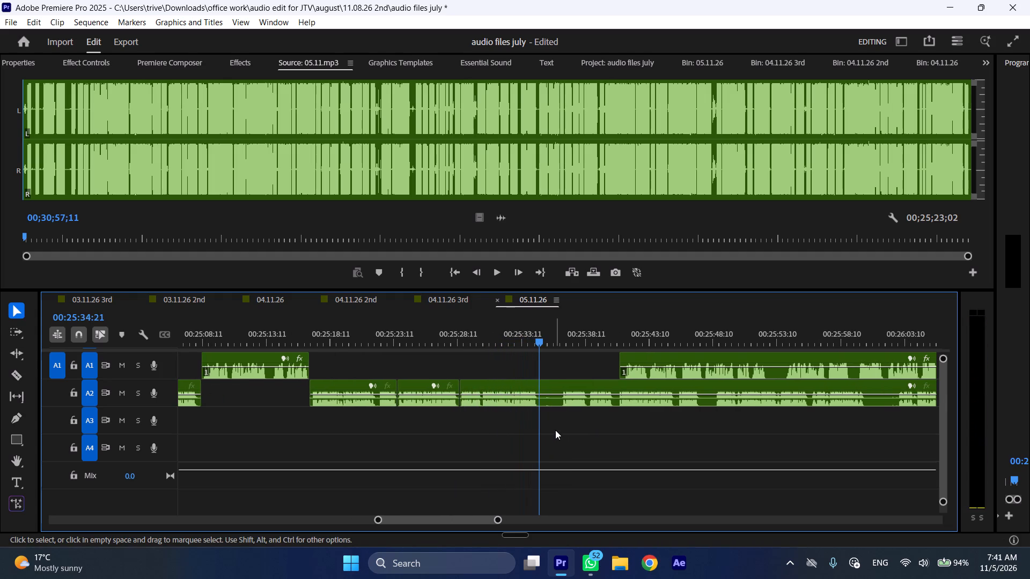
text(C)
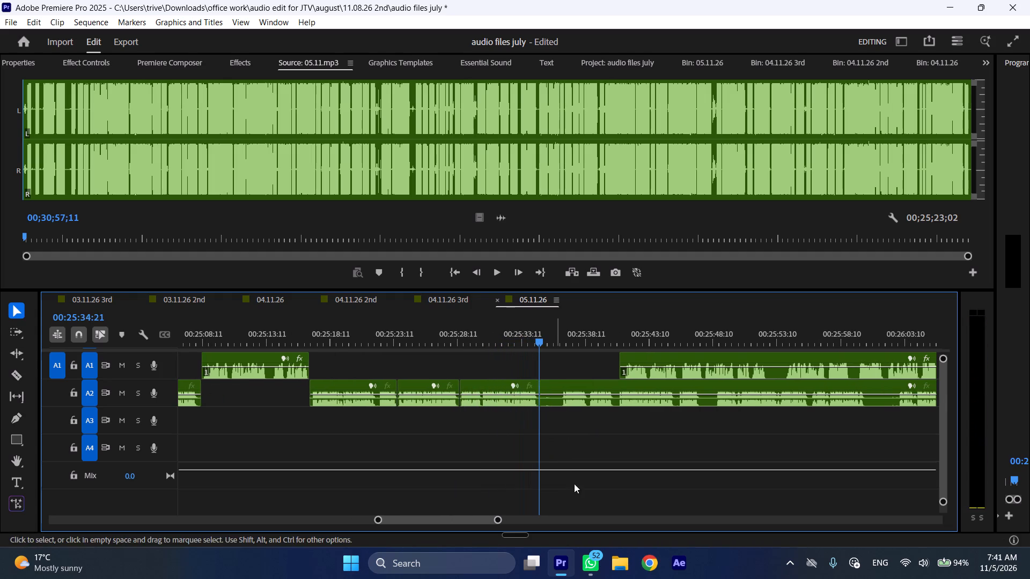
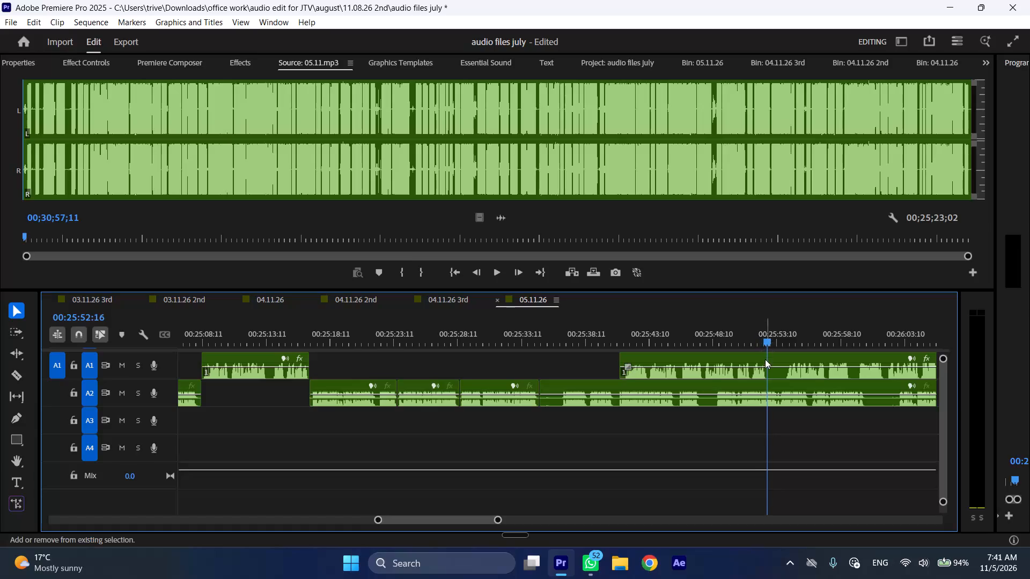
Cut the A1 clip at 00:25:52:16 and insert the part before the cut between the A2 clips at about 00:25:28:15.
click(764, 361)
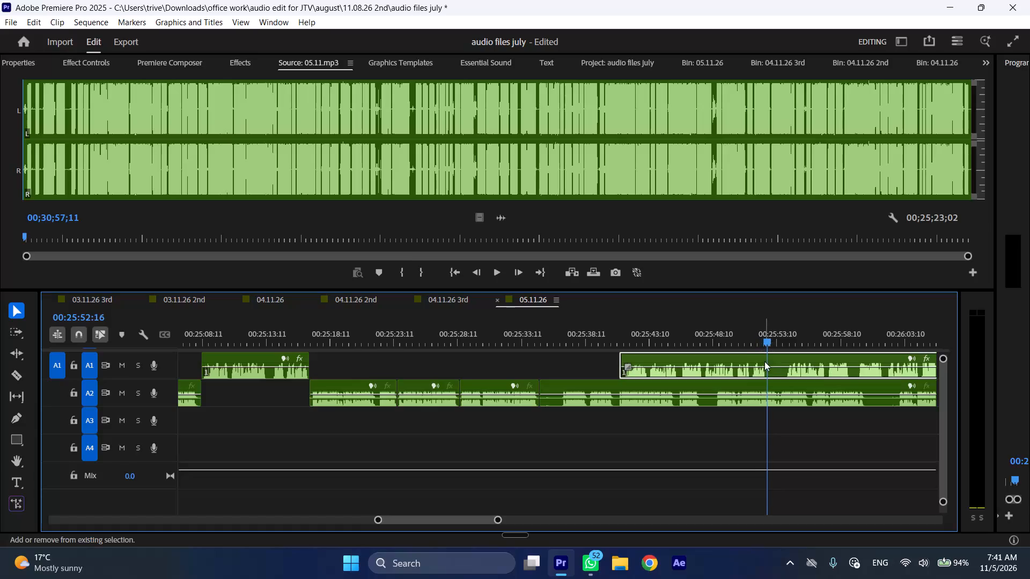
key(shift+c)
ctrl+drag(683, 358, 517, 358)
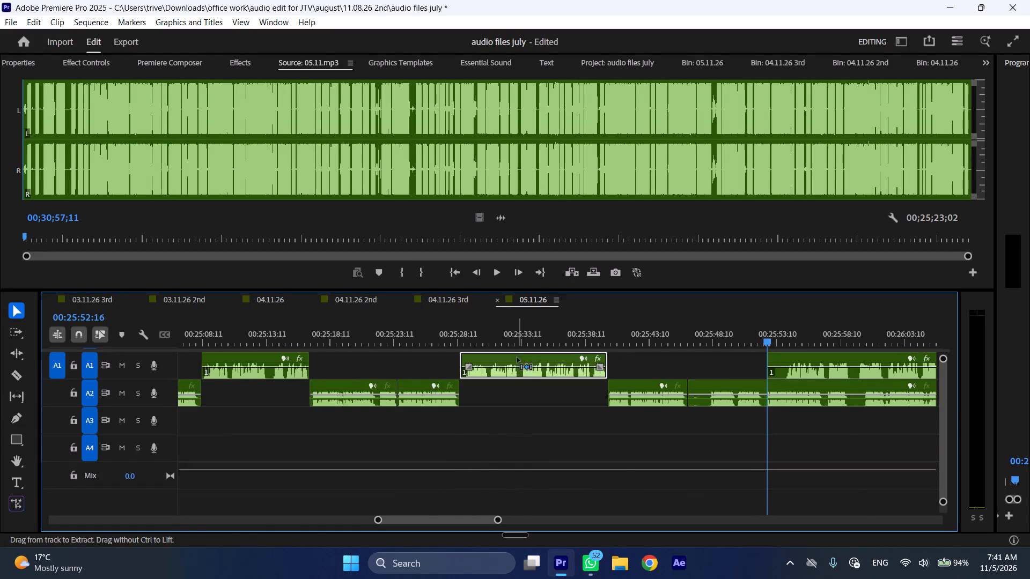
Play the sequence from about 00:25:26 to check the transition from the A2 clip into the moved A1 clip.
click(431, 340)
key(space)
text(l)
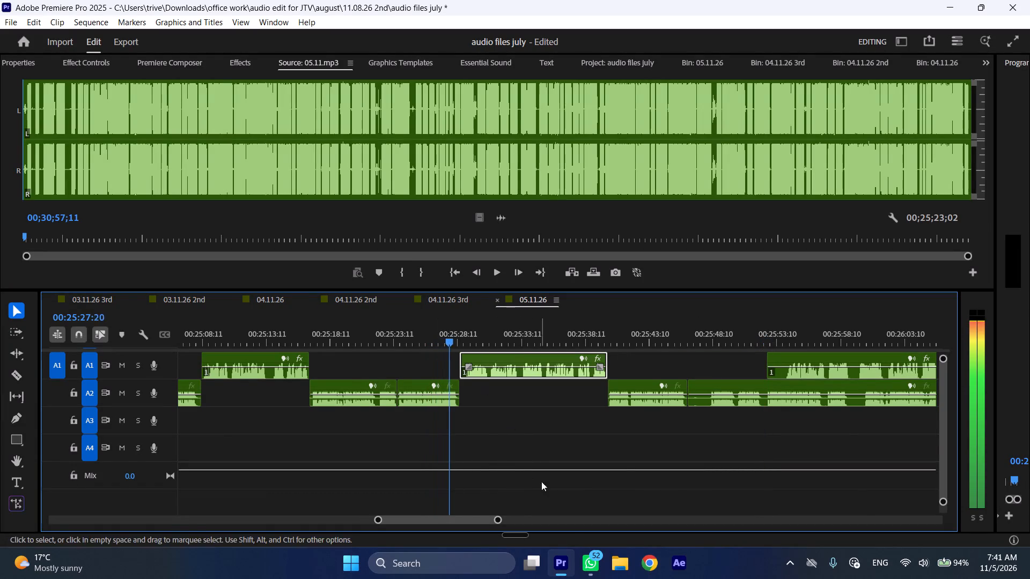
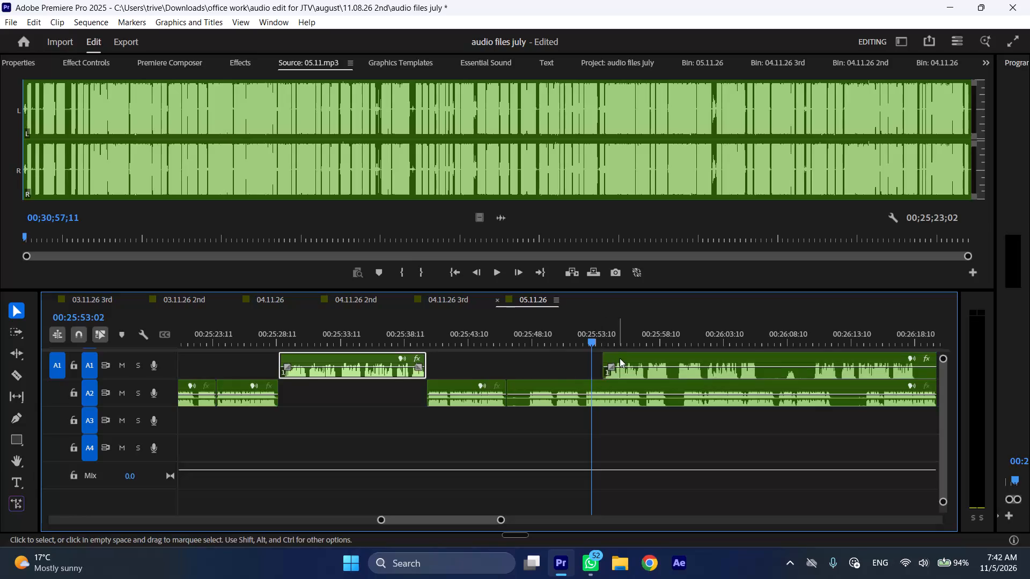
Place the later A1 clip against the A2 clip's end at about 00:25:46, and move the following A2 clip to about 00:26:02.
drag(620, 358, 527, 368)
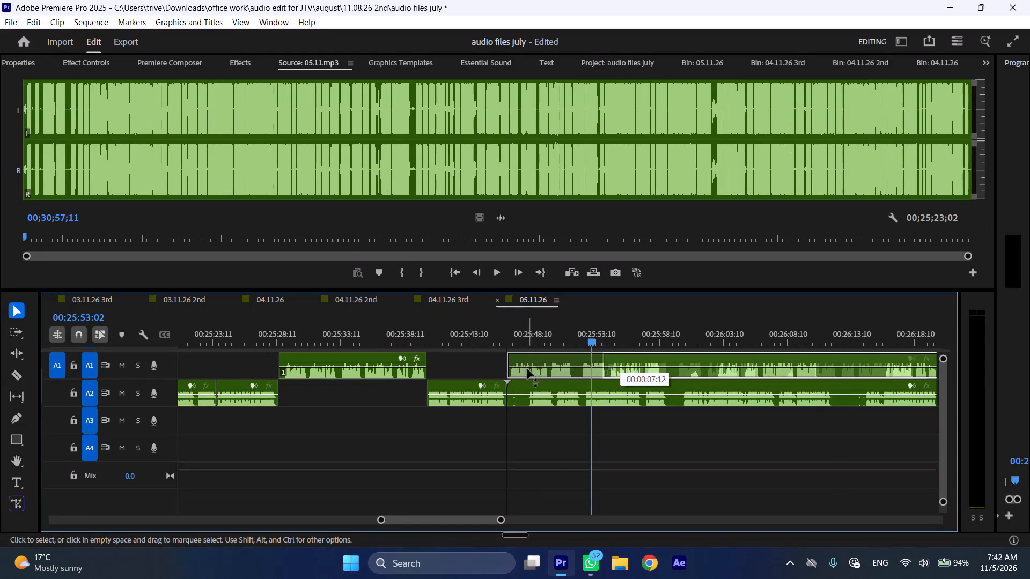
drag(528, 384, 707, 388)
click(499, 329)
key(space)
text(l)
scroll(625, 407, down, 4)
drag(609, 386, 627, 388)
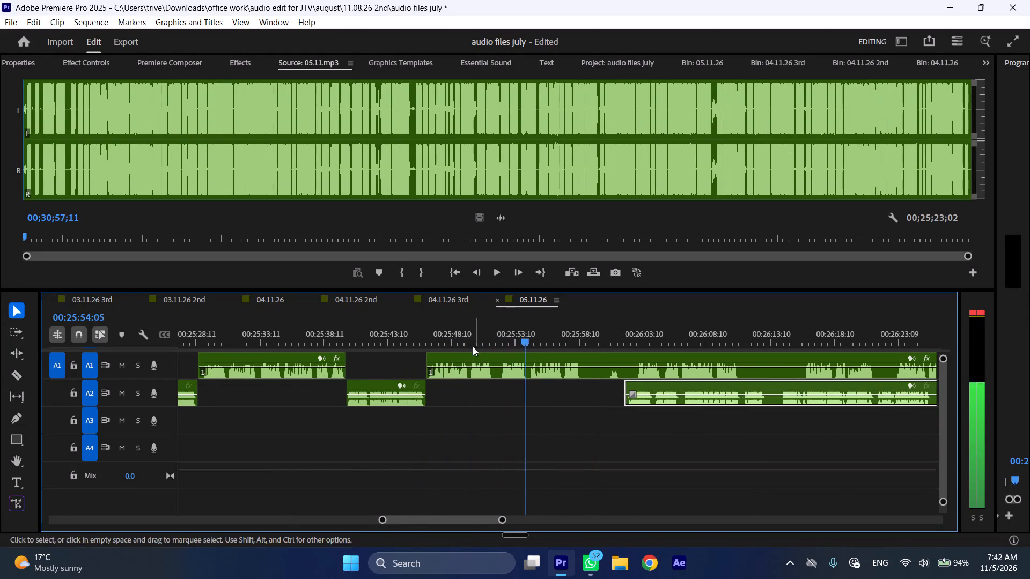
Cut the A1 clip at about 00:25:50 and at 00:25:52:03, and ripple delete the section between the cuts.
click(470, 333)
text(C)
key(space)
drag(488, 332, 491, 333)
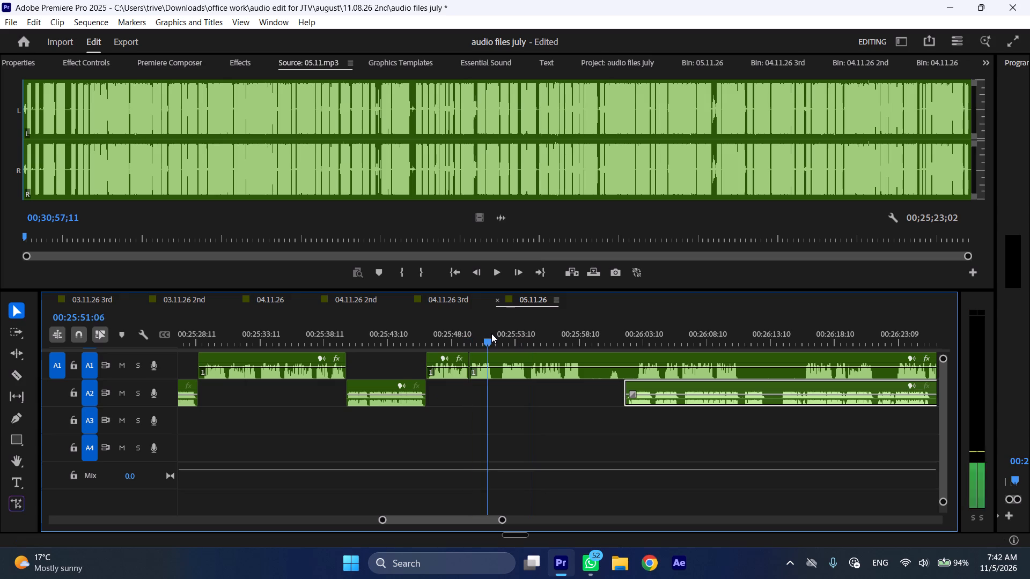
drag(491, 333, 500, 335)
click(517, 375)
key(shift+c)
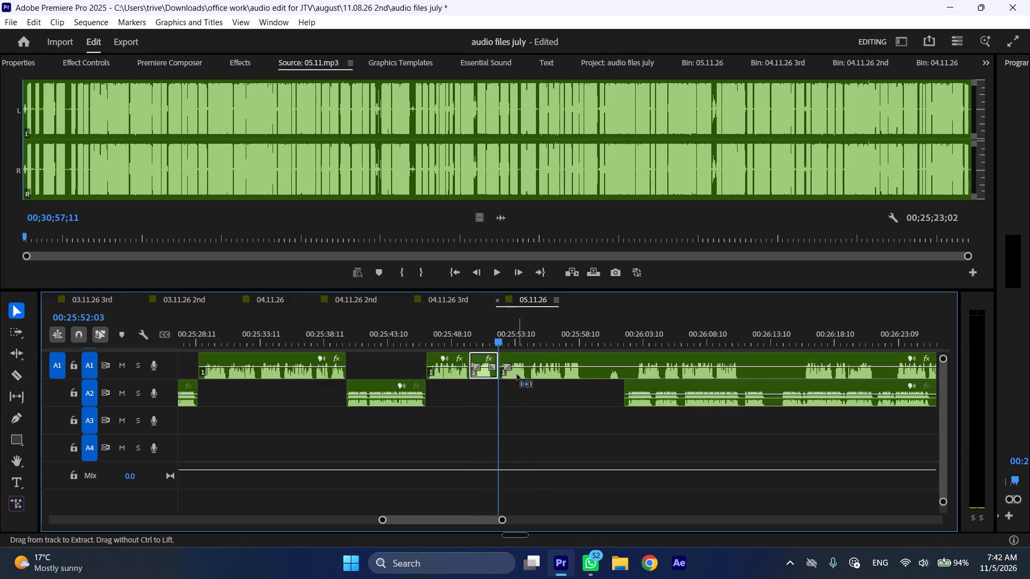
key(ctrl+shift+d)
Cut the A1 clip at 00:25:56:06, butt the next A2 clip against the cut, and move the A1 remainder to about 00:26:11.
key(space)
text(l)
scroll(518, 398, down, 4)
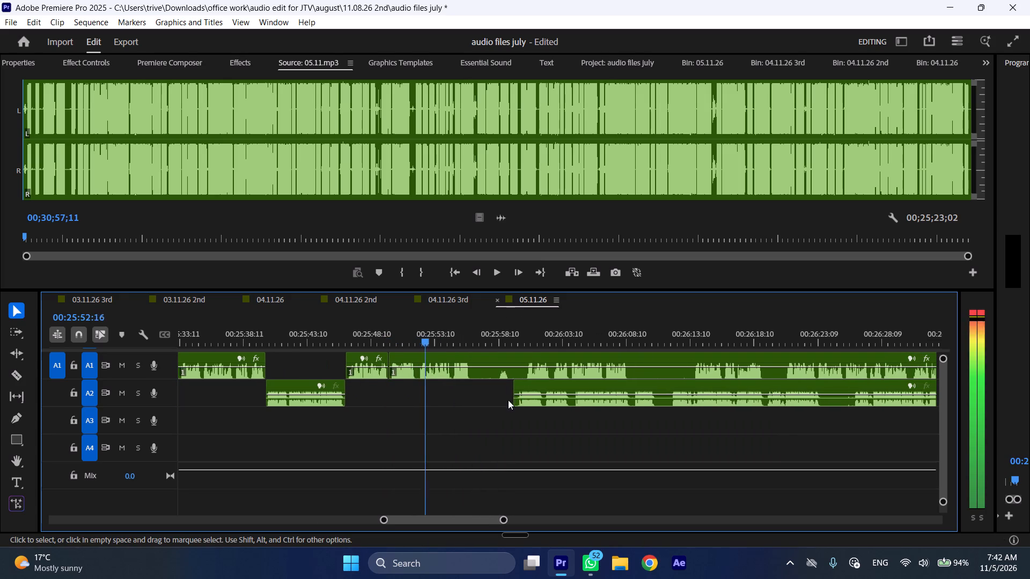
key(space)
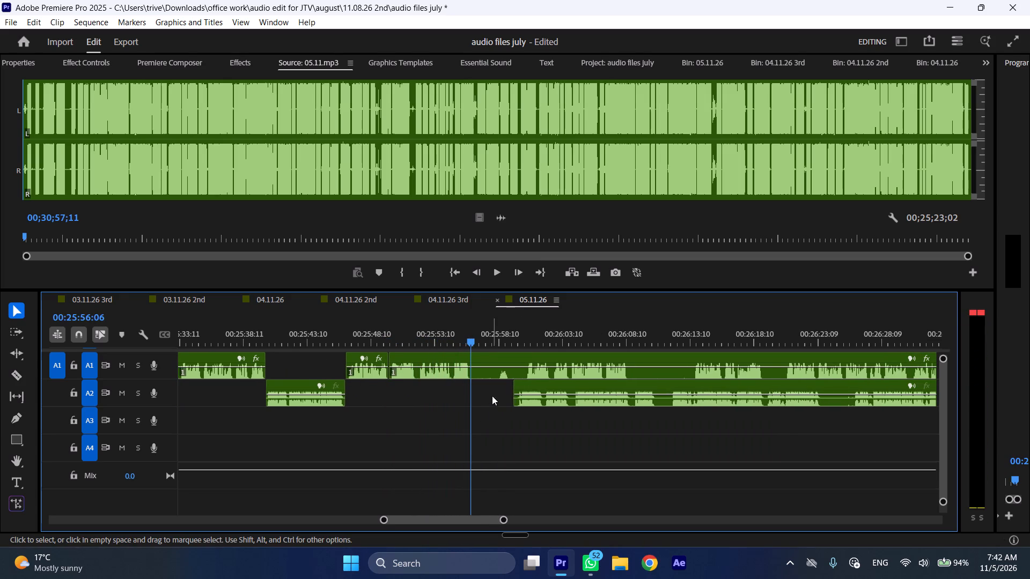
key(shift+c)
drag(544, 387, 498, 390)
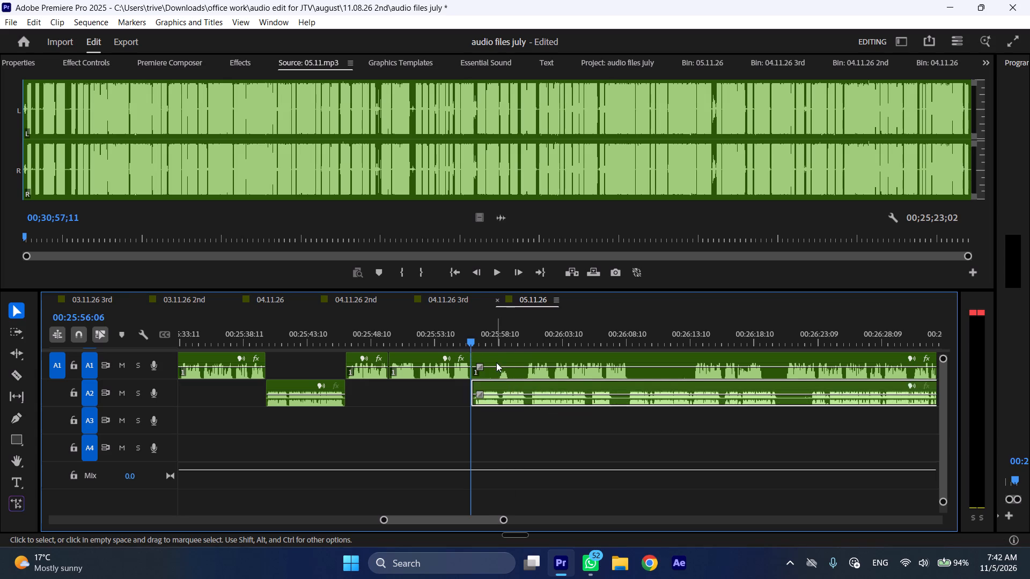
drag(495, 357, 685, 377)
Play the sequence from 00:25:56:06 to check the transition into the moved A2 clip.
key(space)
key(l)
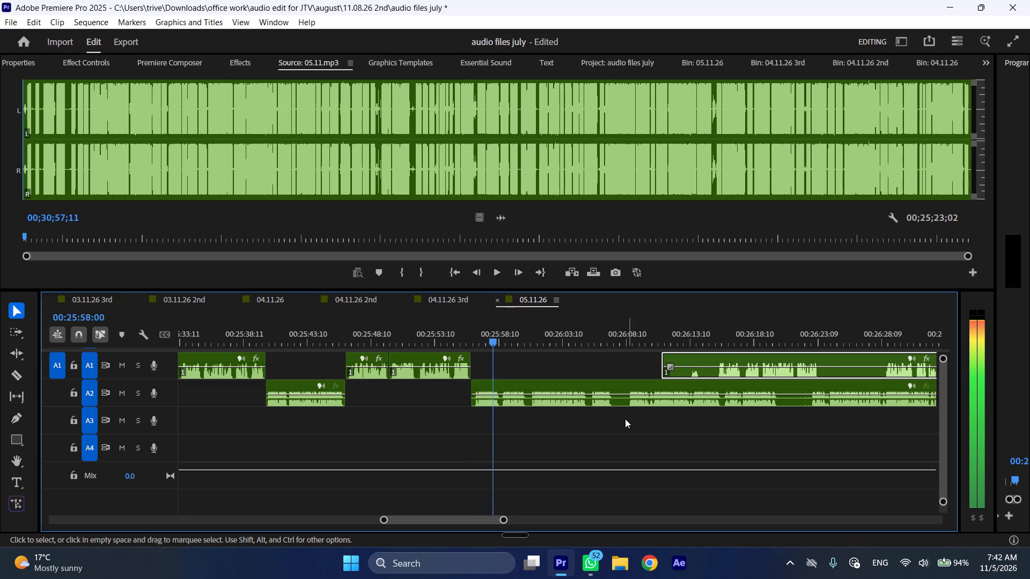
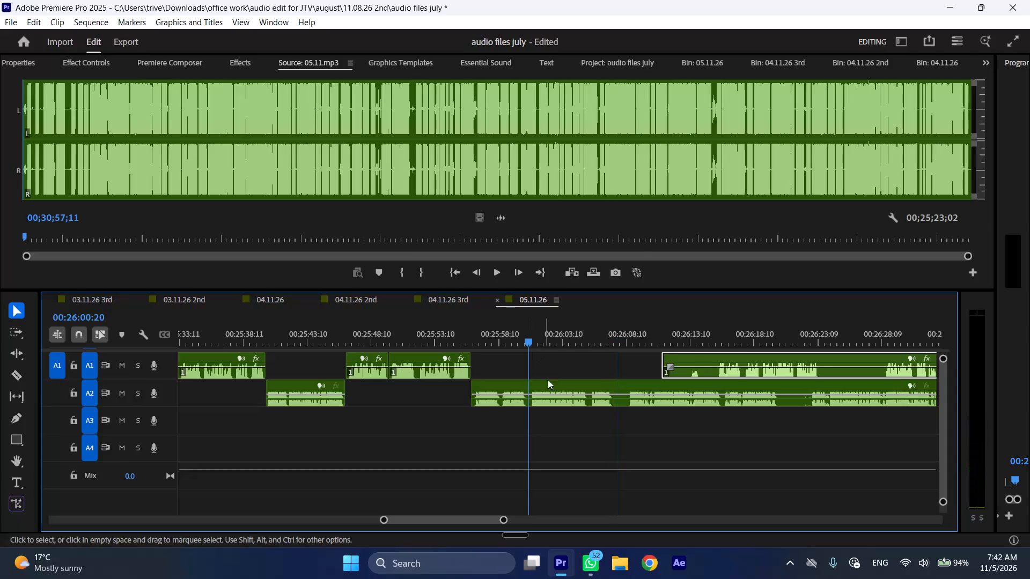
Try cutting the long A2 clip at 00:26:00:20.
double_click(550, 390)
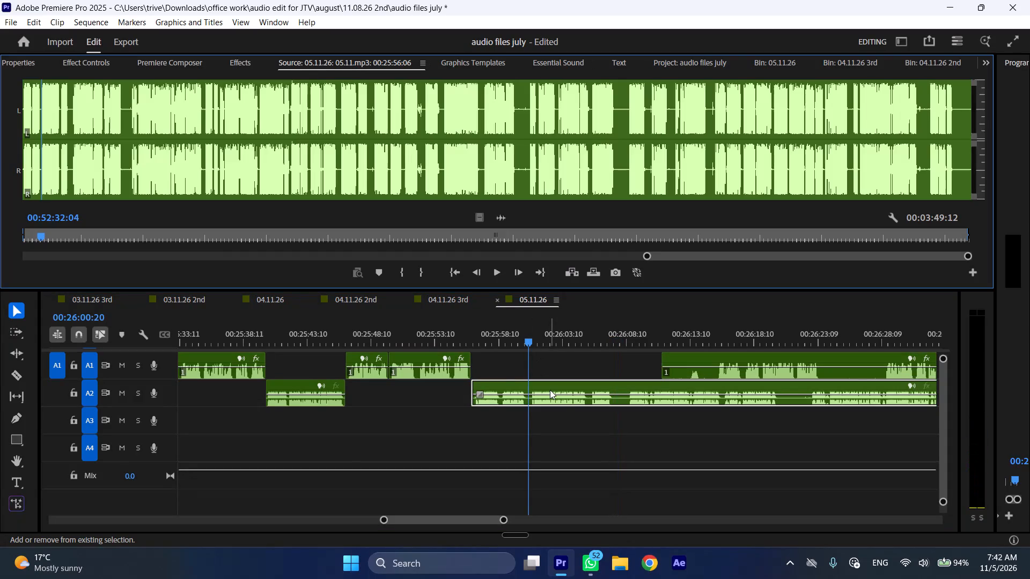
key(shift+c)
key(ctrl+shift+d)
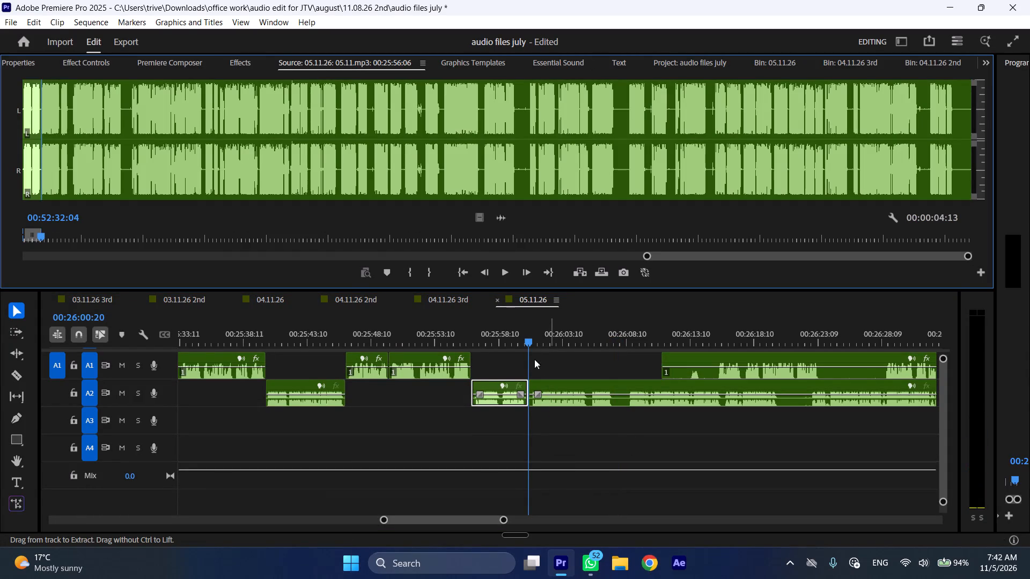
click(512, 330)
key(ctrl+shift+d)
Cut the long A2 clip at 00:26:02:21.
drag(543, 330, 558, 333)
key(shift+c)
scroll(570, 398, down, 5)
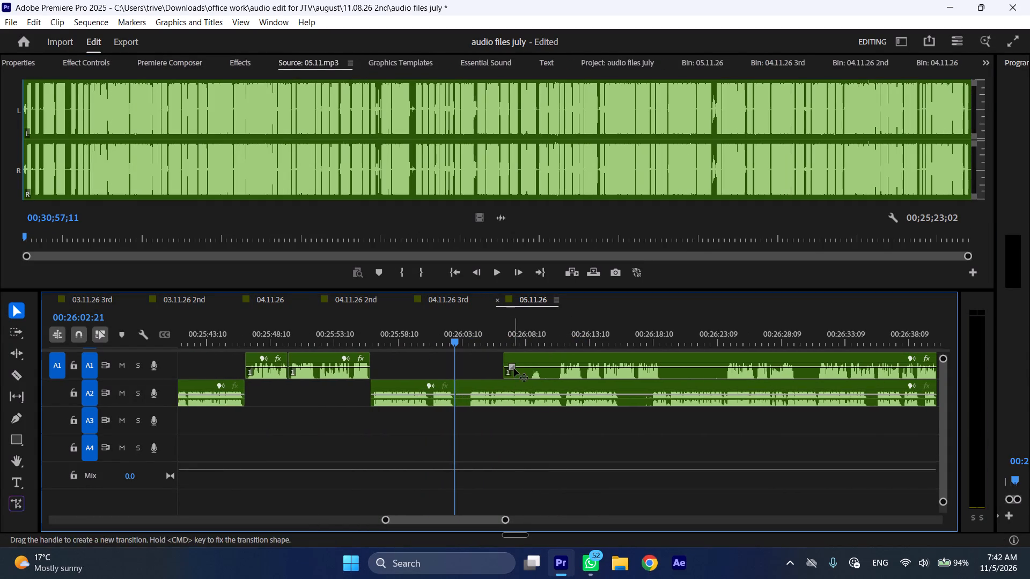
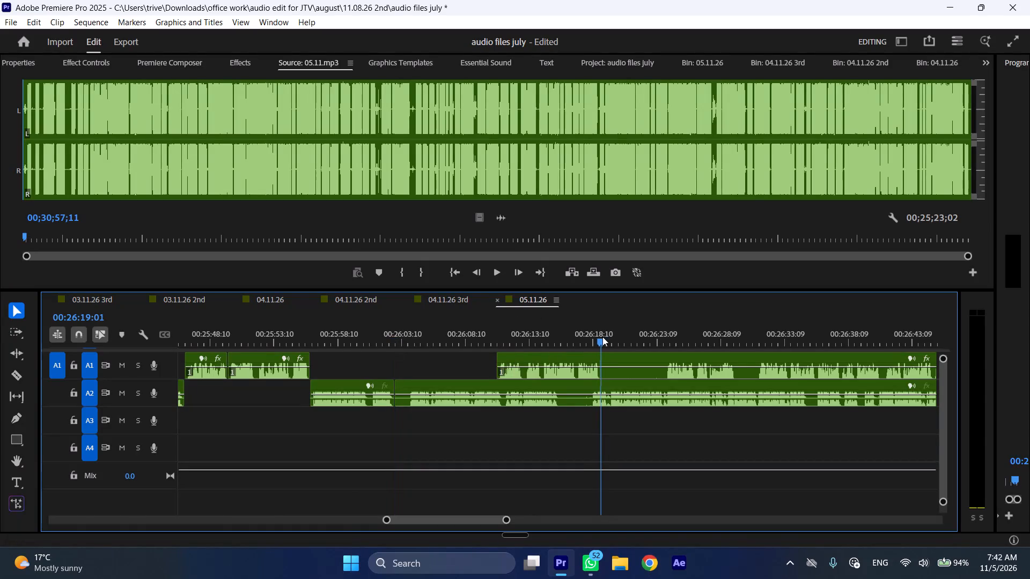
Cut the A1 clip at 00:26:19:04 and insert its front part at the A2 cut at 00:26:02:21.
click(604, 355)
drag(597, 339, 602, 339)
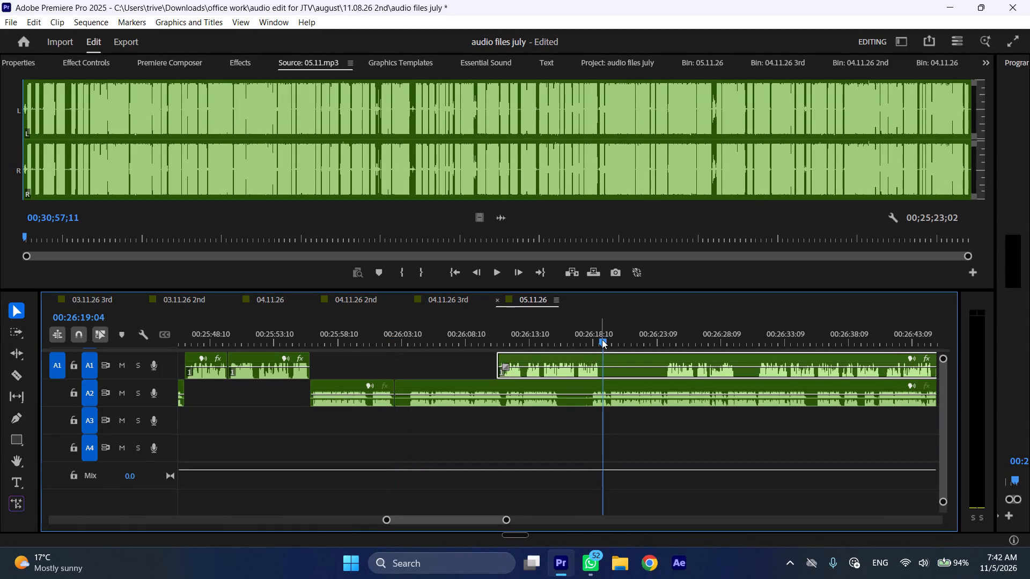
key(shift+c)
drag(537, 356, 437, 359)
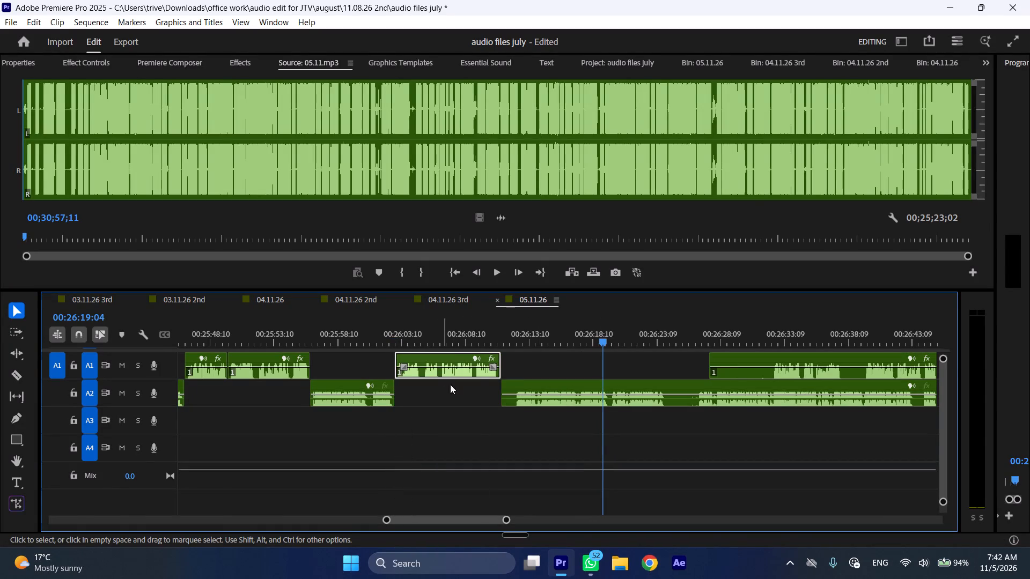
Trim the silent start of the long A2 clip and move it directly after the end of the repositioned A1 segment.
drag(506, 387, 518, 387)
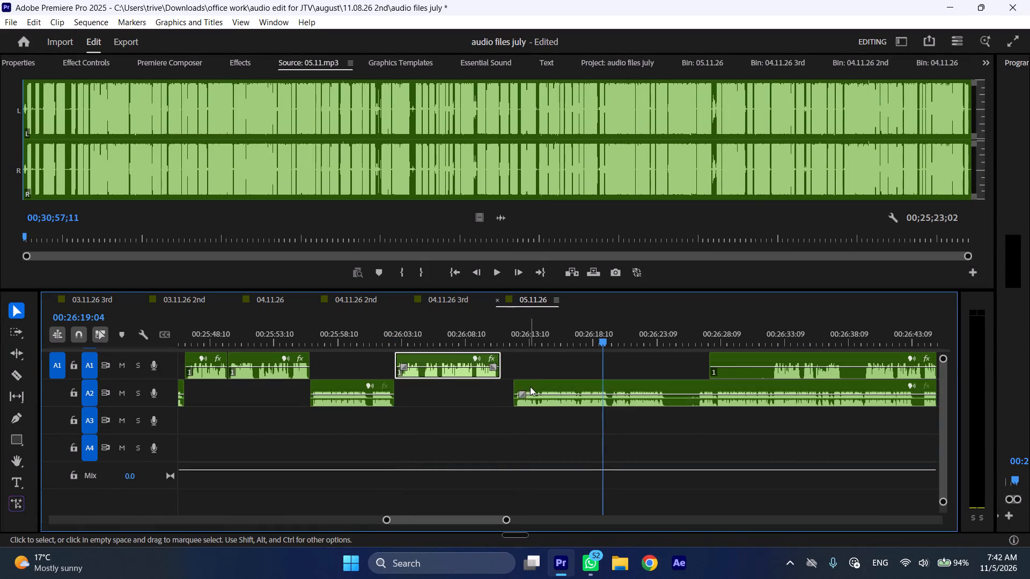
drag(536, 387, 527, 387)
Play back the sequence from just before the join between the A2 segment and the repositioned A1 segment.
click(385, 333)
key(space)
text(l)
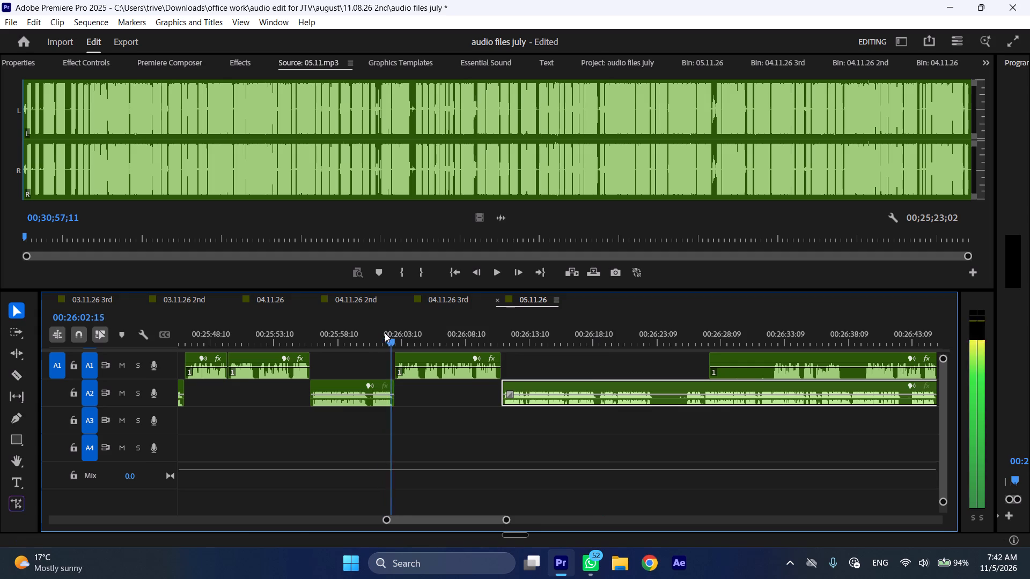
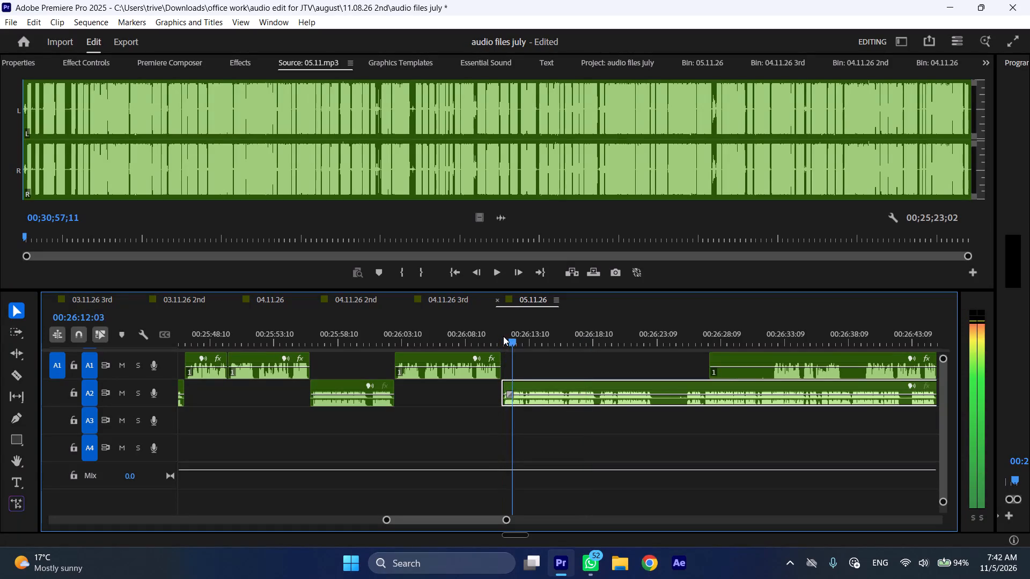
Play the sequence forward through the opening of the long A2 clip to review its audio.
key(l)
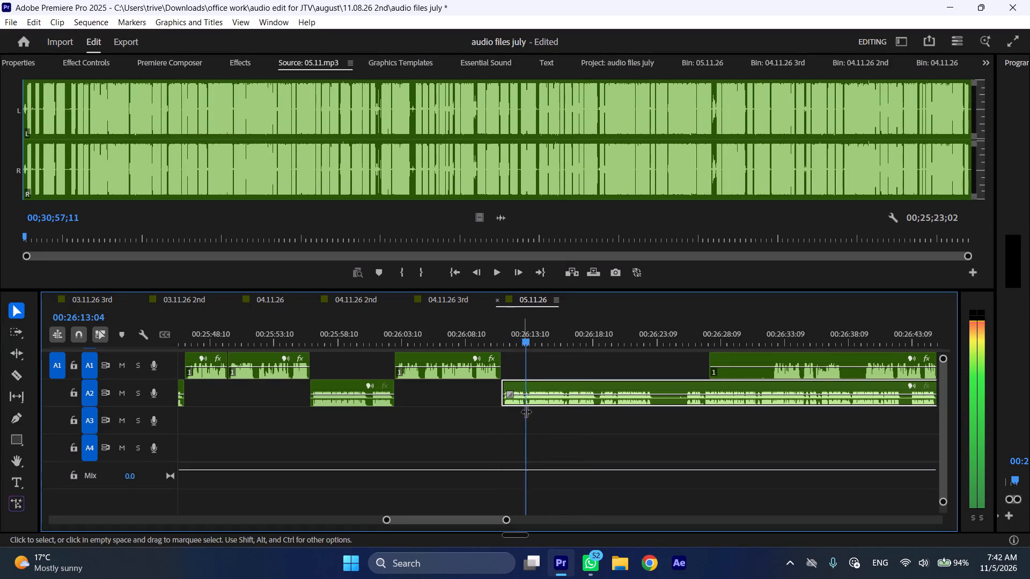
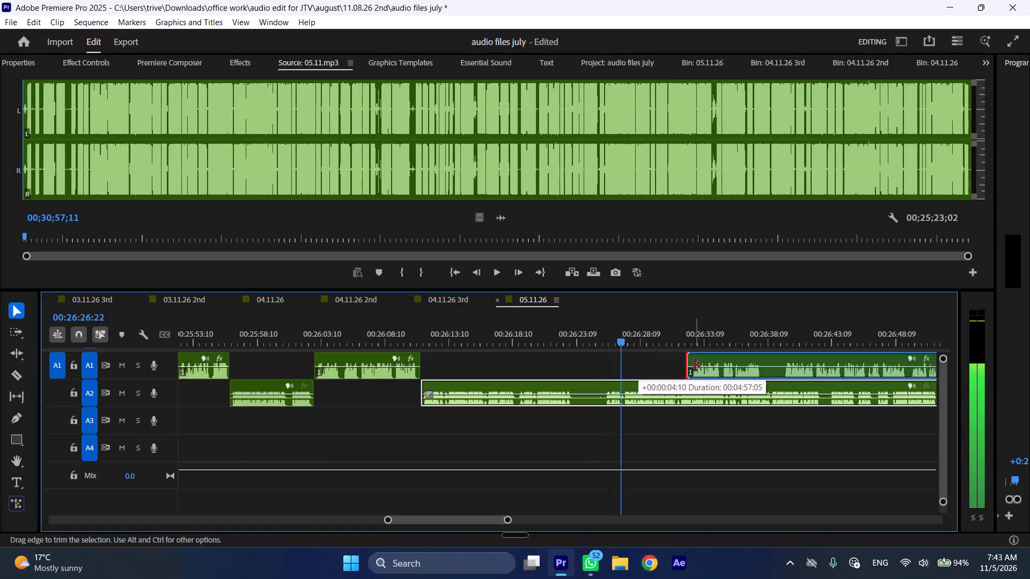
Move the trimmed A1 clip later on its track so it starts at about 00:26:43.
drag(703, 361, 851, 363)
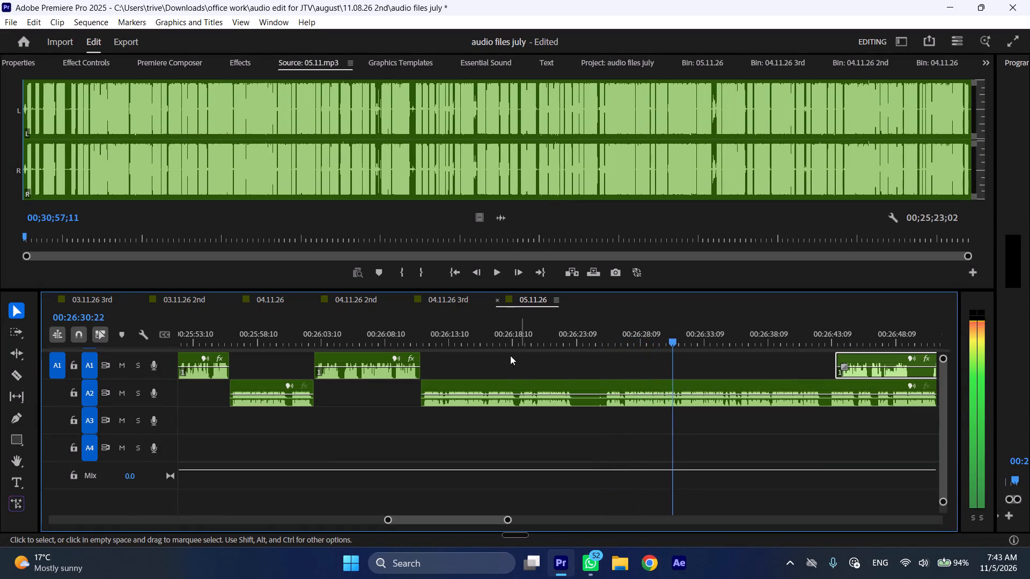
Cut the long A2 clip at 00:26:18:20 and 00:26:25:16 and ripple delete the section between the cuts.
click(516, 335)
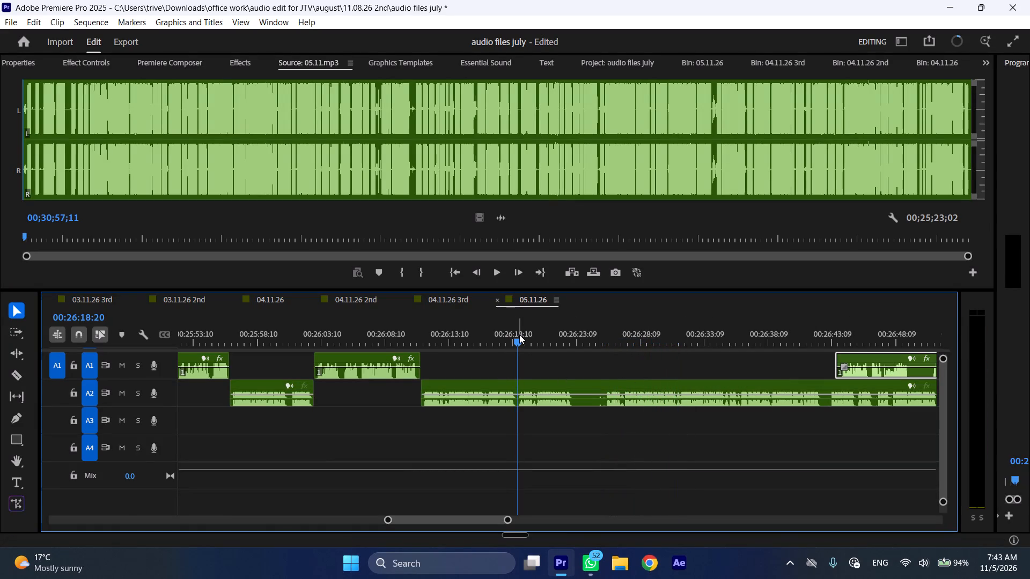
key(shift+c)
key(space)
click(603, 330)
click(613, 388)
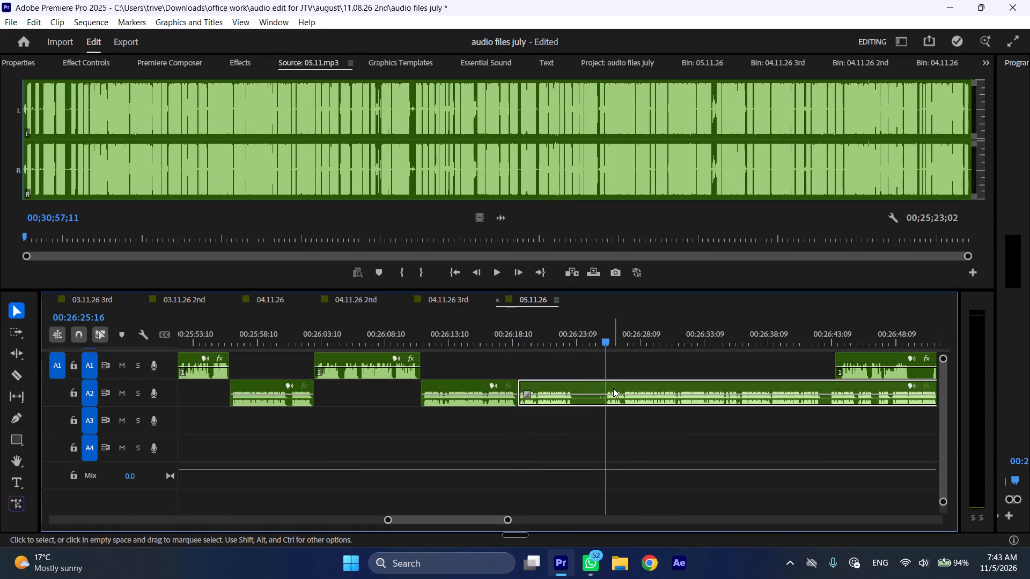
key(shift+c)
key(ctrl+shift+d)
Play the sequence onward from the A2 cut at 00:26:18:20 to review the audio that follows.
key(space)
text(l)
scroll(596, 431, down, 5)
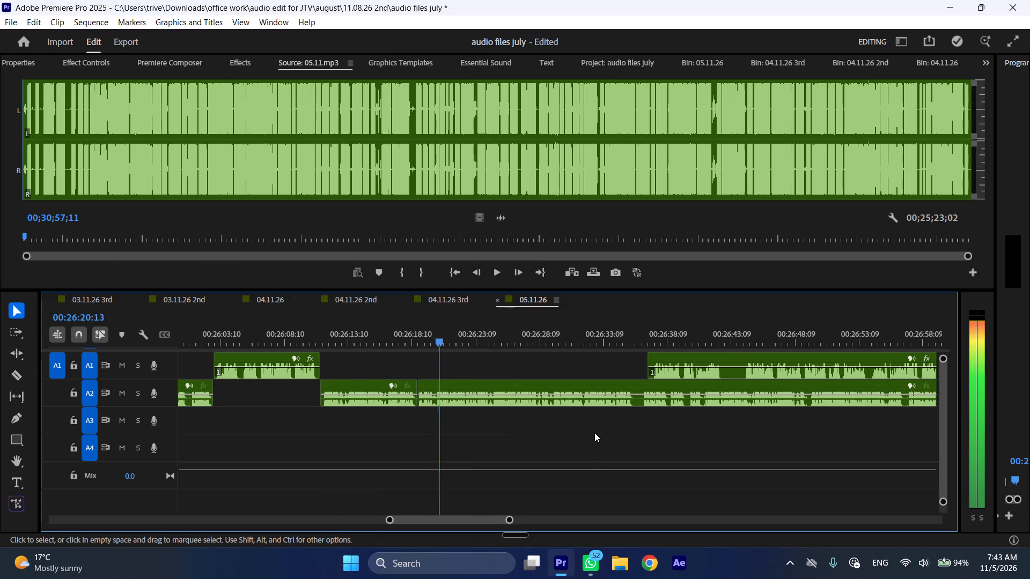
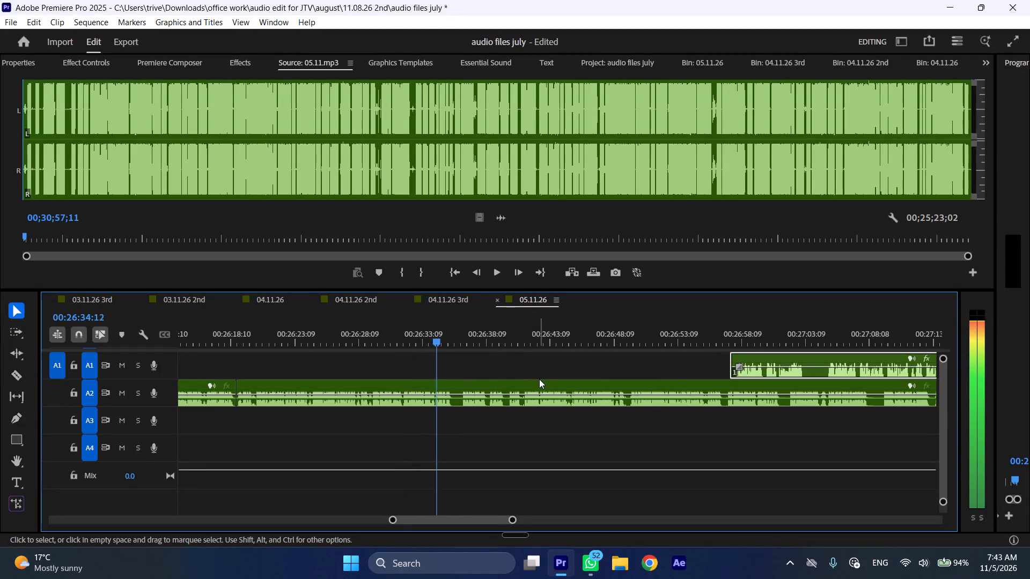
Cut the A2 clip at about 00:26:35:19 and again just after 00:26:36:08, and ripple delete the short section between the cuts.
click(453, 339)
key(shift+c)
drag(455, 339, 461, 339)
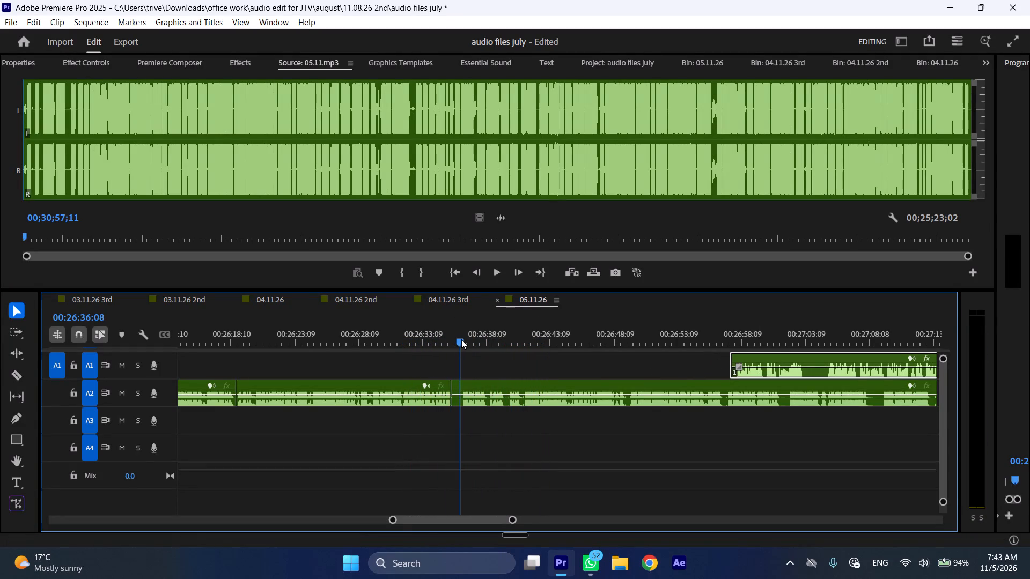
drag(461, 339, 462, 339)
click(481, 394)
key(shift+c)
key(ctrl+shift+d)
Play the sequence onward at faster speed from the A2 cut at about 00:26:35:19 to review the following audio.
key(space)
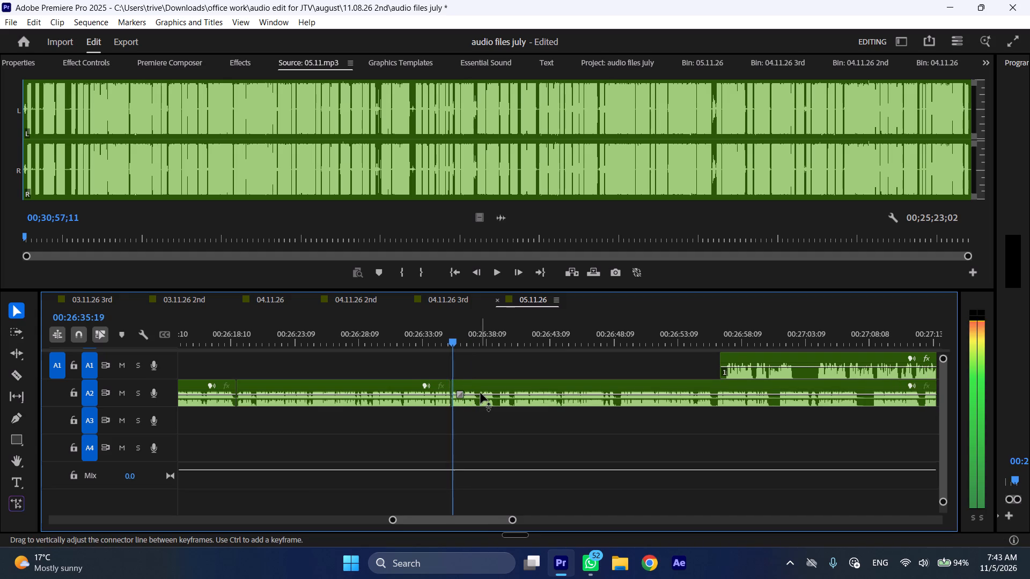
key(l)
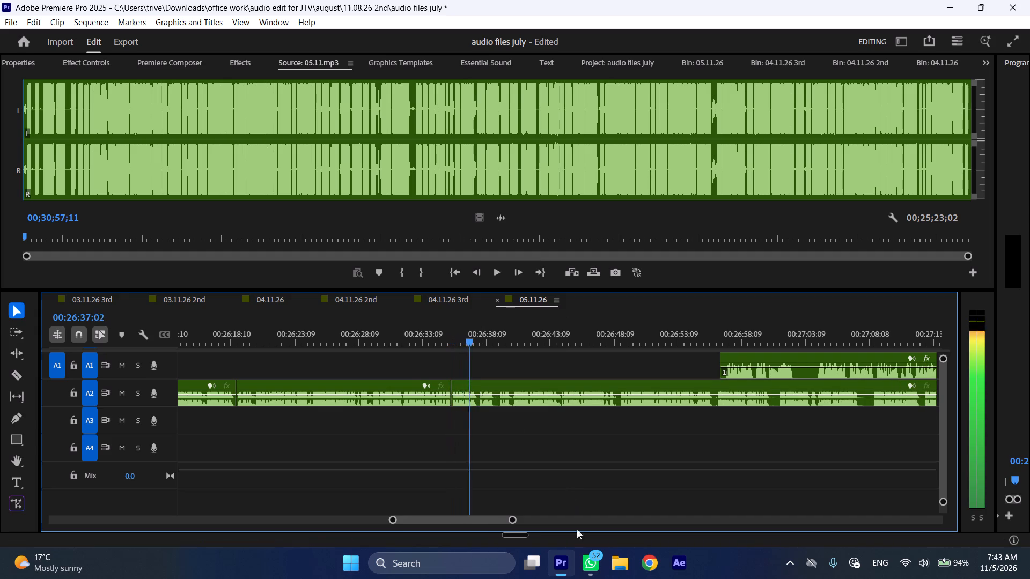
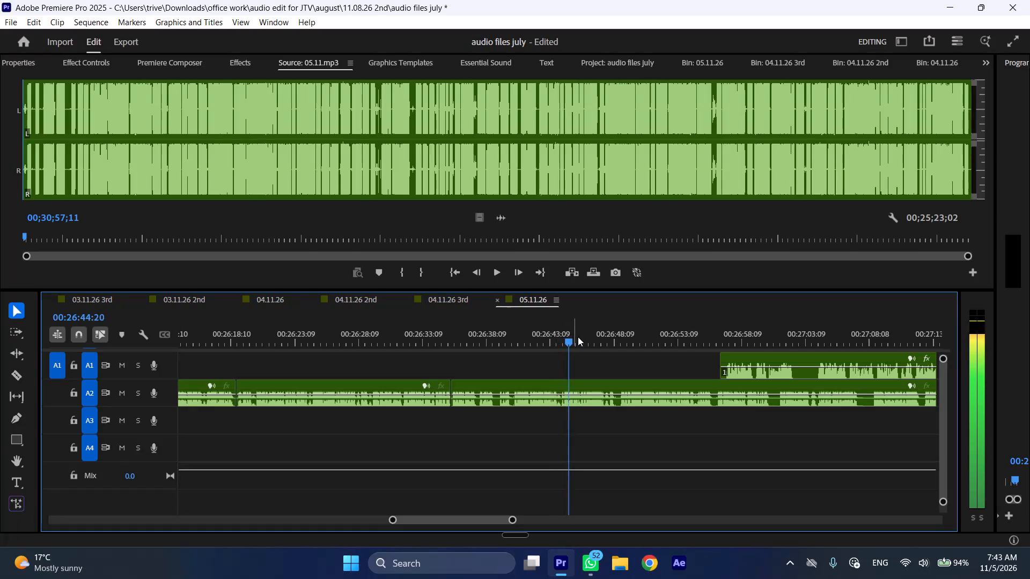
Skip ahead to review the A2 audio up to about 00:26:48, and move the playhead back to 00:26:45:19.
click(598, 335)
key(space)
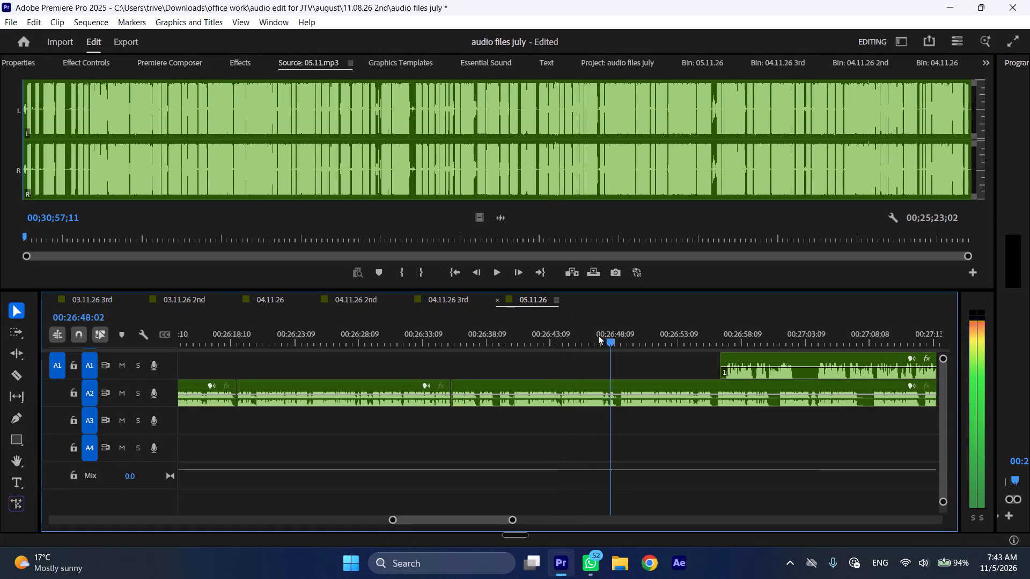
drag(600, 334, 582, 334)
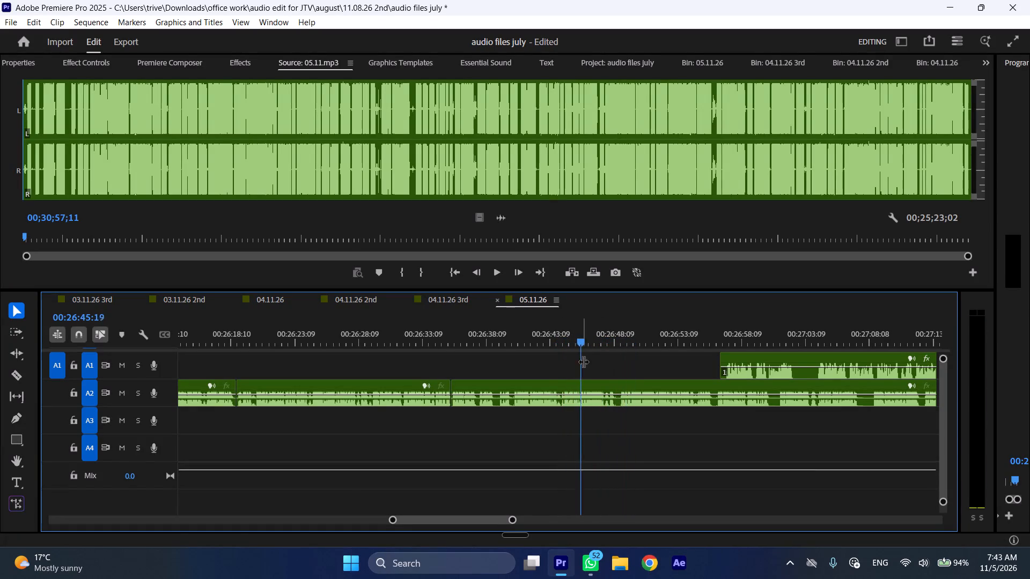
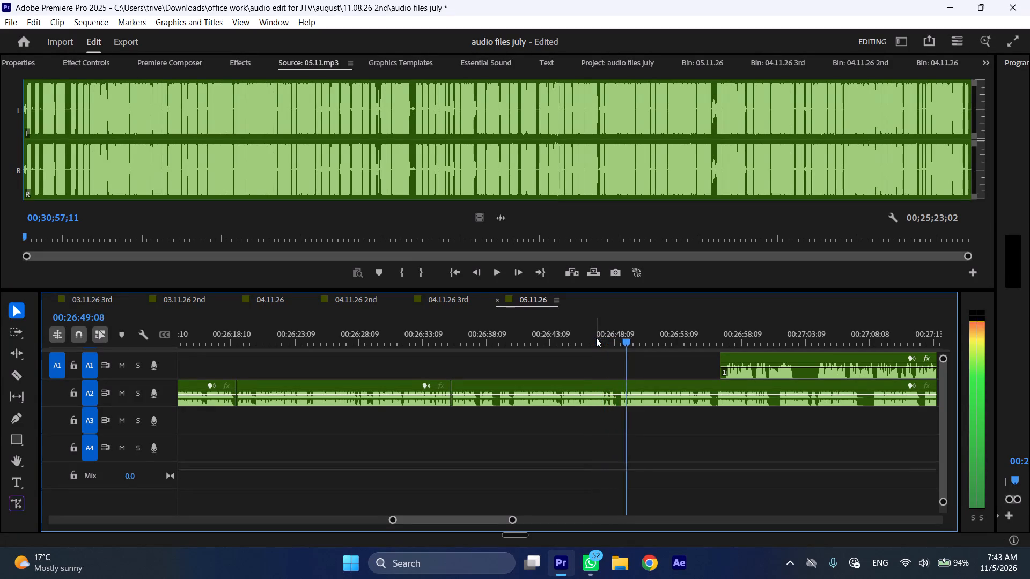
Move the playhead back to about 00:26:43 and replay the A2 audio from there.
drag(596, 338, 544, 345)
key(space)
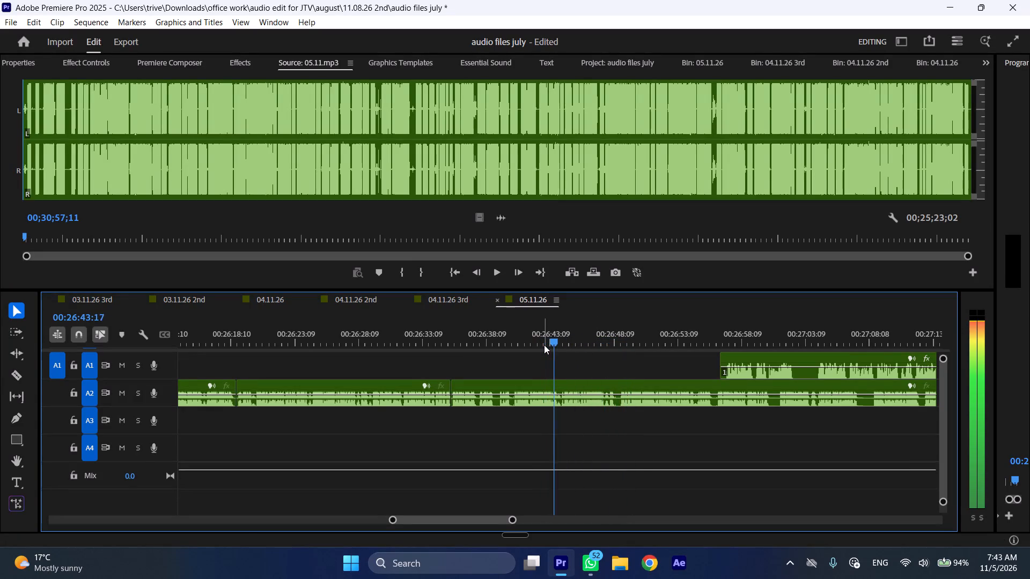
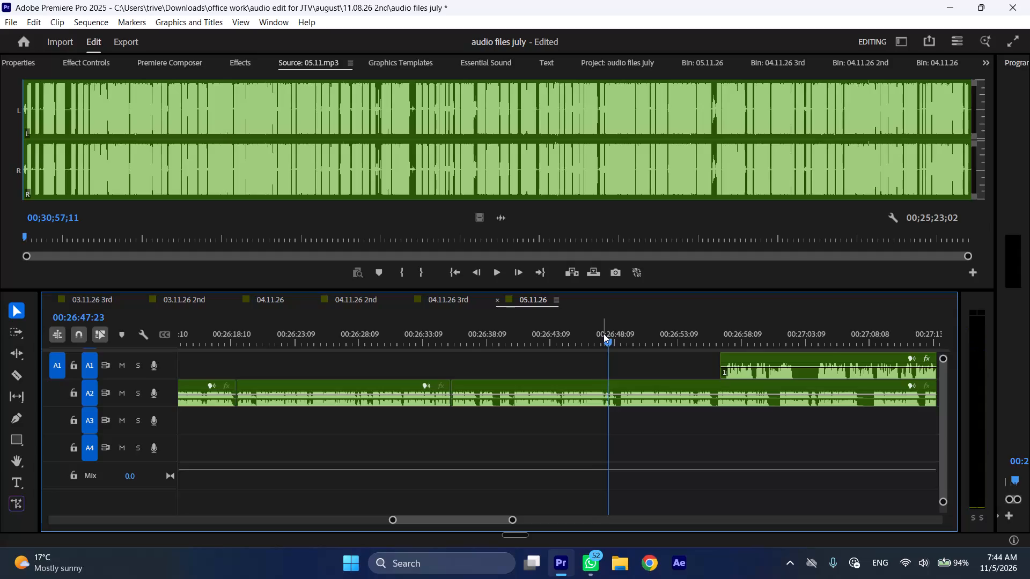
Cut out the short A2 section from 00:26:47:23 to about 00:26:48:19 and close the gap.
key(shift+c)
click(622, 336)
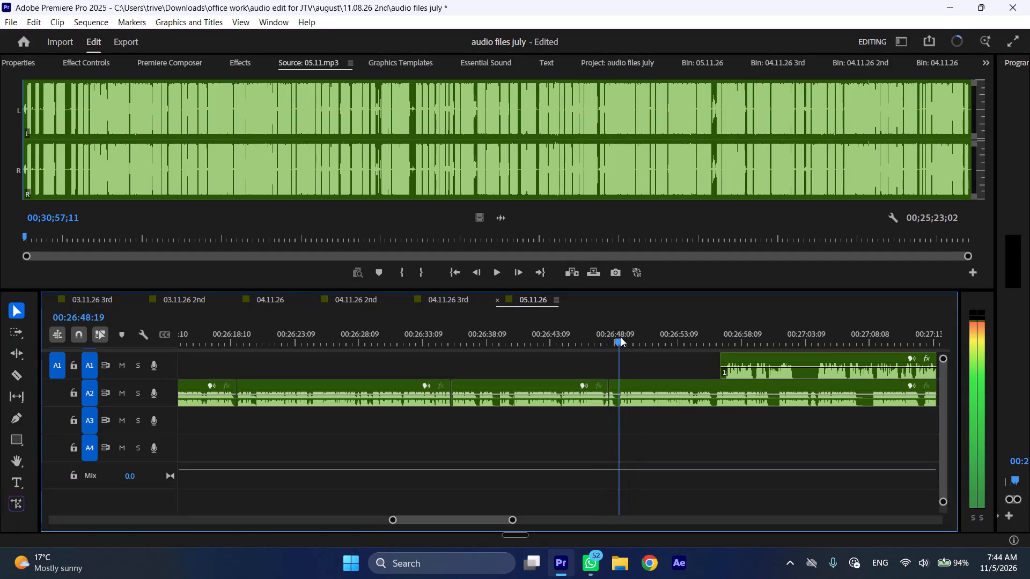
click(639, 389)
key(shift+c)
key(ctrl+shift+d)
Resume playback and shift the A1 clip further along the timeline so it starts at about 00:27:08.
key(space)
text(l)
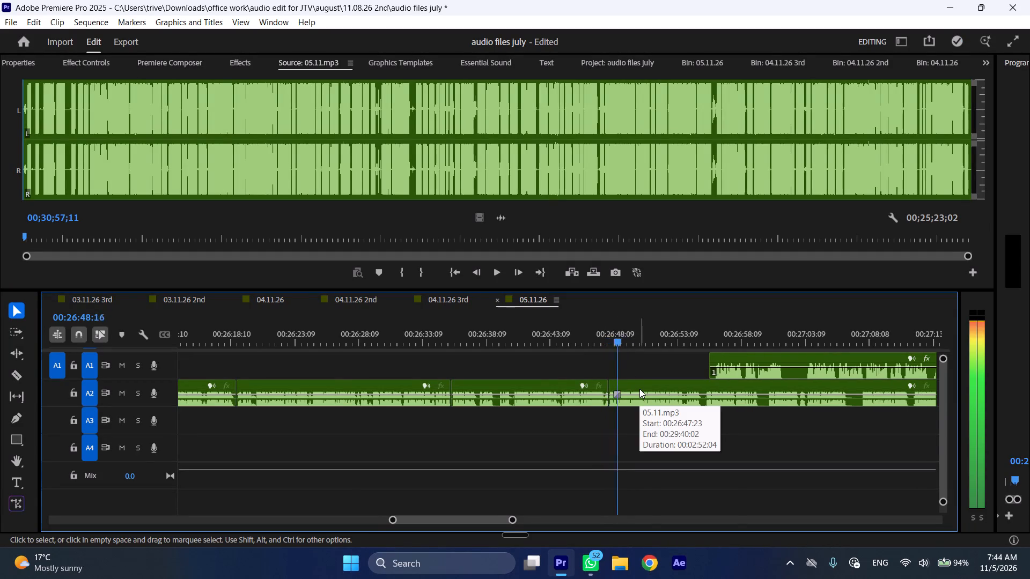
scroll(640, 390, down, 5)
drag(623, 357, 754, 357)
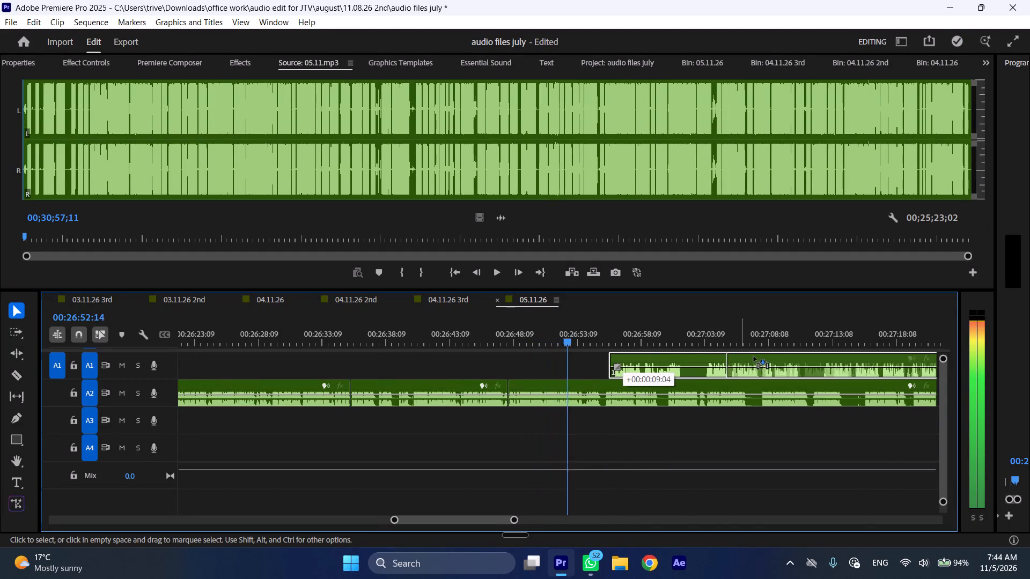
drag(754, 357, 772, 357)
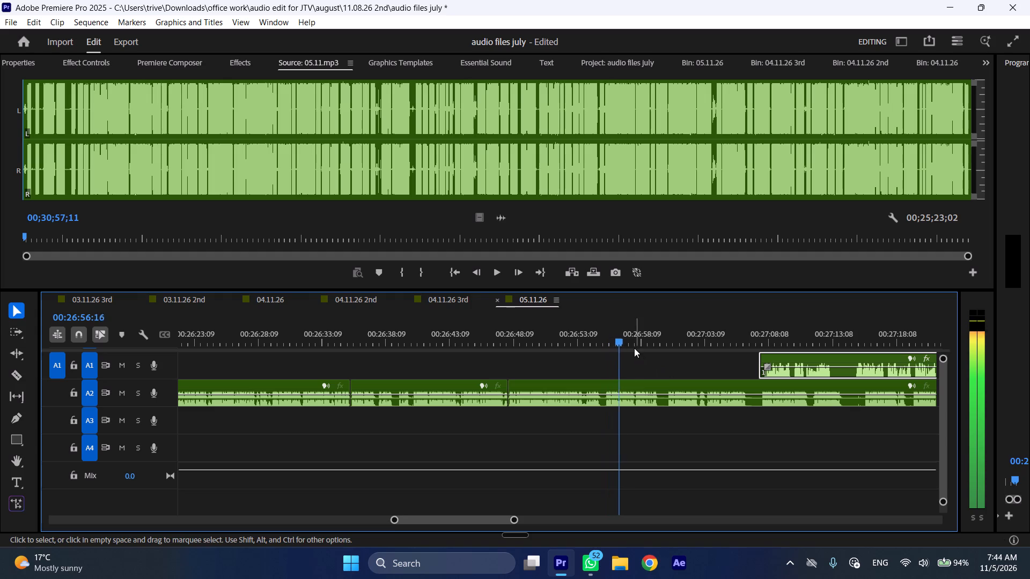
Split the A2 clip at 00:26:55:10.
click(607, 334)
key(shift+c)
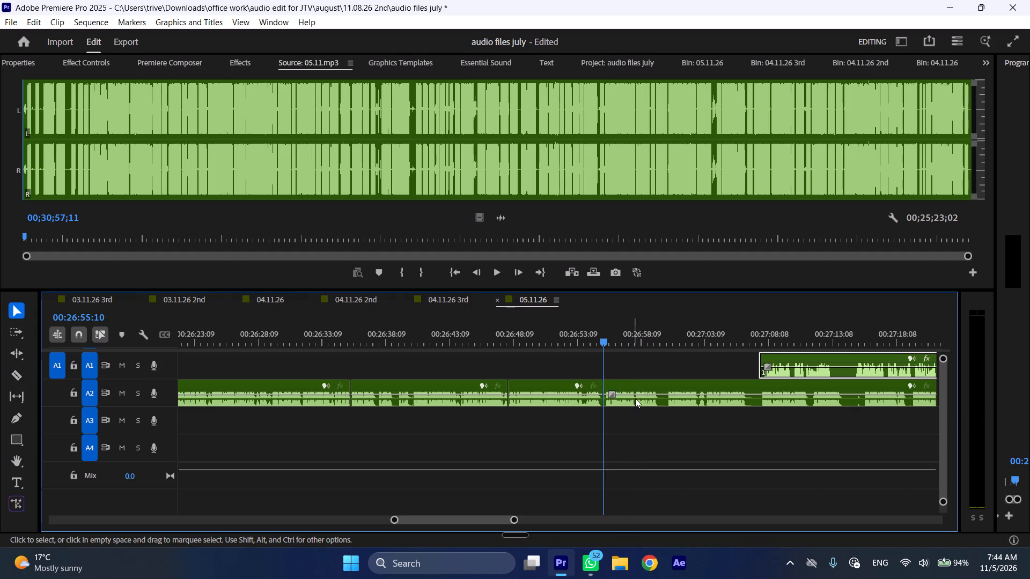
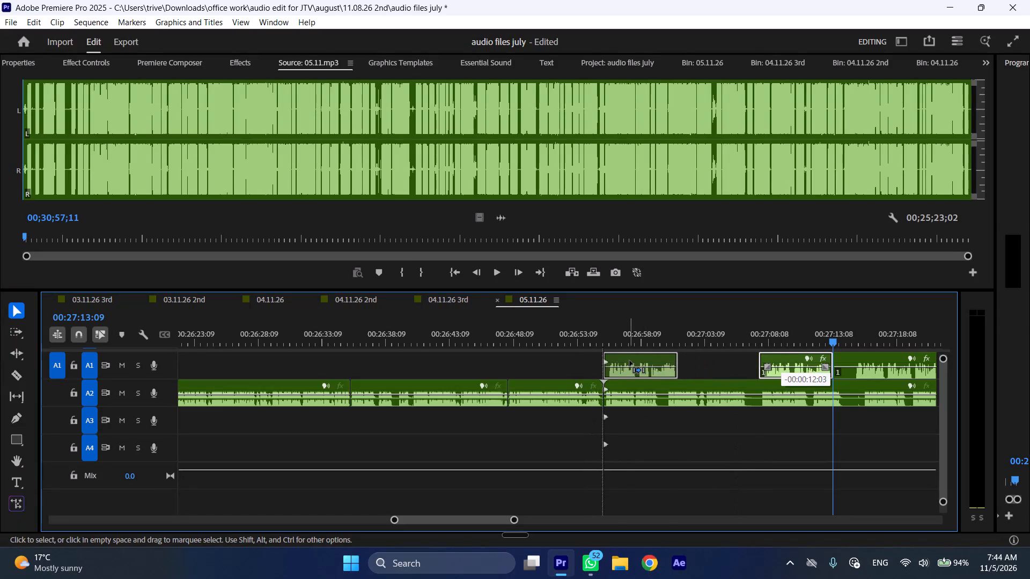
Play the sequence at faster speed from about 00:26:51 to review the join into the moved A1 clip.
click(555, 336)
key(space)
text(l)
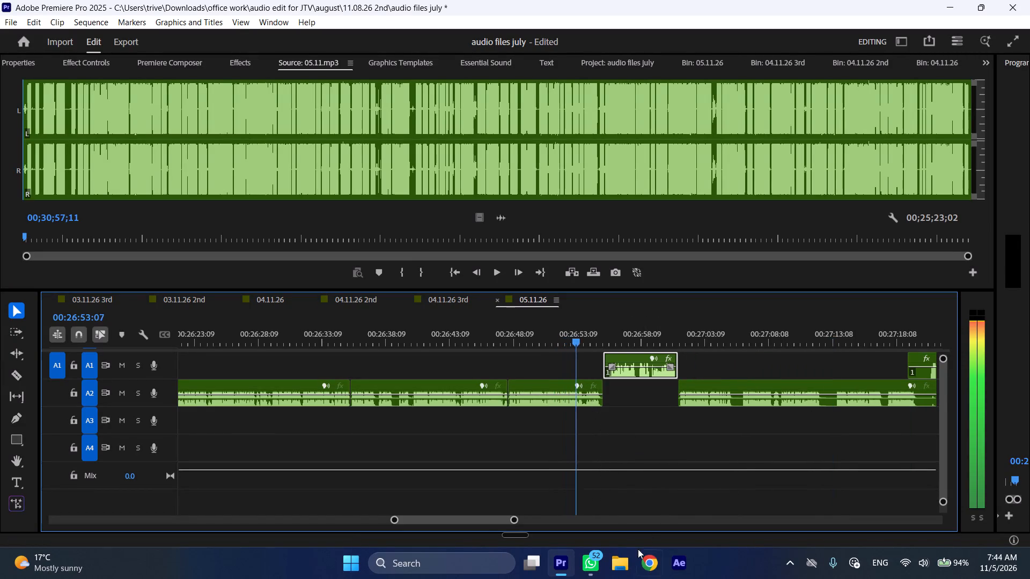
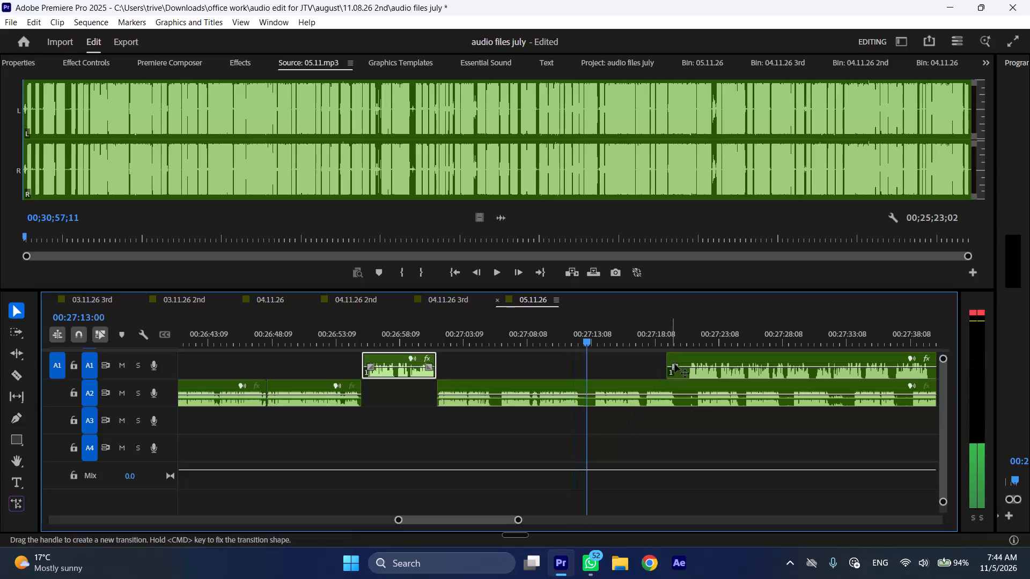
Move the A1 clip starting near 00:27:19 later on its track so it starts at about 00:27:35.
drag(666, 358, 686, 359)
drag(705, 355, 884, 358)
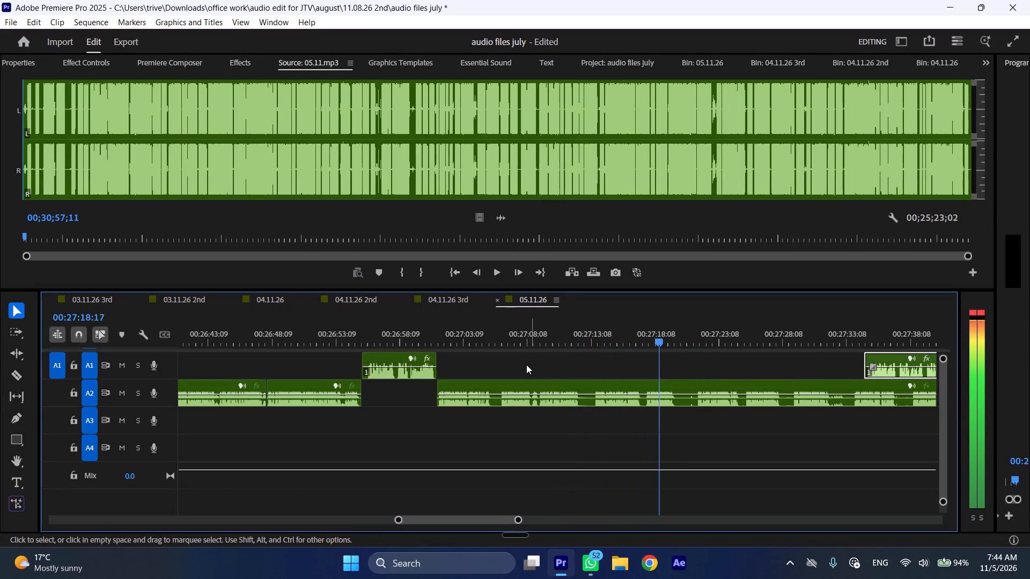
Split the A2 clip after the short A1 clip at 00:27:06:02 and ripple delete the portion before the cut.
click(499, 342)
click(513, 386)
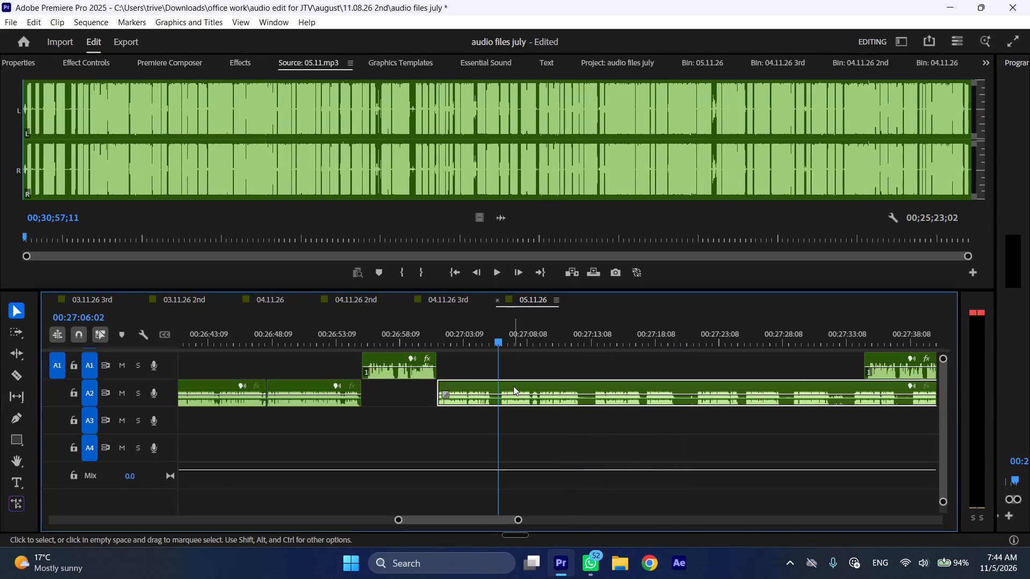
key(shift+c)
key(ctrl+shift+d)
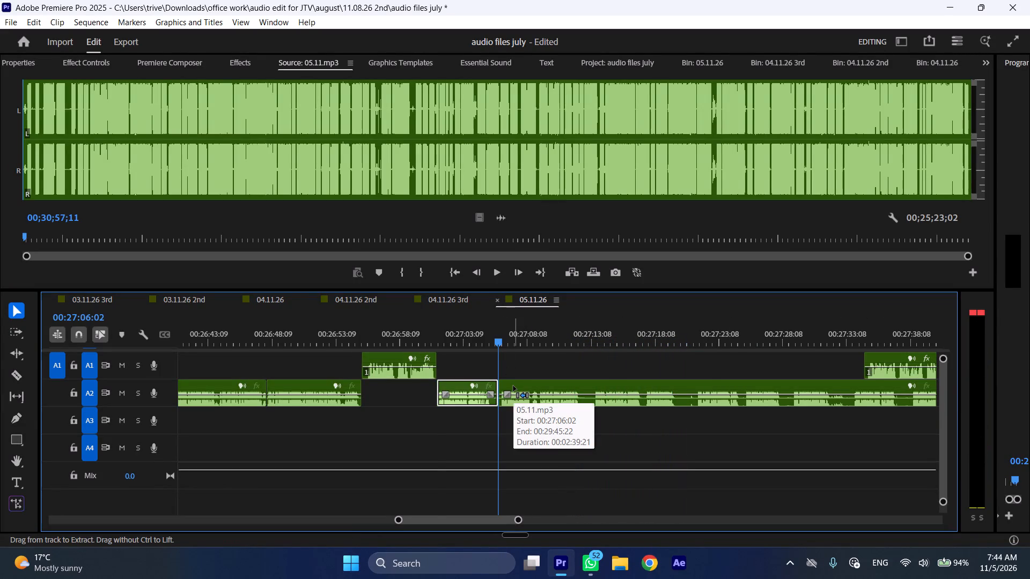
Cut the A2 clip at 00:27:07:18 and 00:27:08:17 and ripple delete the section between the cuts.
drag(514, 342, 521, 341)
key(shift+c)
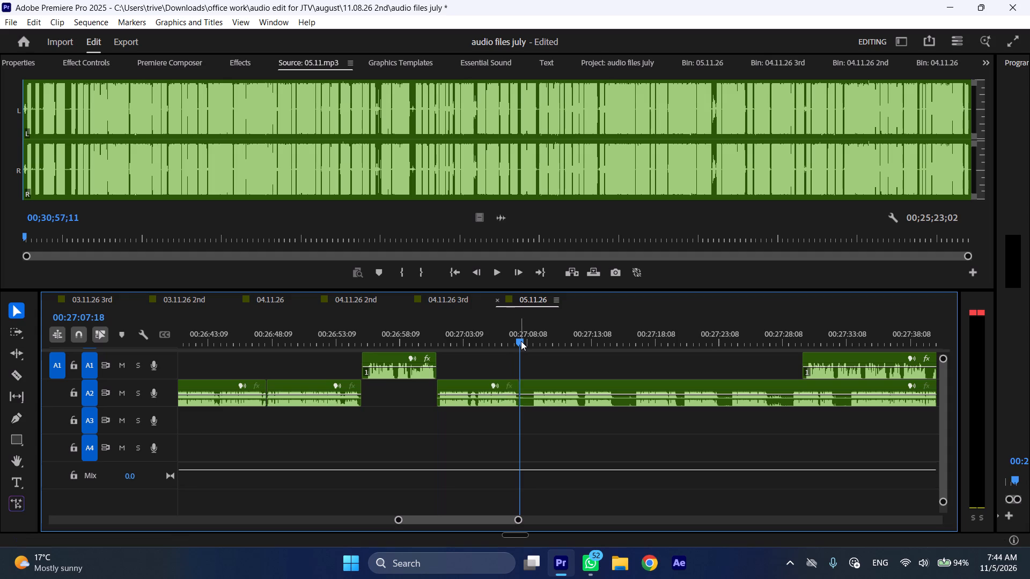
click(529, 339)
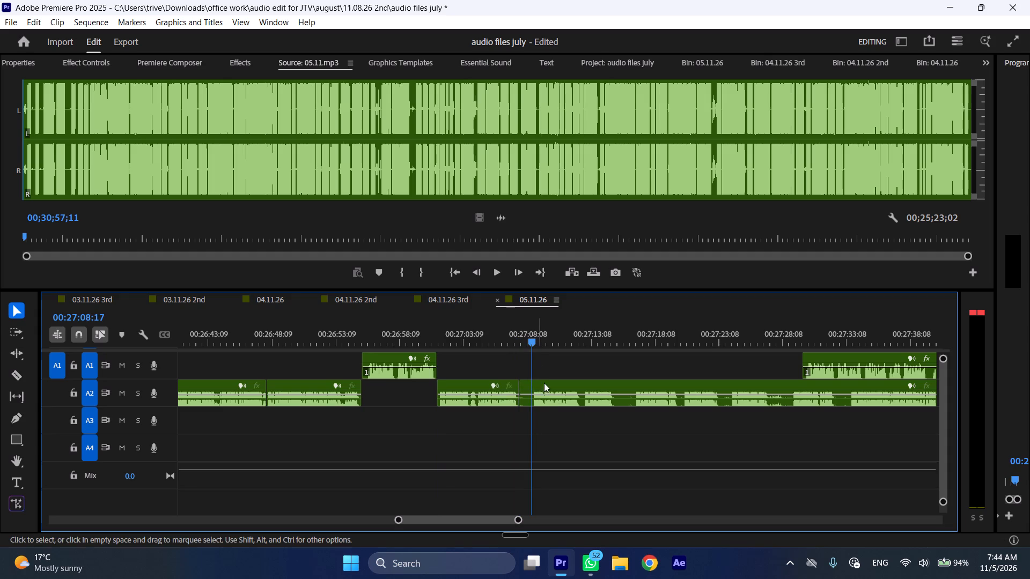
click(549, 399)
key(shift+c)
key(ctrl+shift+d)
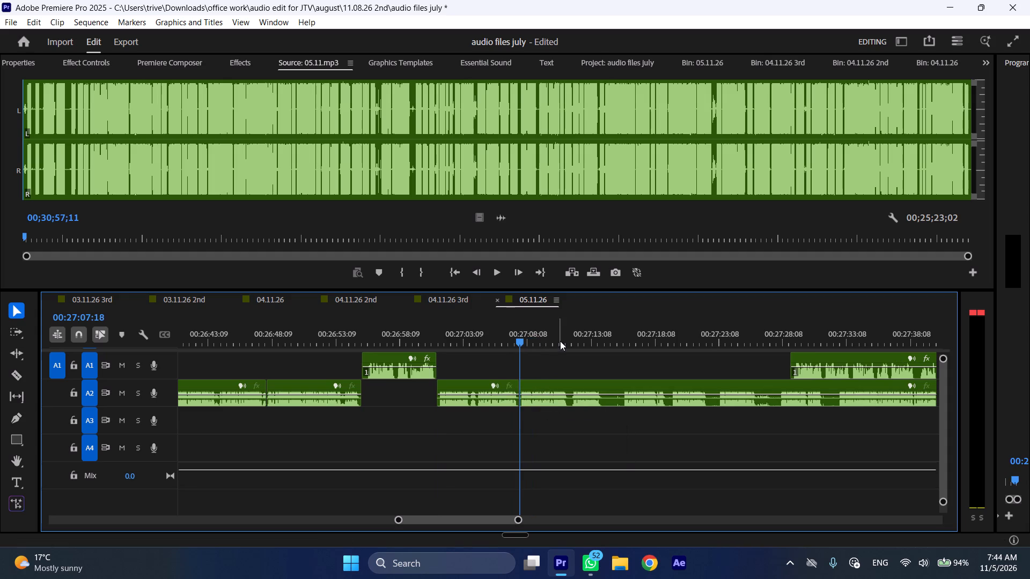
Cut the A2 clip at about 00:27:14:06 and 00:27:16 and ripple delete the section between the cuts.
click(575, 335)
key(space)
drag(601, 332, 602, 332)
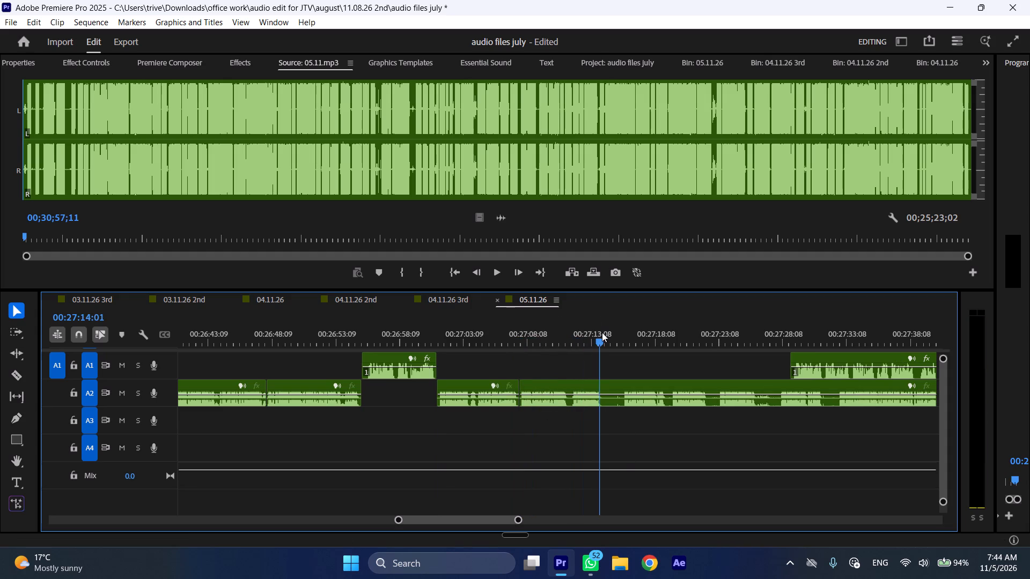
drag(602, 332, 623, 336)
key(shift+c)
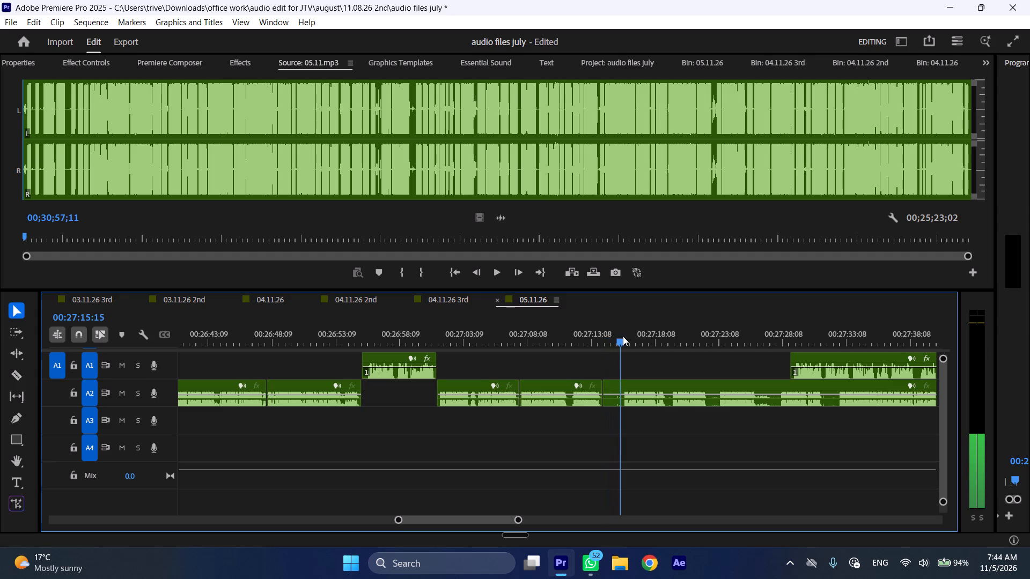
drag(623, 336, 624, 337)
click(633, 389)
key(shift+c)
key(ctrl+shift+d)
Play on from 00:27:14:06 at faster speed and move the following A1 clip later to start at about 00:27:42.
key(space)
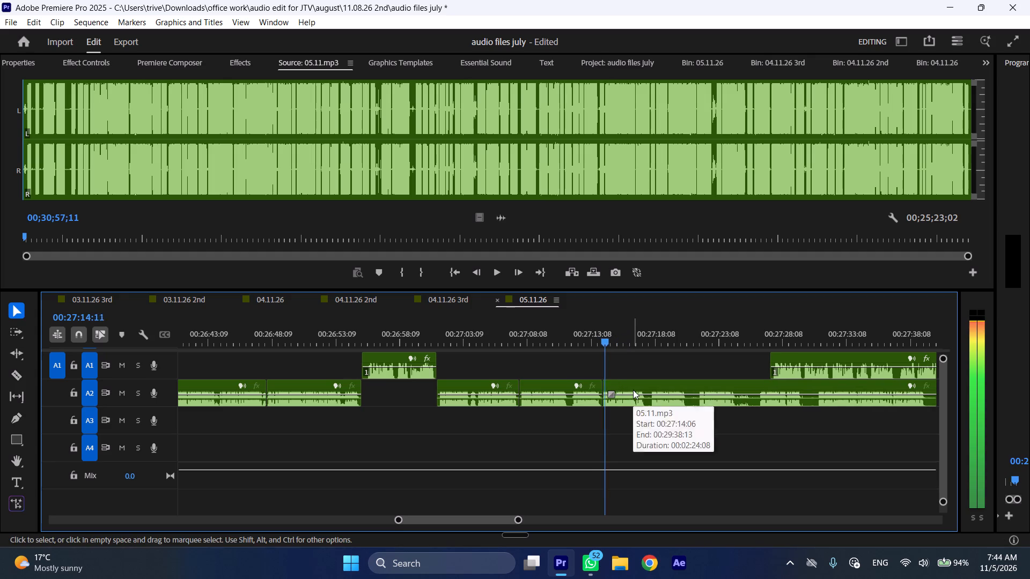
key(l)
scroll(662, 439, down, 5)
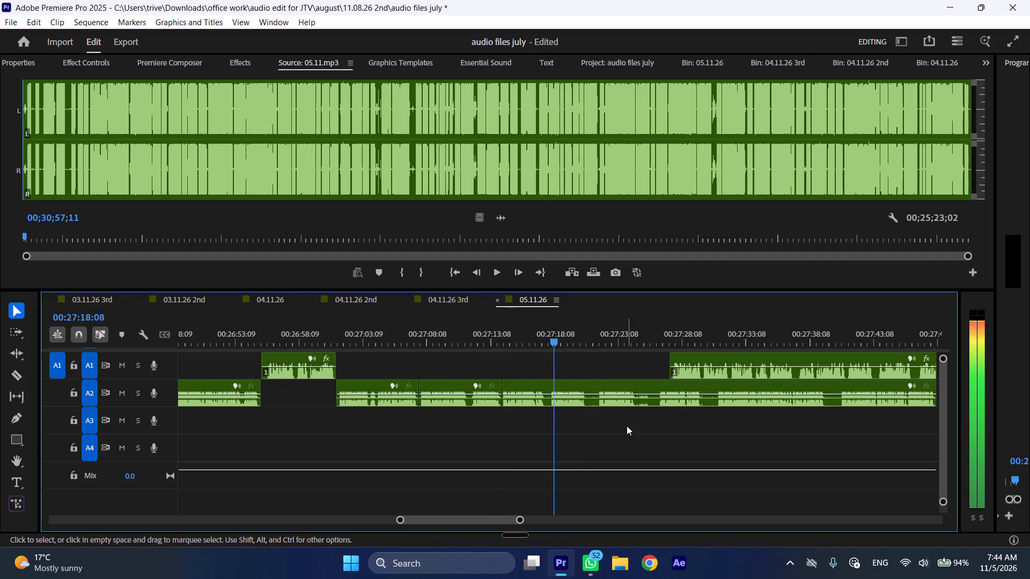
drag(685, 357, 872, 357)
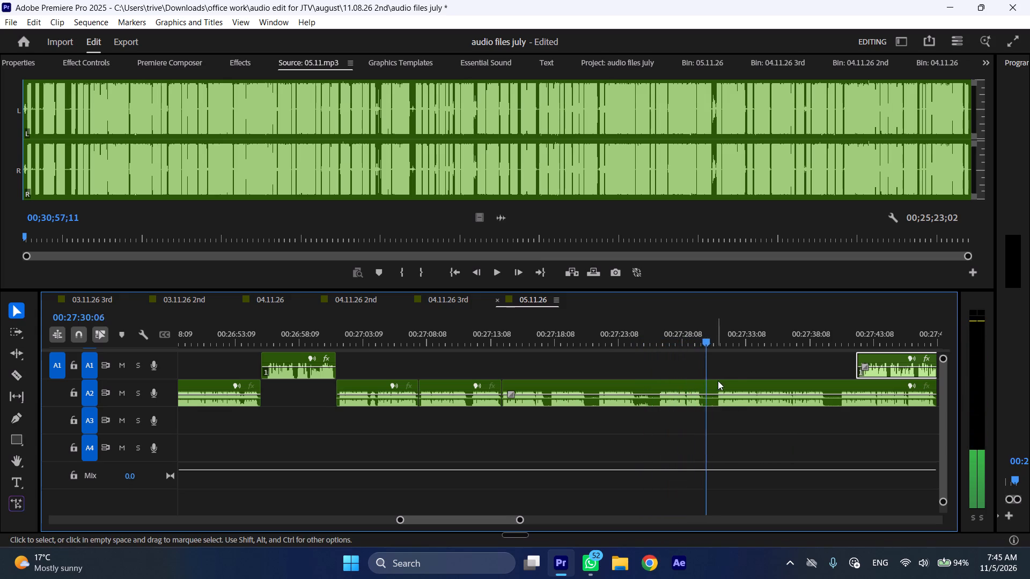
Stop playback, cut the A2 clip at about 00:27:31, and ripple delete the section from 00:27:14:06 to the cut.
key(space)
click(738, 391)
key(shift+c)
key(ctrl+shift+d)
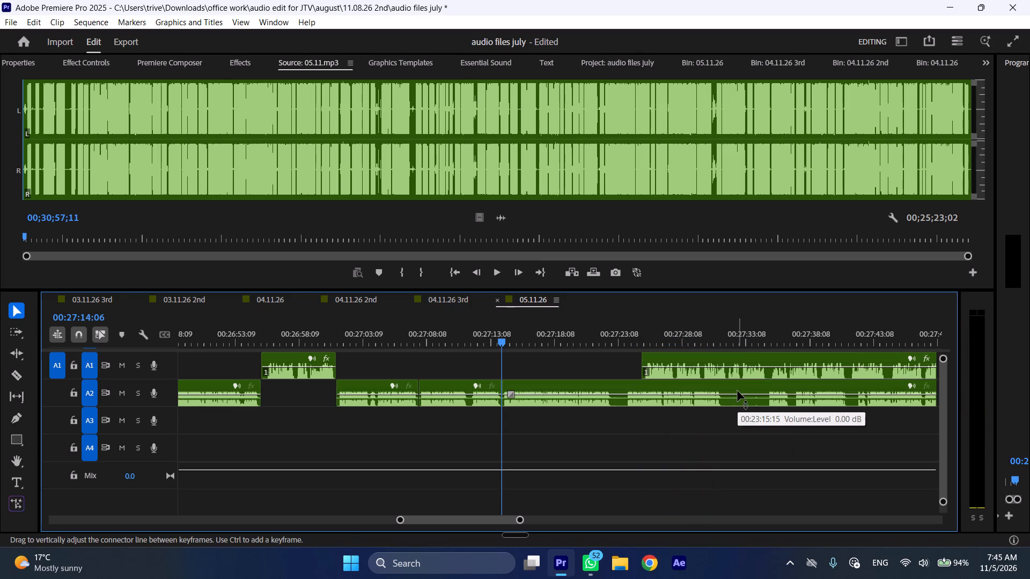
Play the sequence at faster speed from 00:27:14:06 to review the new A2 join.
key(space)
text(l)
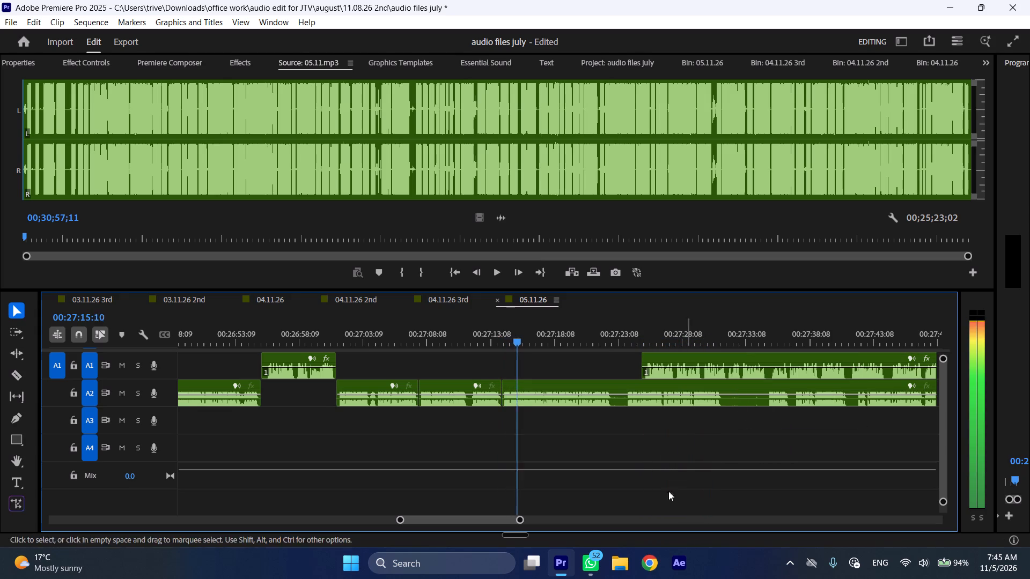
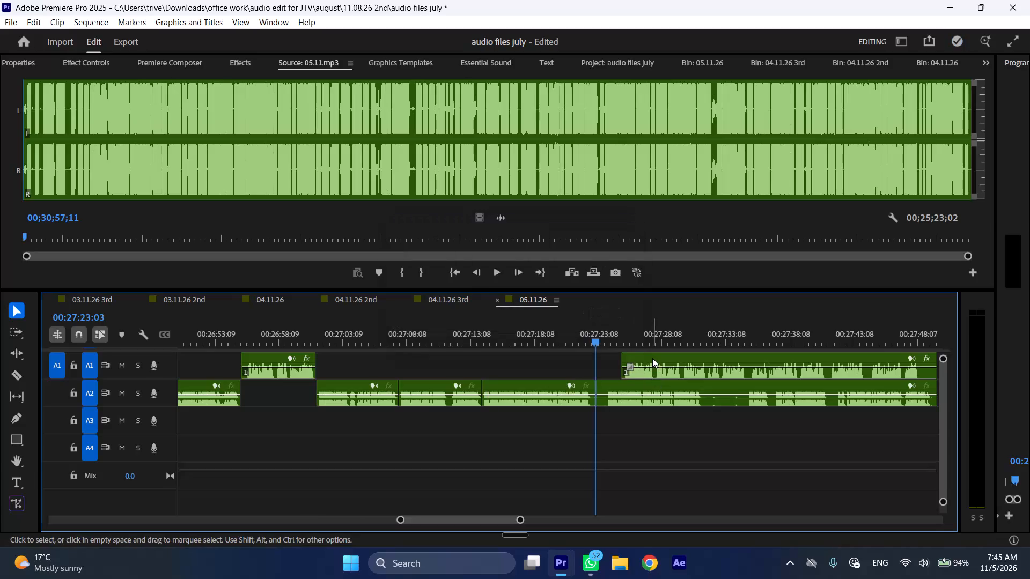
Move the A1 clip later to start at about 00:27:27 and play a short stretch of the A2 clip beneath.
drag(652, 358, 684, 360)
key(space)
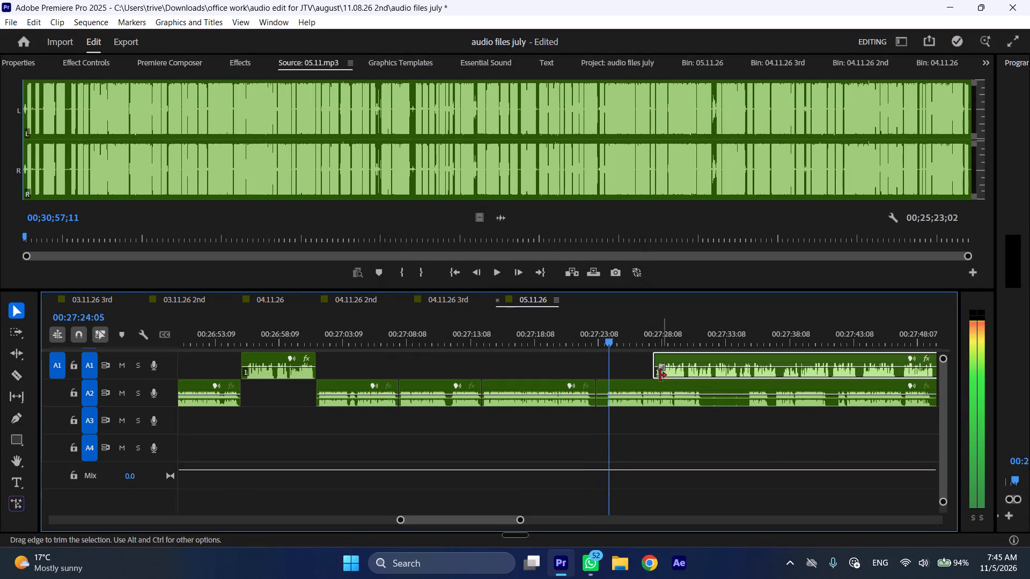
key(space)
Move the uncut A2 clip later to about 00:27:38 and place the A1 clip directly after the preceding A2 clip at about 00:27:23.
drag(629, 388, 816, 390)
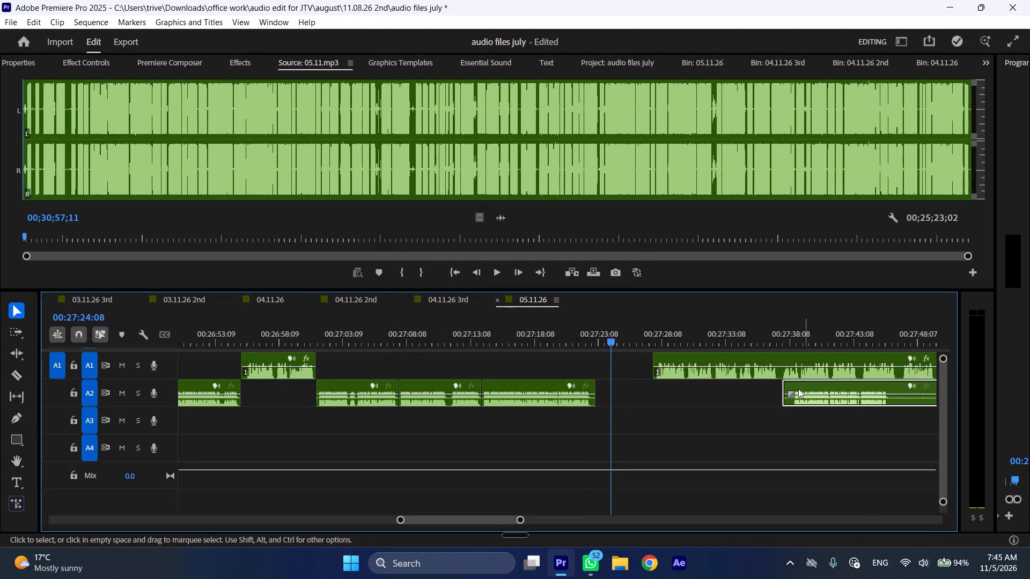
drag(785, 387, 793, 387)
drag(734, 358, 687, 362)
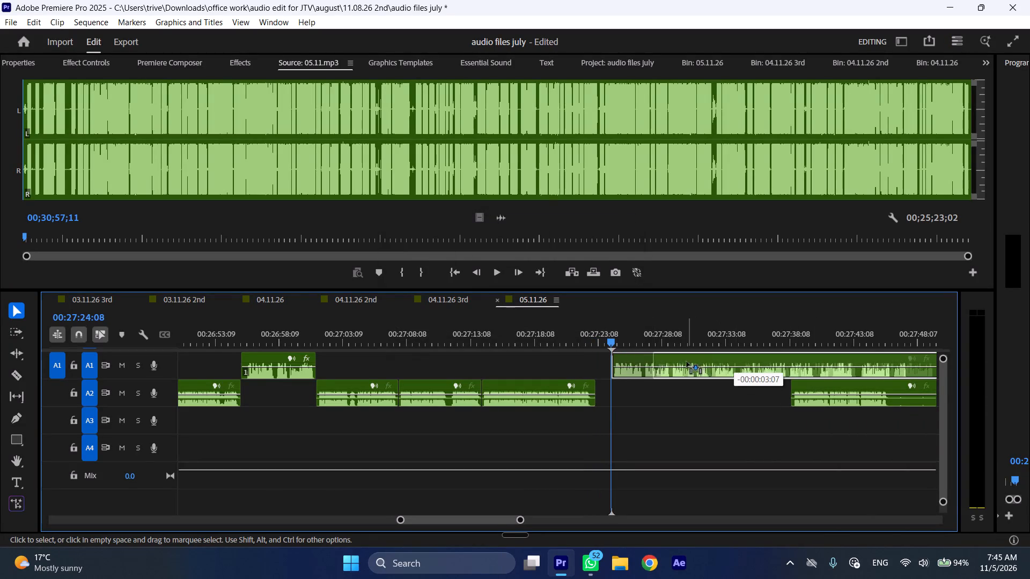
drag(687, 362, 681, 362)
Play from about 00:27:23 at faster speed and move the following A2 clip later to start at about 00:27:52.
click(593, 333)
key(space)
text(l)
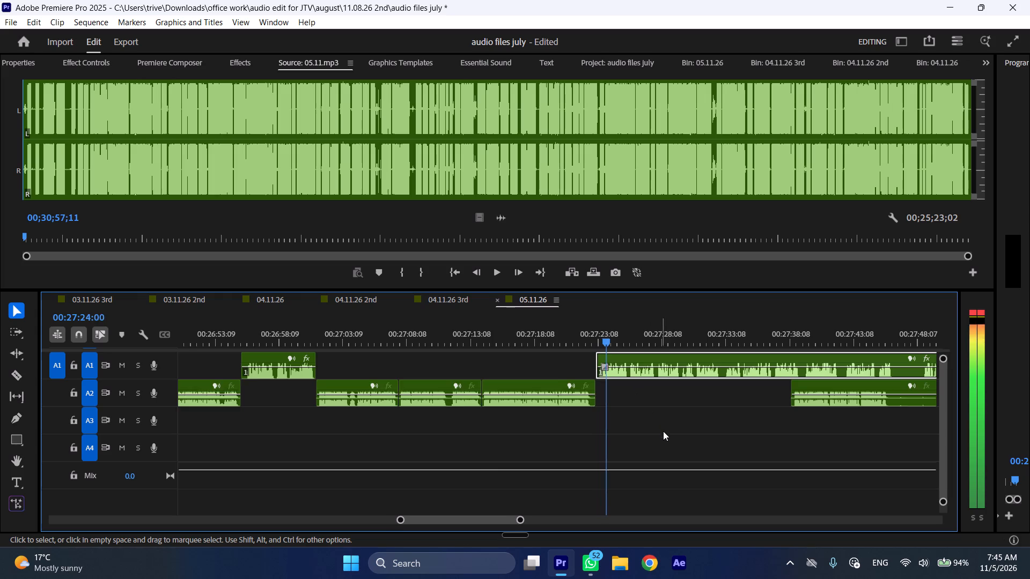
scroll(666, 437, down, 10)
drag(614, 381, 787, 383)
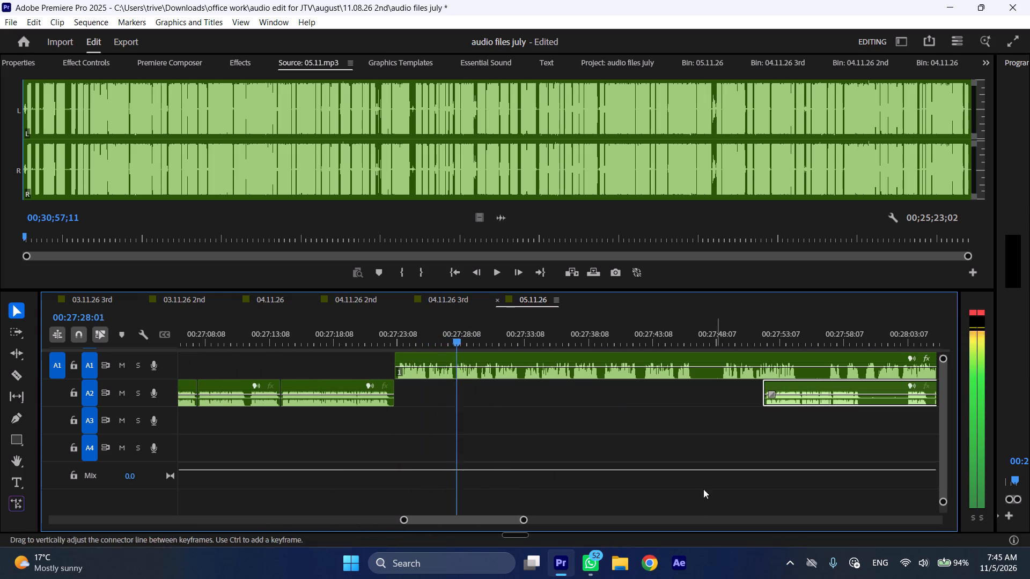
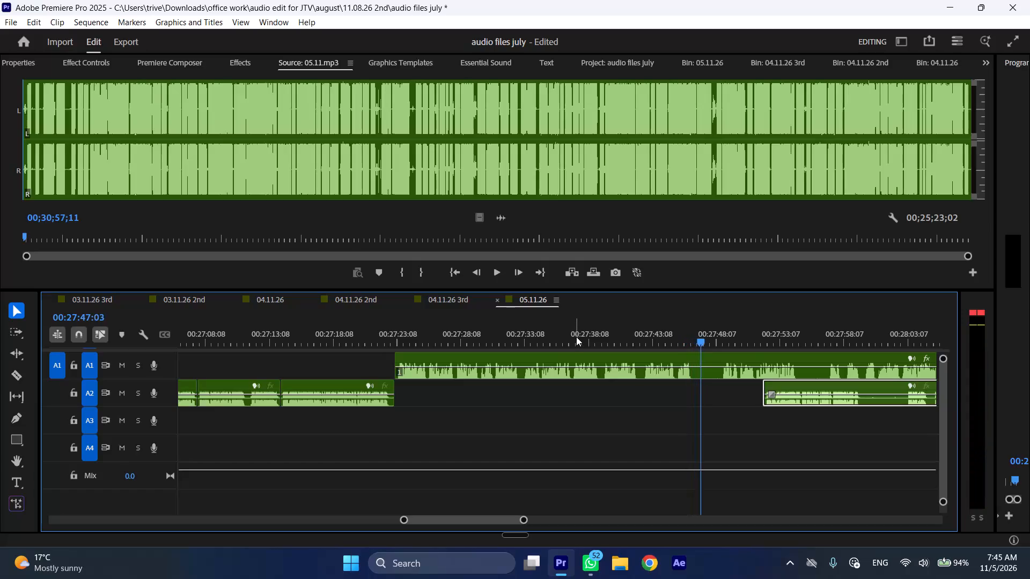
Play the A1 clip, then cut out its short section from about 00:27:32:21 to 00:27:33:06 and close the gap.
drag(575, 335, 567, 335)
key(space)
text(l)
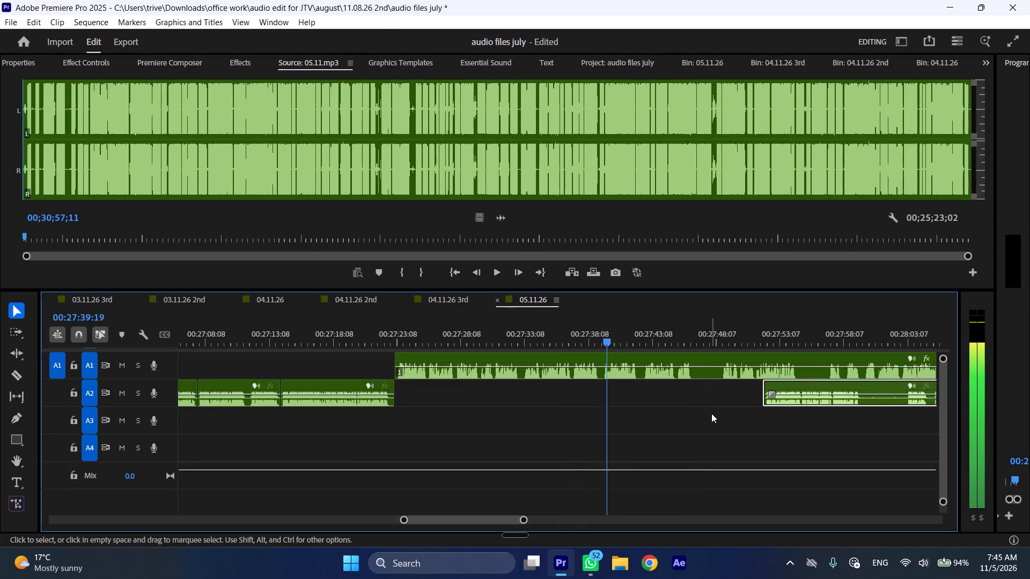
scroll(708, 411, down, 7)
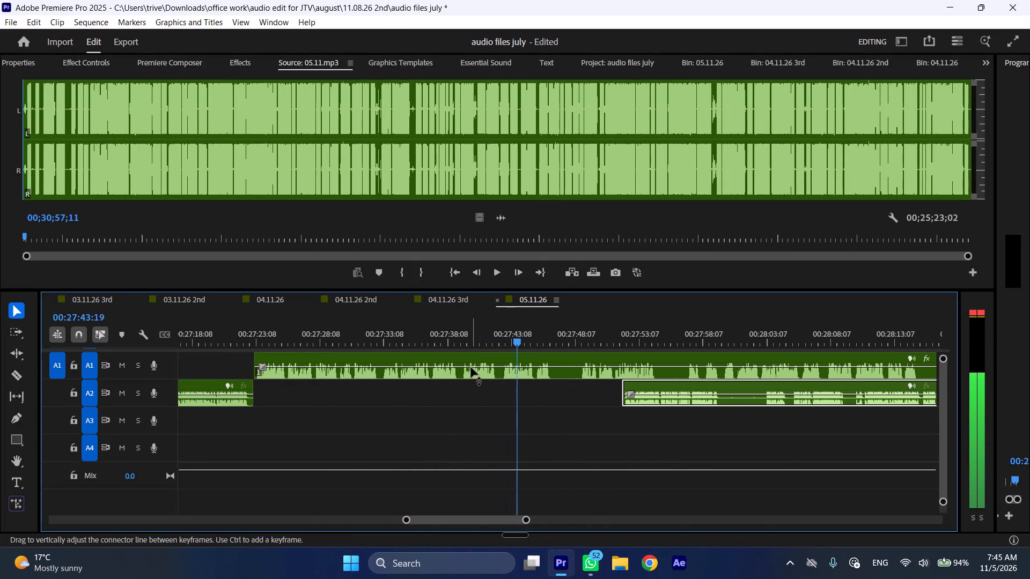
click(383, 336)
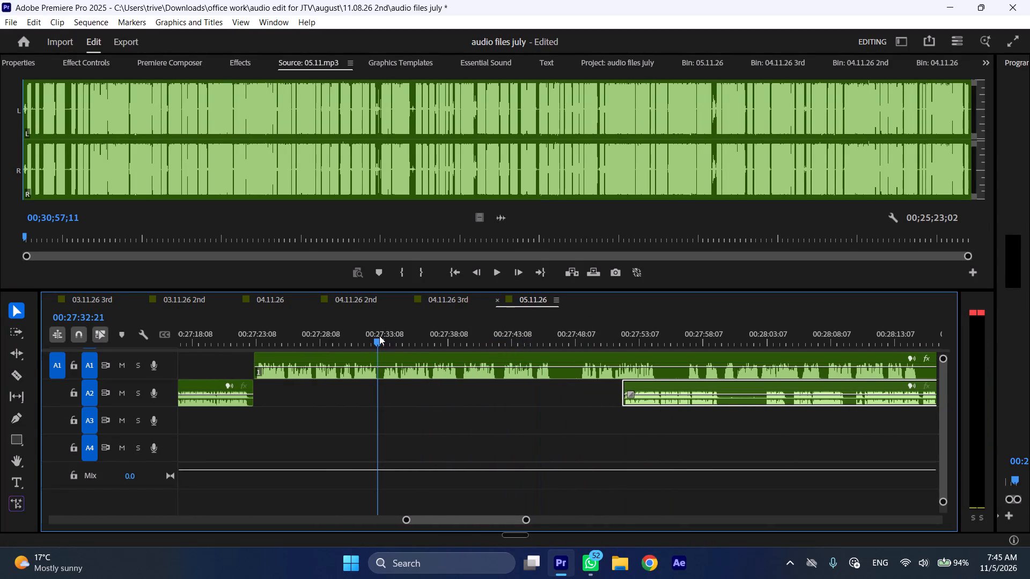
key(shift+c)
drag(379, 336, 385, 336)
click(394, 351)
click(395, 355)
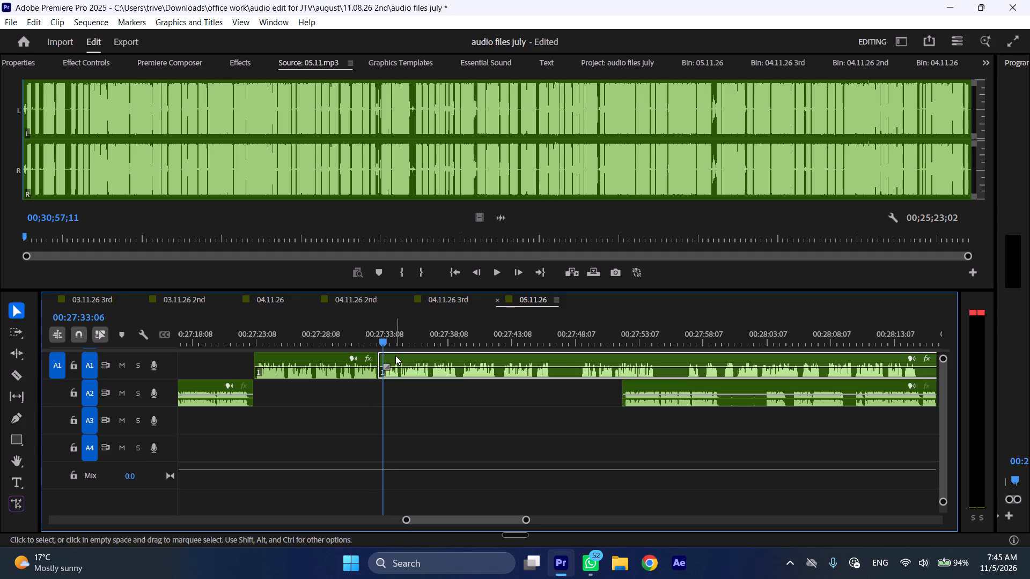
key(shift+c)
key(ctrl+shift+d)
Cut out the short A1 section from about 00:27:38:19 to 00:27:39:00 and close the gap.
drag(441, 338, 455, 338)
key(shift+c)
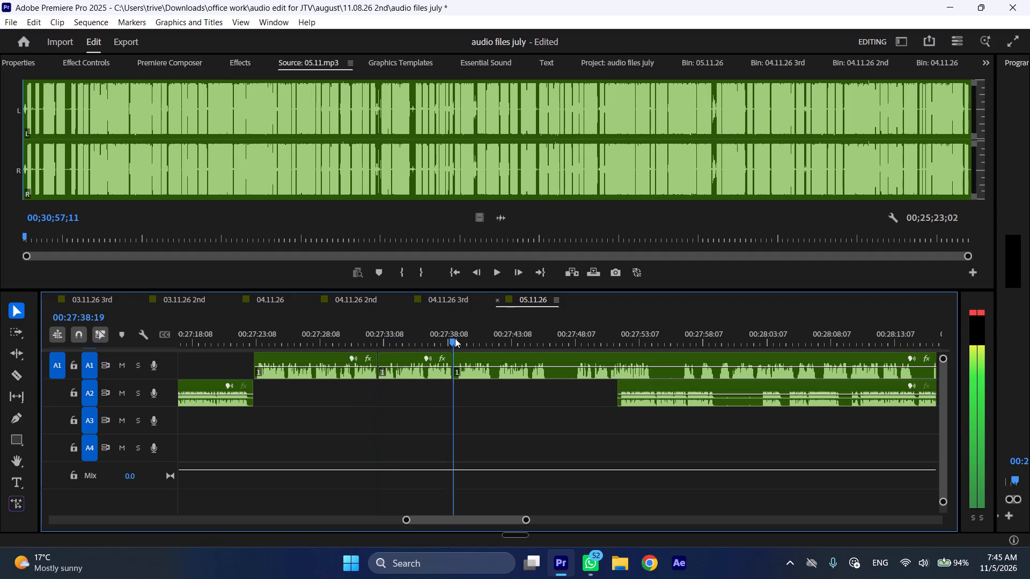
drag(455, 338, 458, 338)
click(462, 369)
key(shift+c)
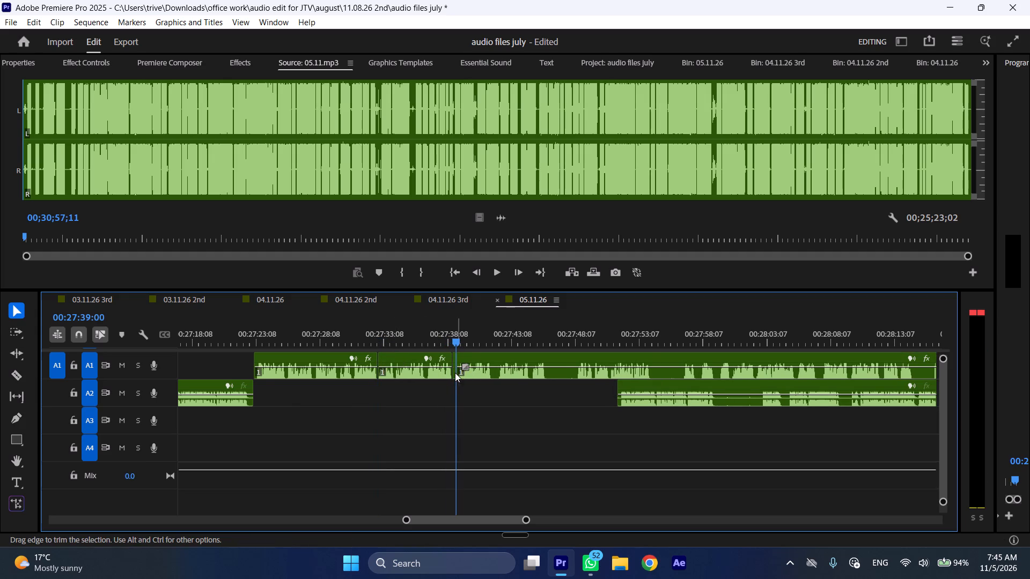
click(454, 372)
key(ctrl+shift+d)
Cut out the very short A1 section ending at about 00:27:41:20 and close the gap.
drag(484, 342, 488, 342)
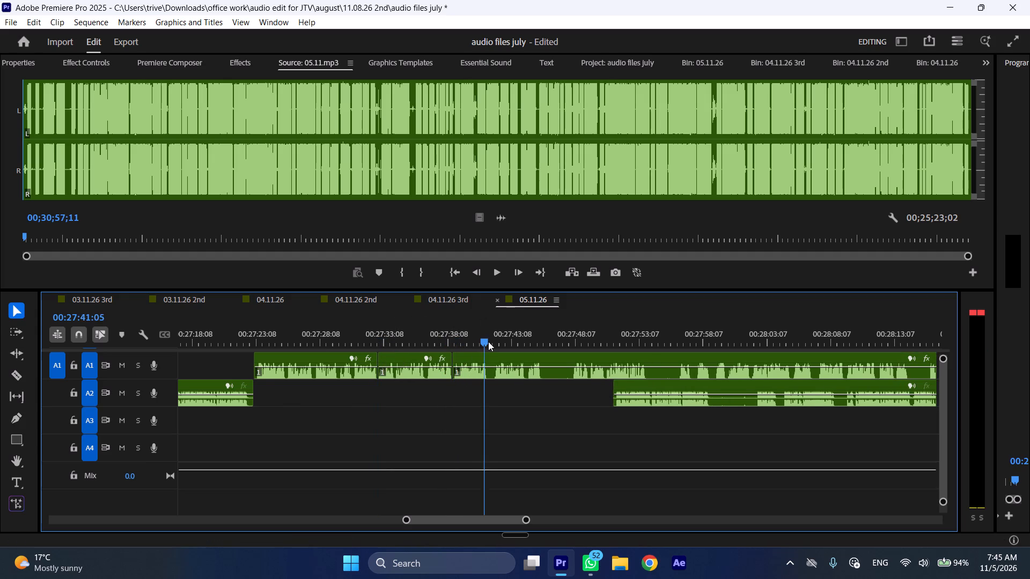
drag(488, 342, 494, 340)
key(shift+c)
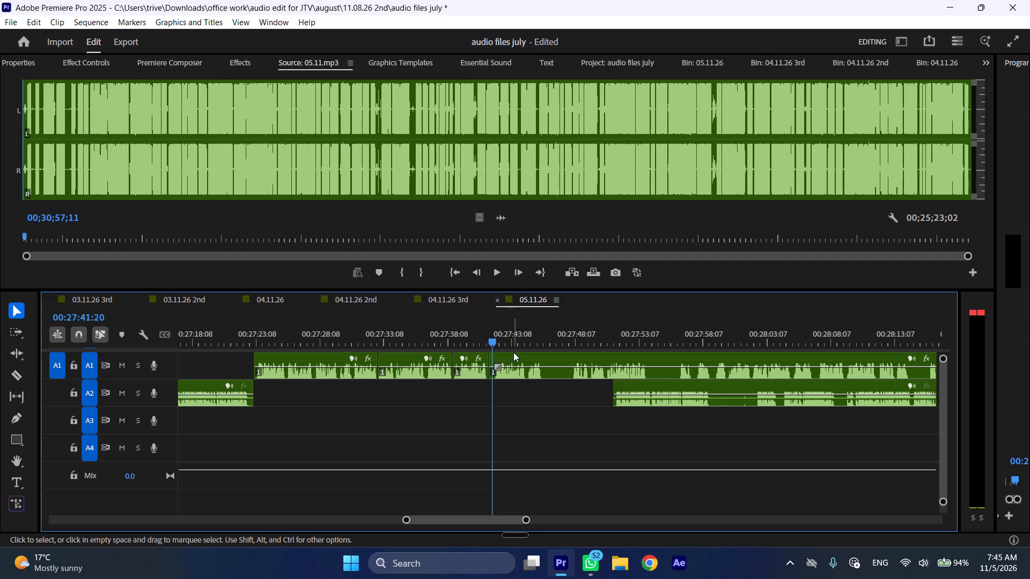
click(513, 352)
key(shift+c)
key(ctrl+shift+d)
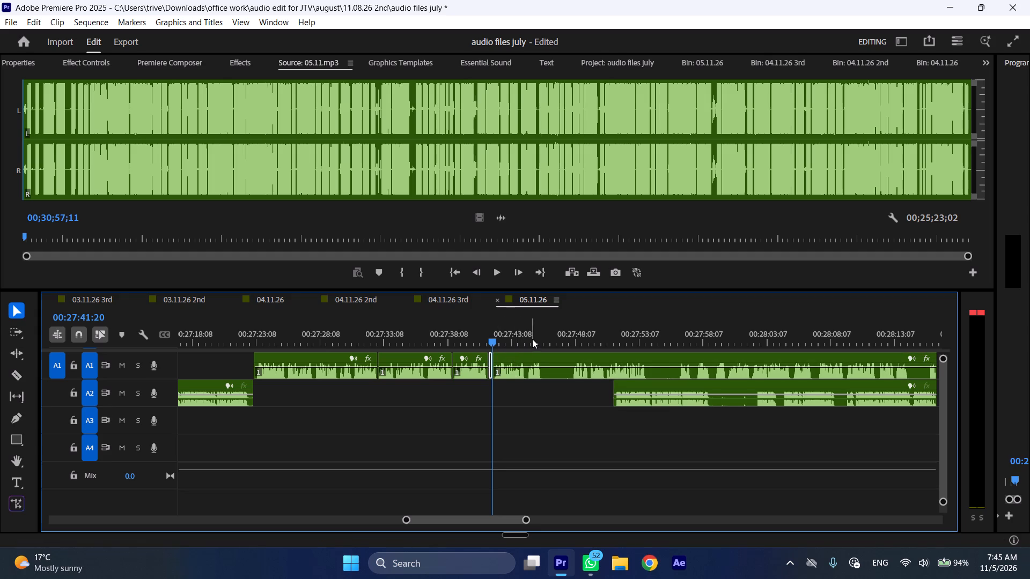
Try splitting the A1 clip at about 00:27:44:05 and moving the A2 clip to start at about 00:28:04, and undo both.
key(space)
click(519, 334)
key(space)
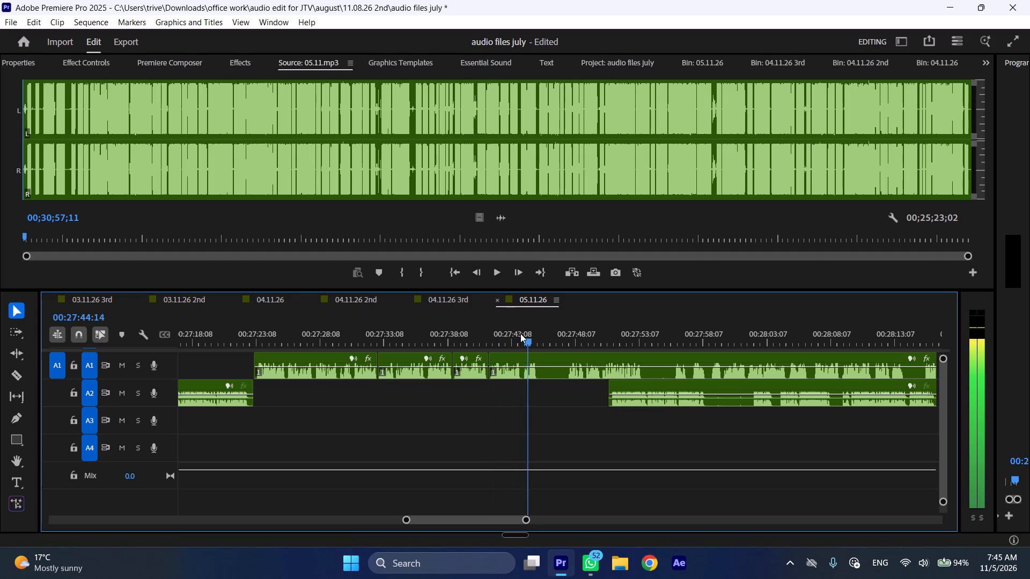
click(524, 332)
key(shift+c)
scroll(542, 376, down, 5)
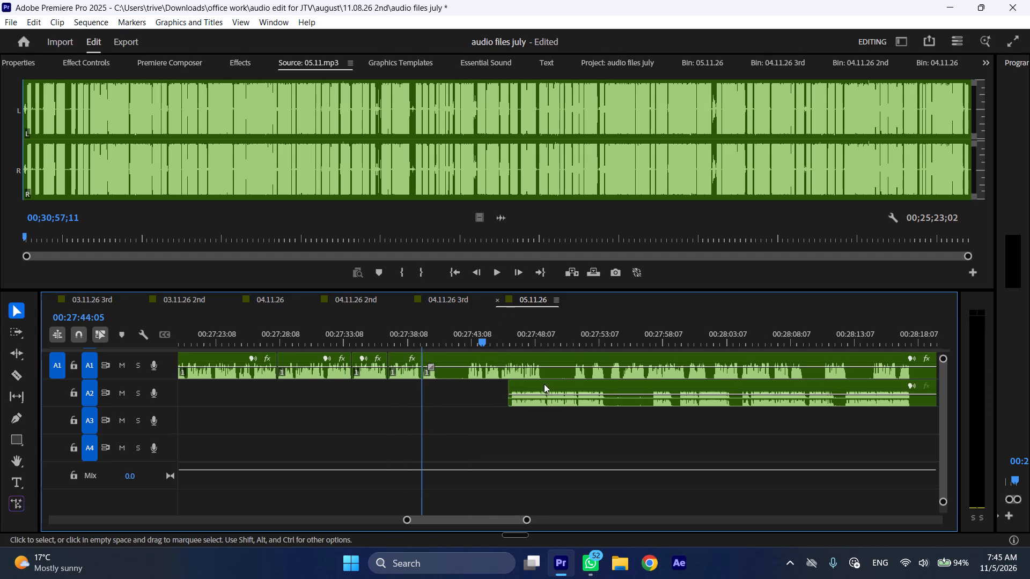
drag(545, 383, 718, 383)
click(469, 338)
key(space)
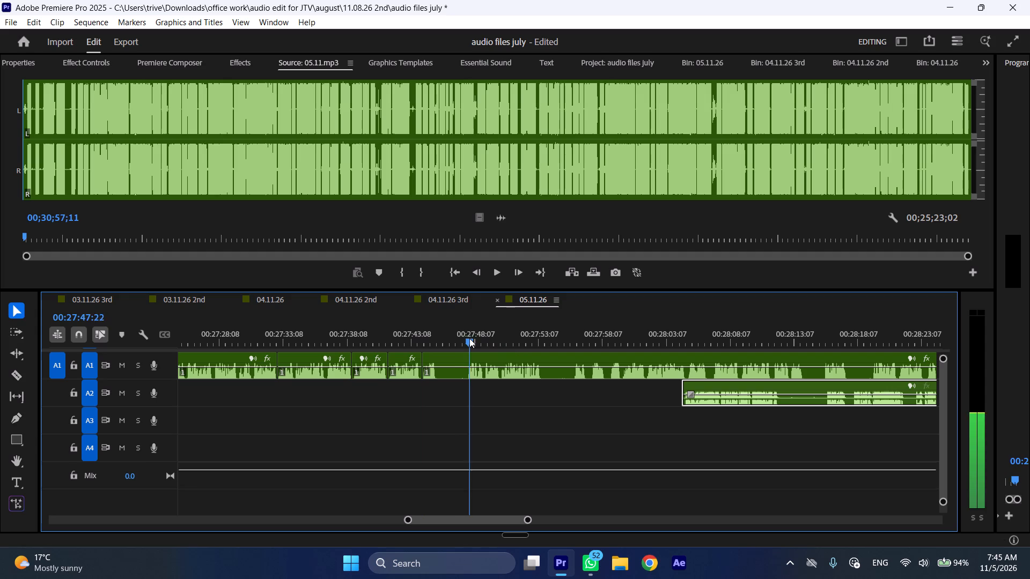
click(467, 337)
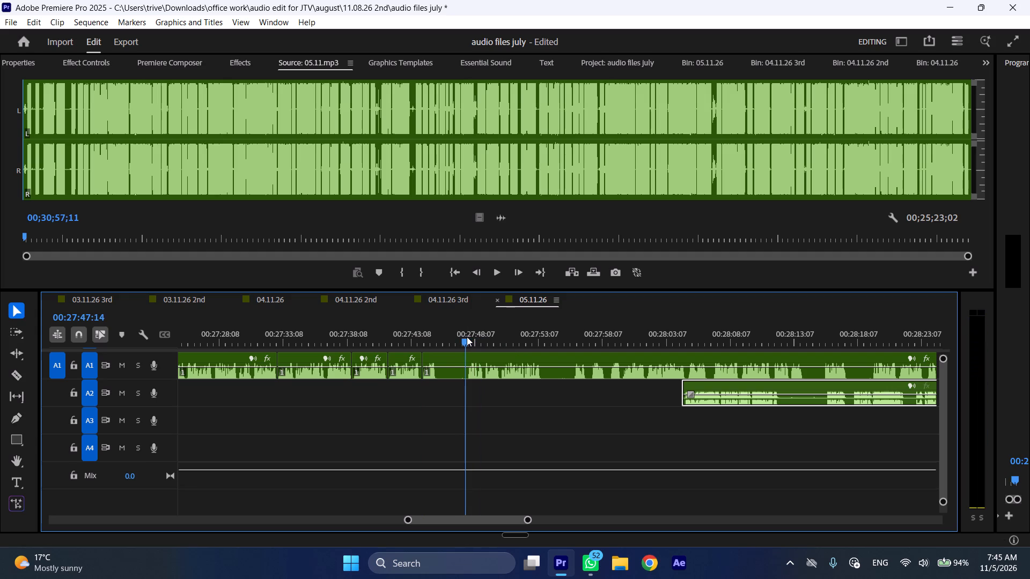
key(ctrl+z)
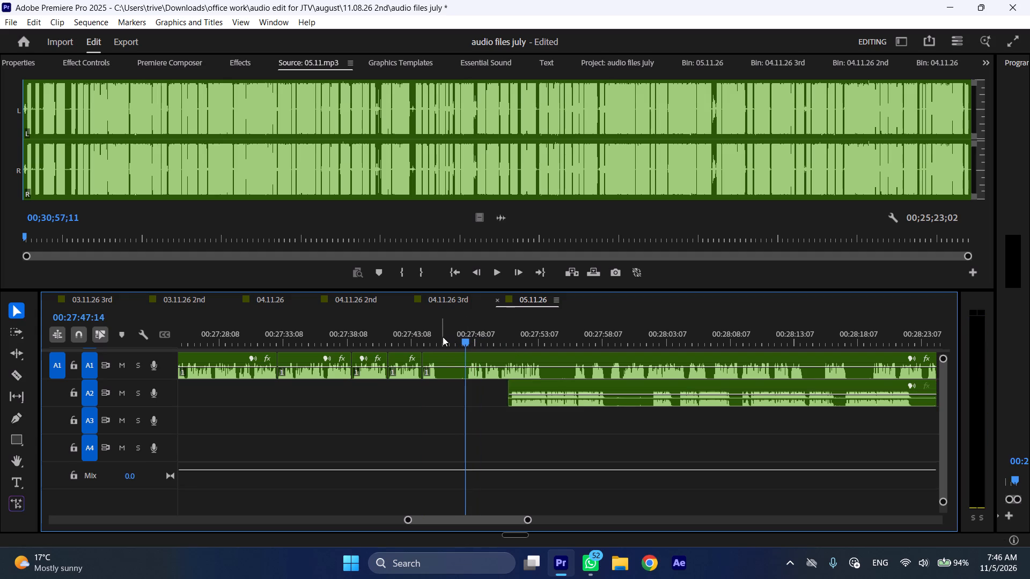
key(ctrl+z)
Cut out the silent A1 section from about 00:27:45:09 to 00:27:47:14 and close the gap.
drag(438, 337, 462, 338)
key(shift+c)
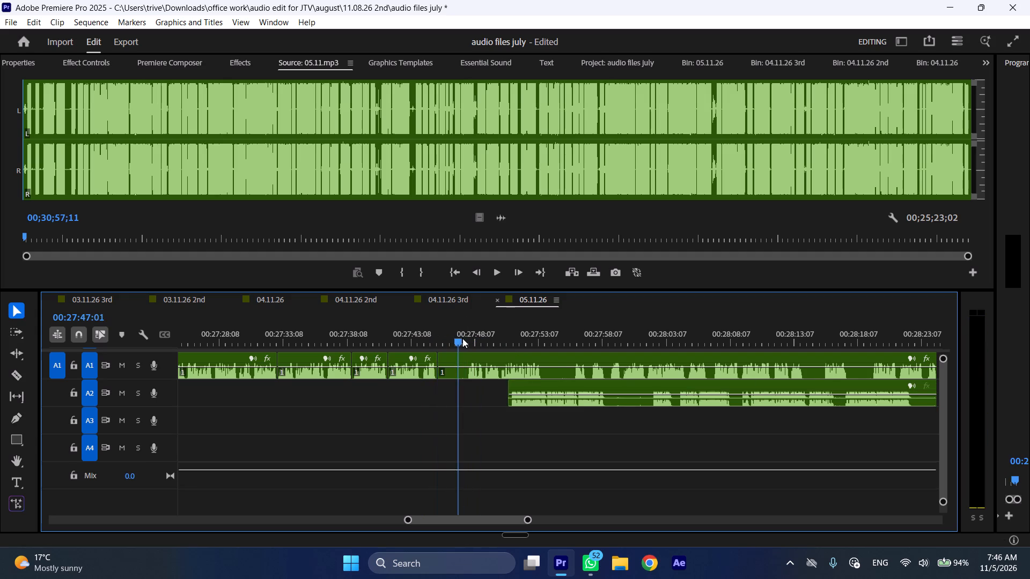
drag(462, 338, 468, 338)
click(479, 367)
key(shift+c)
key(ctrl+shift+d)
Play on from about 00:27:45 at faster speed and move the following A2 clip to start at about 00:27:54.
key(space)
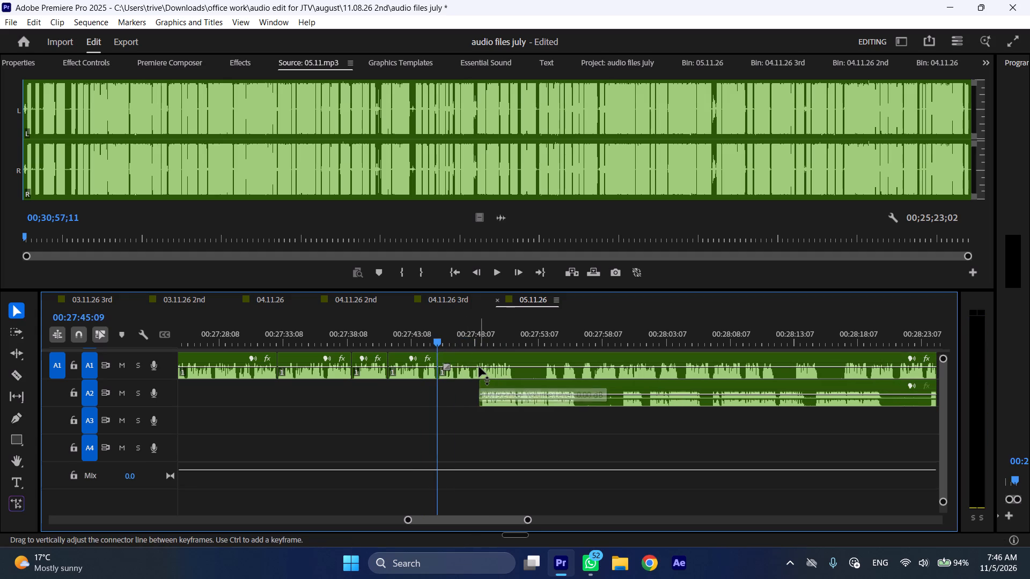
text(l)
drag(513, 385, 584, 390)
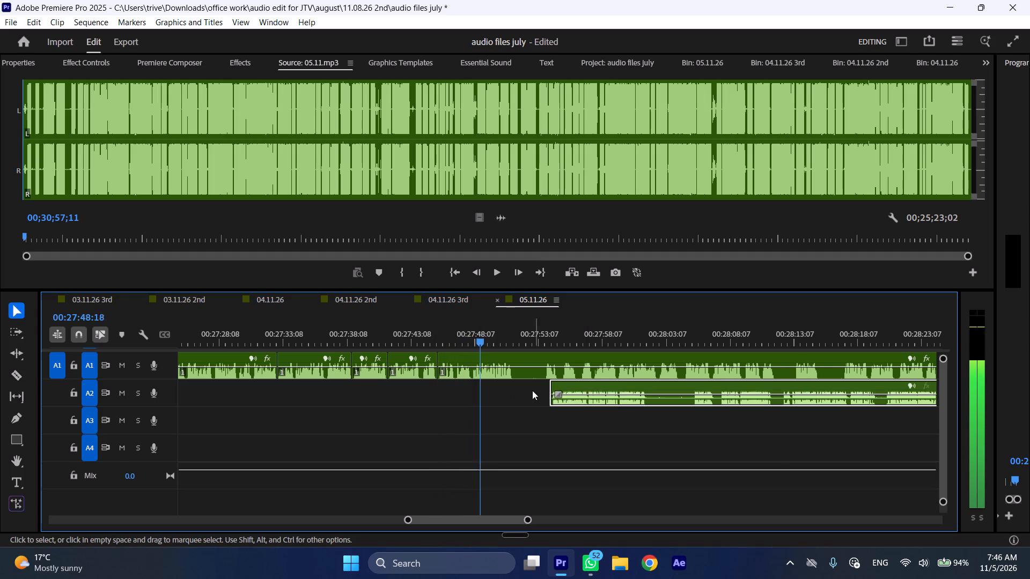
Stop playback and split the A1 clip at about 00:27:51:11.
key(space)
text(C)
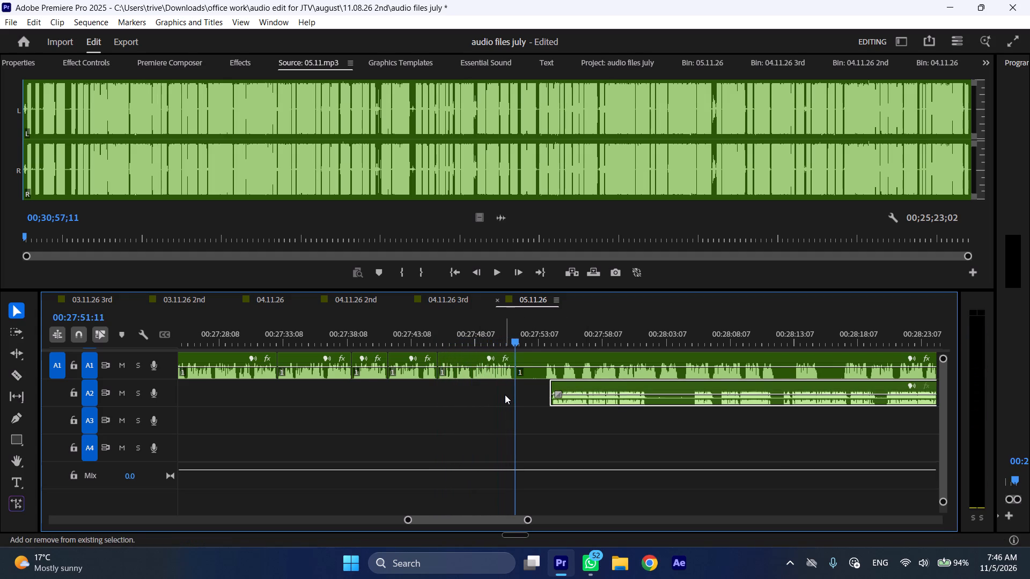
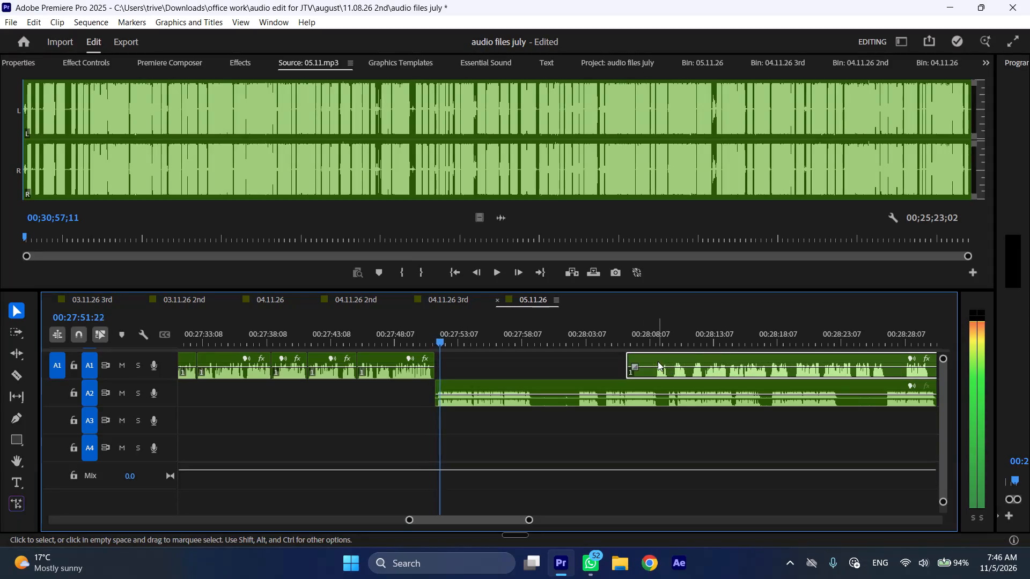
Trim the silent start of the A1 clip after the gap so it begins at about 00:28:08.
drag(630, 360, 657, 359)
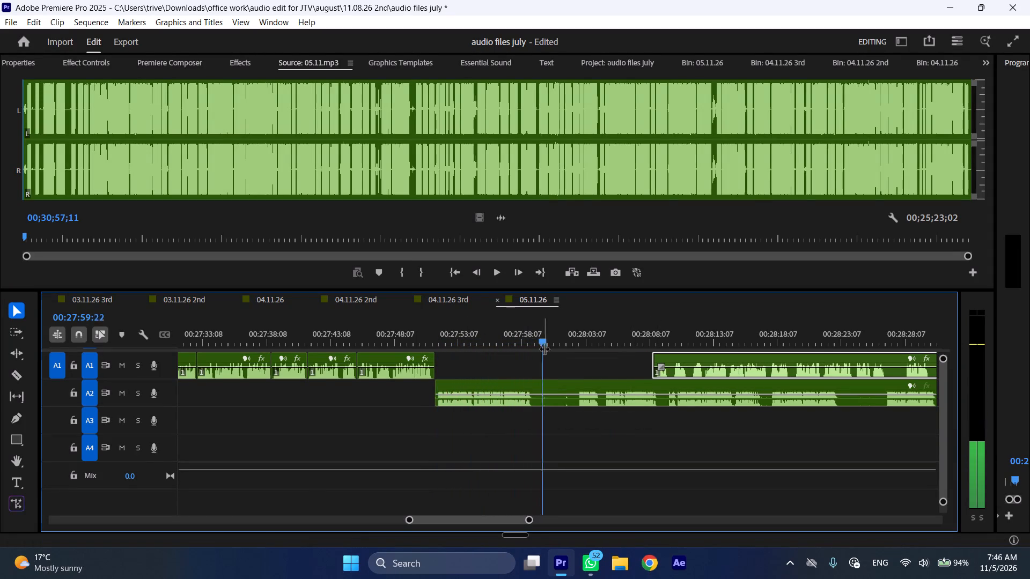
Split the A2 clip at 00:27:59:08, just after its first stretch of speech.
click(536, 337)
key(shift+c)
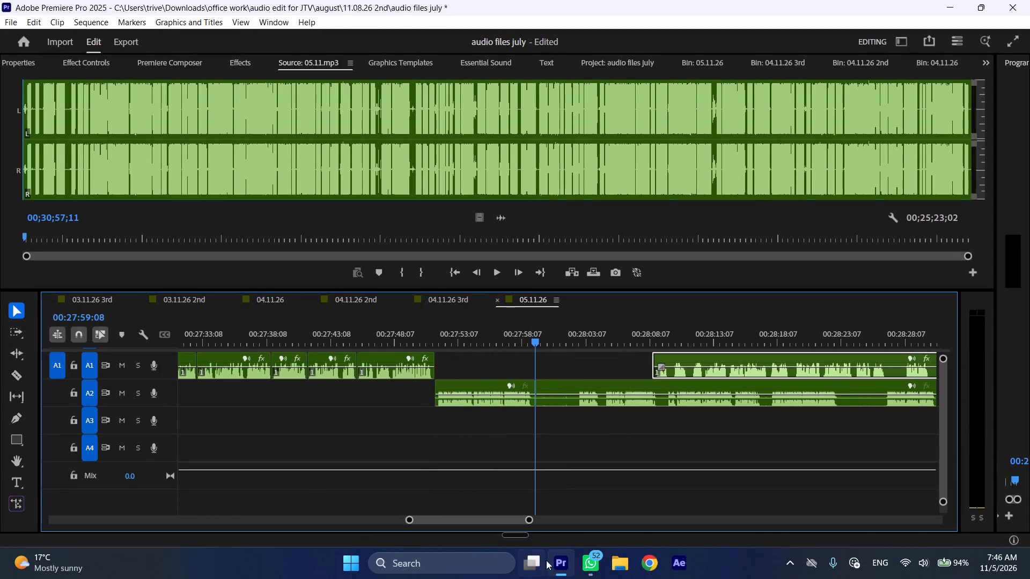
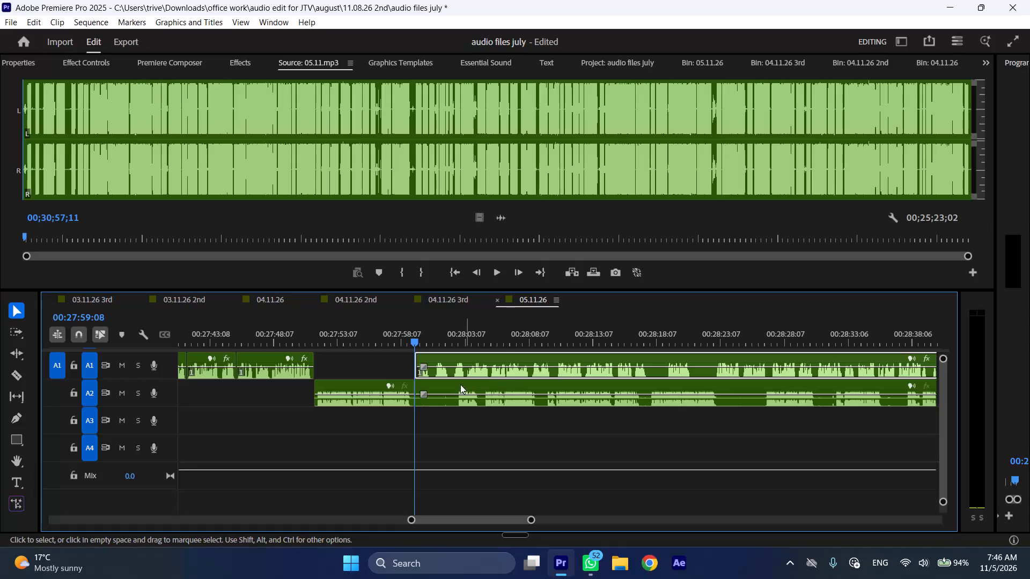
Move the A2 clip after the split further along its track so it begins at about 00:28:42, checking the A1 playback.
drag(446, 384, 774, 385)
key(space)
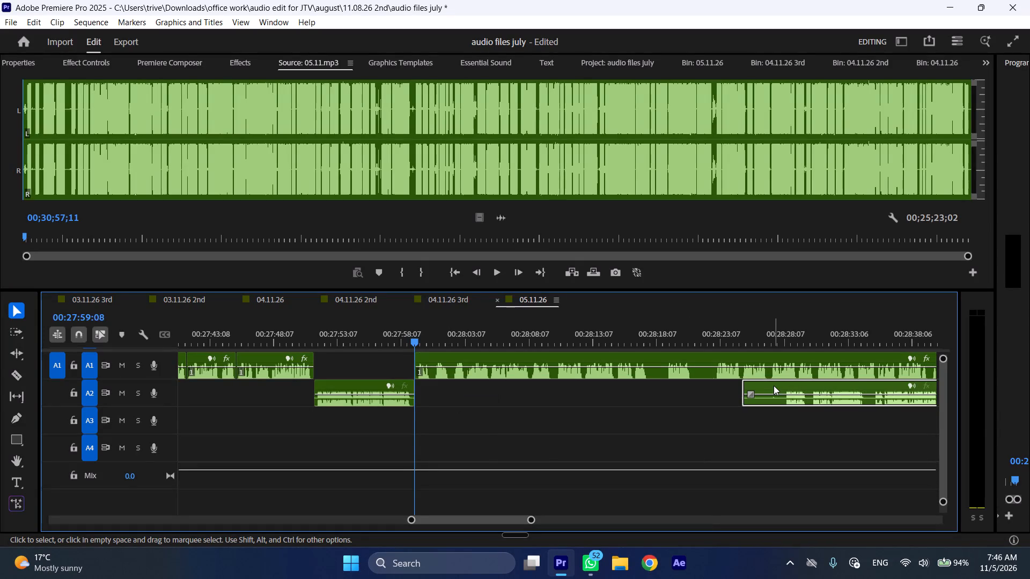
key(l)
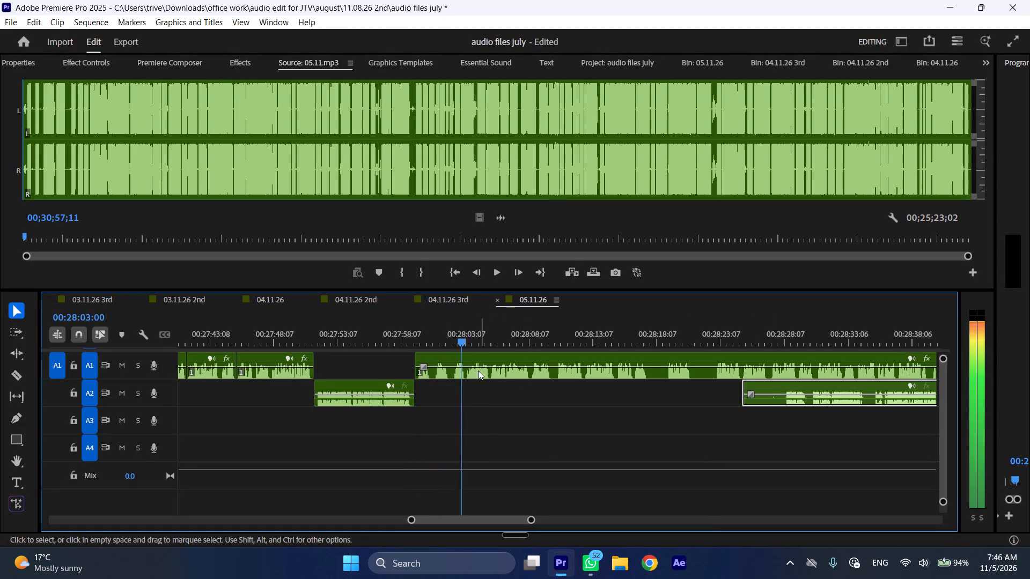
scroll(477, 369, down, 5)
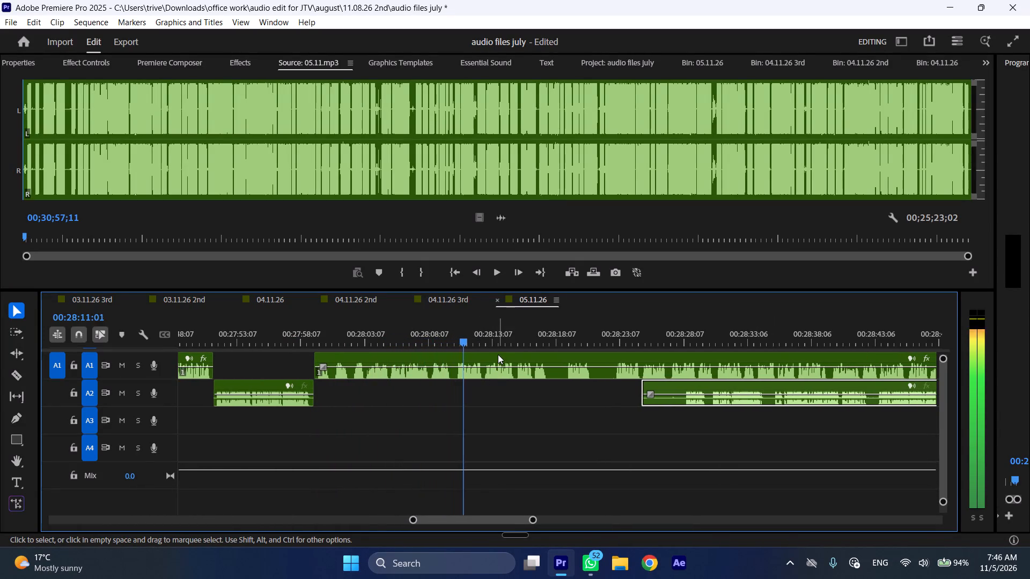
scroll(485, 352, down, 4)
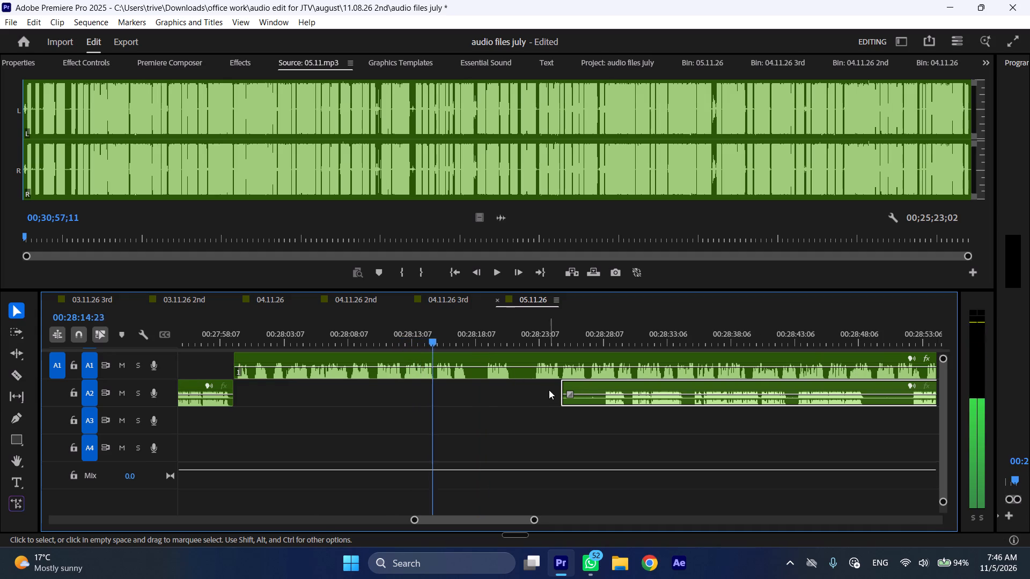
drag(585, 387, 809, 391)
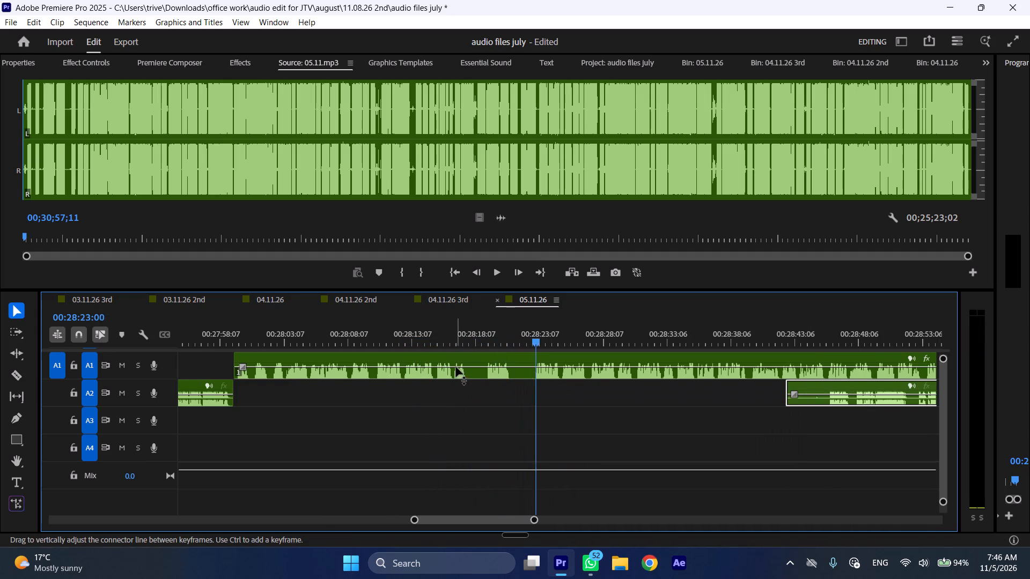
Cut out the A1 section between about 00:28:15:04 and 00:28:19:02 and close the gap.
click(432, 337)
key(space)
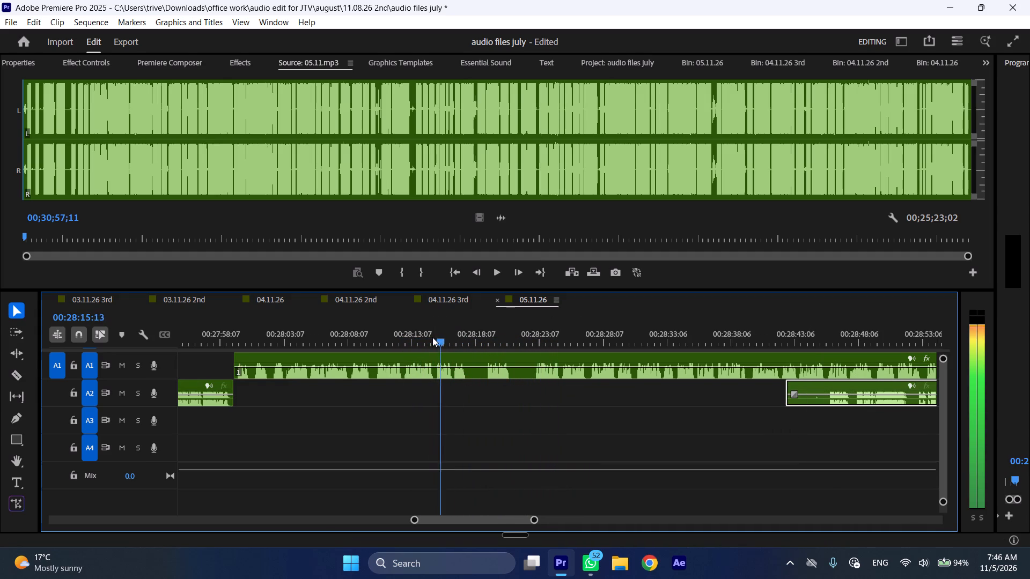
drag(435, 337, 452, 336)
key(shift+c)
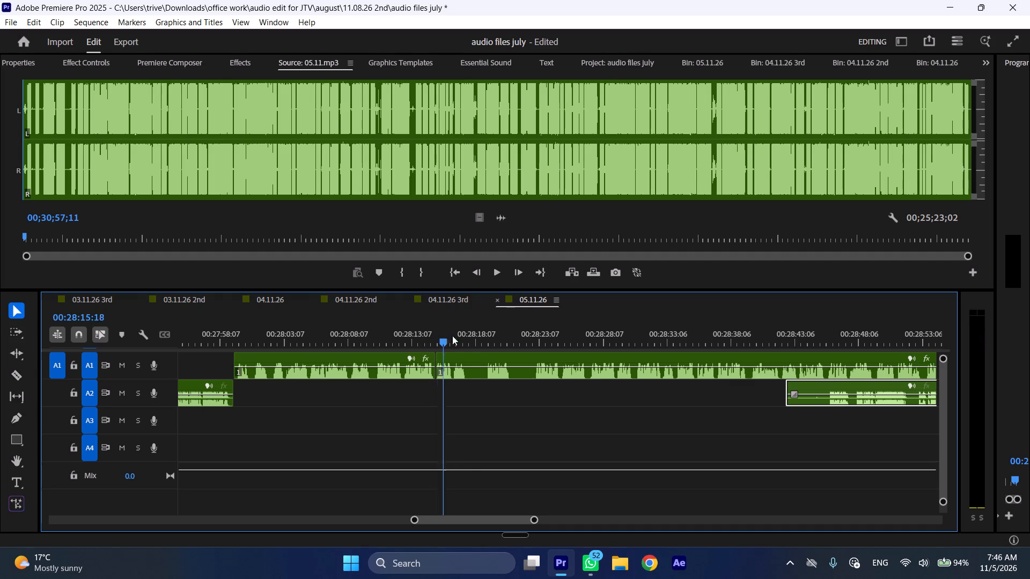
drag(452, 336, 488, 334)
click(501, 369)
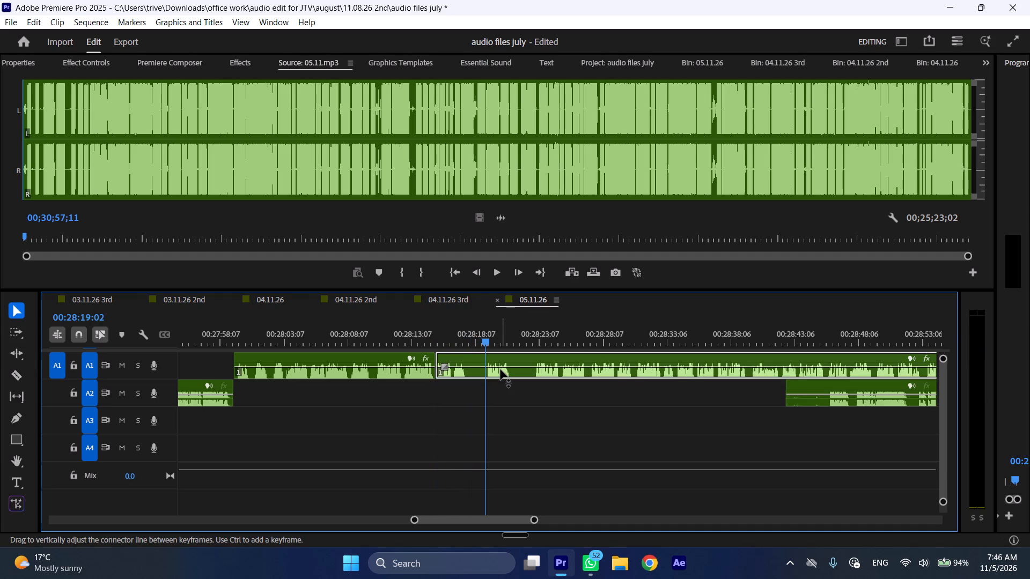
key(shift+c)
key(ctrl+shift+d)
Cut out the silent A1 section between 00:28:17:04 and 00:28:18:21 and close the gap.
drag(453, 337, 463, 337)
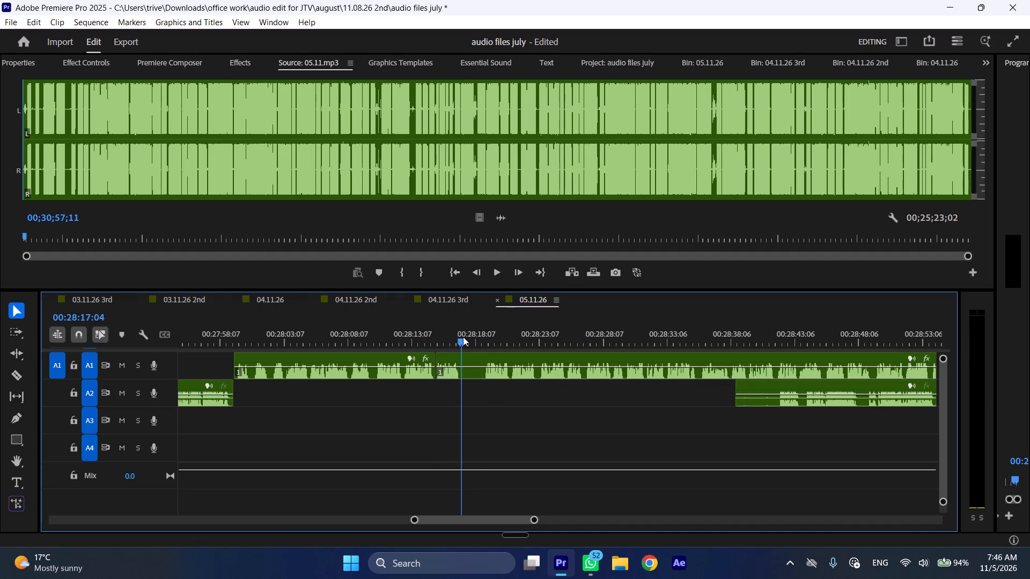
drag(463, 337, 485, 336)
key(shift+c)
click(488, 370)
key(shift+c)
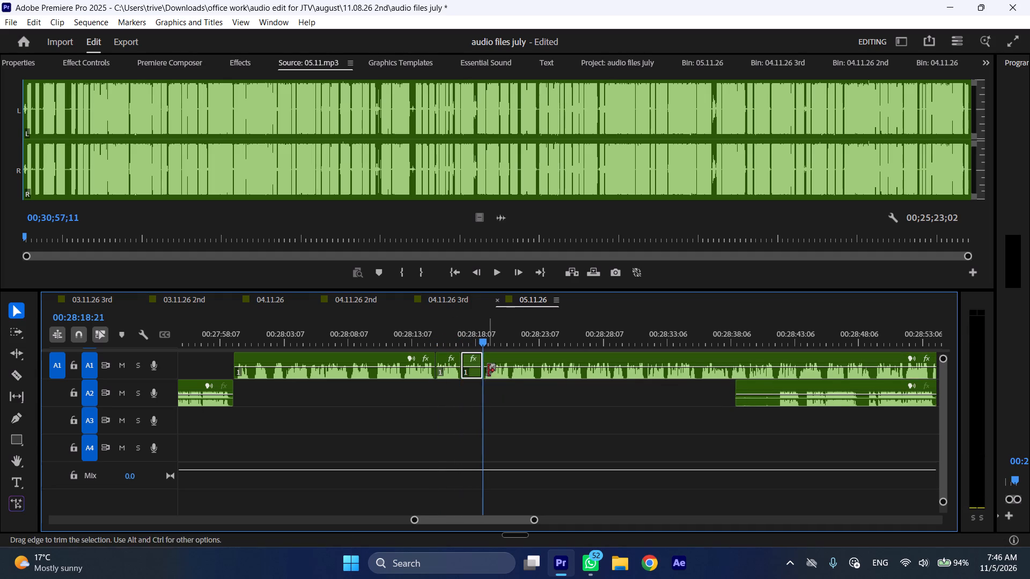
key(ctrl+shift+d)
Trim the silent start of the following A2 clip and move the clip so it begins at about 00:28:58.
key(space)
text(l)
scroll(489, 378, down, 9)
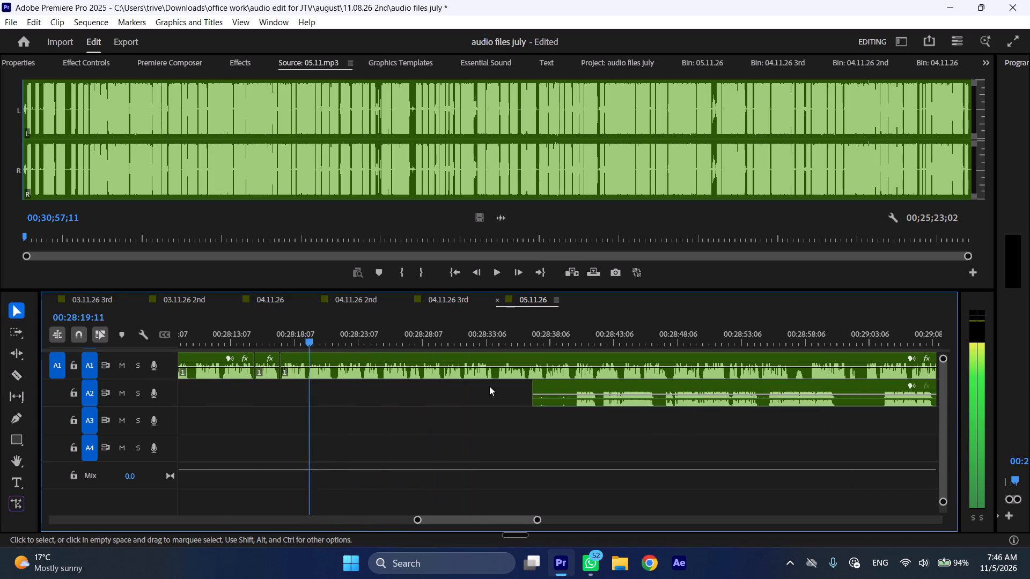
drag(527, 387, 568, 394)
drag(591, 386, 821, 386)
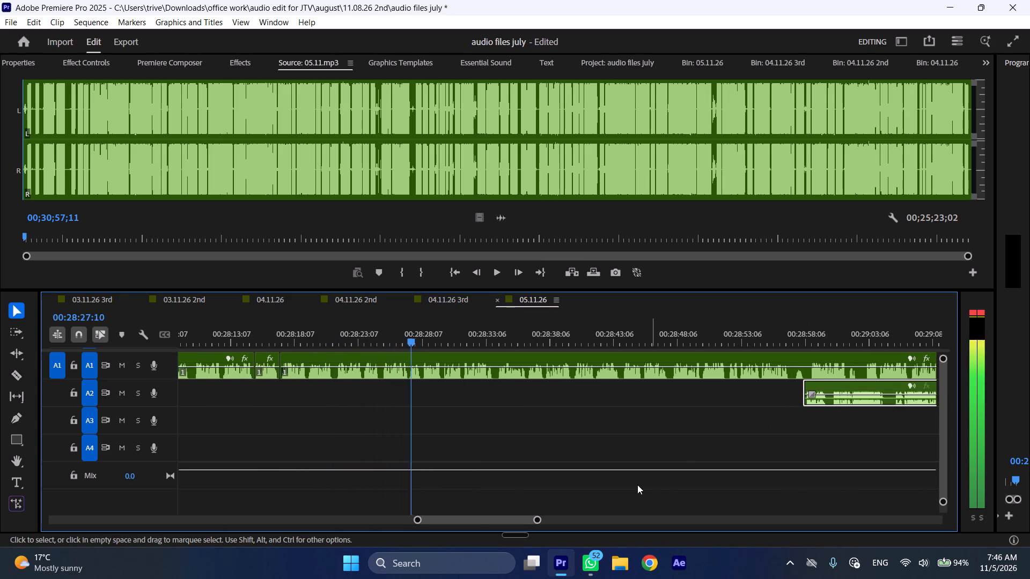
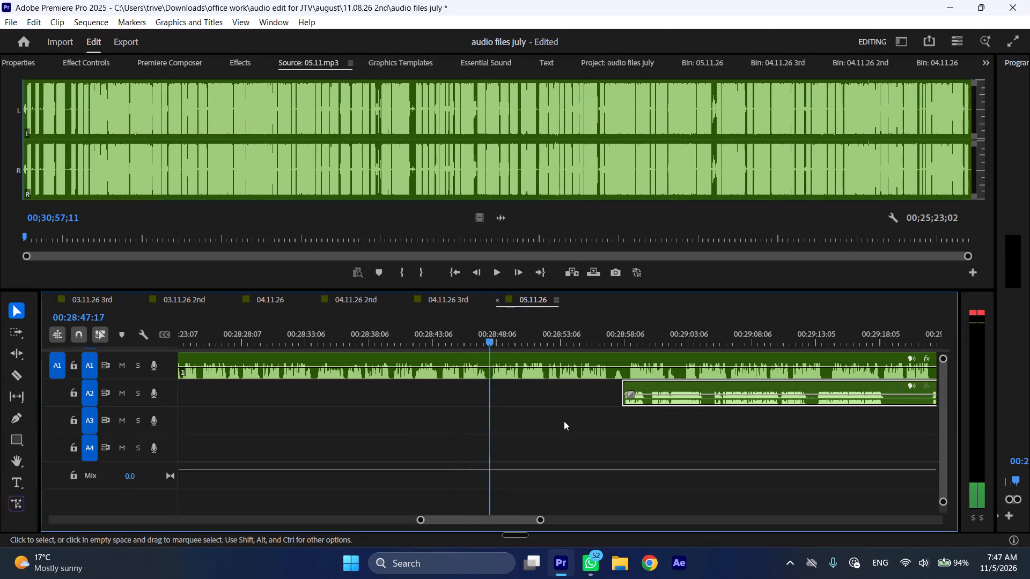
Cut out the A1 section between 00:28:45:12 and about 00:28:47:17 and close the gap.
click(454, 342)
key(space)
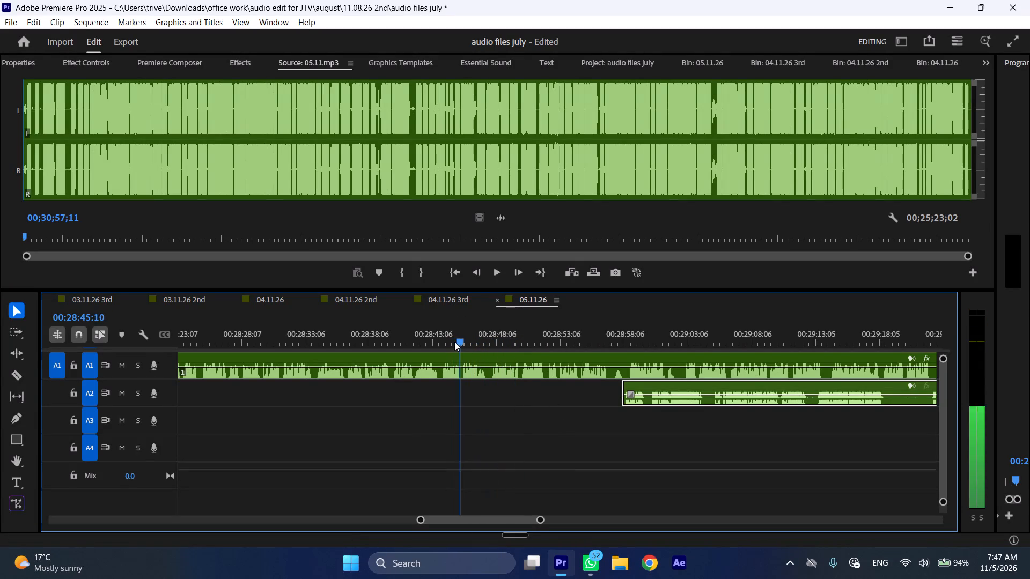
click(459, 339)
key(shift+c)
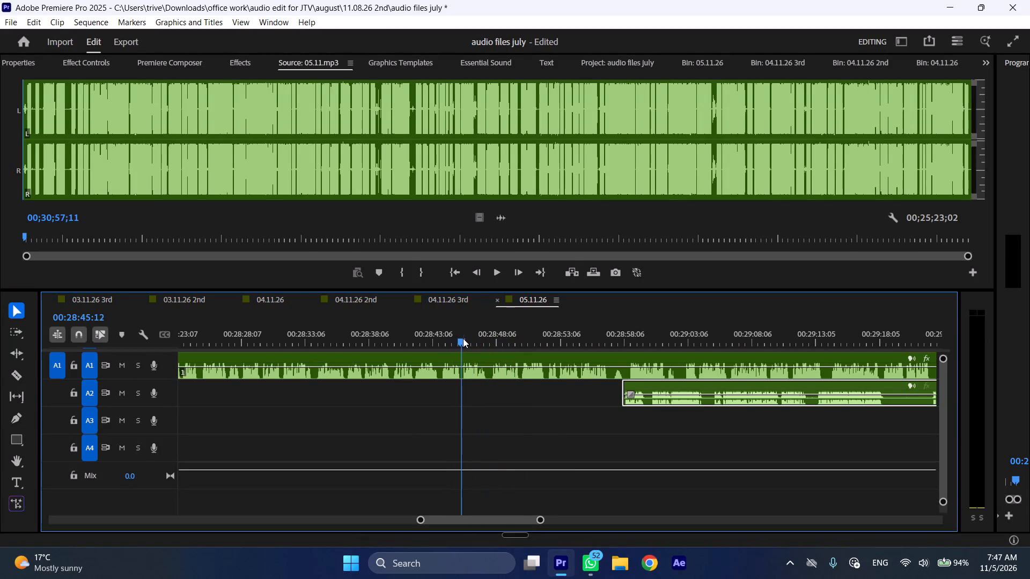
drag(480, 334, 490, 335)
click(499, 360)
key(shift+c)
key(ctrl+shift+d)
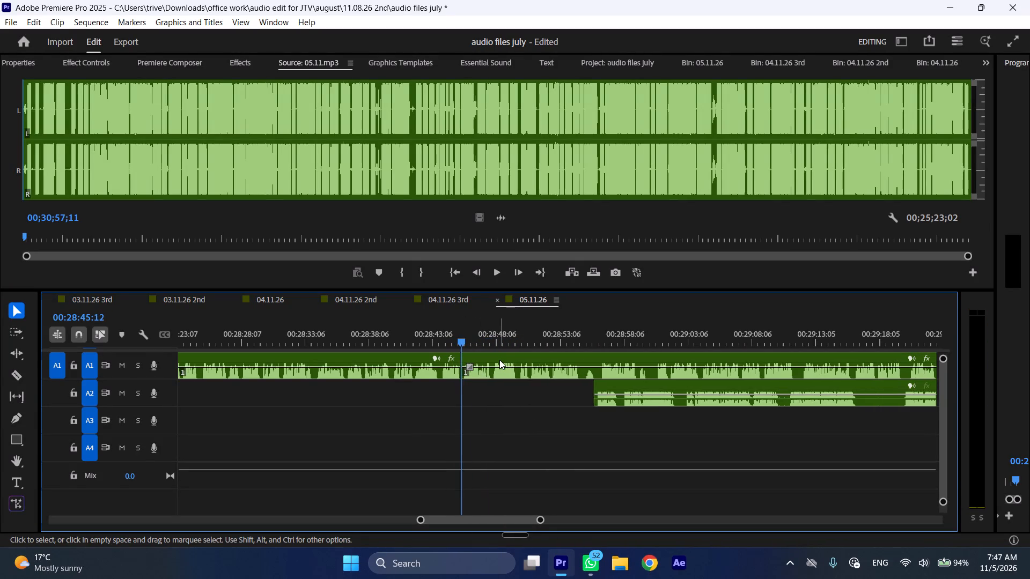
Play A1 on from the cut and move the A2 clip further along its track so it begins at about 00:29:05.
key(space)
text(l)
scroll(521, 402, down, 5)
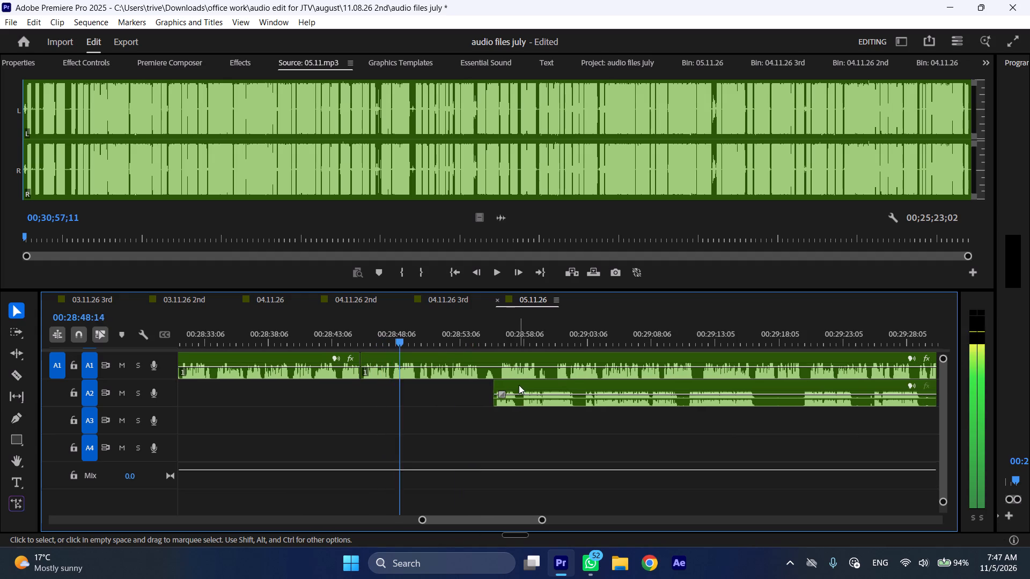
drag(519, 385, 630, 384)
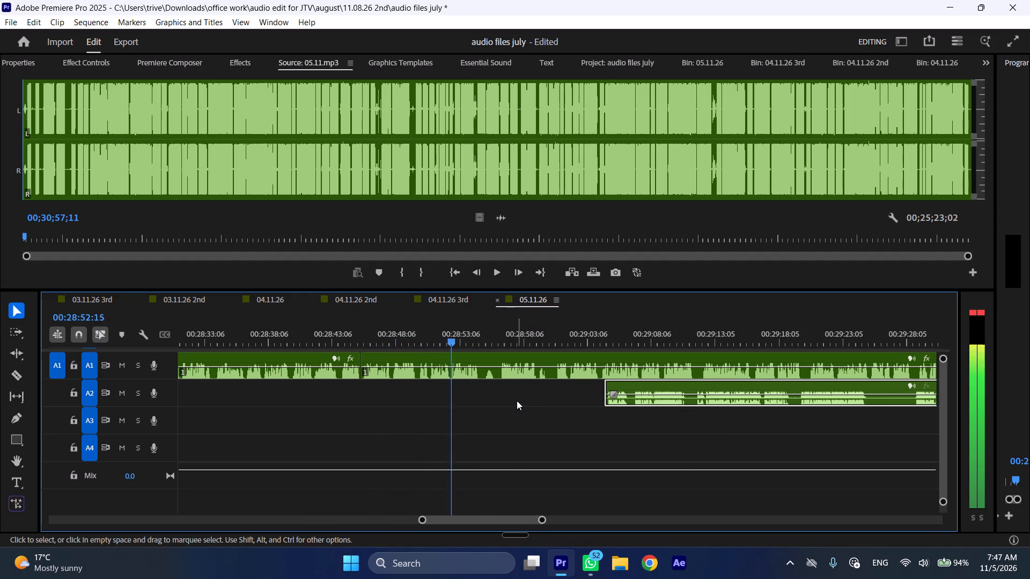
Stop playback and split the A1 clip at 00:28:54:23.
key(space)
key(shift+c)
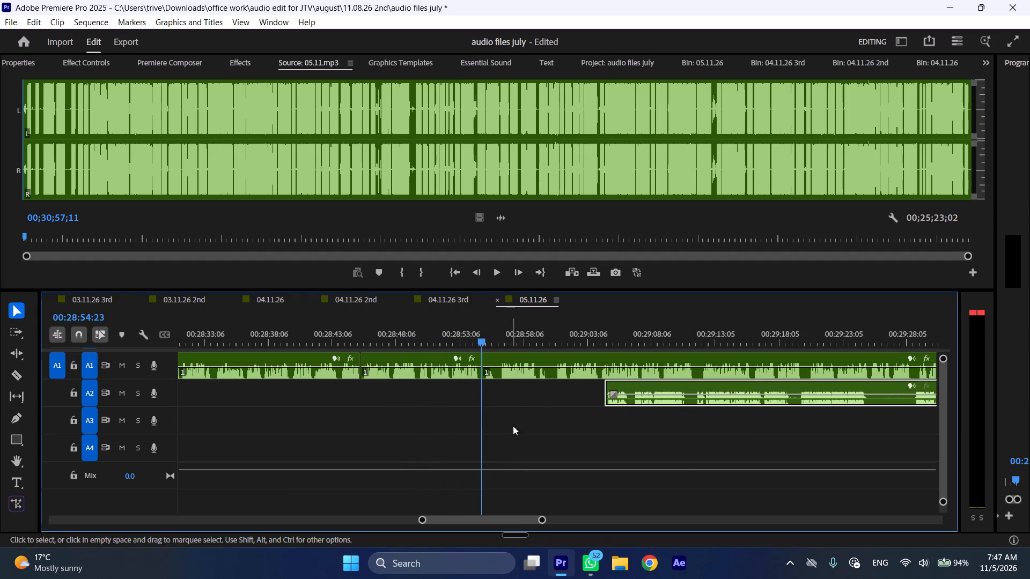
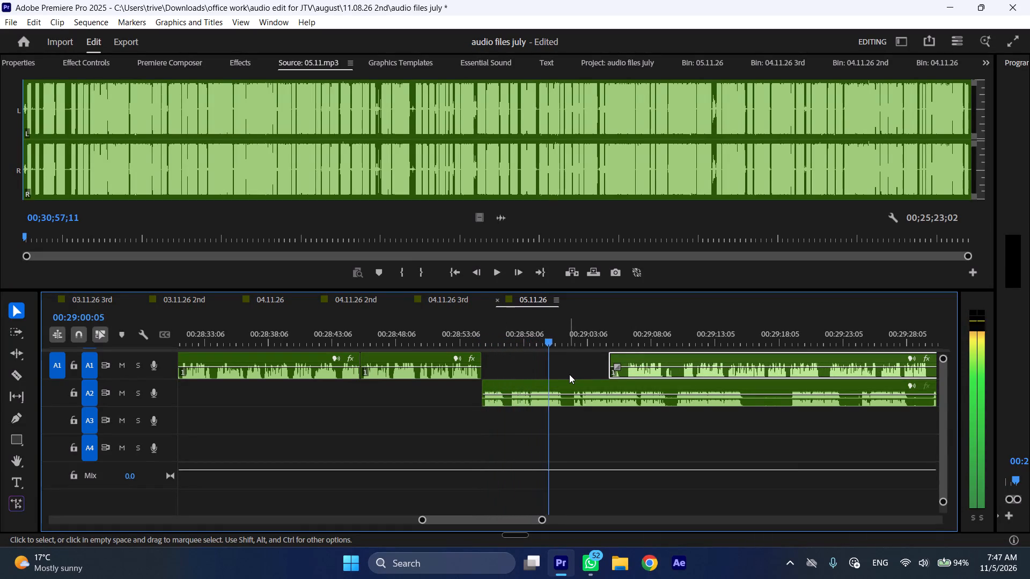
Cut out the short A2 section just before 00:28:57:05 and close the gap.
drag(507, 335, 512, 335)
key(shift+c)
click(529, 389)
key(shift+c)
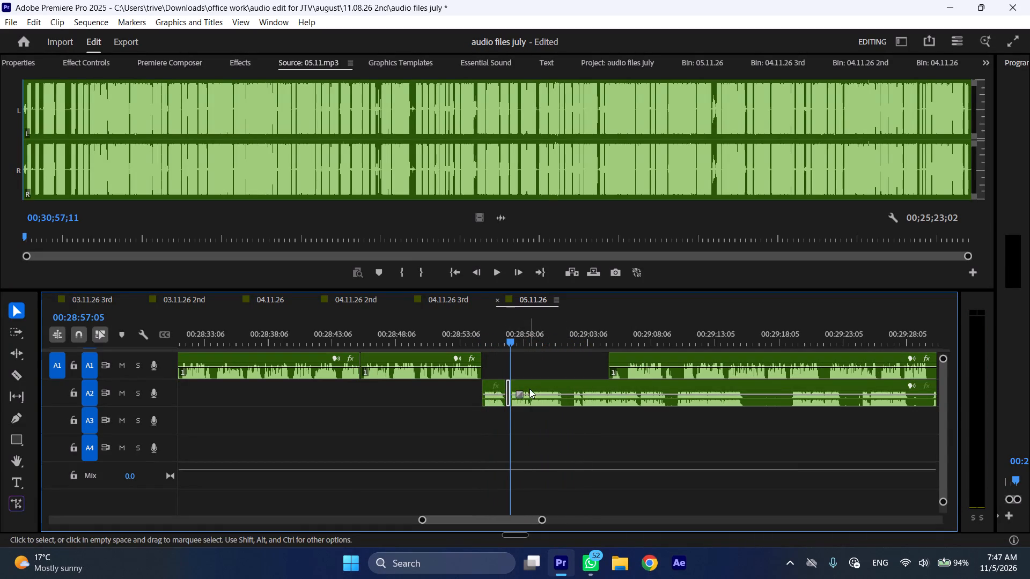
key(ctrl+shift+d)
Split the A2 clip at 00:29:01:04 and move the following A1 clip back so it begins at that cut.
drag(554, 339, 563, 340)
key(shift+c)
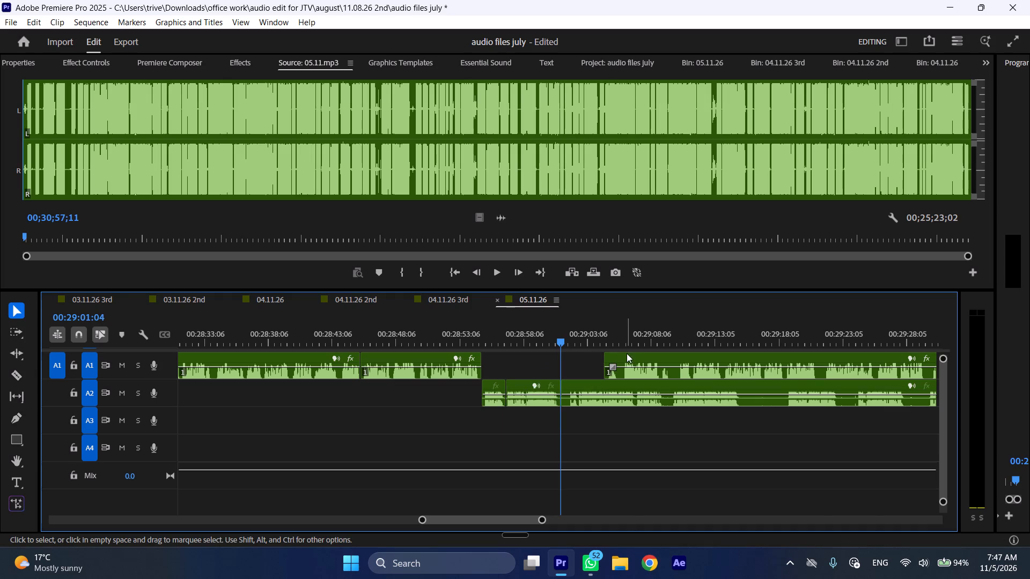
drag(622, 354, 581, 359)
Move the remaining A2 clip further along its track so it begins at about 00:29:18.
drag(583, 384, 757, 384)
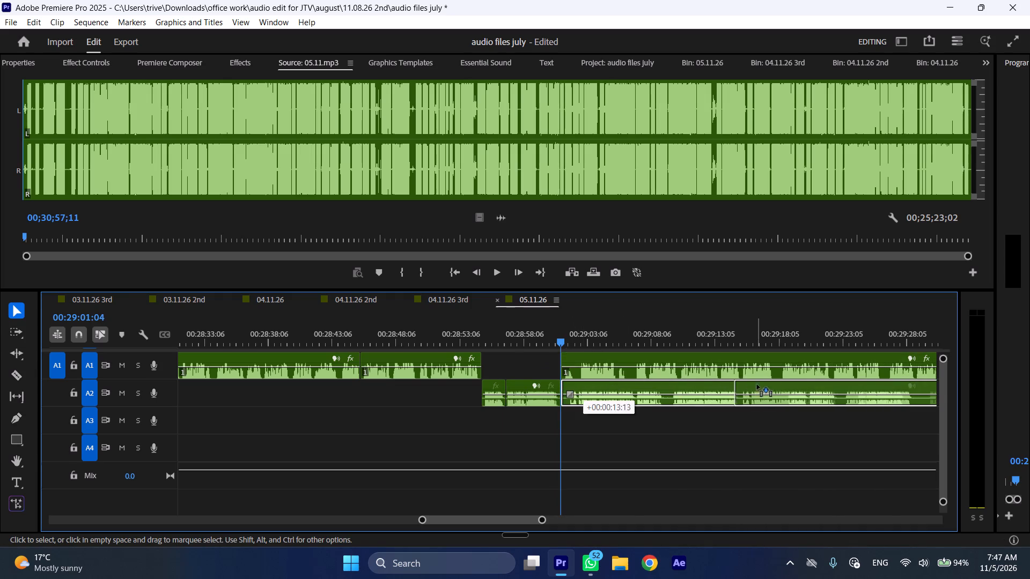
drag(757, 384, 804, 384)
Play A1 from 00:29:01:04, cut out its section up to 00:29:07:00 and close the gap.
key(space)
key(l)
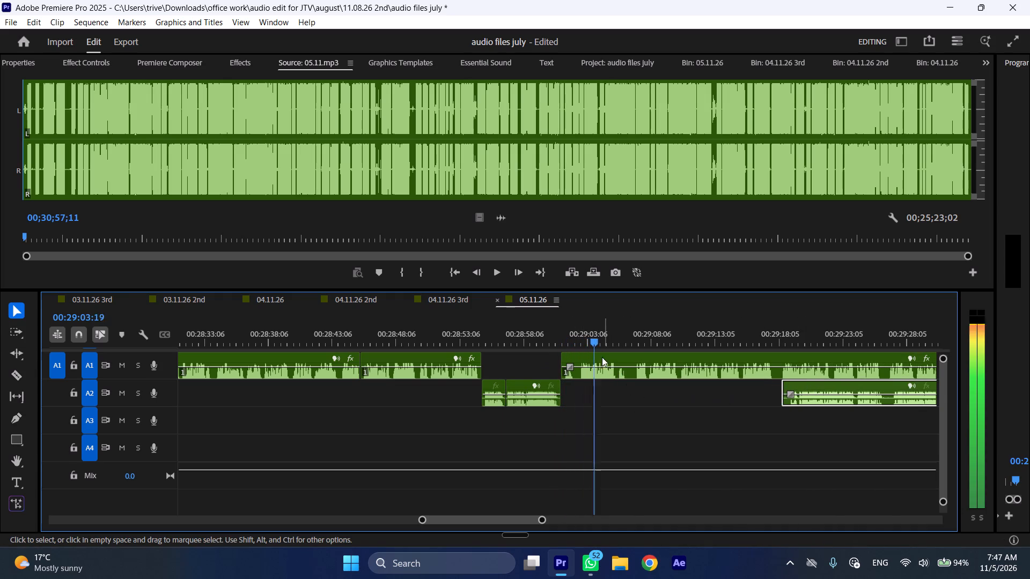
click(639, 333)
click(642, 353)
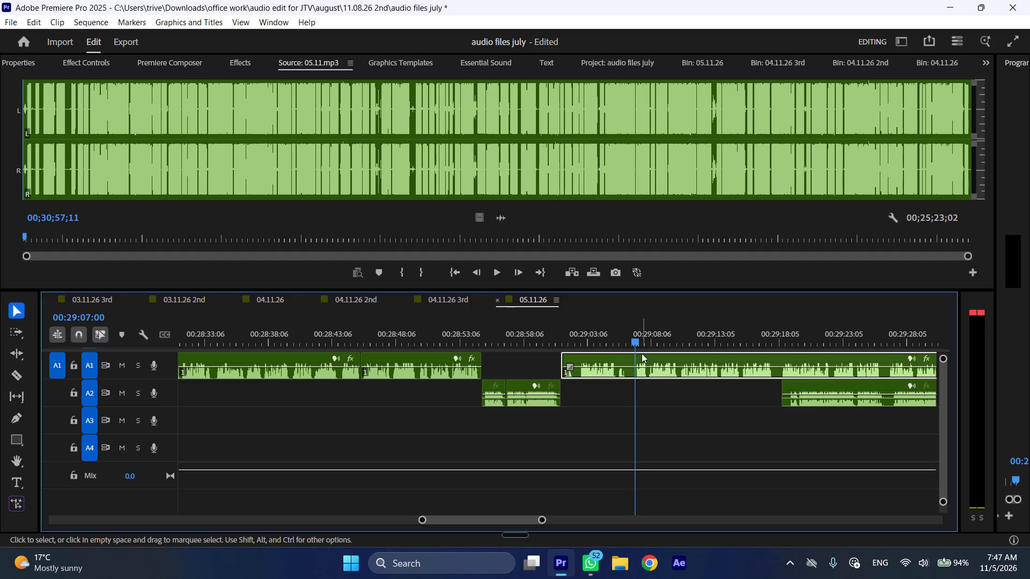
key(shift+c)
key(ctrl+shift+d)
Play A1 on from the cut and move the A2 clip further along its track so it begins at about 00:29:15.
key(space)
text(l)
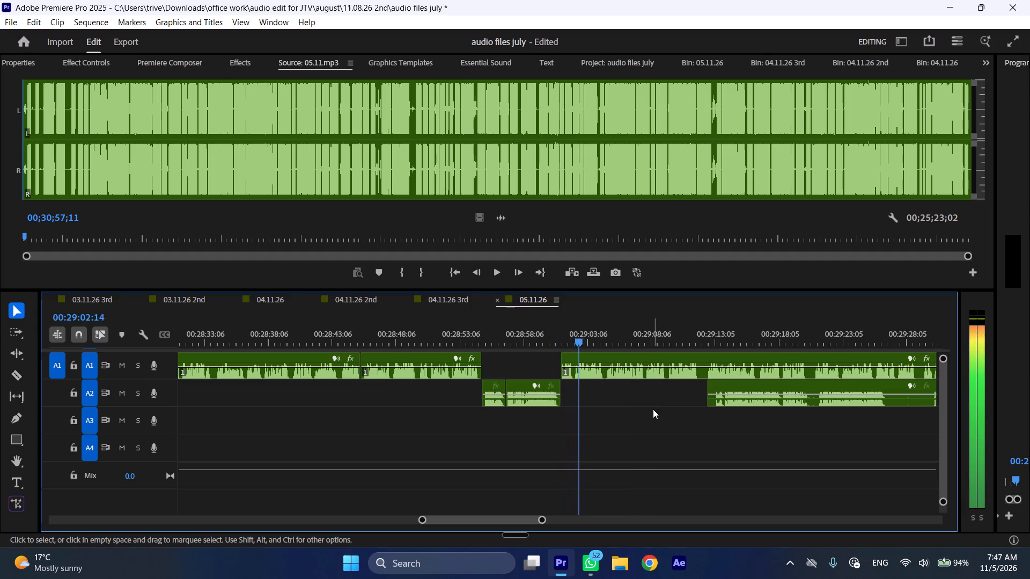
drag(726, 386, 759, 386)
click(746, 387)
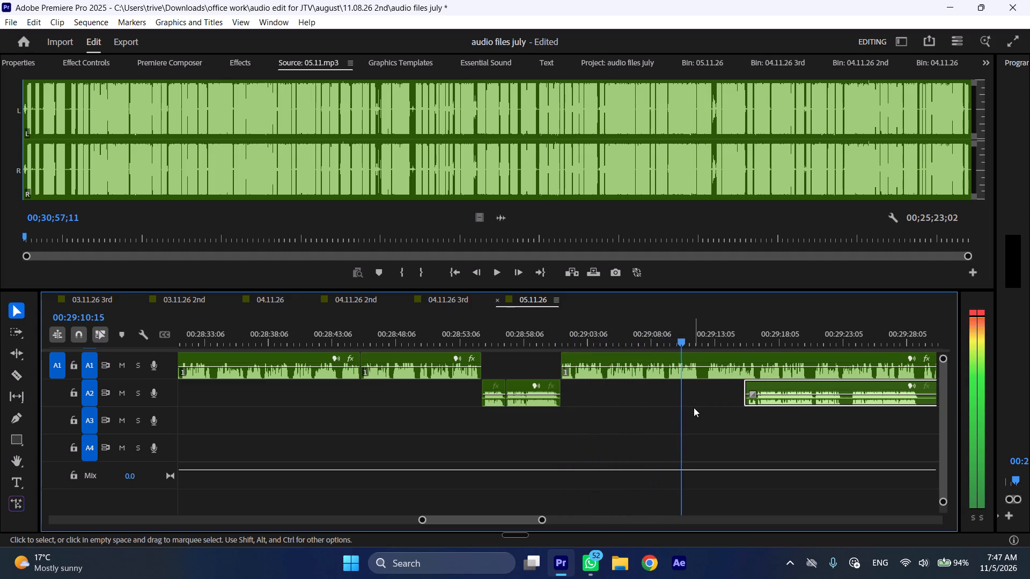
Stop playback and split the A1 clip at 00:29:12:03.
key(space)
text(C)
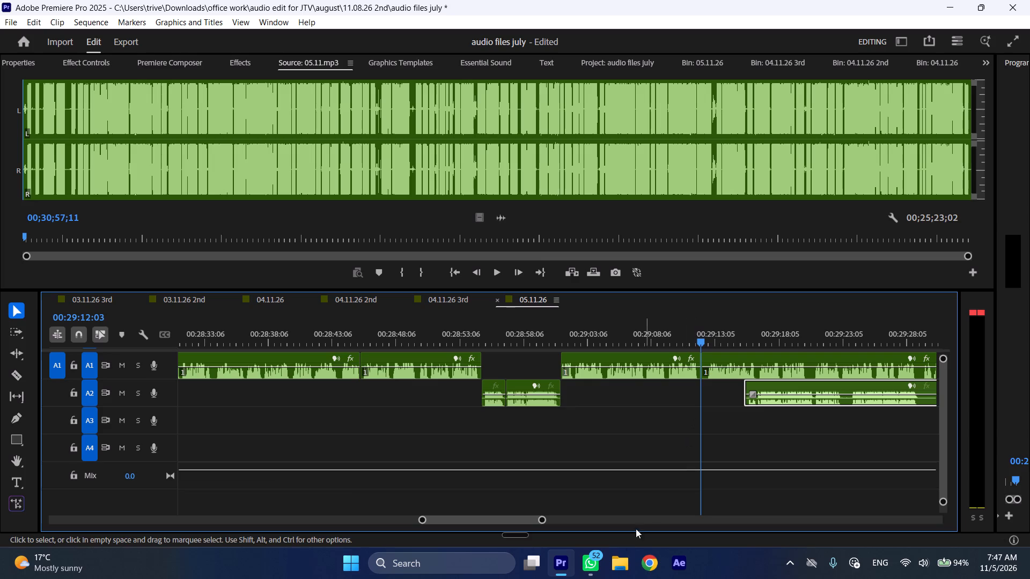
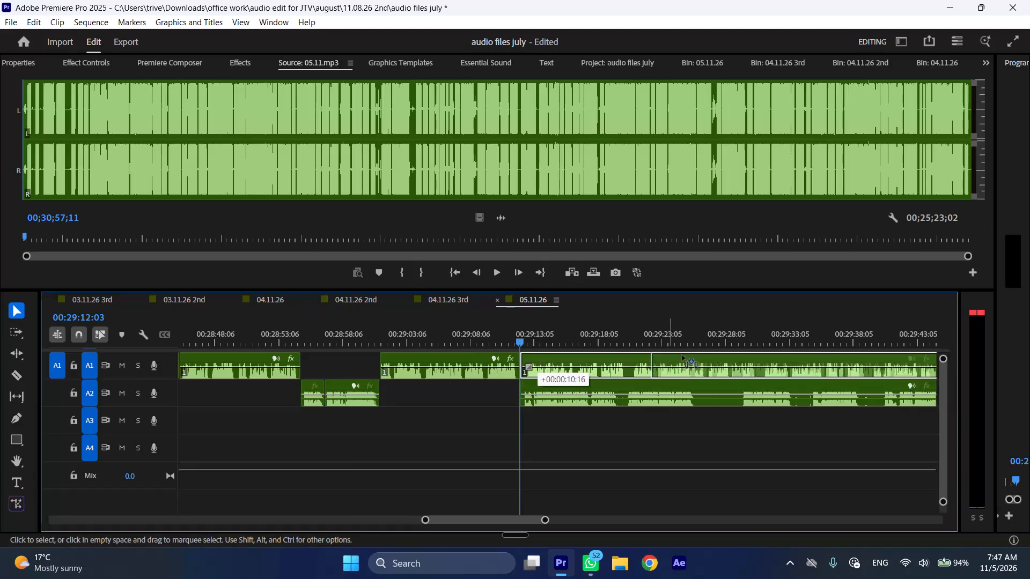
Play A2 from 00:29:12:03, cut off the A2 clip's opening up to 00:29:12:10 and close the gap.
key(space)
key(l)
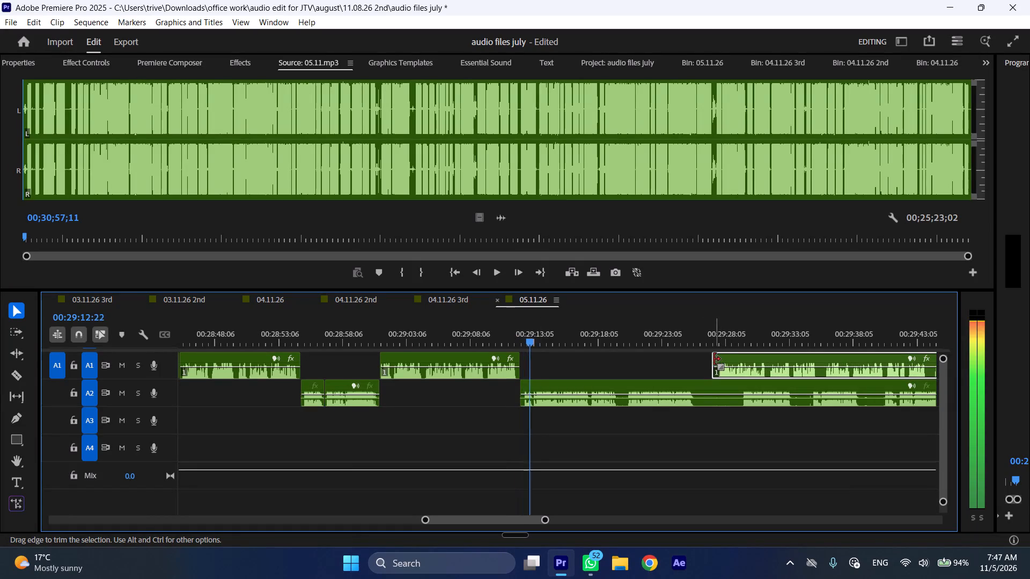
click(709, 360)
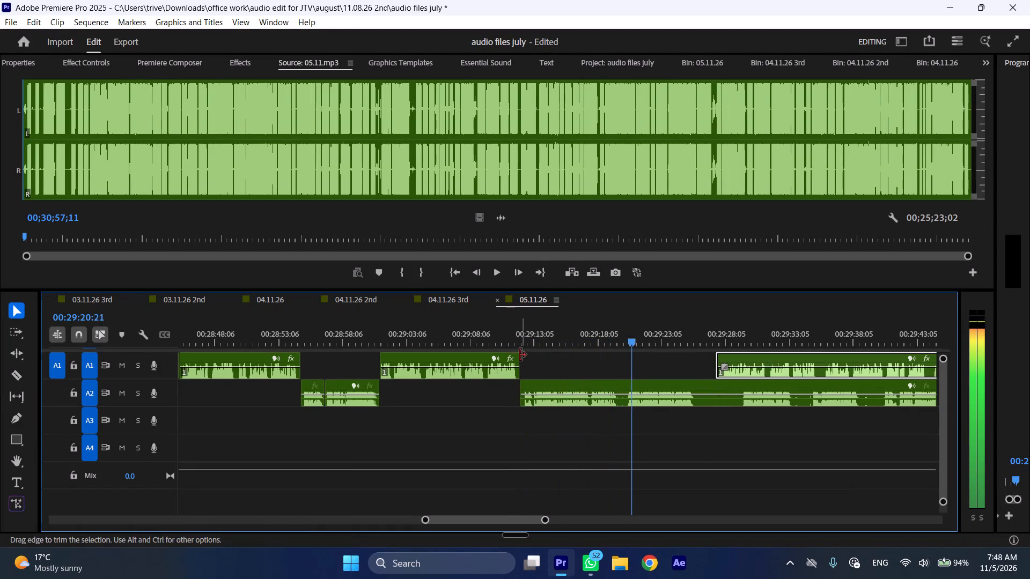
click(525, 338)
click(543, 395)
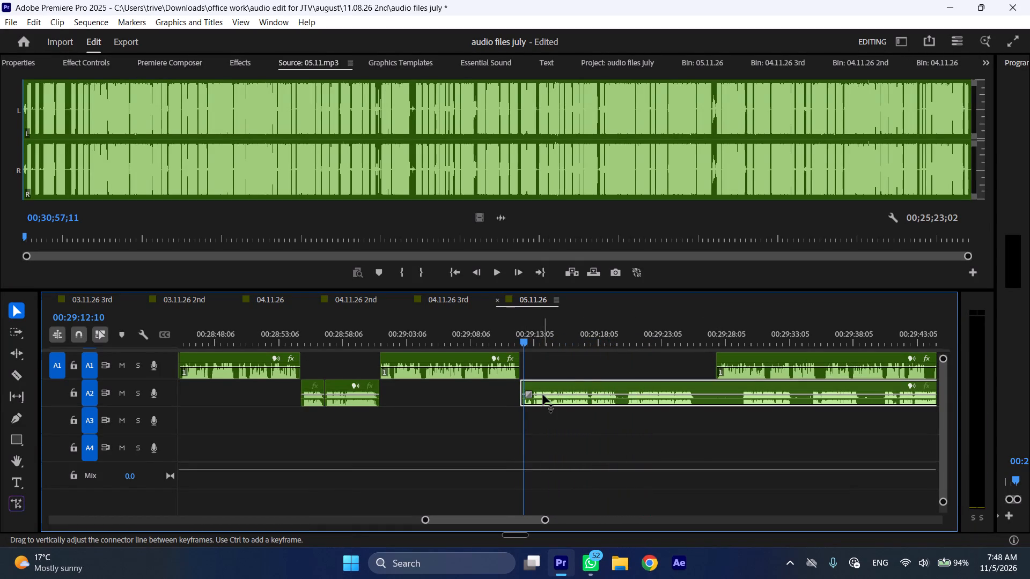
key(shift+c)
key(ctrl+shift+d)
Skip ahead through the A2 clip and split it at 00:29:19:18.
key(space)
drag(592, 333, 622, 345)
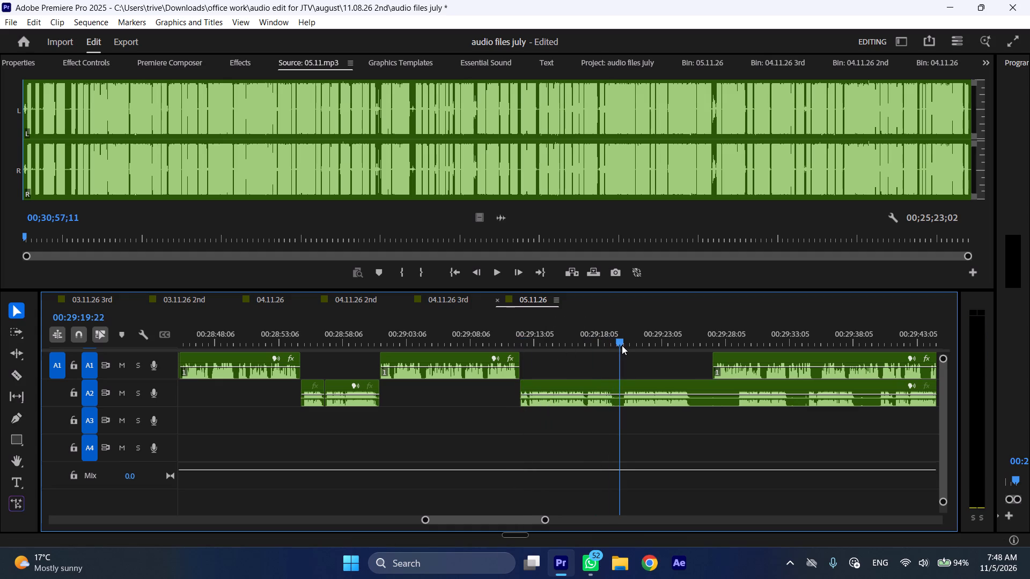
drag(622, 345, 619, 345)
key(shift+c)
scroll(639, 402, down, 4)
Move the A1 clip back to start at the 00:29:19:18 split, and the remaining A2 clip along to about 00:29:29.
drag(663, 356, 575, 366)
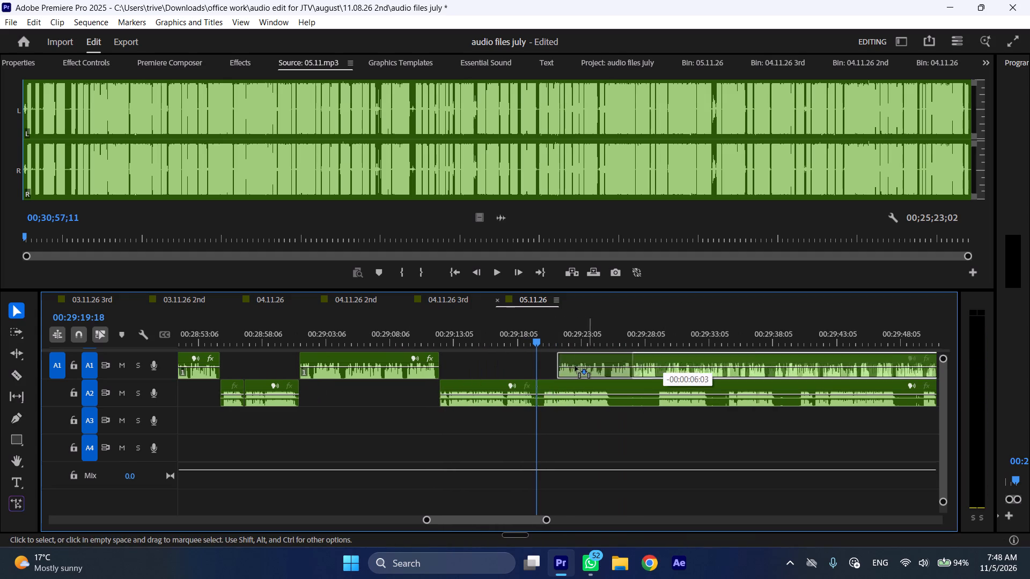
drag(575, 366, 571, 366)
drag(570, 385, 691, 385)
Play A1 from the split, and replay from about 00:29:17 to check the transition from A2 to A1.
key(space)
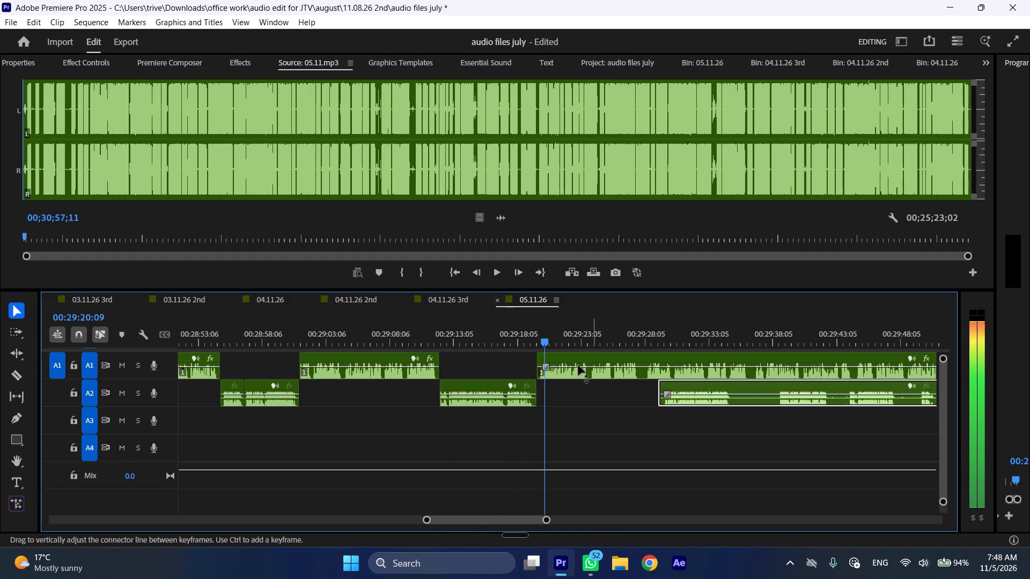
click(499, 339)
key(space)
text(l)
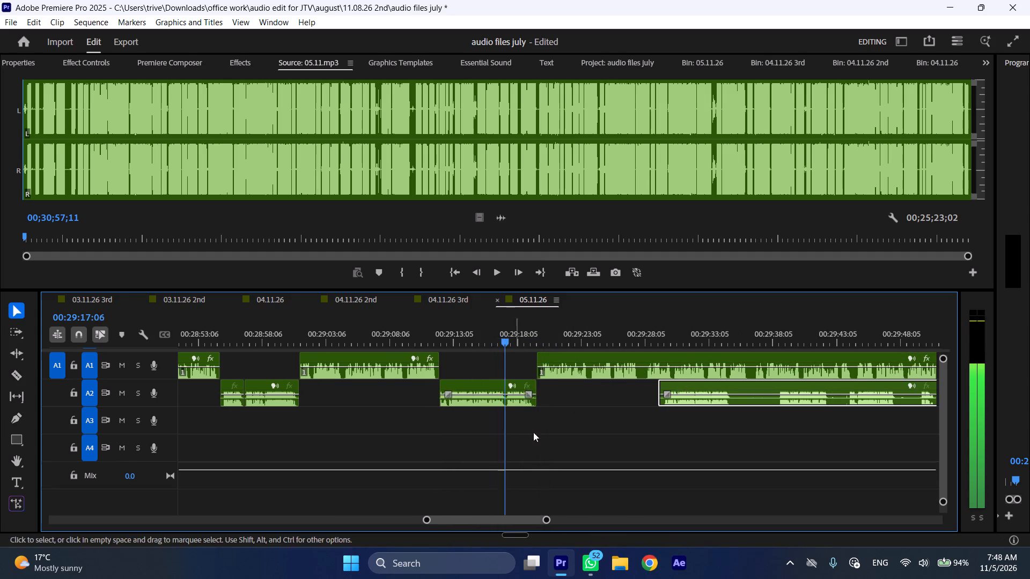
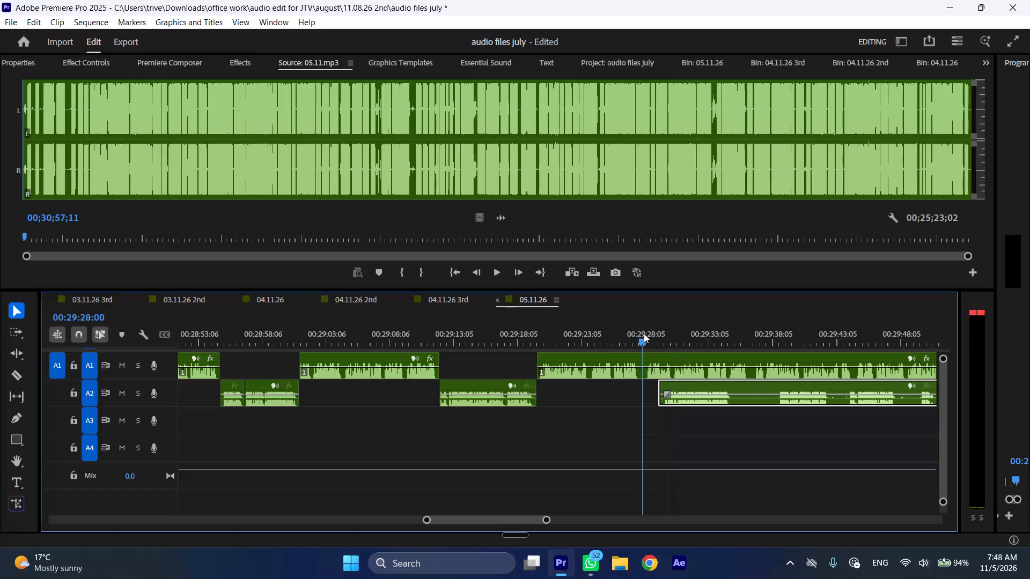
Split the A1 clip at 00:29:28:00 and trim about 6 frames off the start of the following A2 clip.
key(shift+c)
click(664, 384)
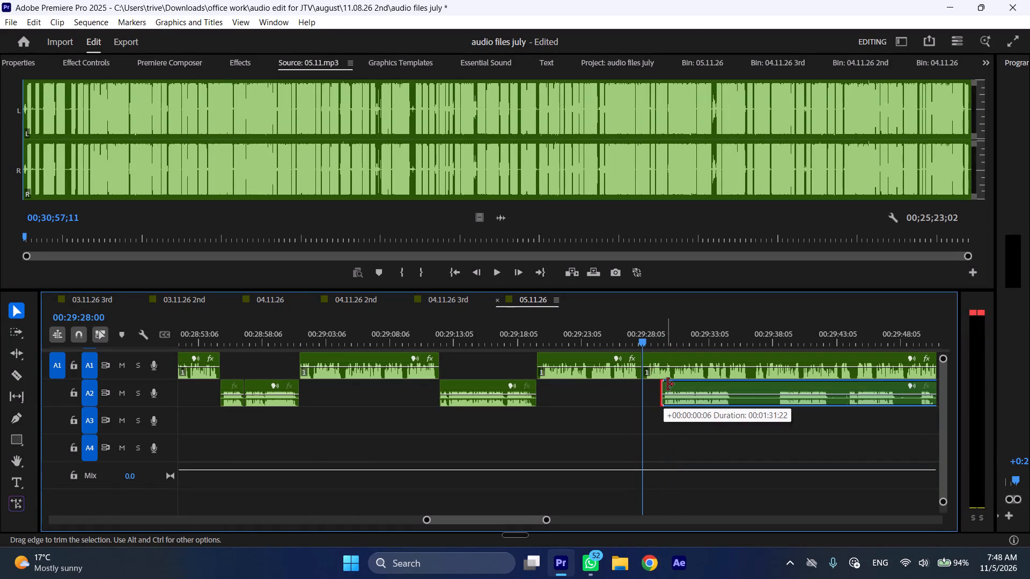
Move the A2 clip back to start at the 00:29:28:00 split, and the remaining A1 clip along to about 00:29:34.
drag(683, 387, 666, 388)
drag(667, 355, 744, 360)
Split the A2 clip at 00:29:33:12, in the silence after its first spoken section.
click(714, 330)
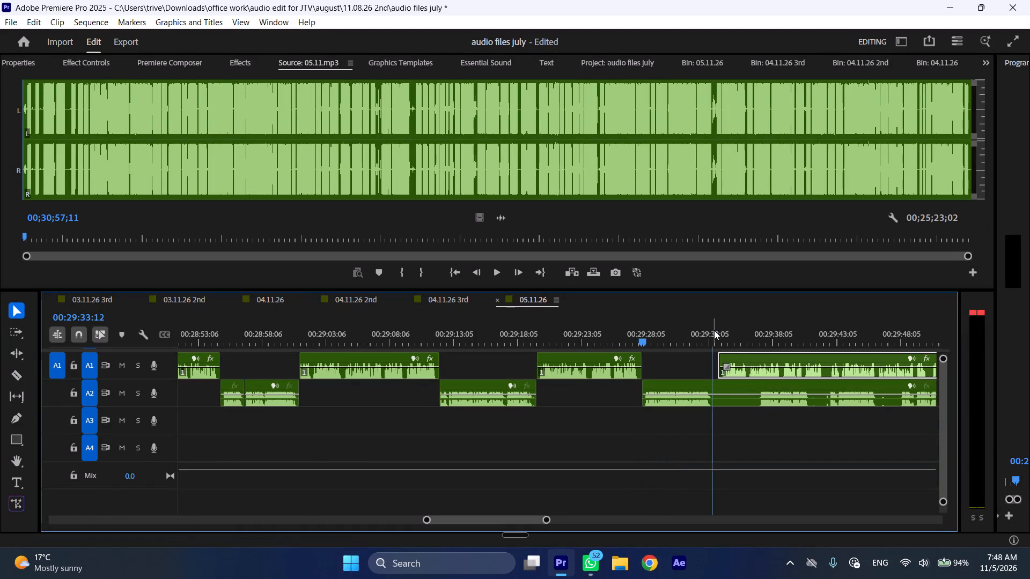
key(shift+c)
Move the A1 clip back to start at the 00:29:33:12 split, and the remaining A2 clip along to about 00:29:45.
drag(741, 357, 734, 359)
drag(731, 389, 737, 389)
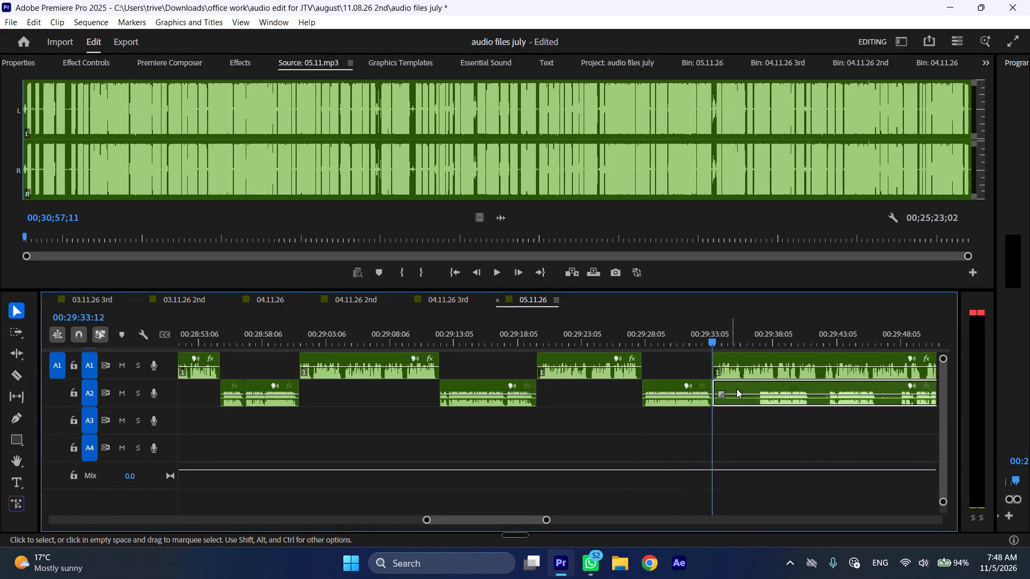
drag(737, 389, 888, 389)
Play from about 00:29:27 at increased speed to check the transition from A1 to A2 and the A2 section after it.
click(634, 335)
key(space)
key(l)
scroll(684, 392, down, 4)
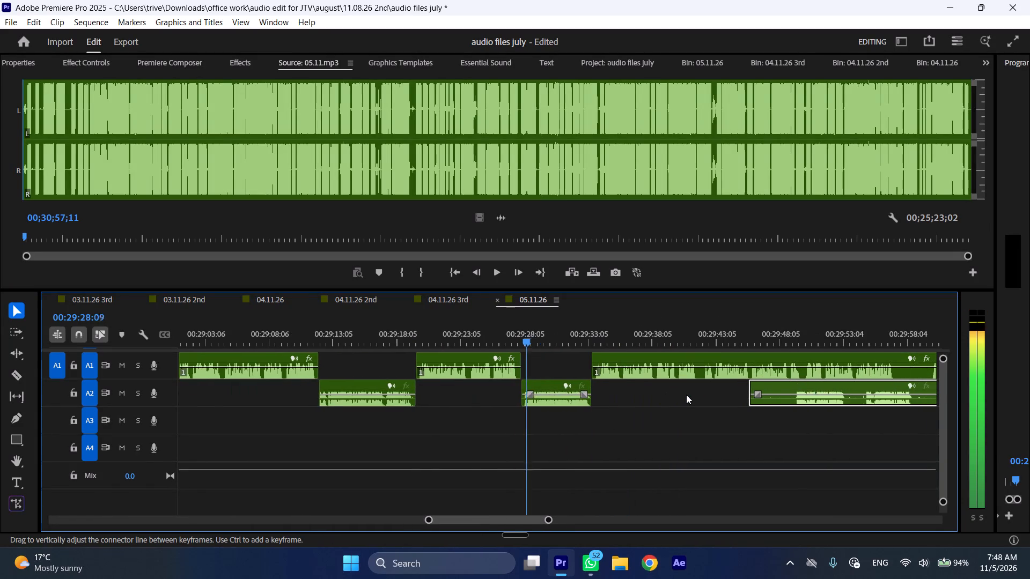
scroll(686, 395, down, 5)
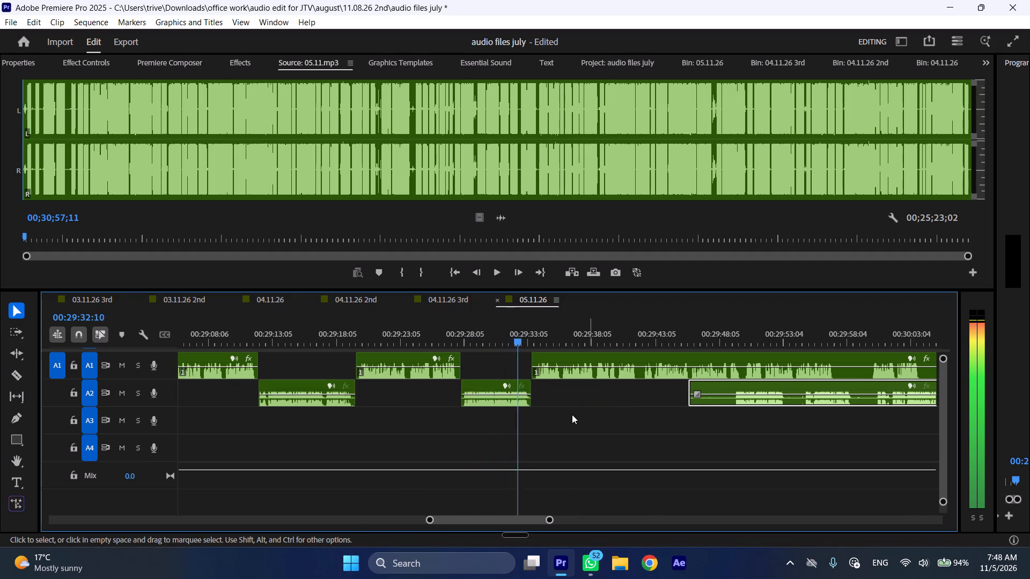
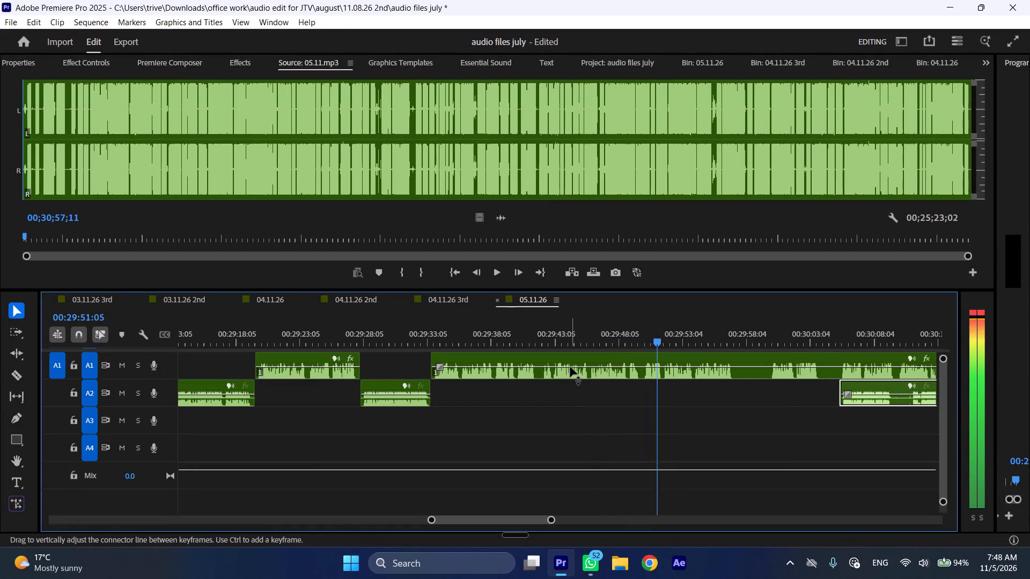
Cut out the short silence in the A1 clip ending at 00:29:42:05 and close the gap.
scroll(568, 363, down, 3)
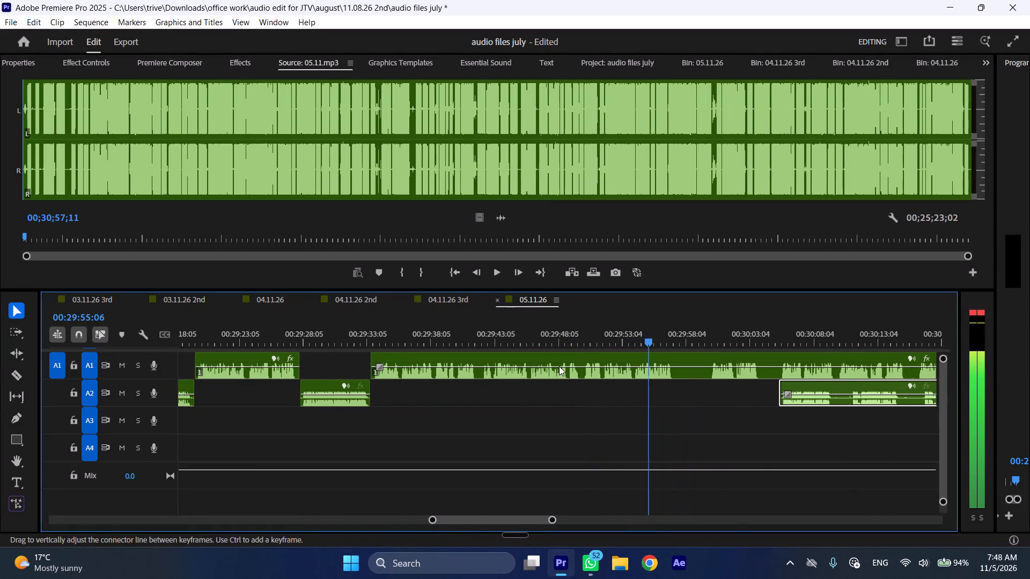
drag(477, 338, 483, 337)
key(shift+c)
click(497, 363)
key(shift+c)
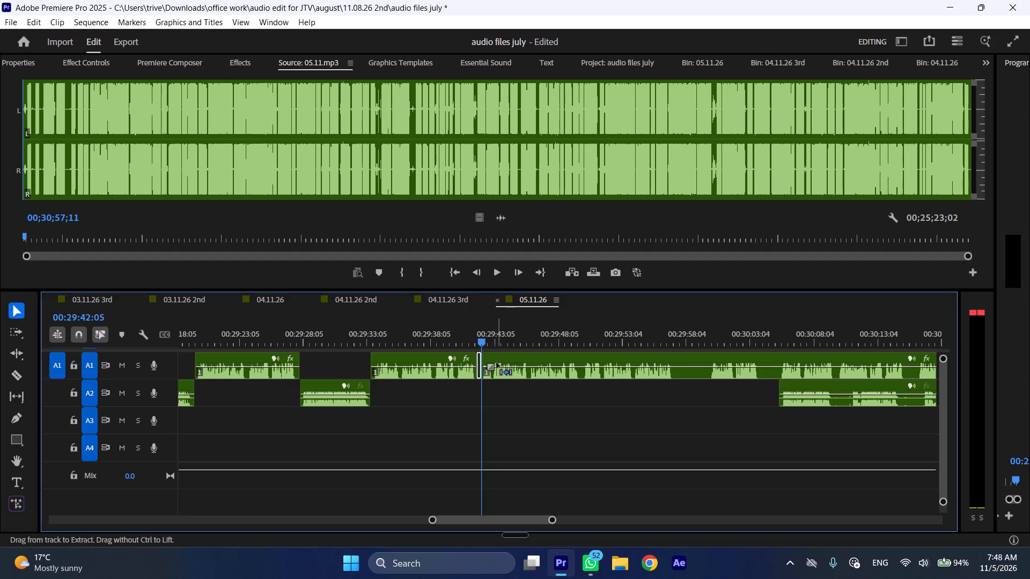
key(ctrl+shift+d)
Cut out the roughly three-second silence in the A1 clip from about 00:29:57 to 00:30:00 and close the gap.
drag(667, 328, 705, 327)
key(shift+c)
click(724, 357)
key(shift+c)
key(ctrl+shift+d)
Play on from the last cut at increased speed and split the A1 clip at 00:30:00:19, in the silence after the spoken section.
key(space)
key(l)
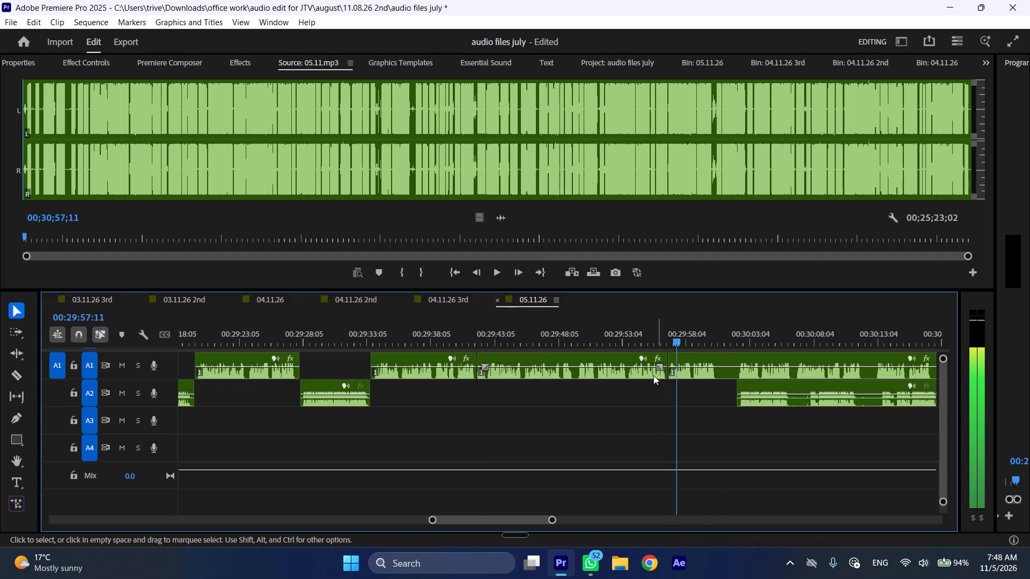
scroll(653, 375, down, 5)
key(space)
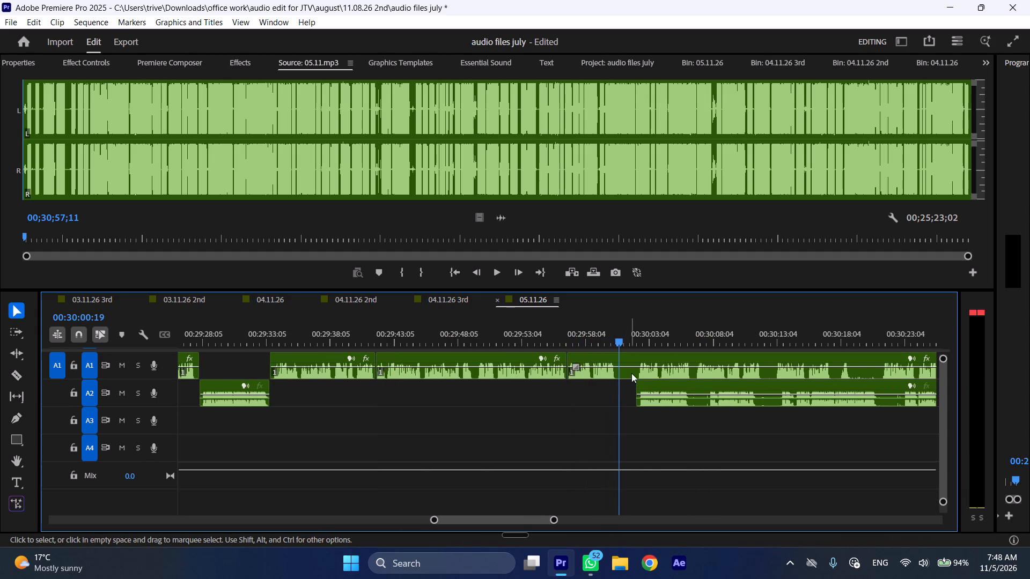
key(shift+c)
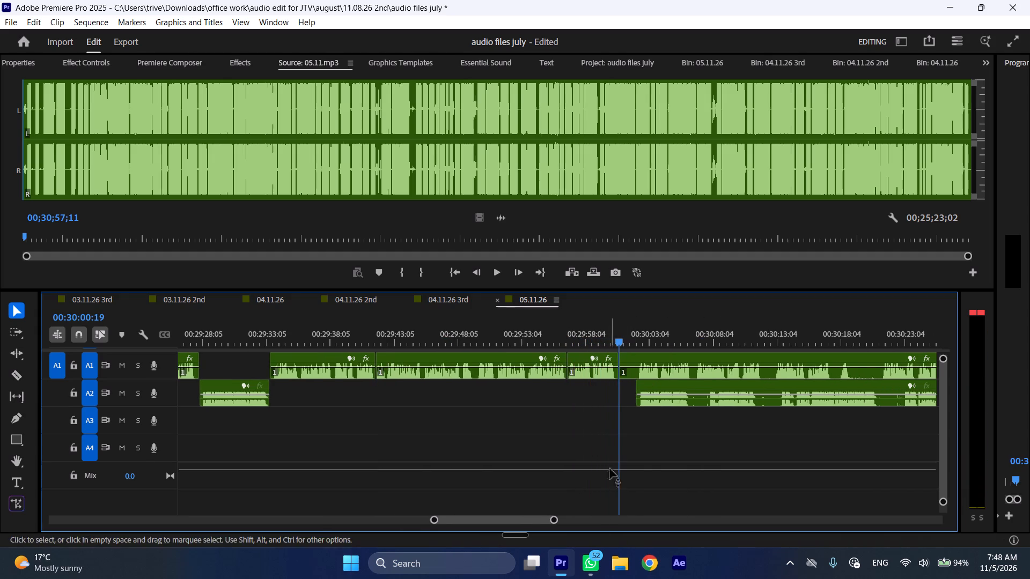
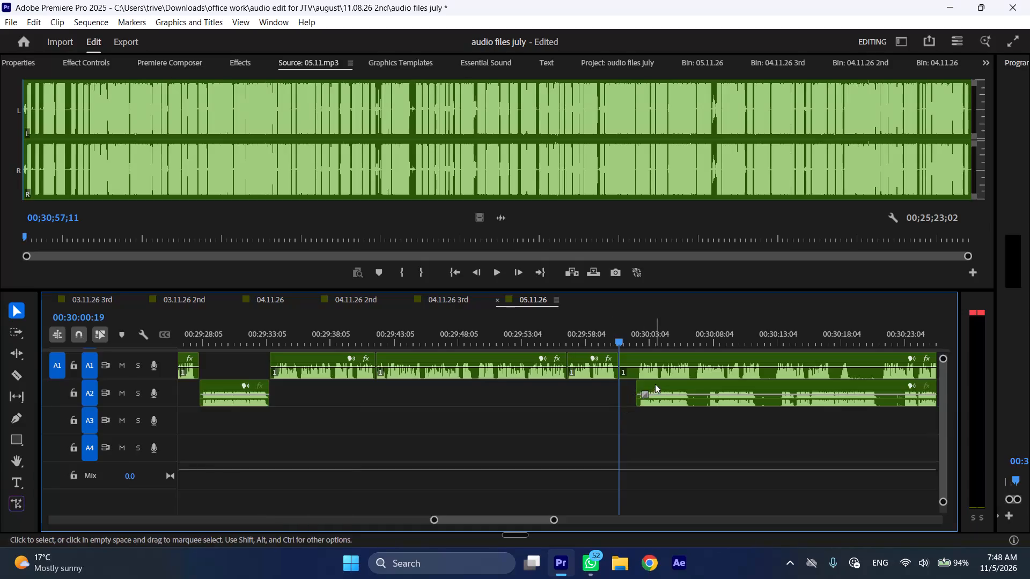
Move the A2 clip later to about 00:30:19 and cut out the A1 silence from 00:30:00:19 to 00:30:02:04, closing the gap.
drag(655, 384, 873, 389)
drag(643, 339, 638, 338)
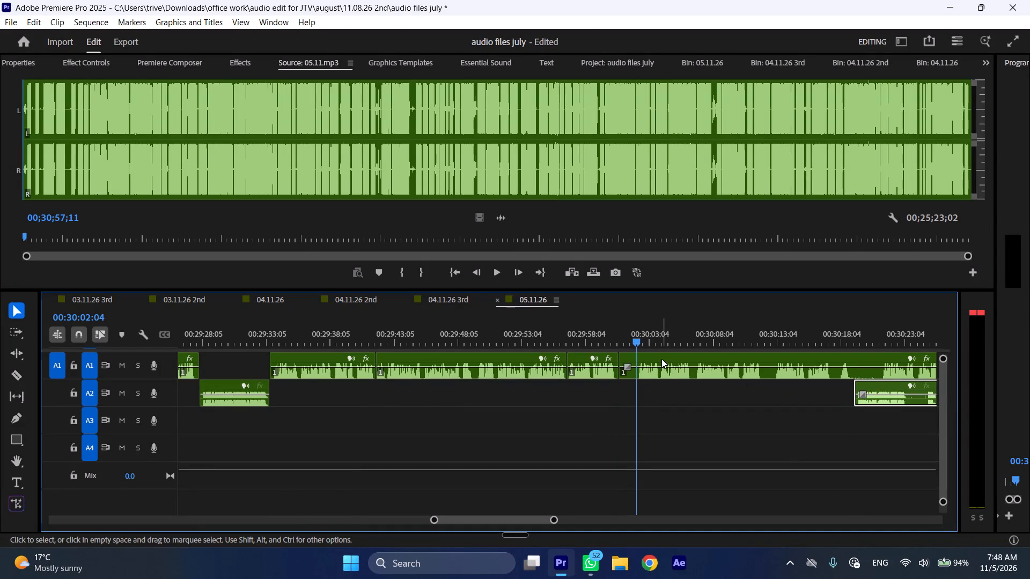
click(661, 361)
key(shift+c)
key(ctrl+shift+d)
Play on from the cut at increased speed and split the A1 clip at 00:30:10:18, after the spoken section.
key(space)
text(l)
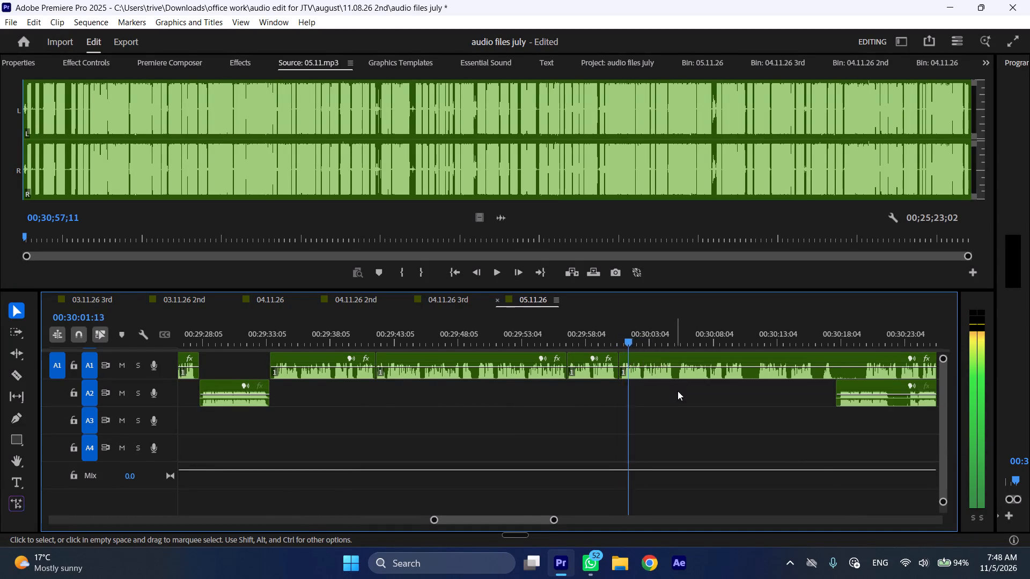
scroll(675, 397, down, 6)
scroll(611, 400, down, 4)
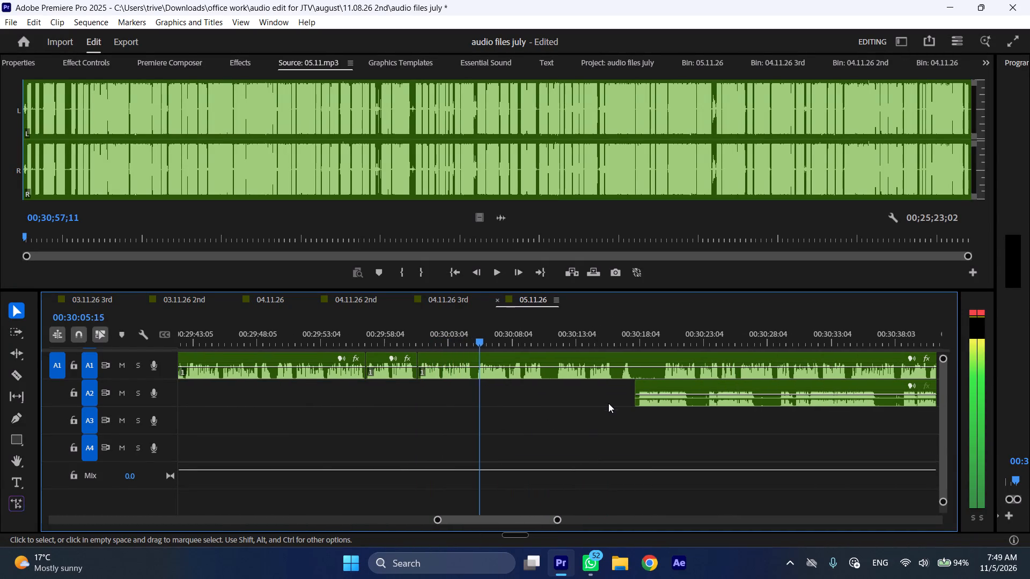
scroll(518, 403, down, 3)
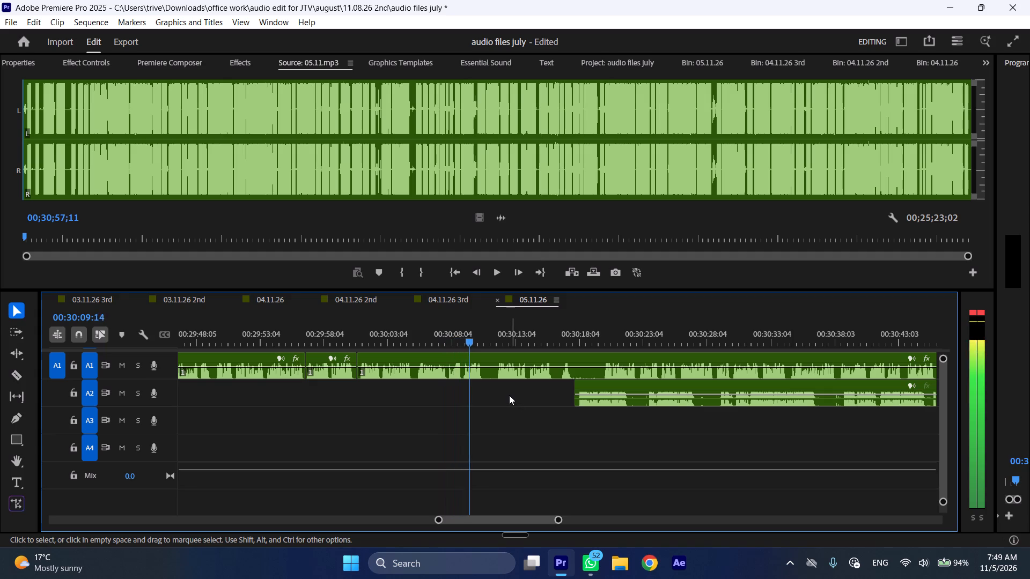
key(space)
key(shift+c)
Move the A2 clip to start at the 00:30:10:18 cut and shift the remaining A1 clip later to about 00:30:33 while playing on.
drag(606, 387, 503, 387)
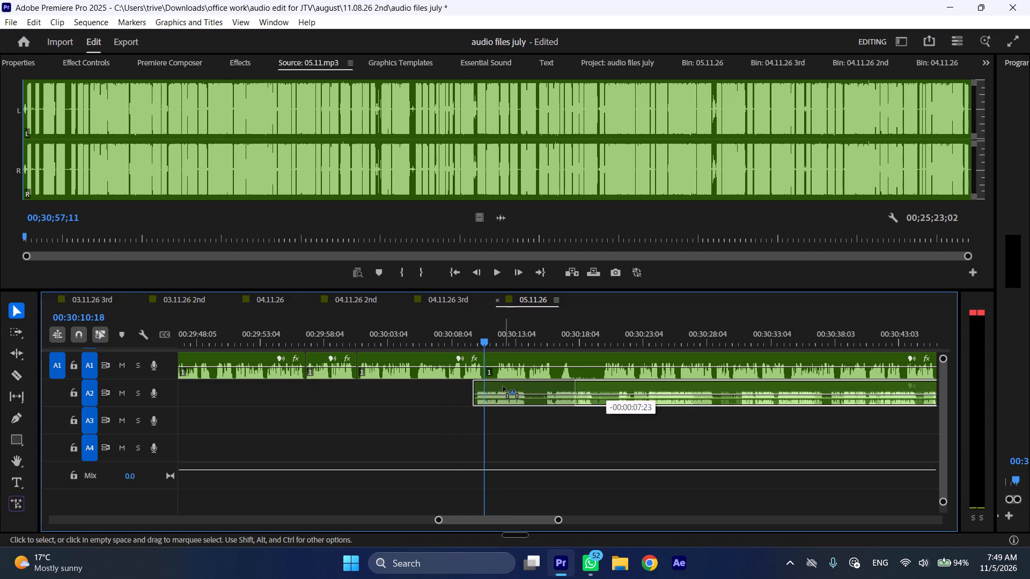
drag(503, 387, 517, 390)
drag(507, 354, 637, 354)
key(space)
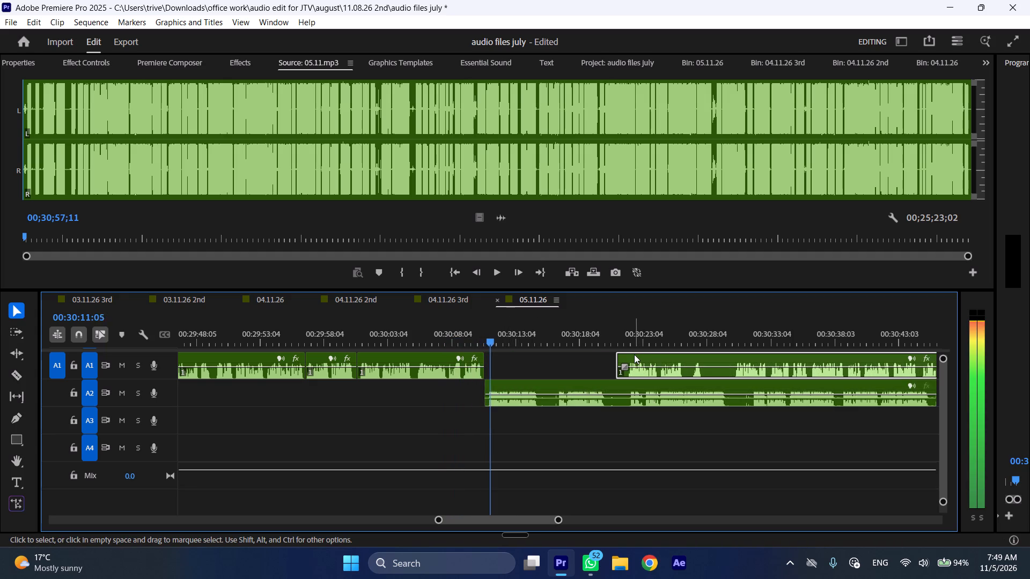
key(l)
drag(621, 354, 631, 354)
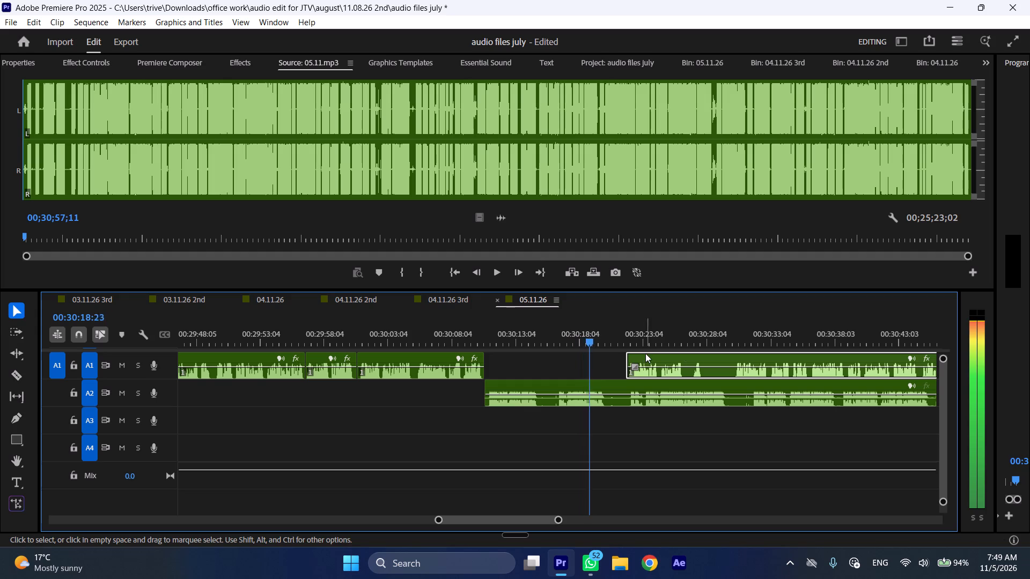
drag(646, 353, 797, 356)
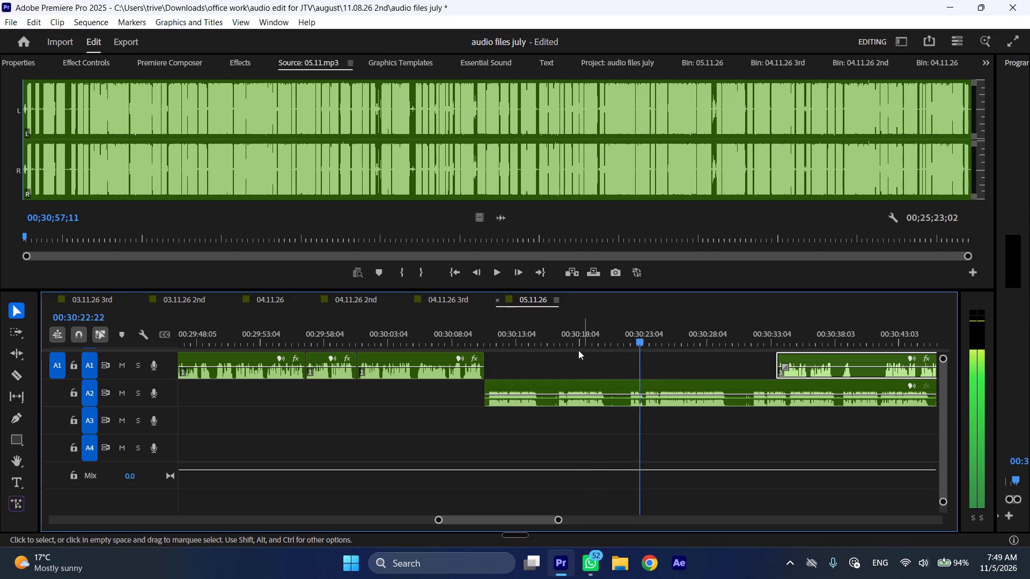
Cut out the opening section of the A2 clip, from its start at 00:30:10:18 to 00:30:16:10, and close the gap.
click(558, 332)
click(570, 395)
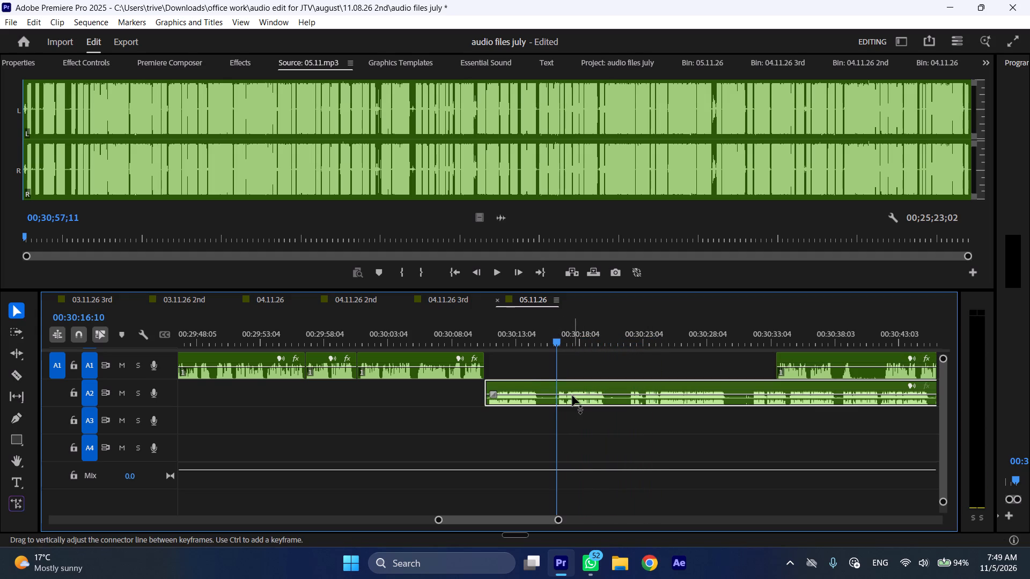
key(shift+c)
key(ctrl+shift+d)
Split the A2 clip at 00:30:14:13, where its first spoken section ends.
click(534, 331)
key(shift+c)
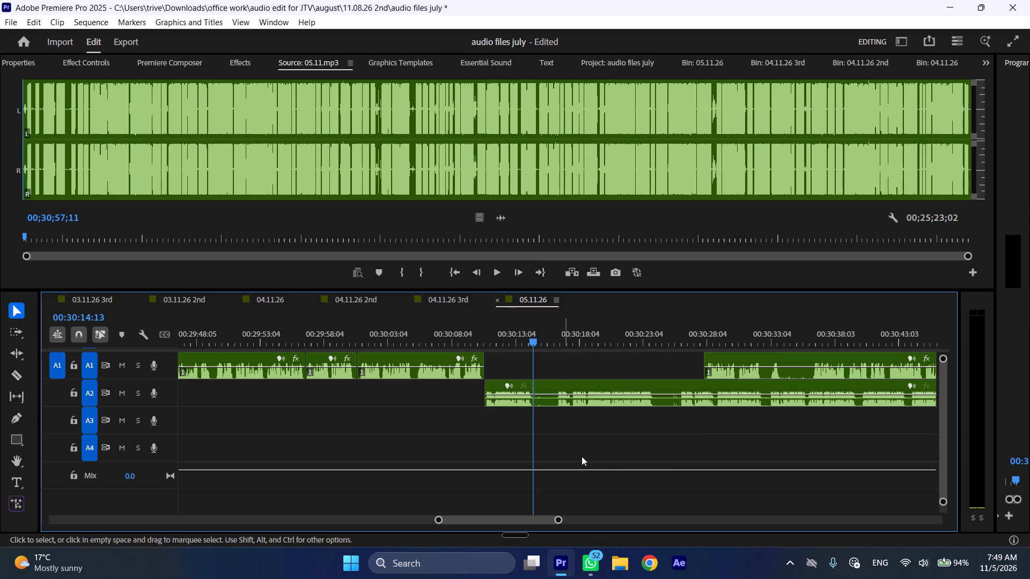
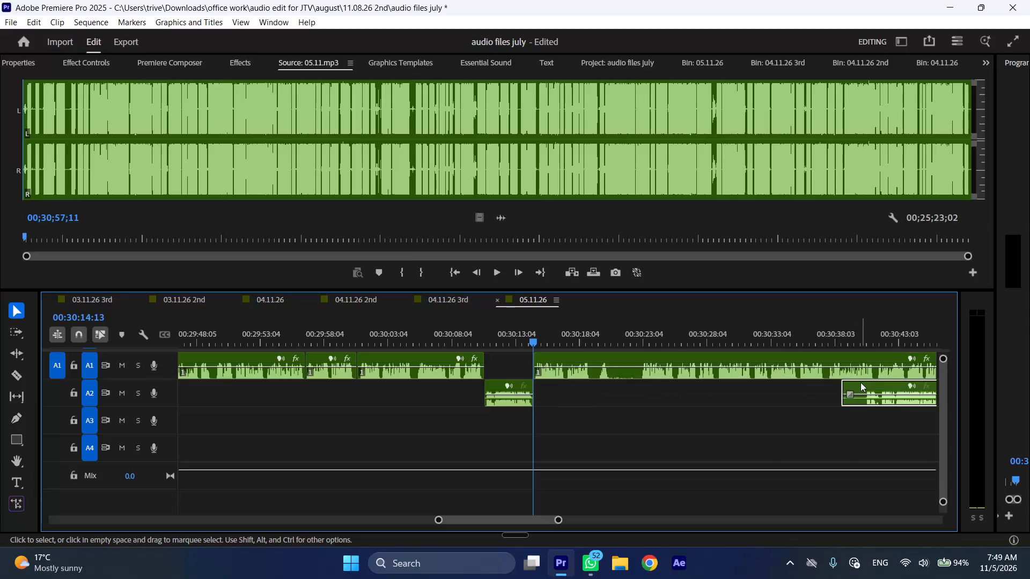
Play on, then cut out the opening section of the A1 clip, from its start at 00:30:14:13 to about 00:30:23, and close the gap.
key(l)
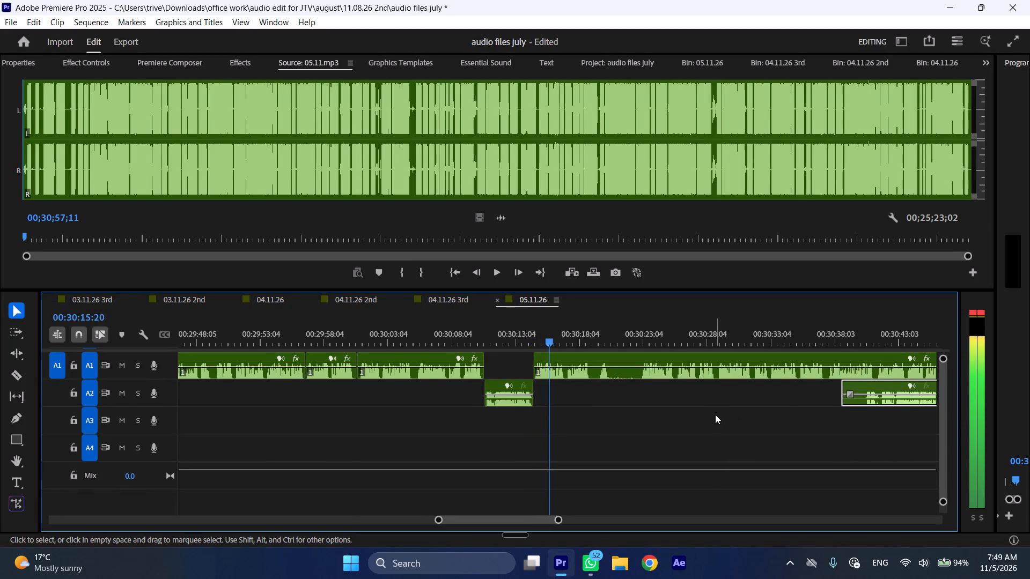
scroll(715, 414, down, 4)
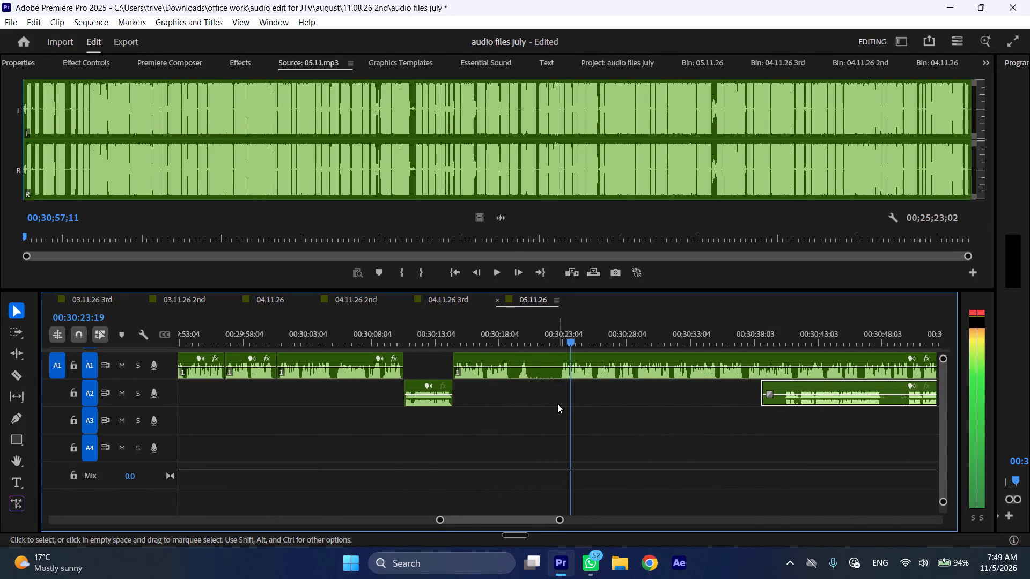
click(558, 335)
click(562, 362)
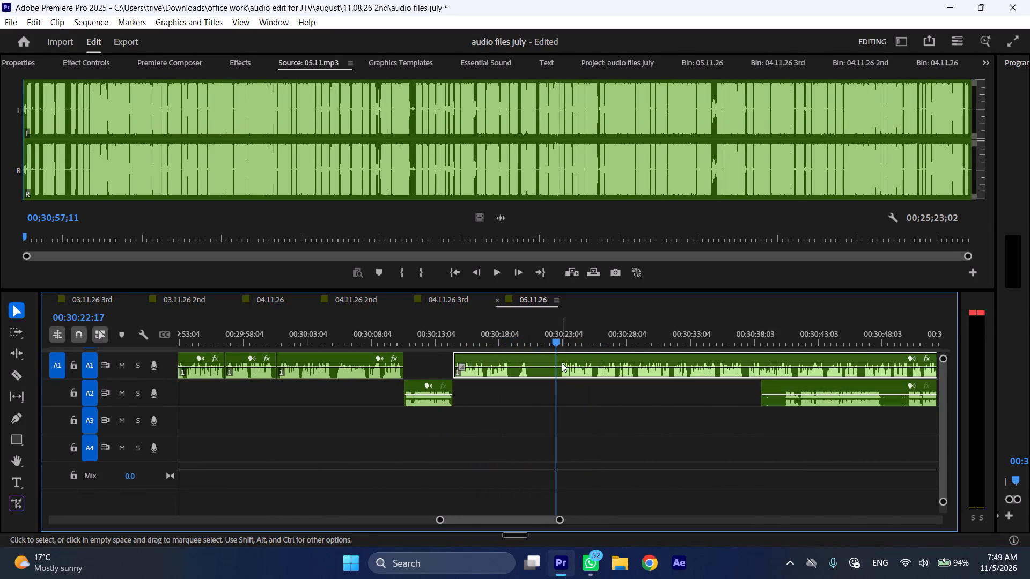
click(561, 340)
key(shift+c)
key(ctrl+shift+d)
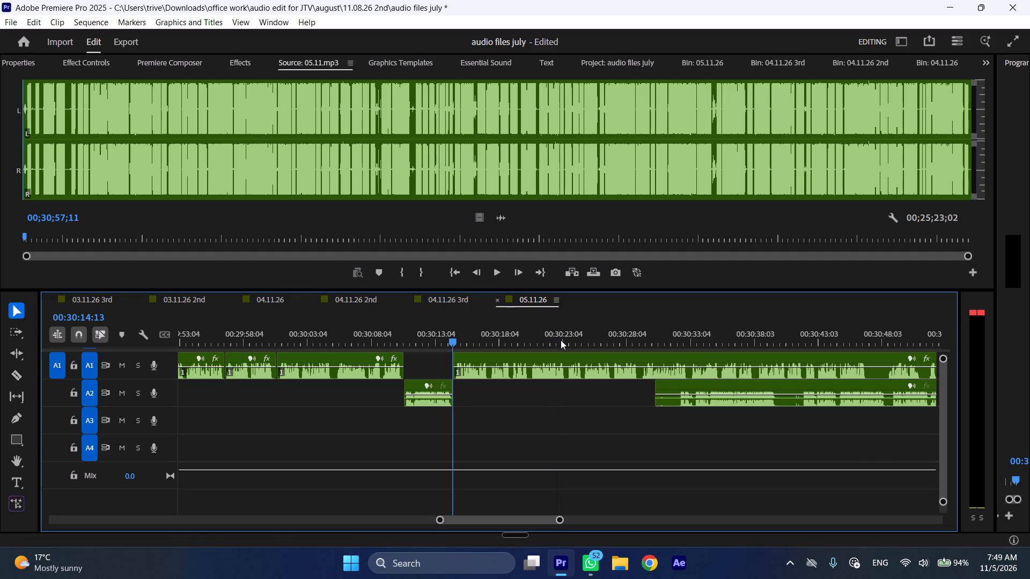
Play on from 00:30:14:13 at increased speed and shift the remaining A2 clip later to start at about 00:30:52.
key(space)
key(l)
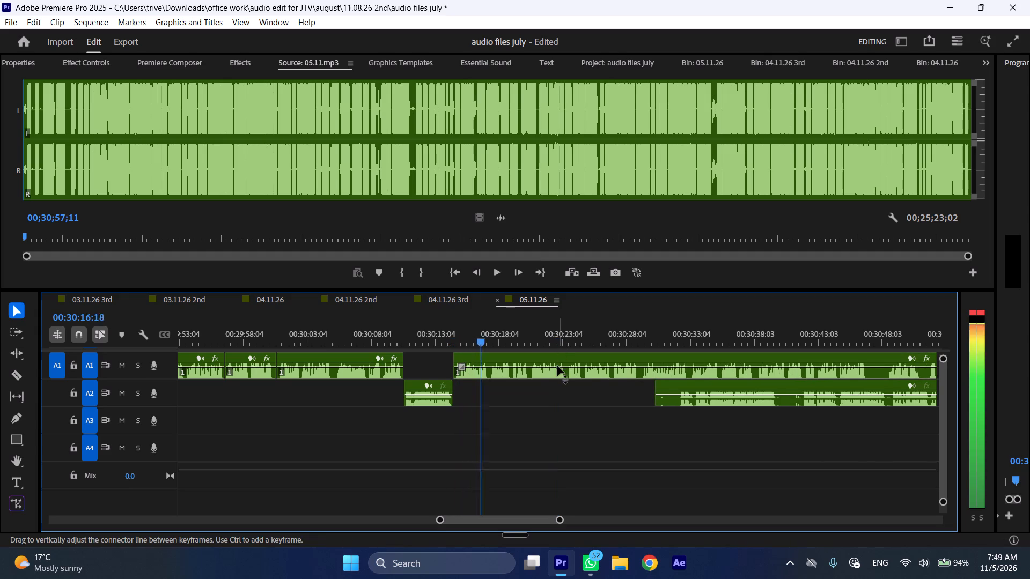
scroll(557, 366, down, 5)
scroll(498, 476, down, 1)
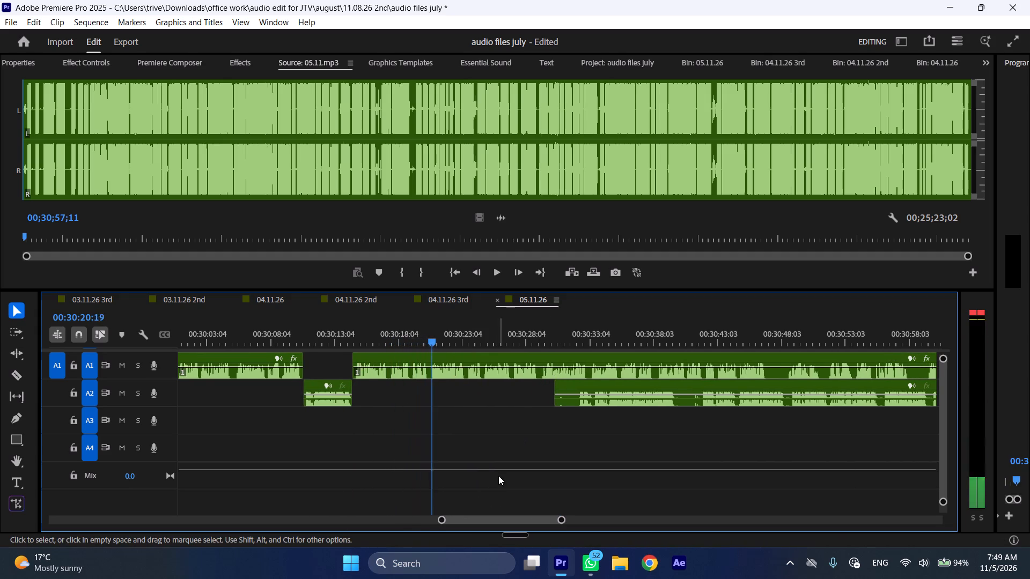
scroll(498, 476, down, 1)
drag(533, 383, 793, 384)
drag(780, 384, 800, 387)
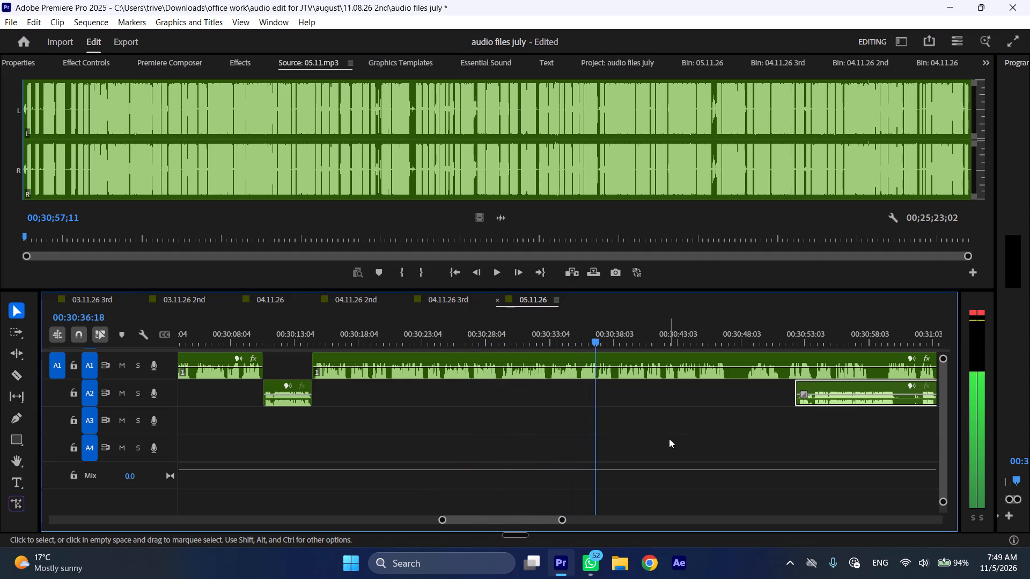
Continue playback to the end of the spoken section and split the A1 clip at 00:30:47:03.
scroll(668, 437, down, 3)
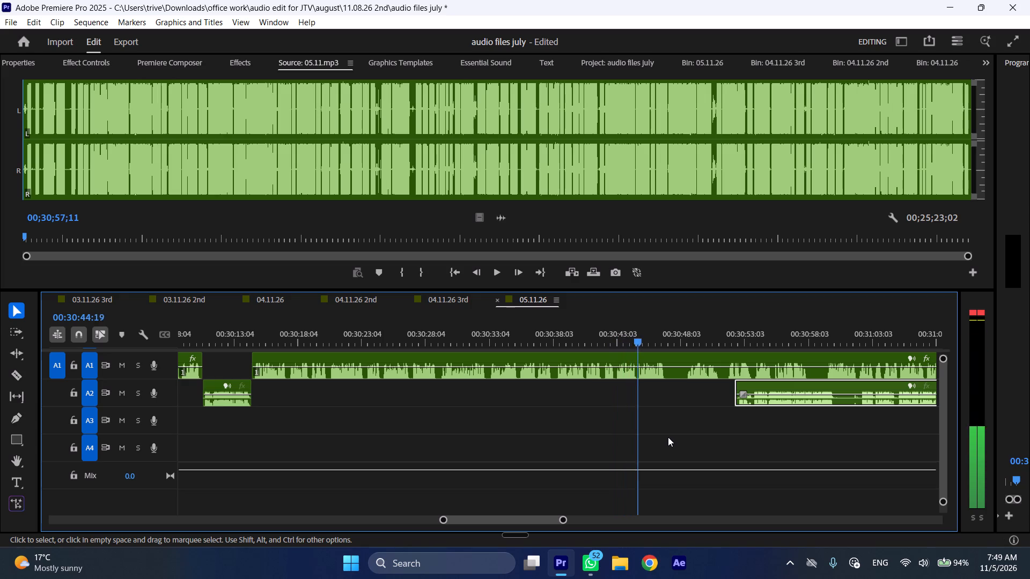
key(space)
key(shift+c)
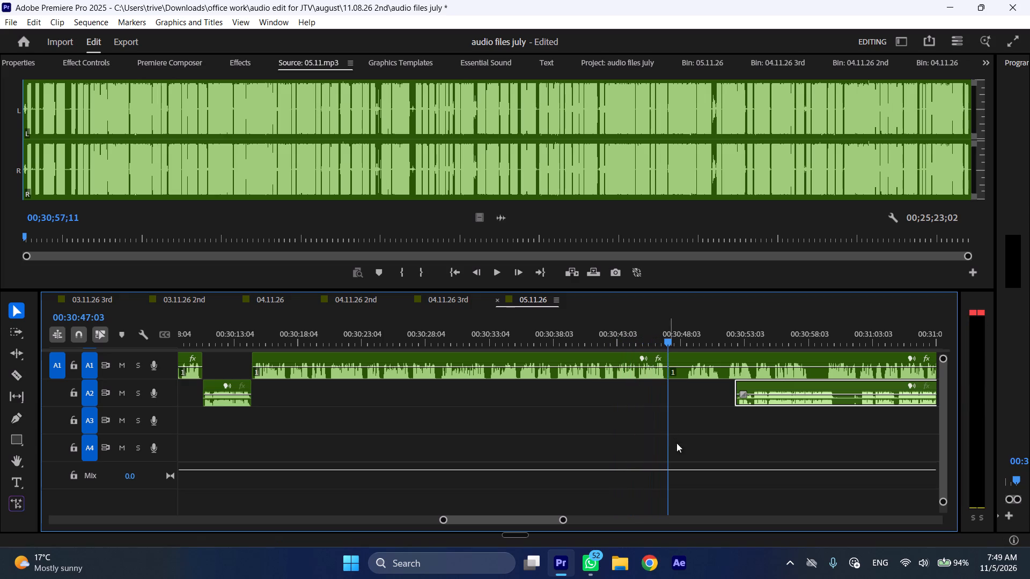
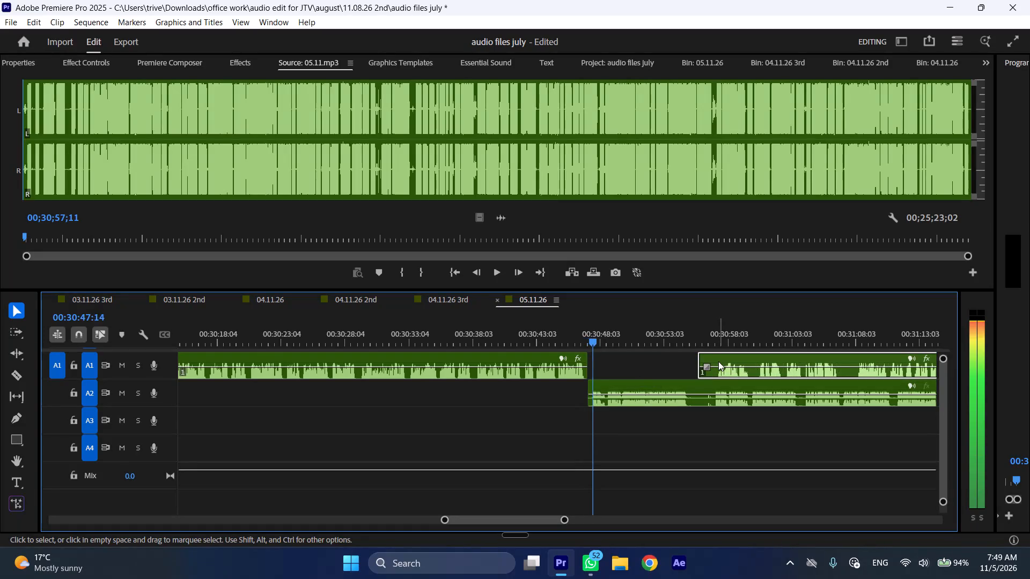
Move the following A1 clip about one second later, play on through the A2 section and split the A2 clip at 00:30:55:03.
drag(705, 359, 720, 359)
scroll(646, 387, down, 3)
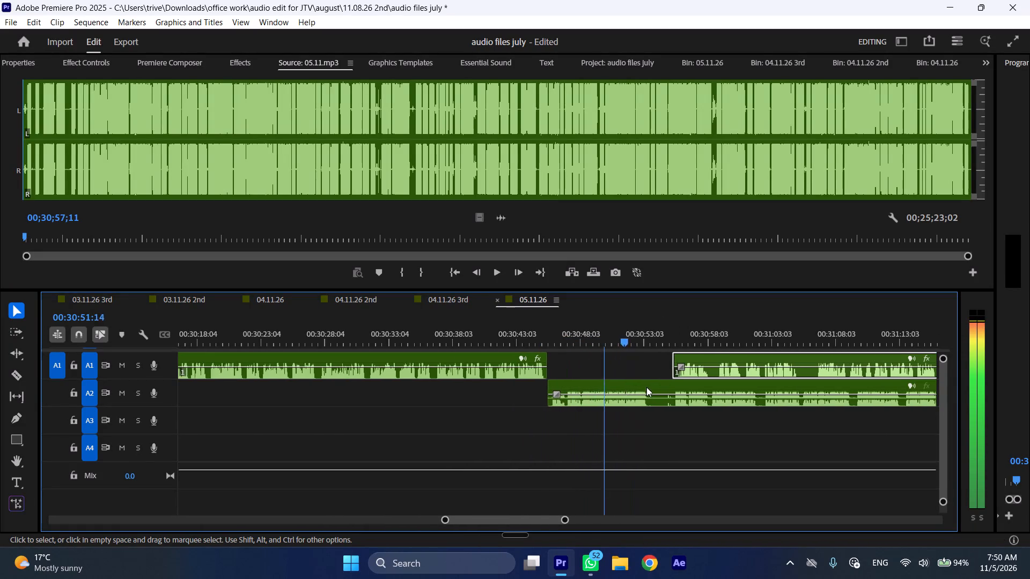
scroll(646, 387, down, 2)
key(space)
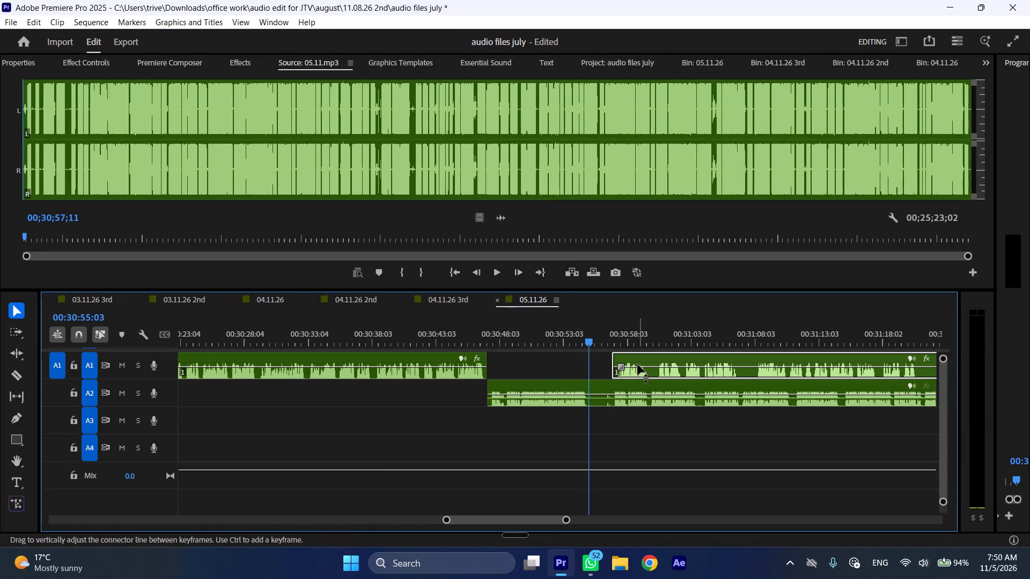
key(shift+c)
Move the A1 clip to start at the 00:30:55:03 cut and shift the remaining A2 clip later to about 00:31:07.
drag(642, 358, 612, 363)
drag(612, 385, 766, 386)
Play on from 00:30:55:03 at increased speed and trim the start of the remaining A2 clip to about 00:31:09.
key(space)
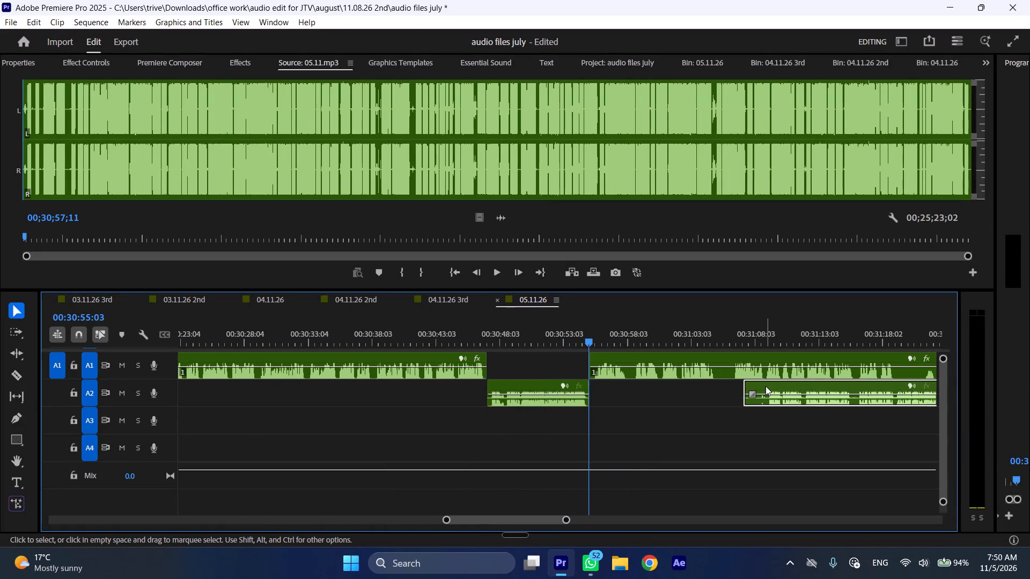
key(l)
scroll(718, 402, down, 4)
drag(672, 387, 688, 389)
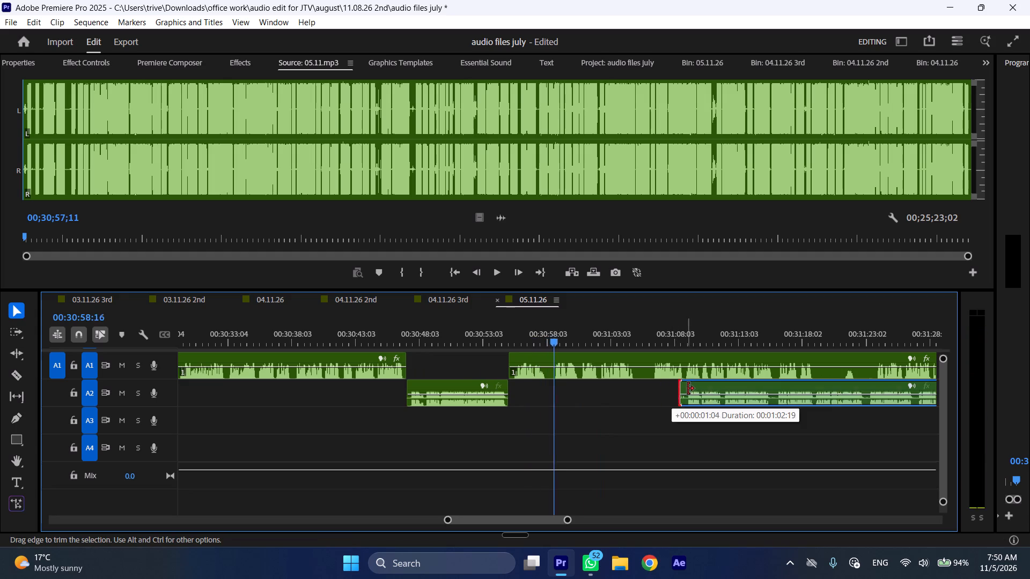
drag(688, 389, 693, 389)
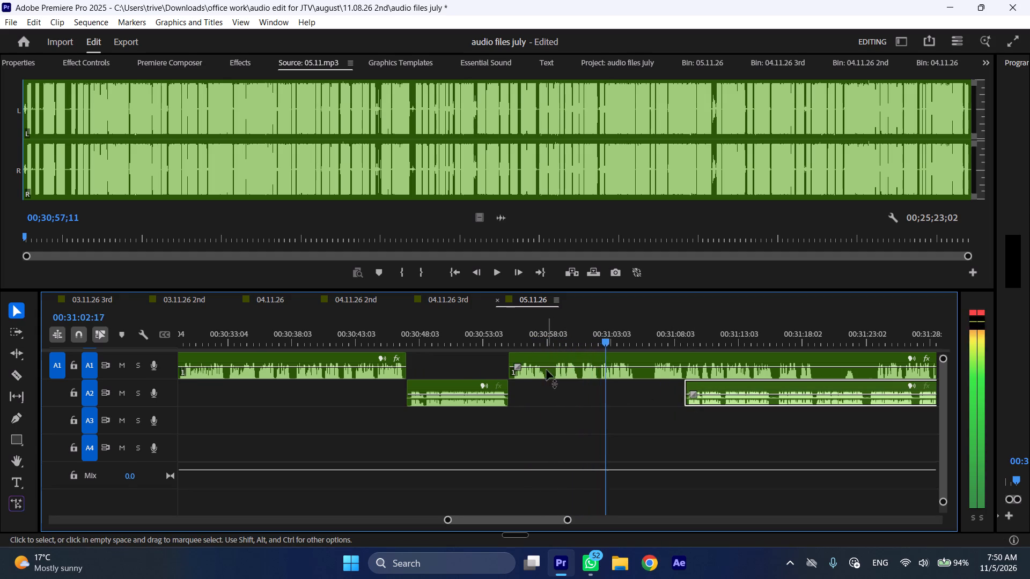
Cut out the short pause in the A1 clip from about 00:30:58:00 to 00:30:58:15 and close the gap.
drag(545, 336, 548, 336)
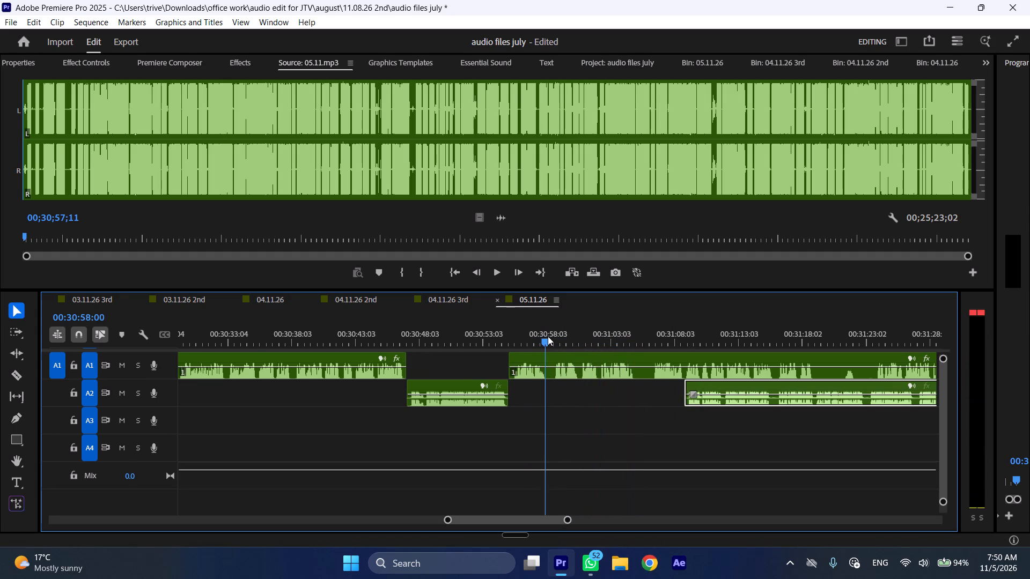
drag(548, 336, 555, 336)
key(shift+c)
click(565, 360)
key(shift+c)
key(ctrl+shift+d)
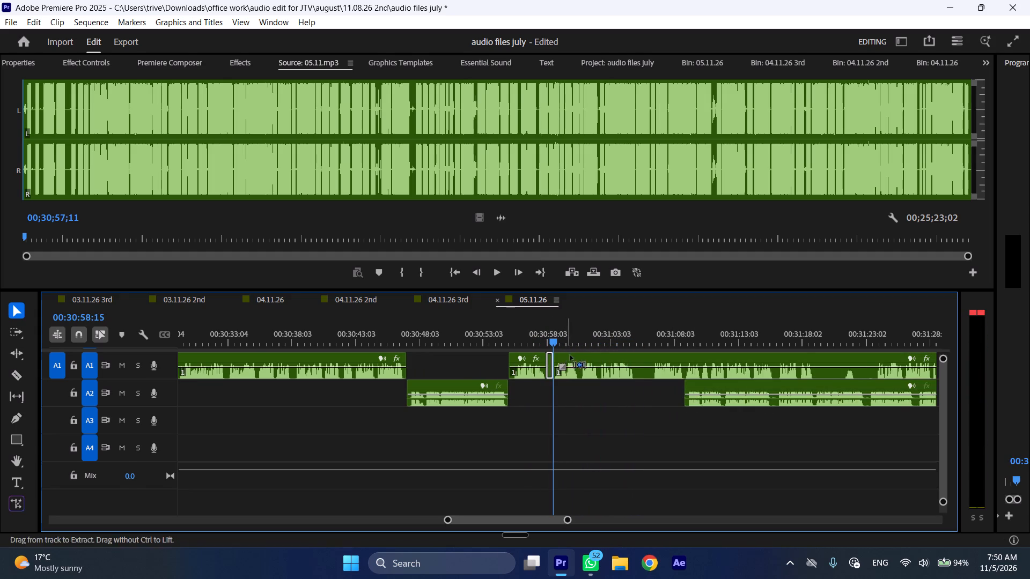
Split the A1 clip at the start of the next pause, at 00:31:04:10.
drag(612, 333, 629, 335)
key(shift+c)
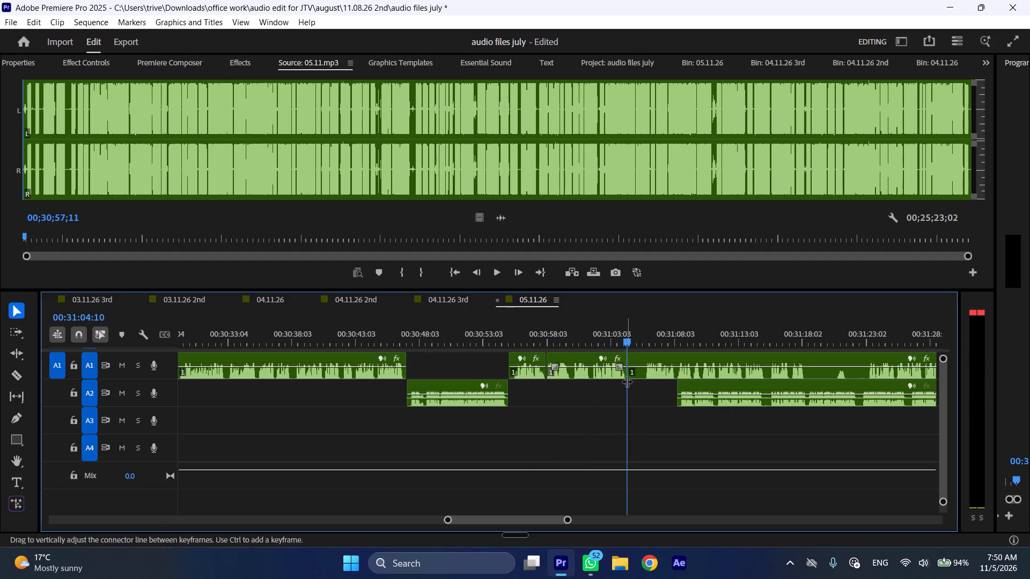
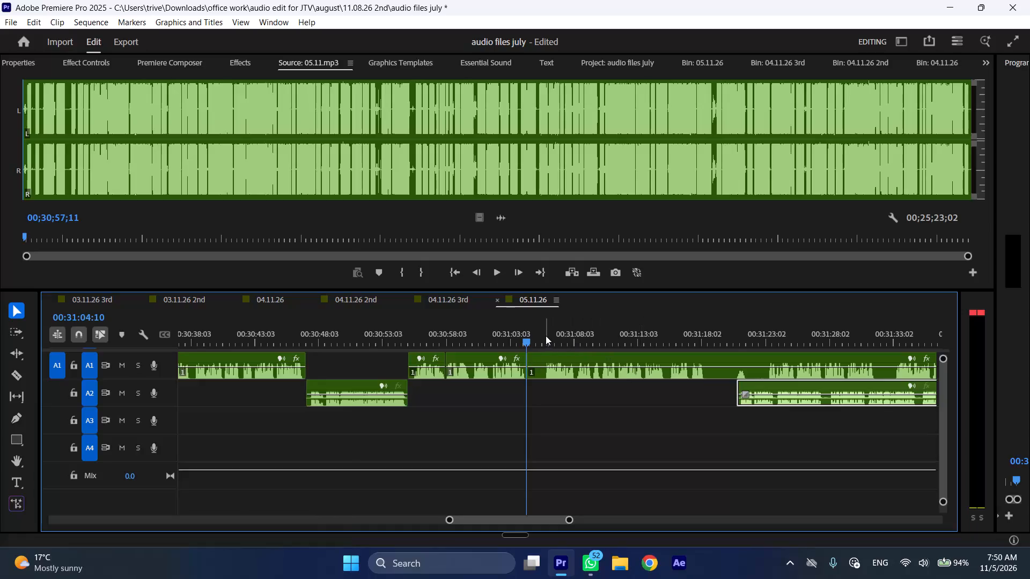
Cut out the pause in the A1 clip from 00:31:04:10 to about 00:31:05:20 and close the gap.
click(544, 336)
click(561, 367)
key(shift+c)
key(ctrl+shift+d)
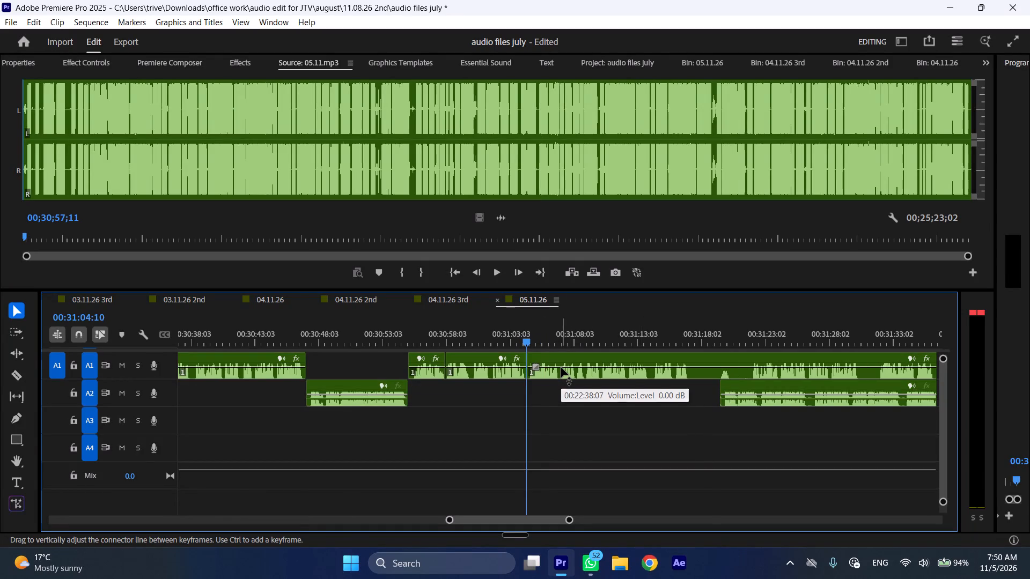
Play on at increased speed, cut out the A1 section from 00:31:12:06 to 00:31:14:05, and close the gap.
key(space)
text(l)
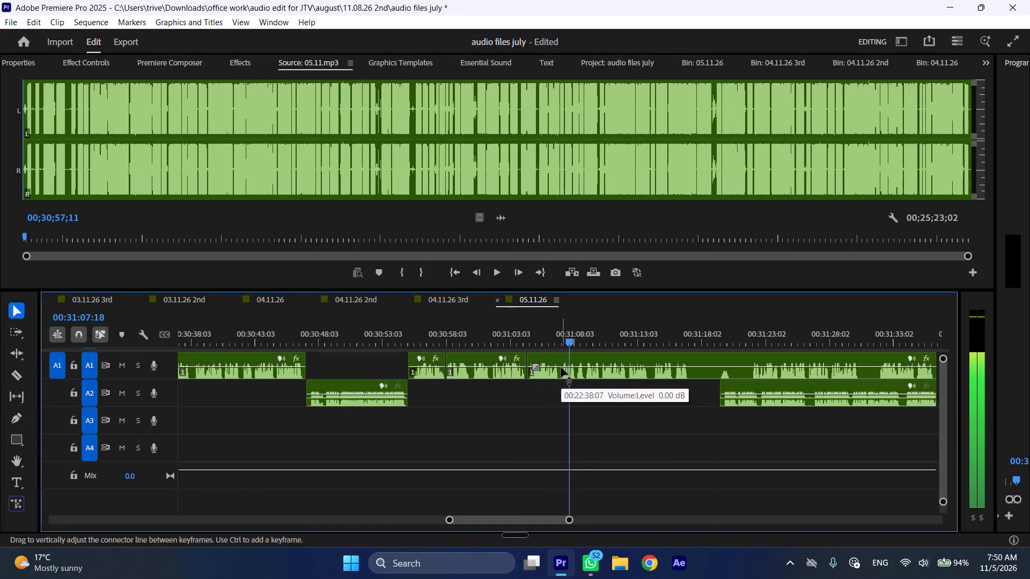
scroll(596, 403, down, 4)
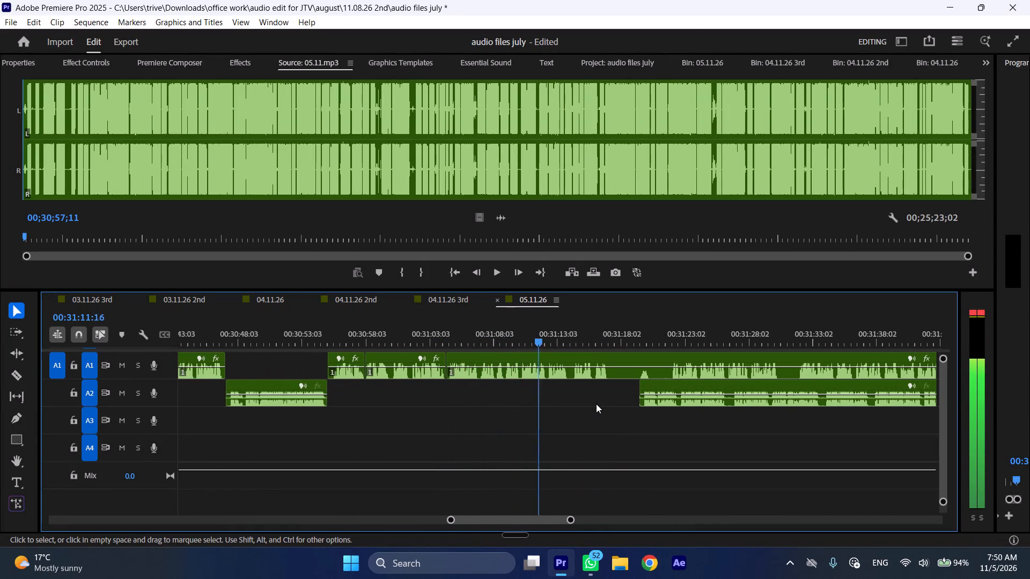
scroll(592, 403, down, 3)
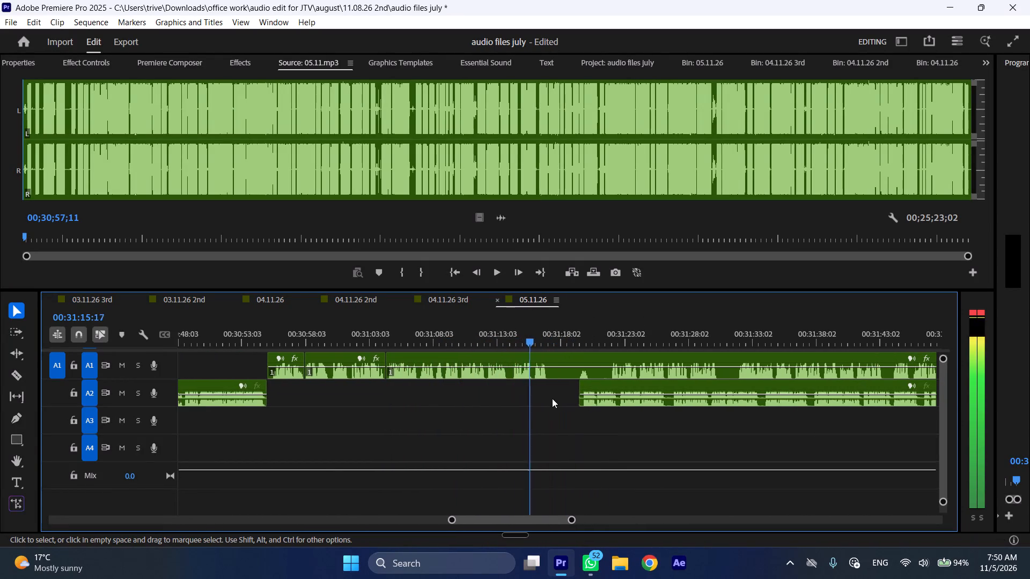
click(485, 338)
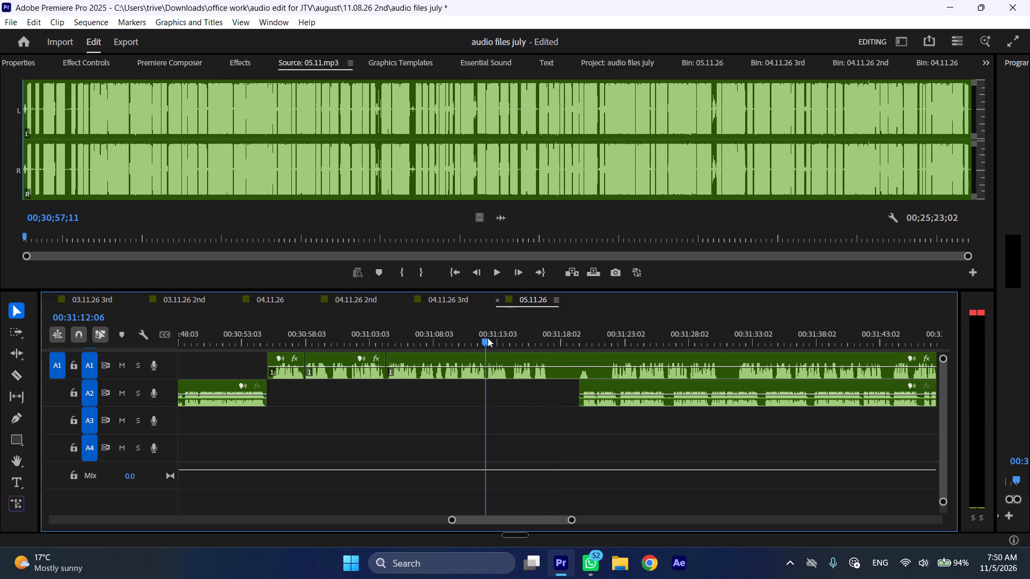
key(shift+c)
key(space)
drag(506, 333, 512, 333)
click(525, 363)
key(shift+c)
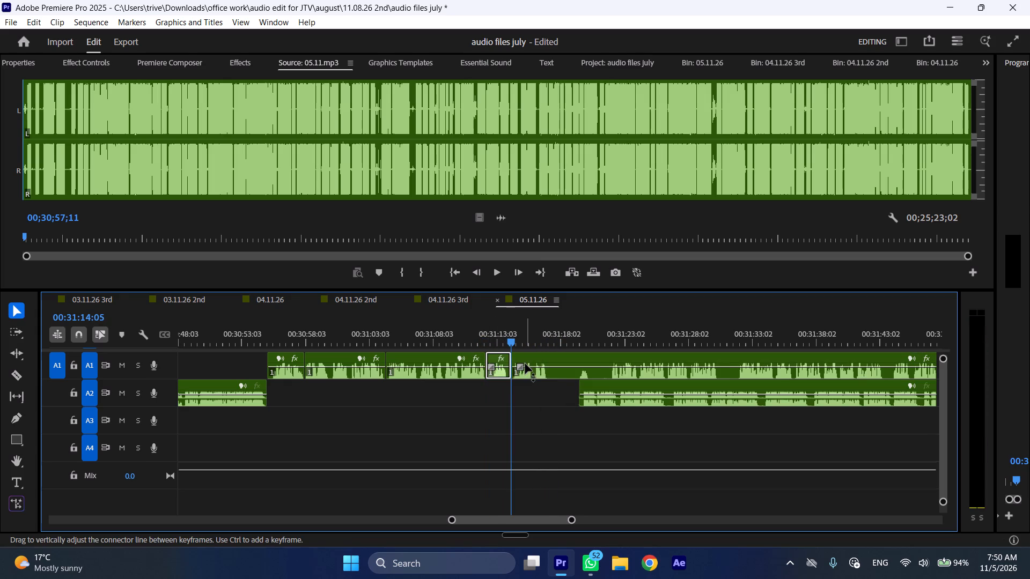
key(ctrl+shift+d)
Split the A1 clip at 00:31:15:05, move the A2 clip to start there and shift the remaining A1 clip to about 00:31:32.
drag(531, 339, 525, 340)
key(shift+c)
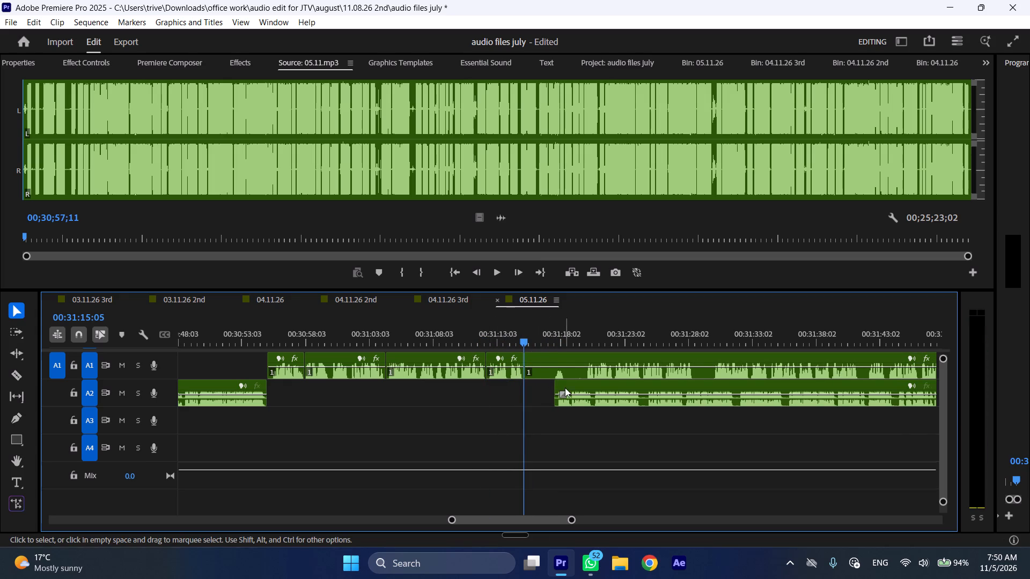
drag(575, 389, 546, 387)
drag(551, 357, 764, 365)
Play the A2 clip on from 00:31:15:05 at increased speed to check for the next cut.
key(space)
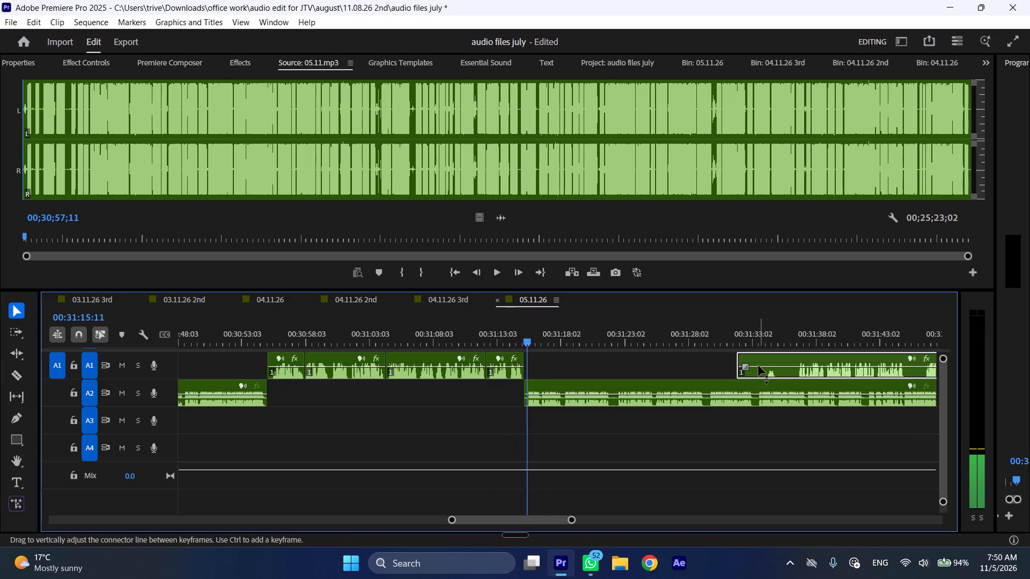
key(l)
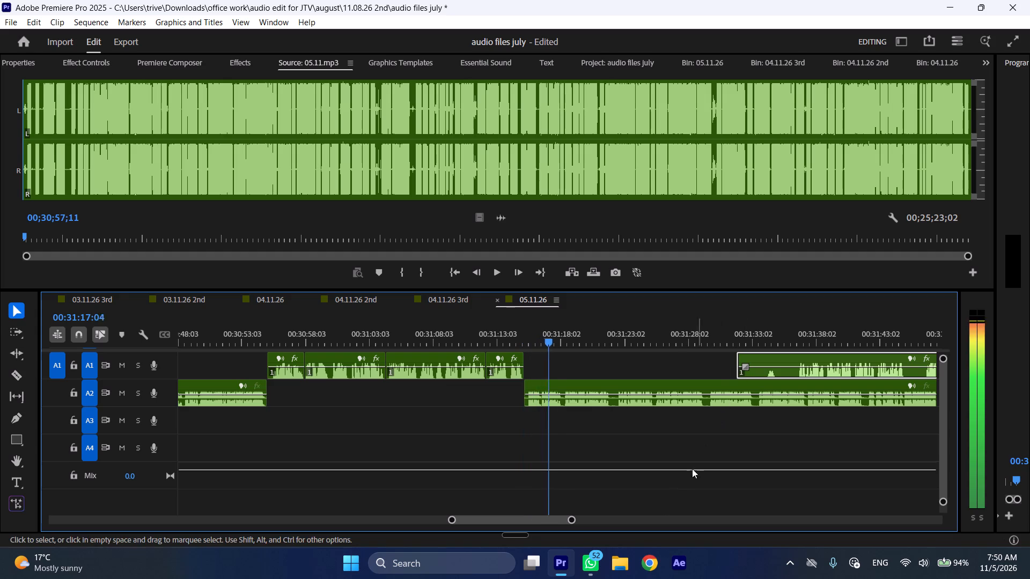
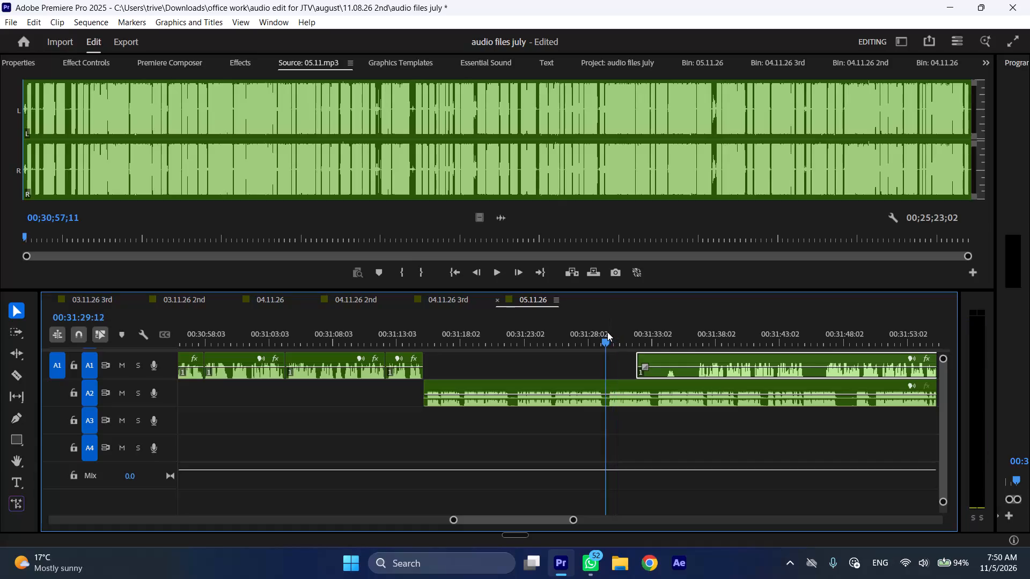
Shift the remaining A1 clip to about 00:31:50, cut out the A2 section from 00:31:29:11 to 00:31:33:10, and close the gap.
key(shift+c)
scroll(657, 359, down, 4)
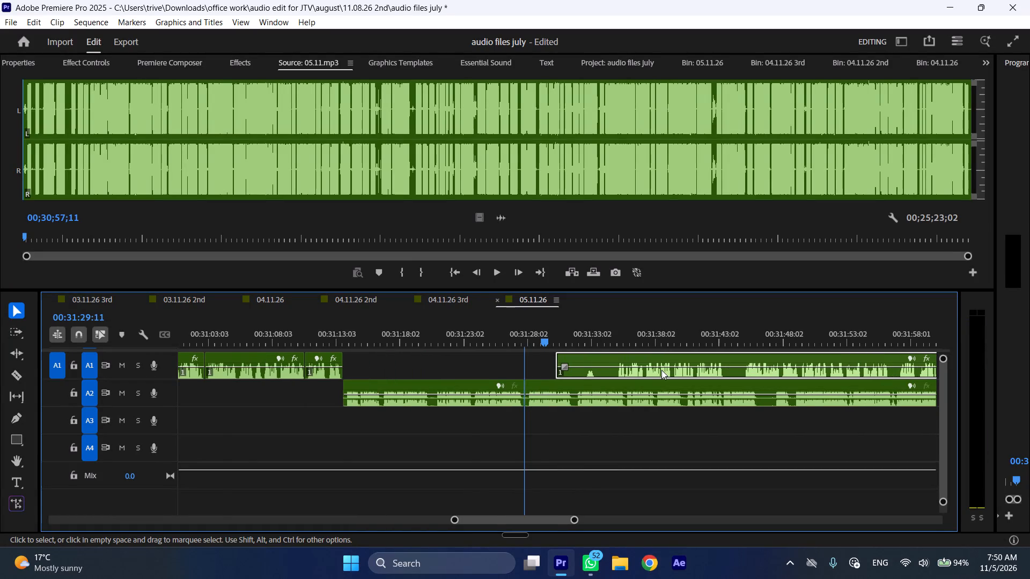
drag(561, 360, 619, 363)
drag(635, 358, 811, 358)
click(572, 339)
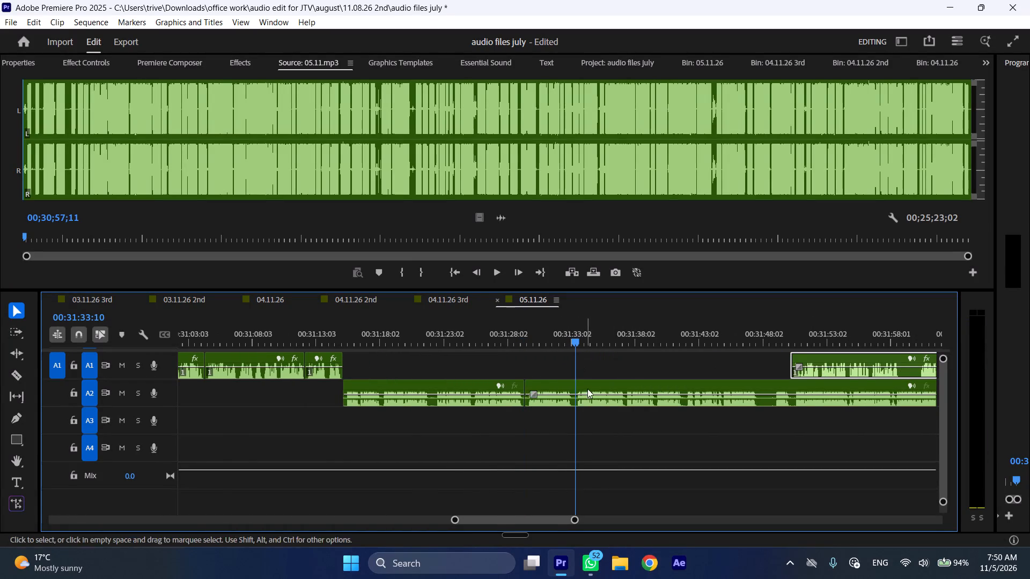
click(588, 392)
key(shift+c)
key(ctrl+shift+d)
Cut out the short A2 pause at about 00:31:22, ending at 00:31:22:12, and close the gap.
key(space)
drag(428, 338, 438, 336)
key(shift+c)
click(450, 376)
click(452, 384)
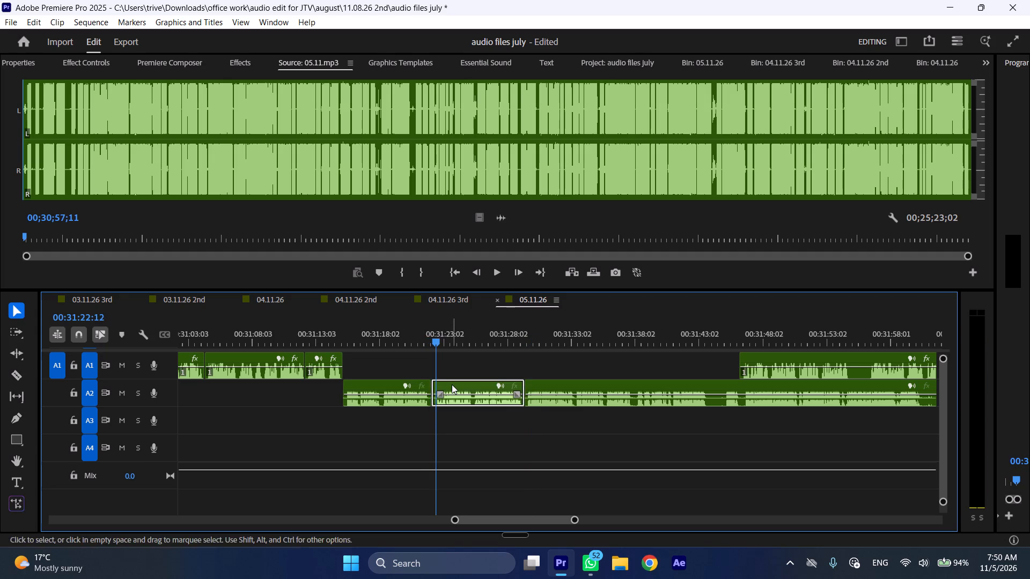
key(shift+c)
key(ctrl+shift+d)
Play the A2 clip on from about 00:31:26 at increased speed to check for the next cut.
drag(485, 325, 490, 324)
key(space)
key(l)
scroll(509, 377, down, 3)
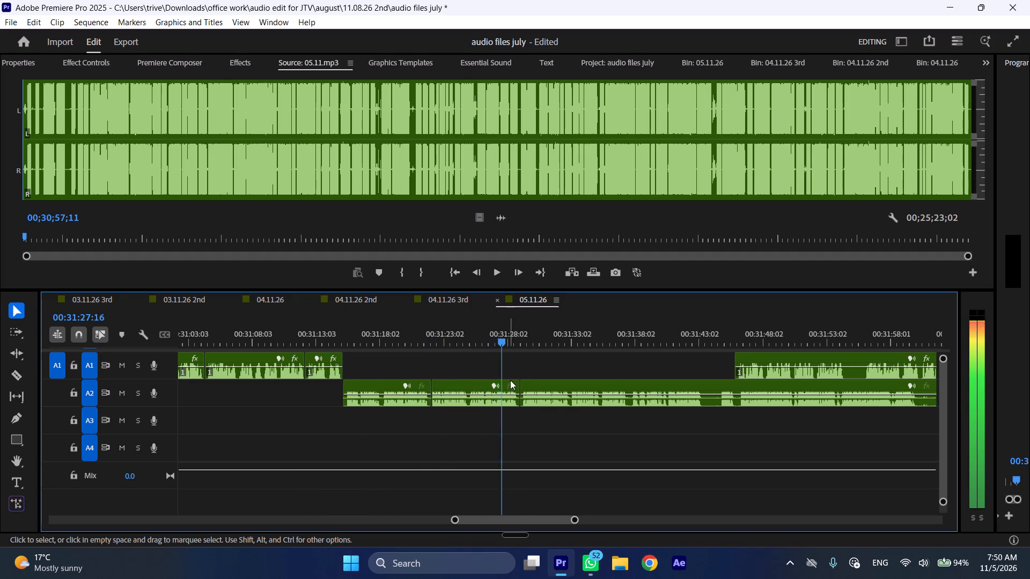
scroll(510, 380, down, 3)
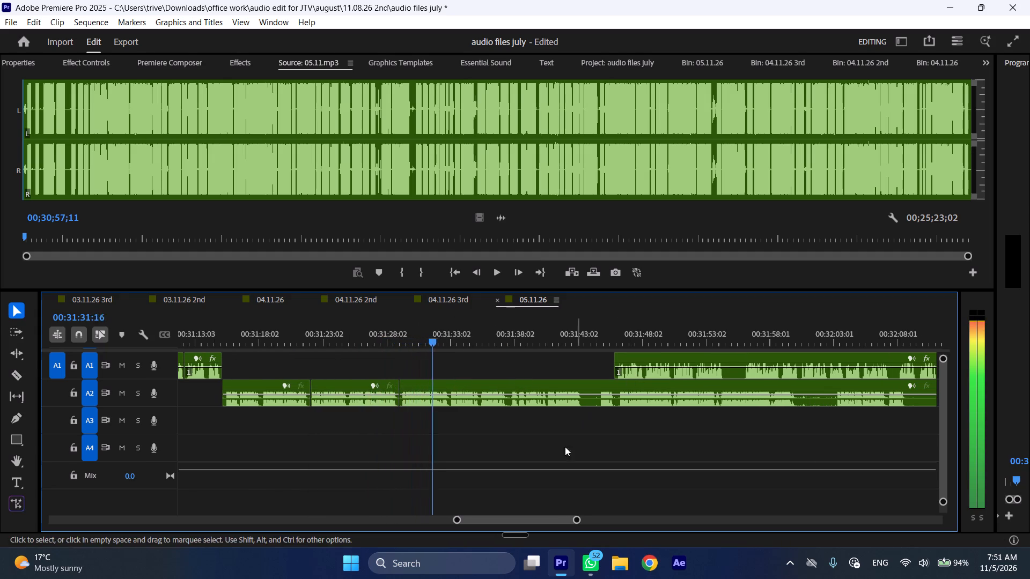
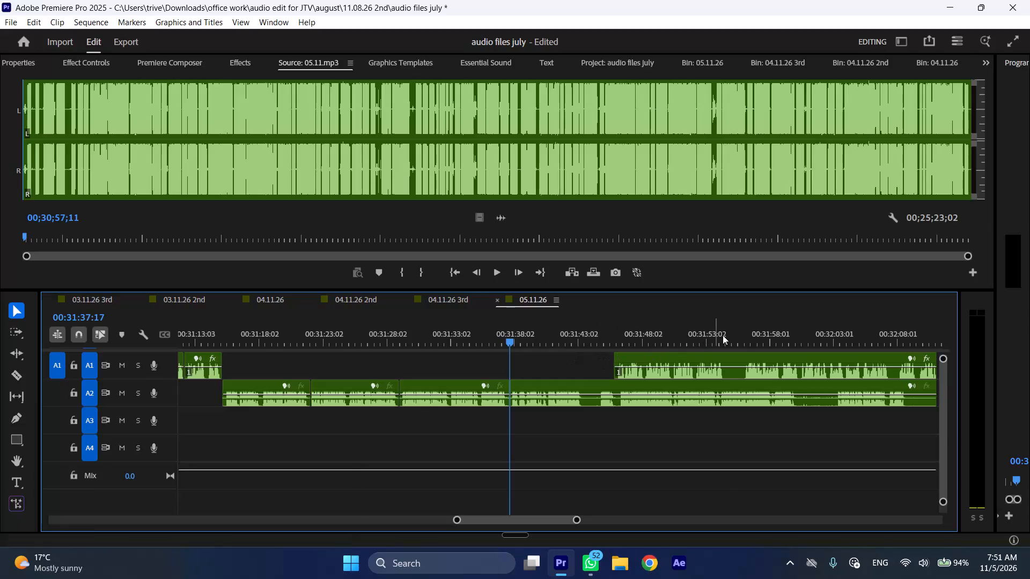
Split the A1 clip at 00:31:54:09 and insert its earlier section at 00:31:37:17, directly after the finished A2 audio.
click(723, 335)
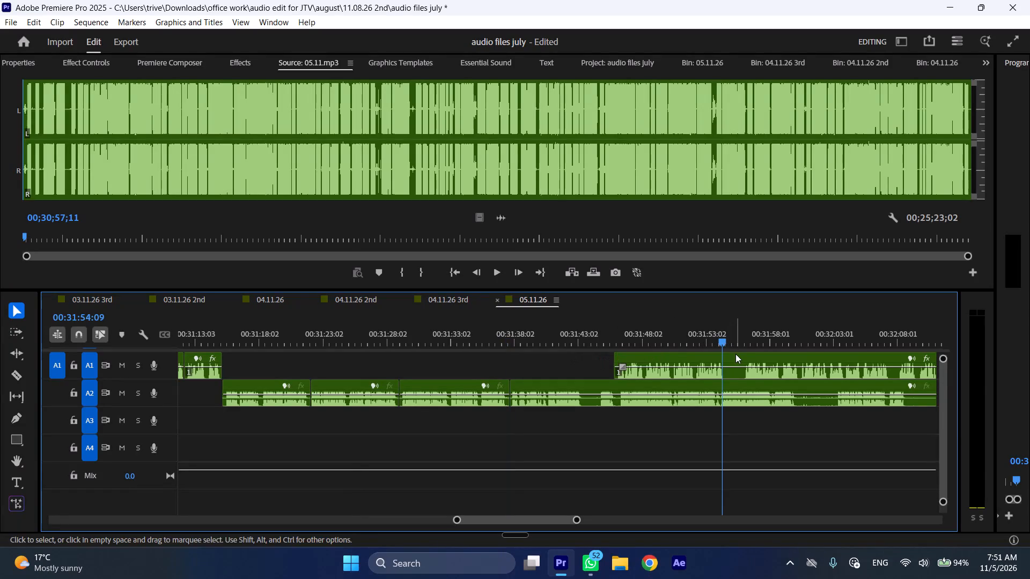
click(735, 354)
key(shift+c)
drag(666, 359, 564, 359)
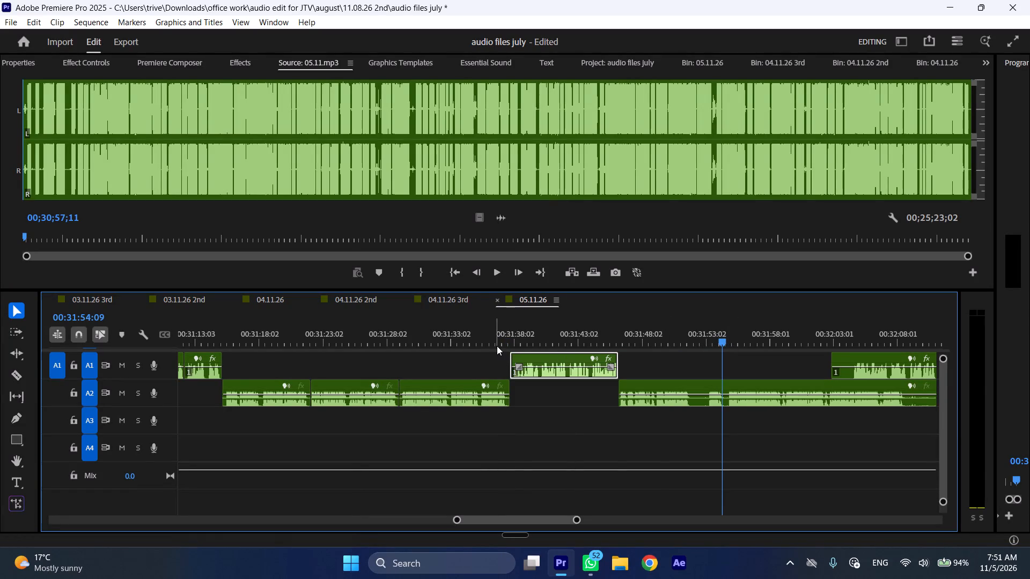
Play the join into the moved A1 section from about 00:31:36 at increased speed to check it.
click(497, 346)
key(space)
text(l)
scroll(545, 410, down, 6)
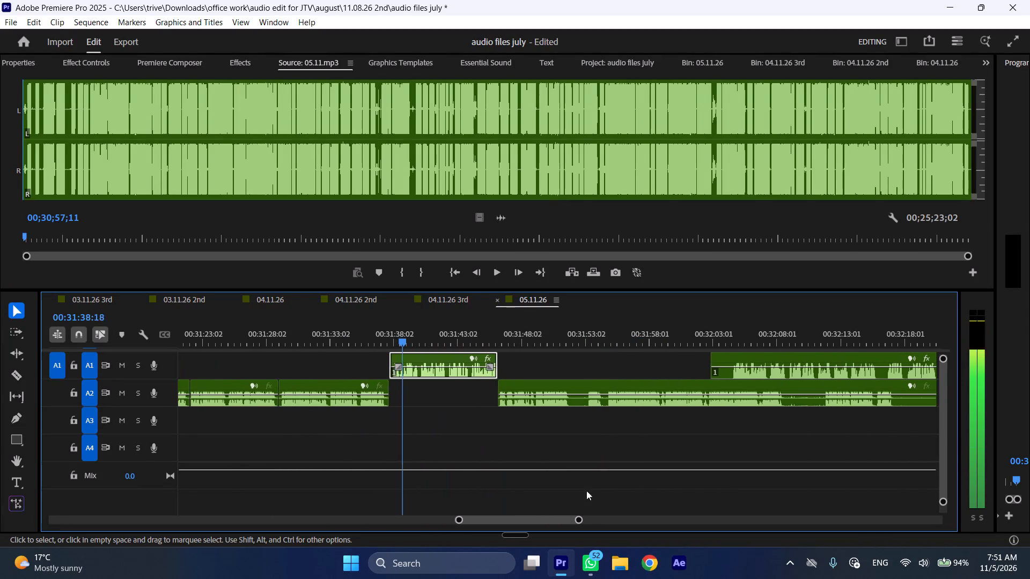
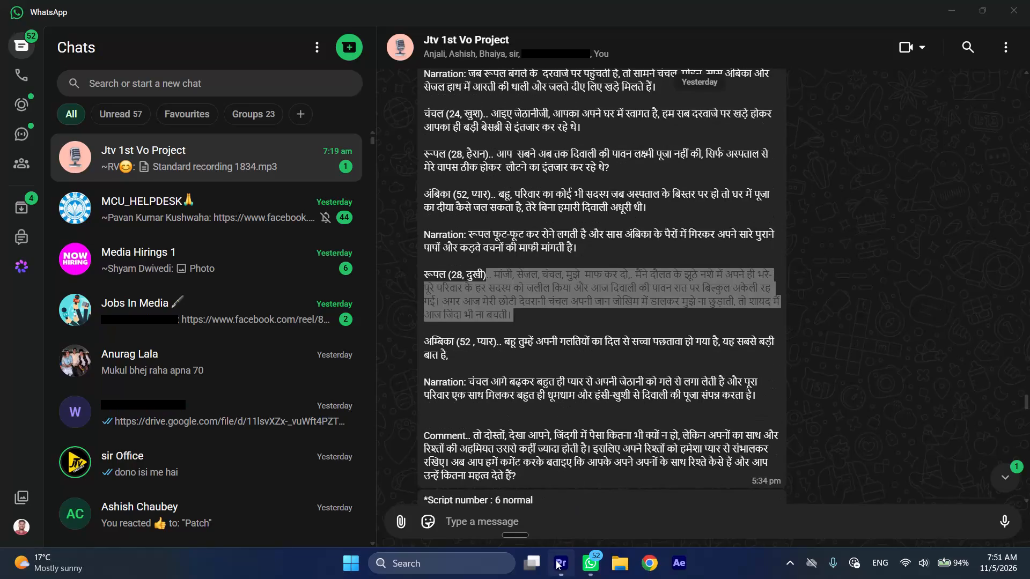
Return to Premiere Pro, cut out the A2 section from 00:31:49:03 to 00:31:54:17, and close the gap.
click(555, 561)
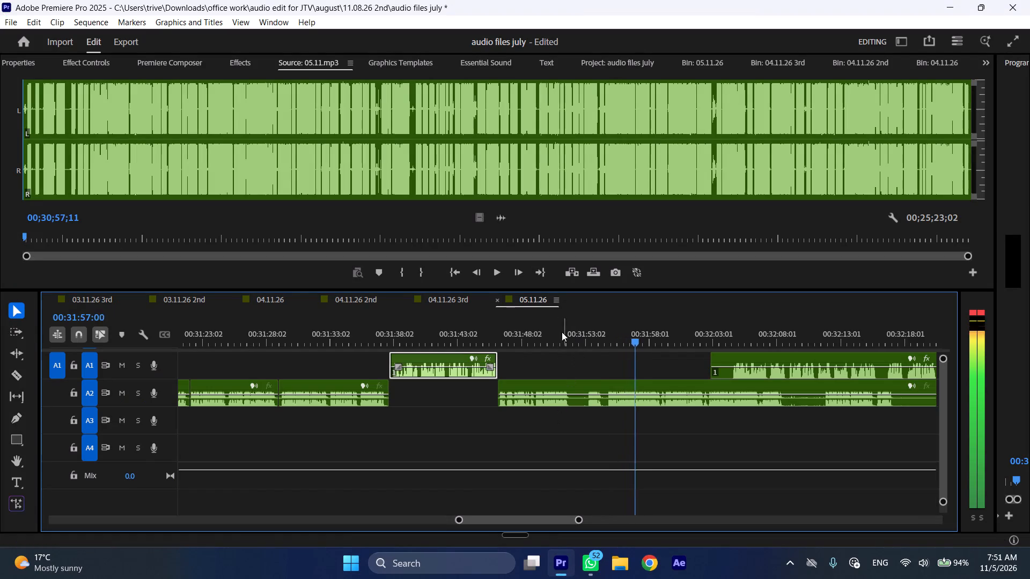
click(537, 328)
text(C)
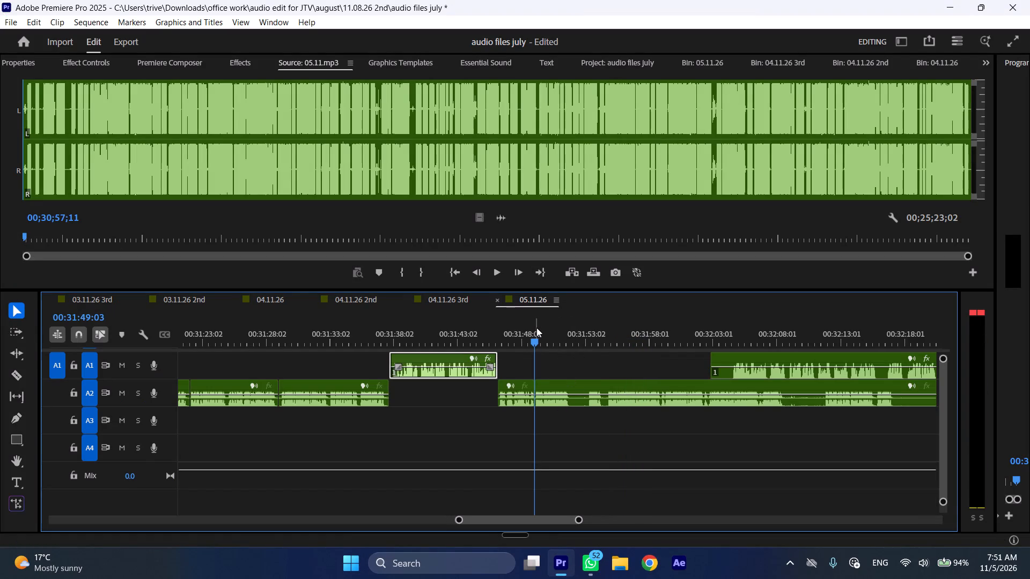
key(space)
drag(582, 332, 607, 333)
click(621, 400)
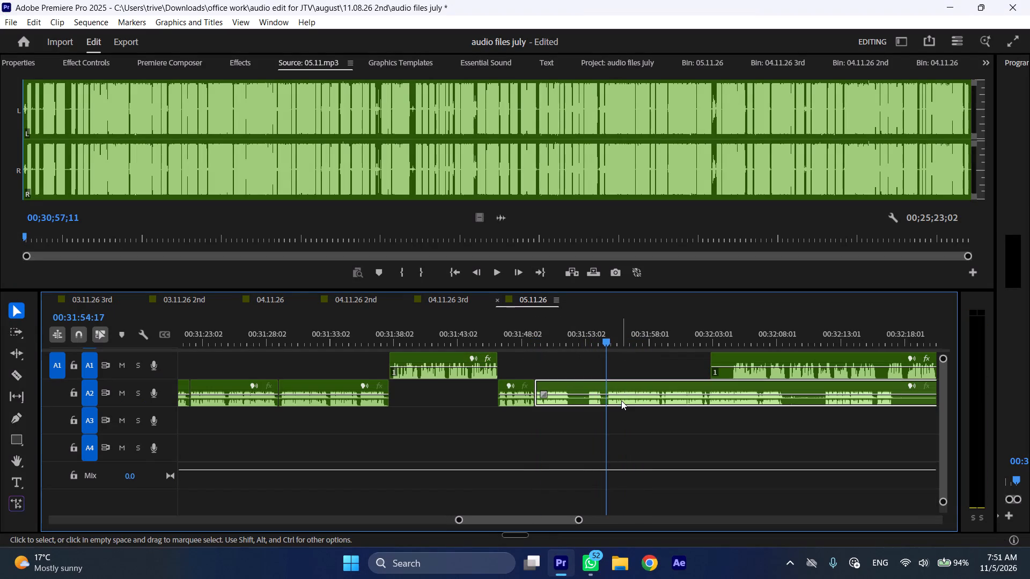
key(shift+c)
key(ctrl+shift+d)
Play the A2 clip on from 00:31:49:03 at increased speed to check for the next cut.
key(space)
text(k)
scroll(621, 400, down, 2)
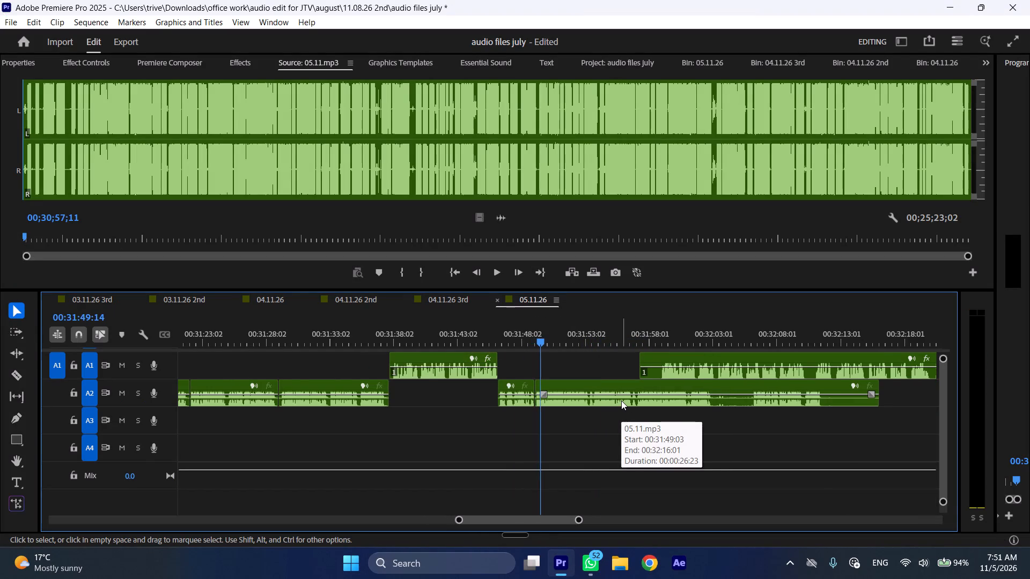
scroll(621, 400, down, 3)
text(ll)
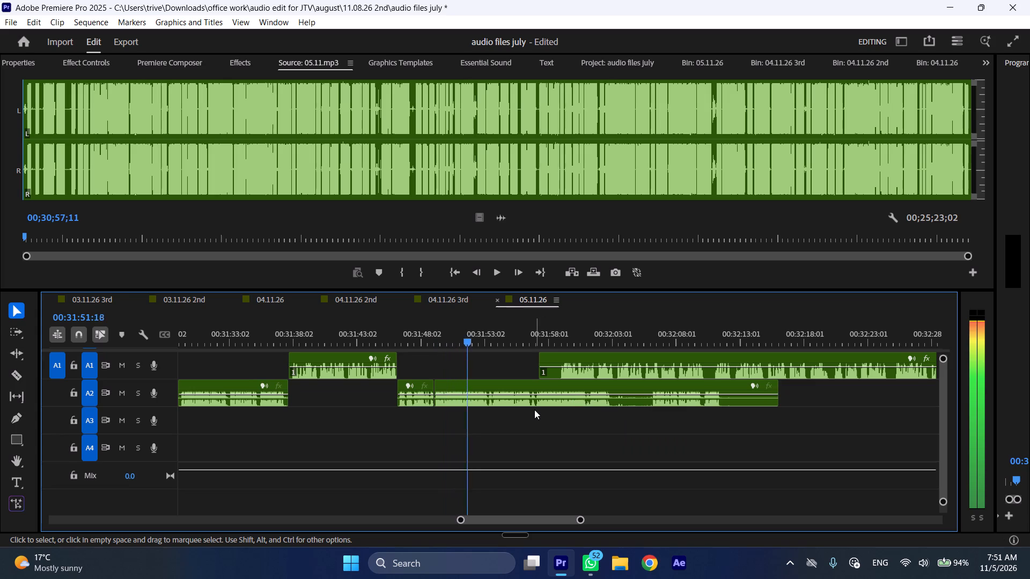
Shift the remaining A1 clip to about 00:32:09 and stop playback at the quiet A2 stretch near 00:32:03.
scroll(534, 410, down, 2)
drag(517, 357, 656, 357)
drag(642, 353, 659, 353)
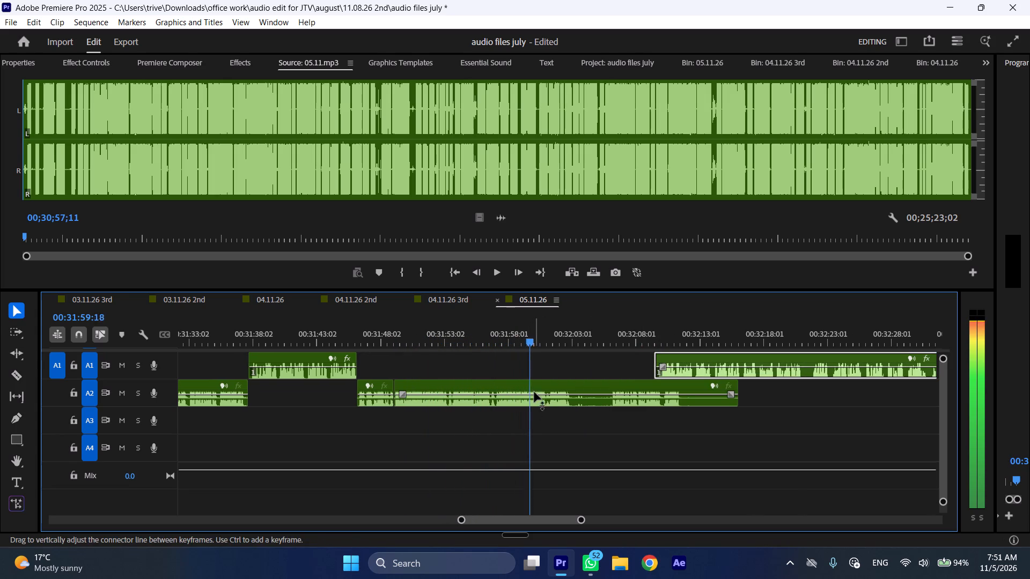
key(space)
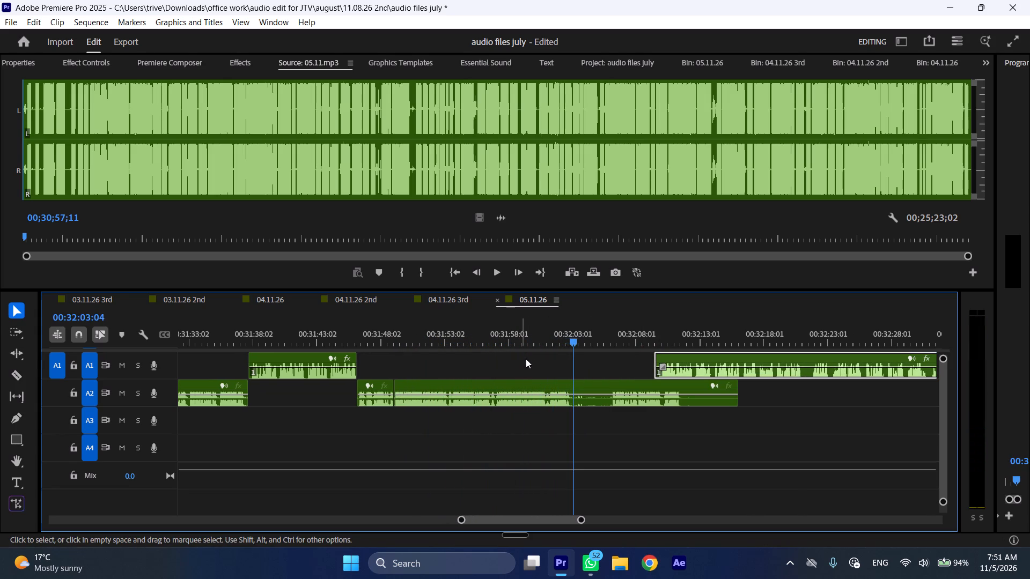
Split the A2 clip at 00:32:03:02, where the quiet stretch starts.
click(577, 337)
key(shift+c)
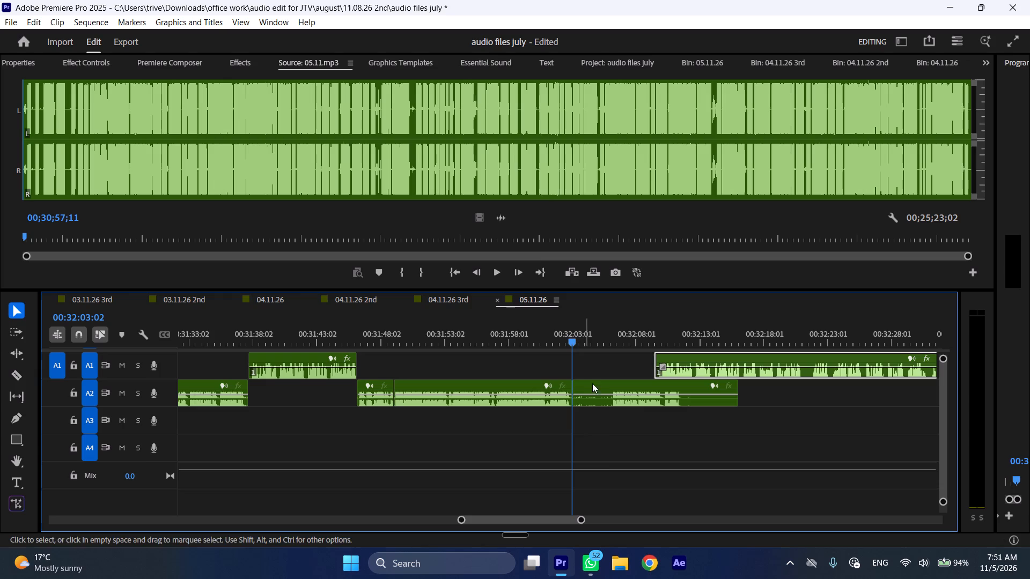
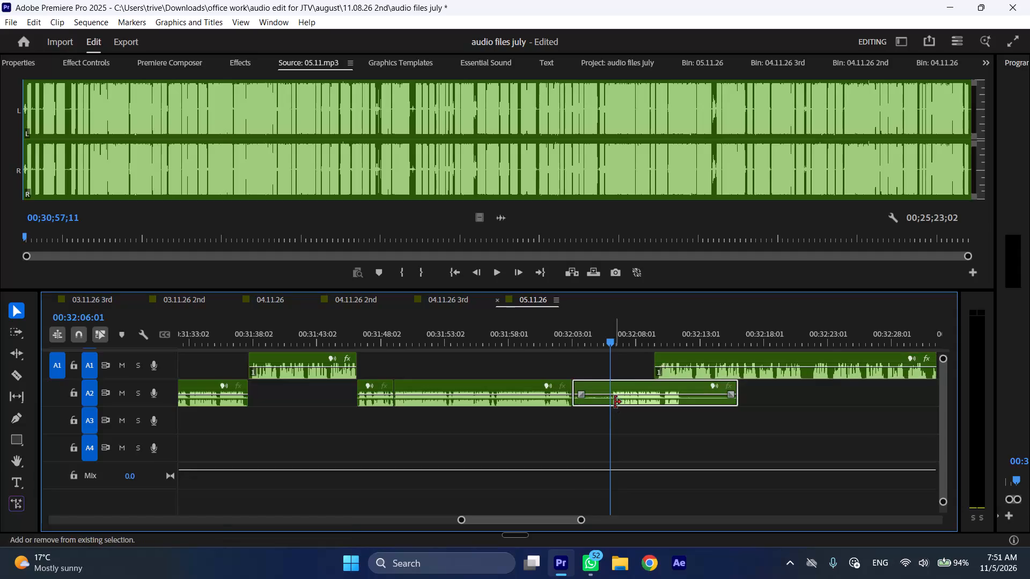
Cut out the selected A2 section from 00:32:03:02 to 00:32:06:01 and close the gap.
key(ctrl+shift+d)
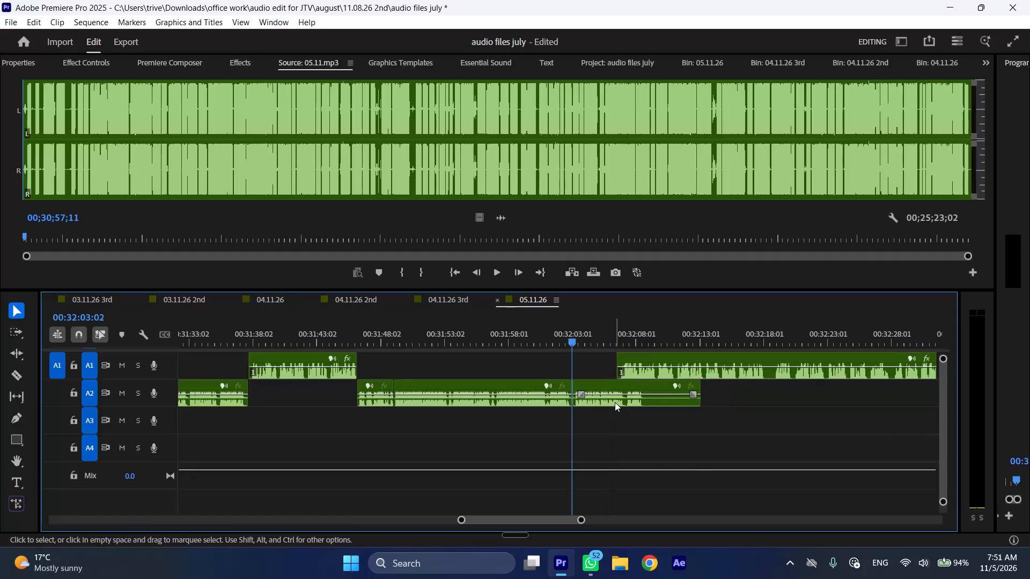
Shift the A1 clip to about 00:32:12, play A2 on at increased speed, and cut off its end from 00:32:08:23.
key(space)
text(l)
drag(649, 355, 724, 359)
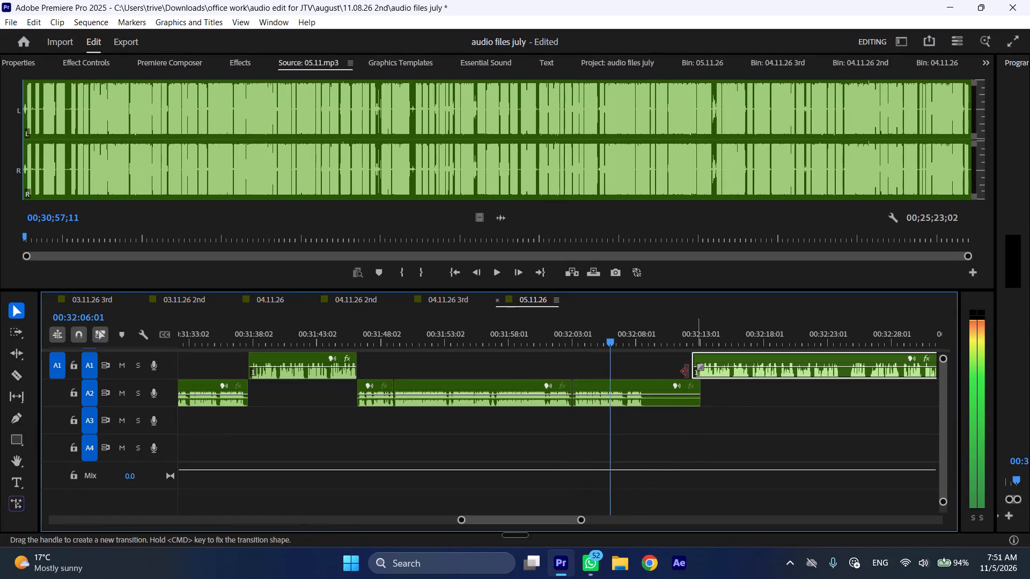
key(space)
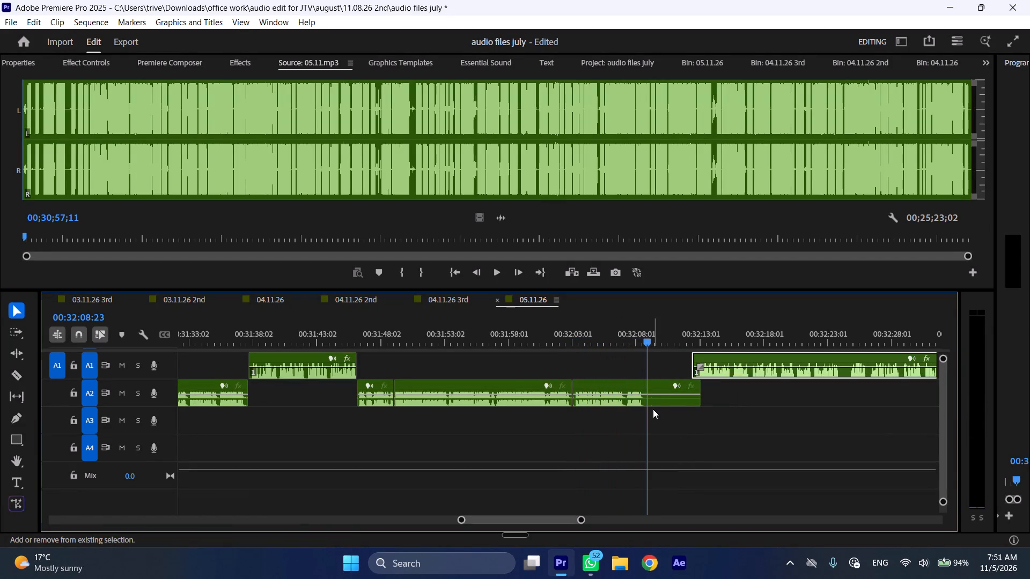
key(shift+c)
click(661, 399)
key(BackSpace)
Move the A1 clip back so it starts directly after the trimmed A2 clip, at about 00:32:09.
drag(716, 359, 687, 362)
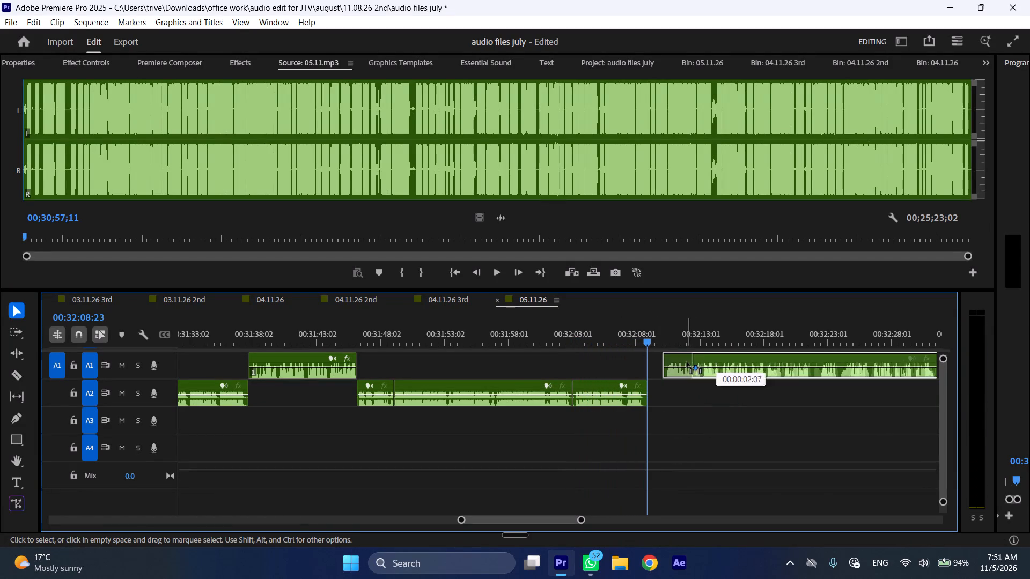
drag(687, 362, 679, 363)
Play the A1 clip at increased speed, cut out its short pause at about 00:32:21, ending at 00:32:21:05, and close the gap.
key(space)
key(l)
scroll(613, 426, down, 5)
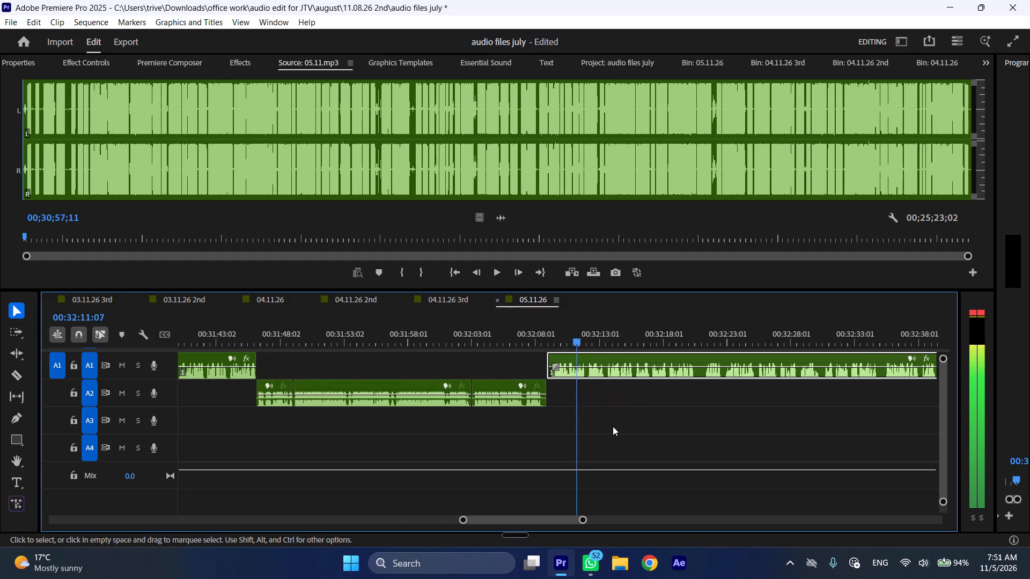
scroll(613, 426, down, 8)
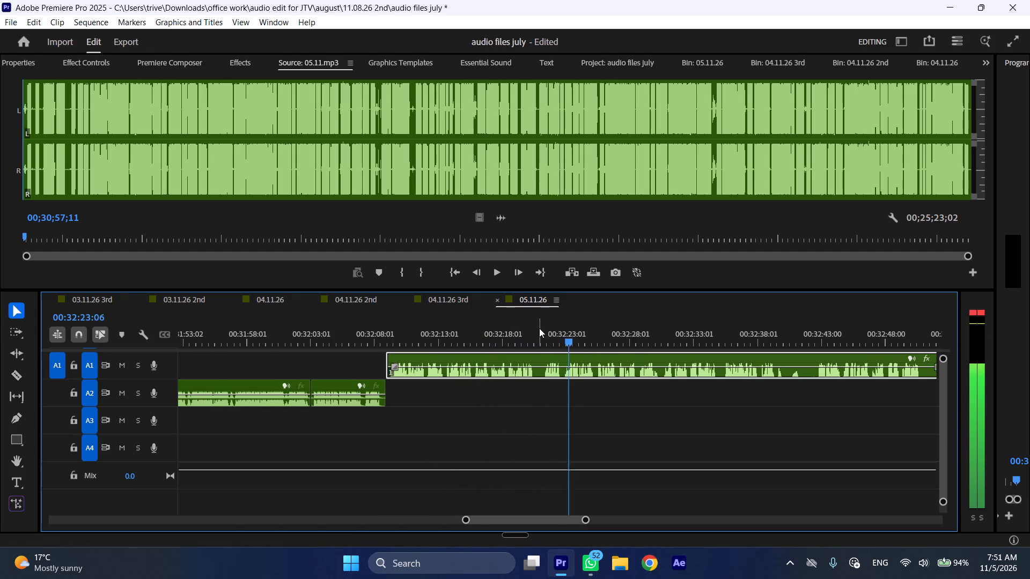
drag(538, 326, 545, 327)
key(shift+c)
click(558, 369)
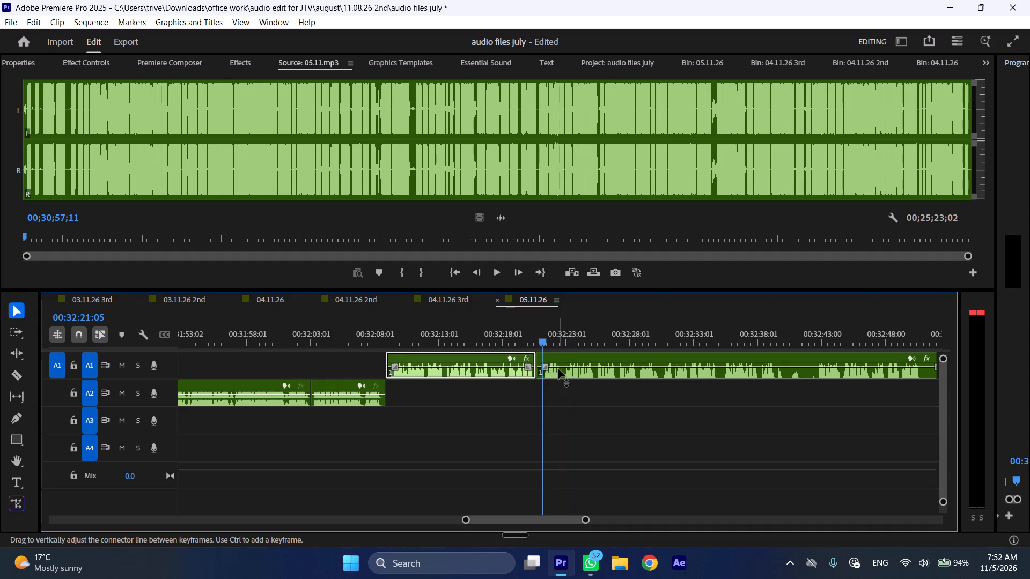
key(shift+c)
key(ctrl+shift+d)
Play the A1 clip on from about 00:32:21 at increased speed to check for the next cut.
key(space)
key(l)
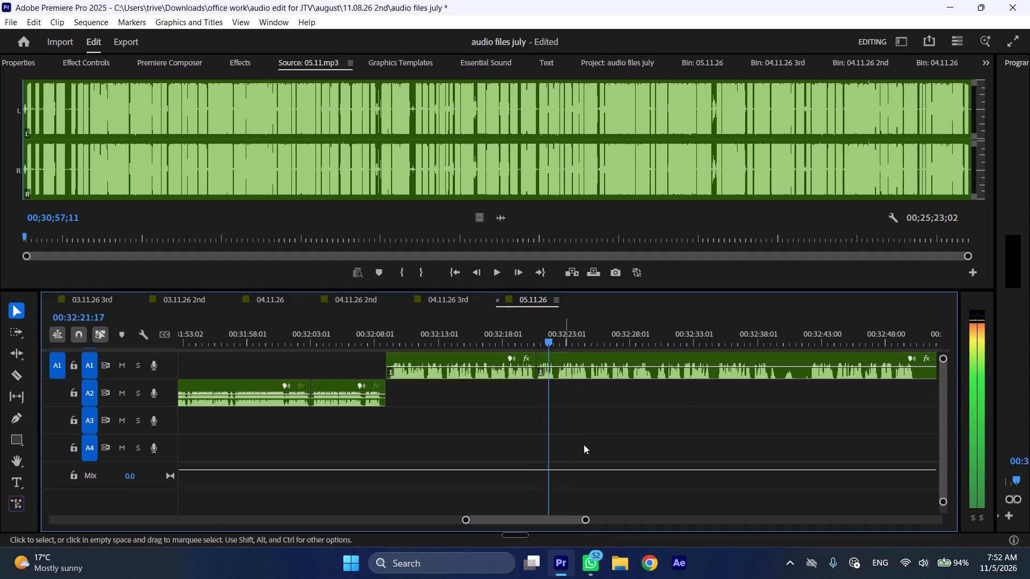
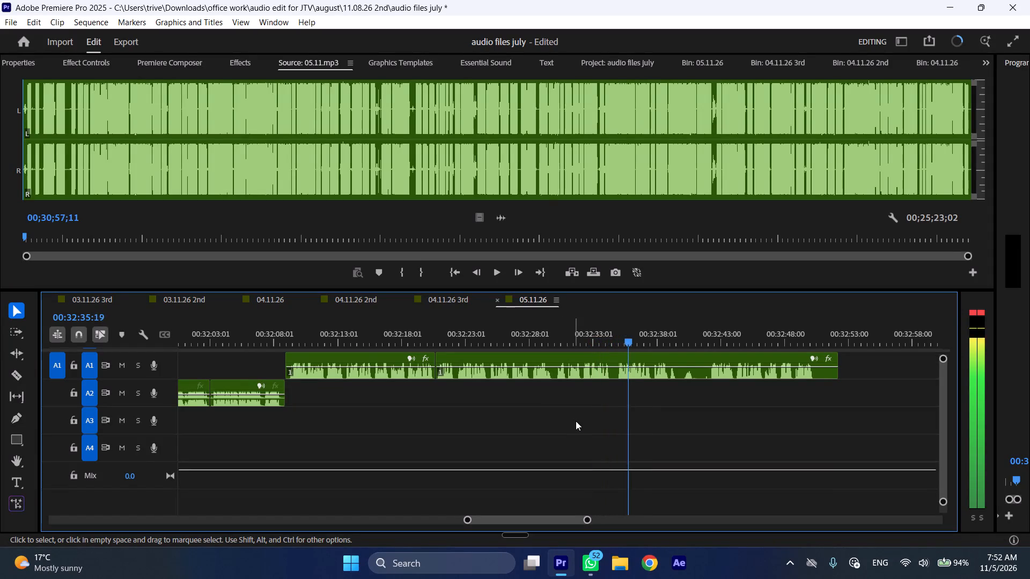
Cut out the A1 section from 00:32:34:19 to about 00:32:42 and close the gap.
click(613, 336)
key(shift+c)
drag(695, 333, 711, 335)
click(718, 358)
key(shift+c)
key(ctrl+shift+d)
key(space)
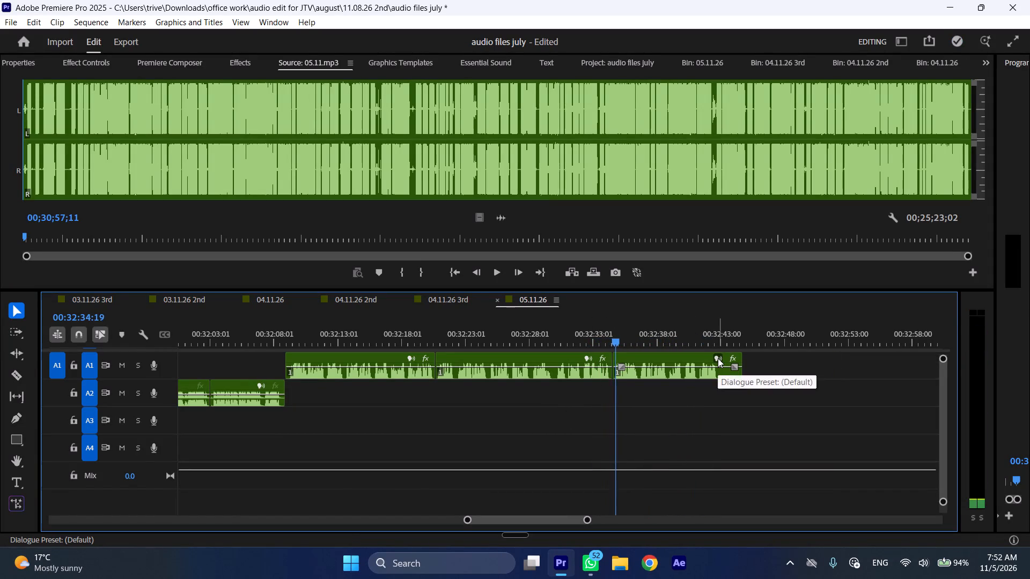
Play the last A1 clip up to its closing silence and trim the clip's end to 00:32:43:12.
text(l)
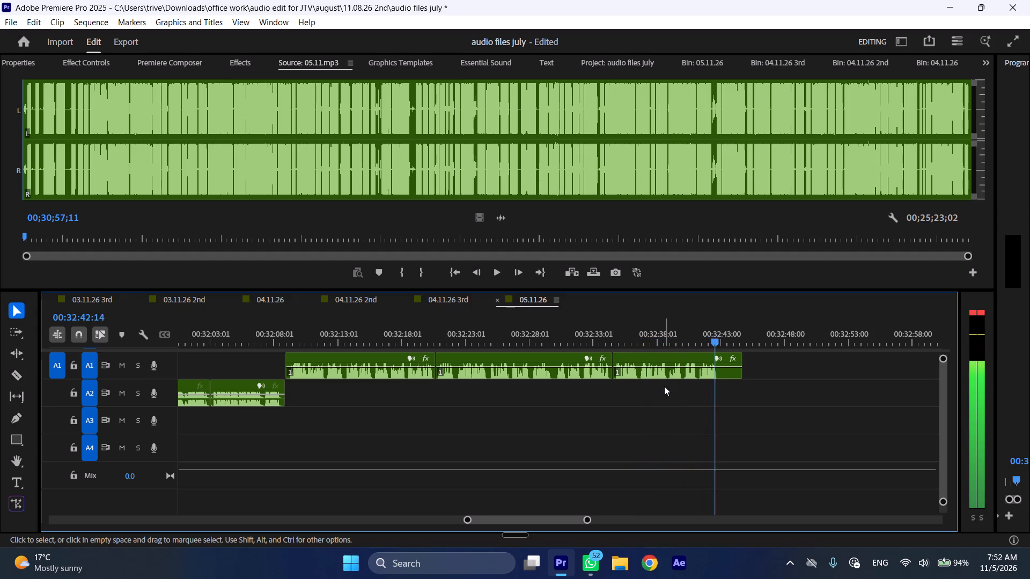
key(space)
drag(746, 366, 734, 368)
Select all clips in the 05.11.26 sequence and mark in and out points around them.
key(ctrl+shift+x)
key(ctrl+shift+x)
key(ctrl+shift+x)
key(ctrl+shift+x)
key(ctrl+shift+x)
key(ctrl+shift+x)
key(ctrl+shift+x)
key(ctrl+shift+x)
key(ctrl+shift+x)
key(ctrl+shift+x)
key(ctrl+shift+x)
key(ctrl+shift+x)
key(ctrl+shift+x)
key(ctrl+shift+x)
key(ctrl+shift+x)
key(ctrl+shift+x)
key(ctrl+shift+x)
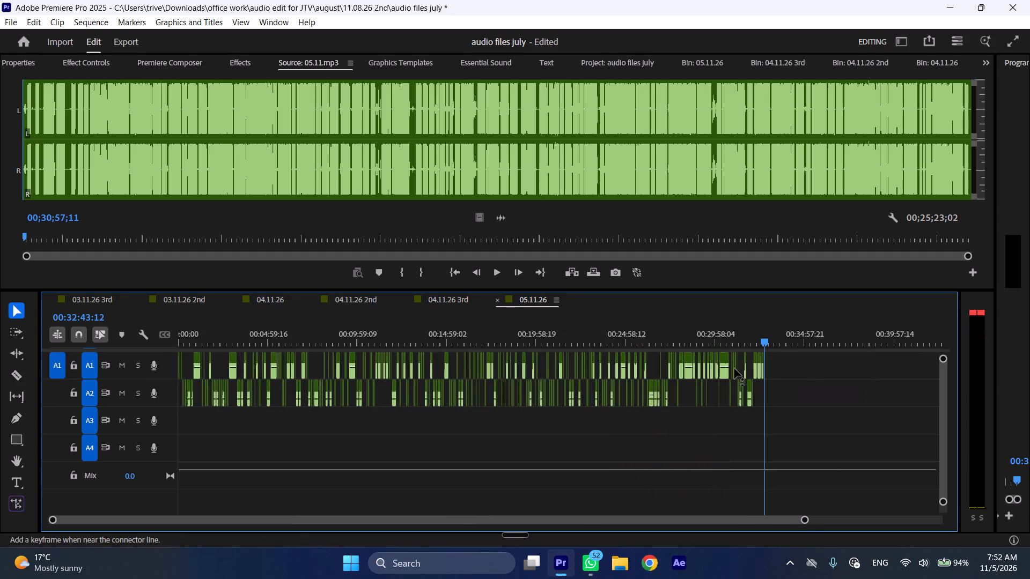
key(ctrl+a)
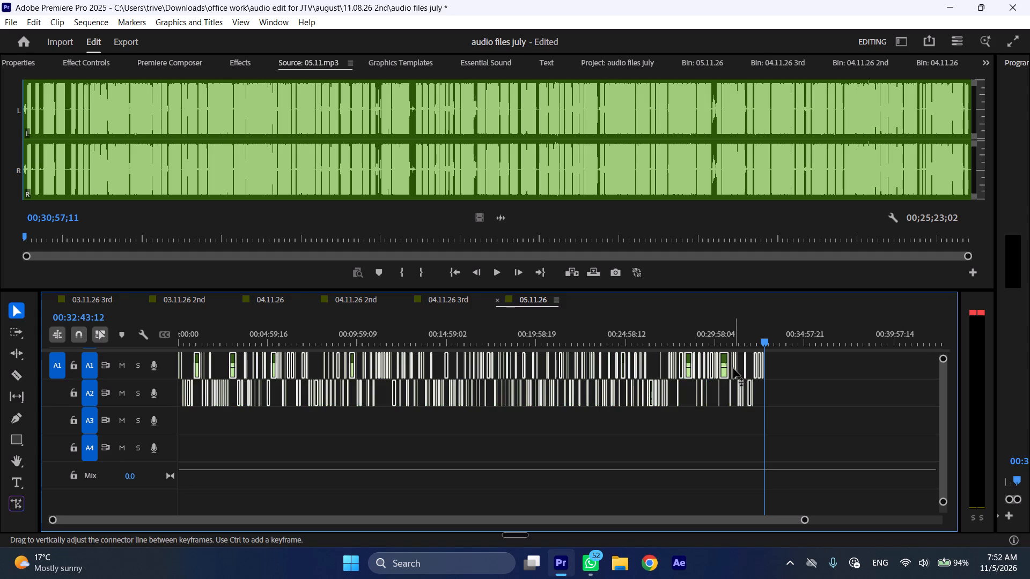
key(slash)
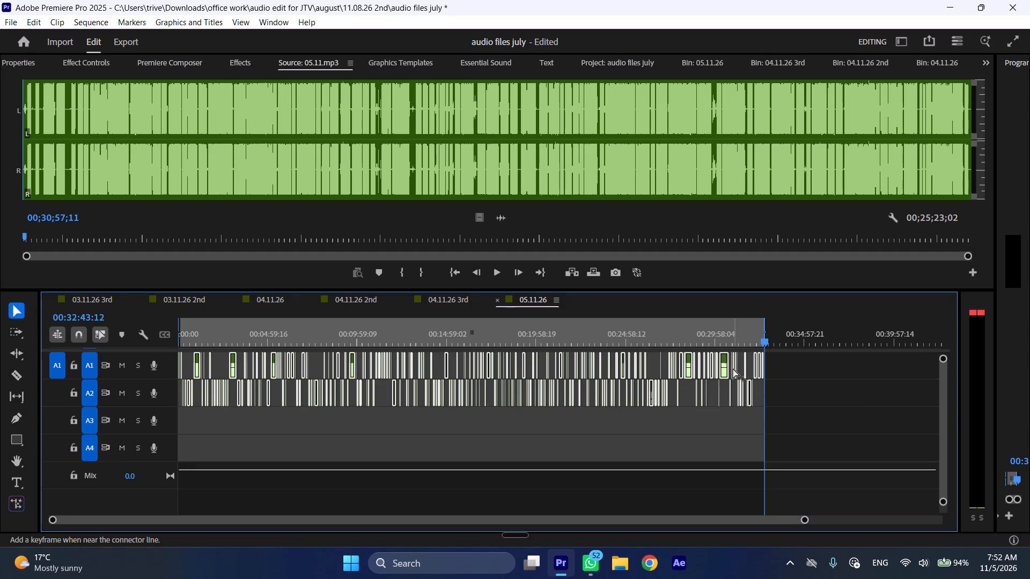
Open the media export settings for the 05.11.26 sequence and bring up the output file's save location.
key(ctrl+m)
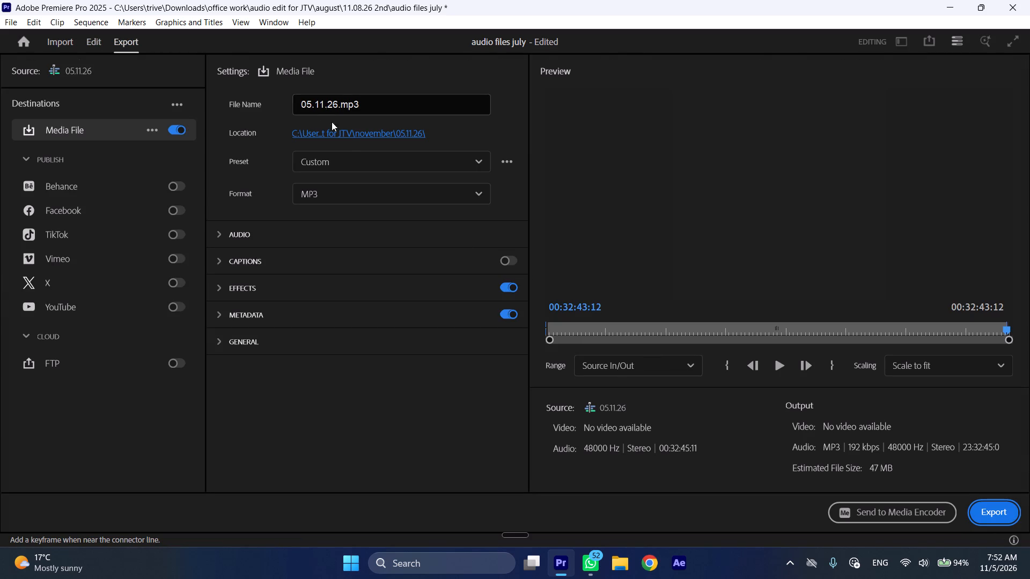
click(344, 133)
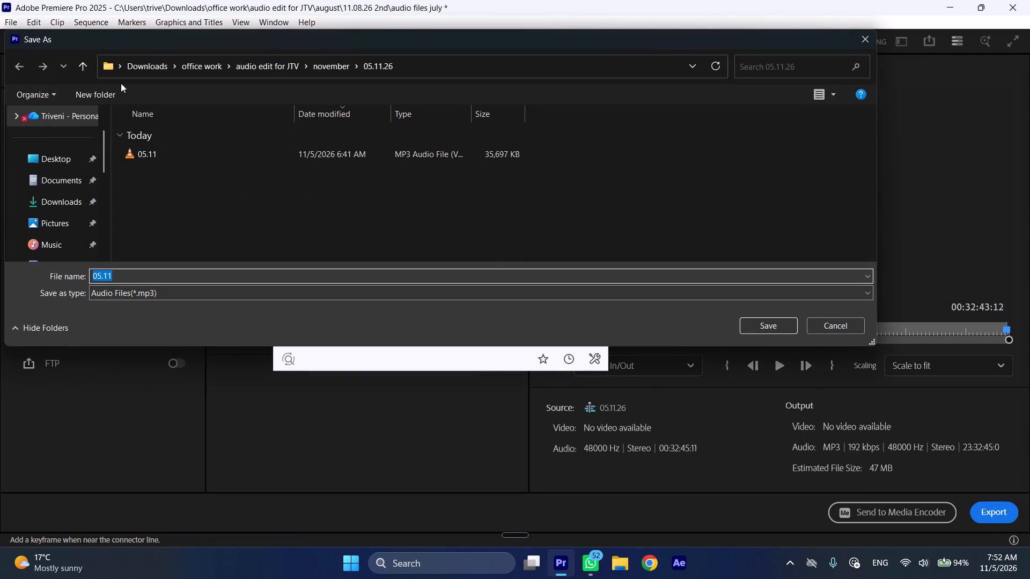
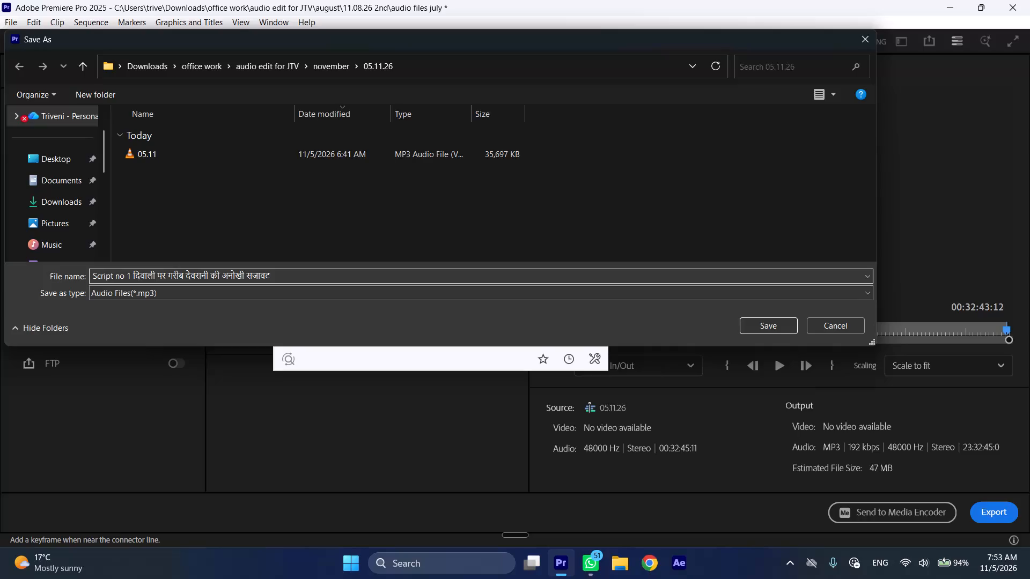
Name the MP3 "Script no 1 दिवाली पर गरीब देवरानी की अनोखी सजावट..." in the november 05.11.26 folder and export the sequence.
text(...)
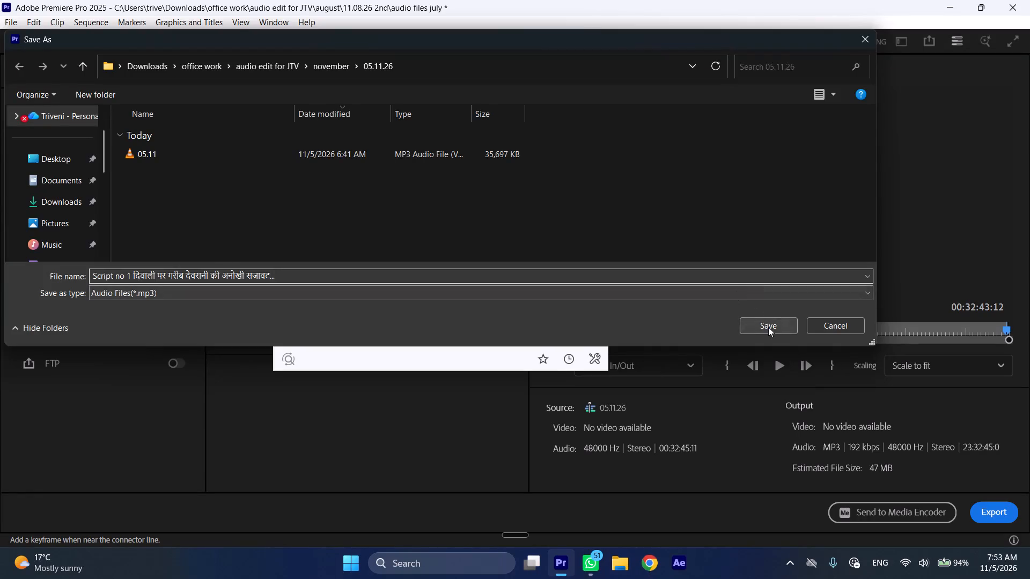
click(768, 327)
click(999, 513)
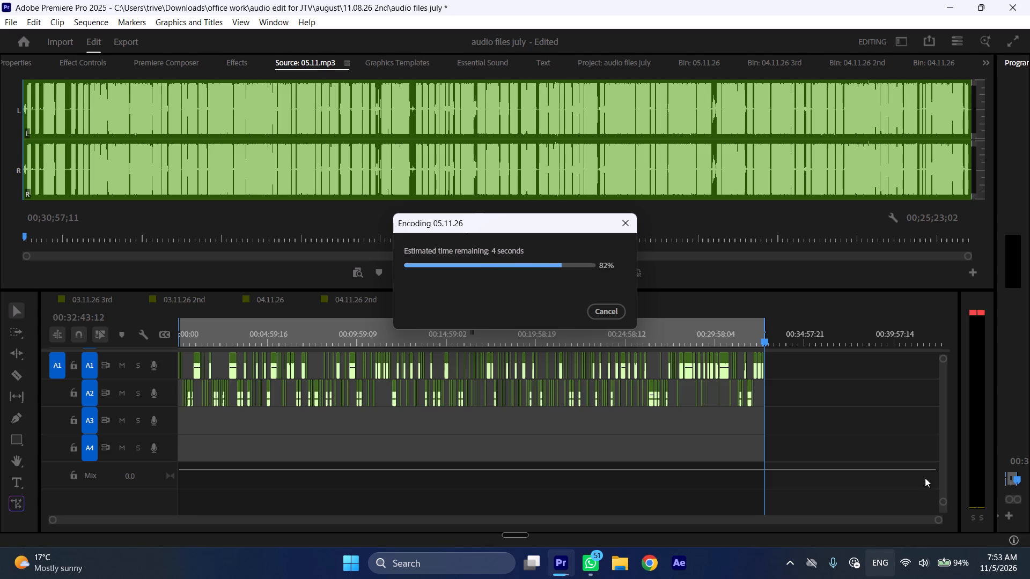
Switch to Google Chrome and open the Adobe Podcast Enhance Speech page.
click(650, 576)
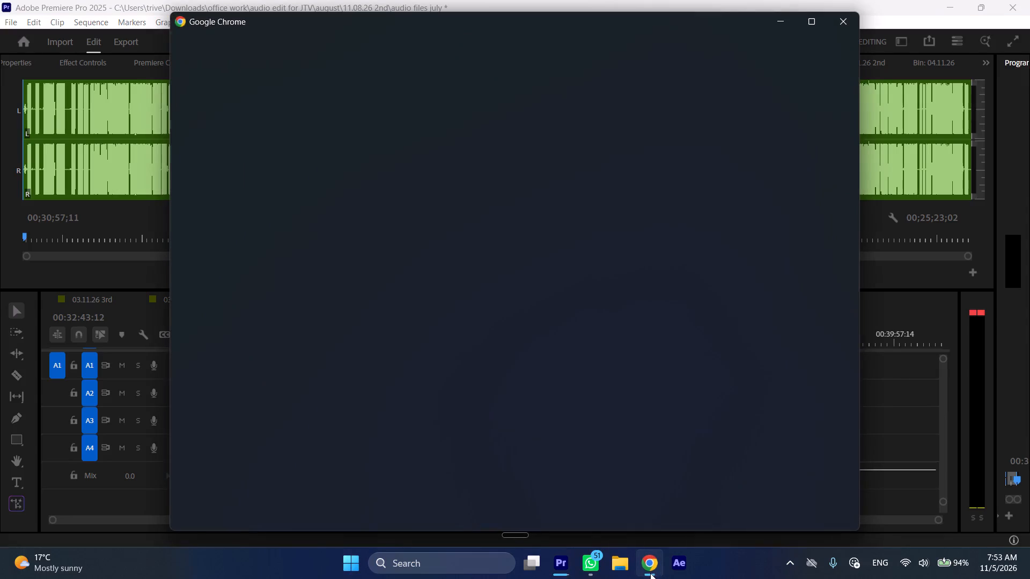
scroll(610, 403, down, 7)
click(472, 387)
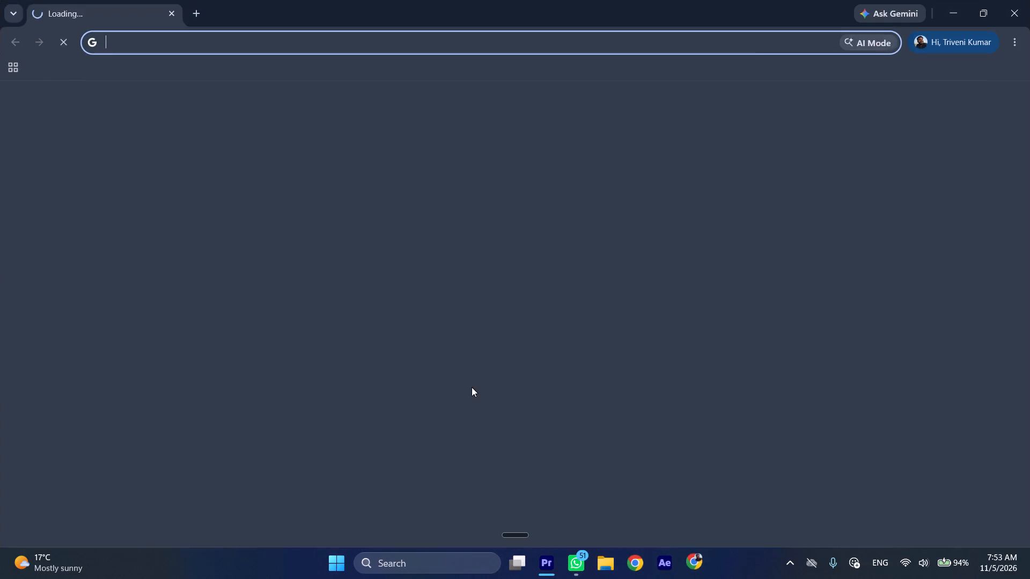
key(a)
click(385, 125)
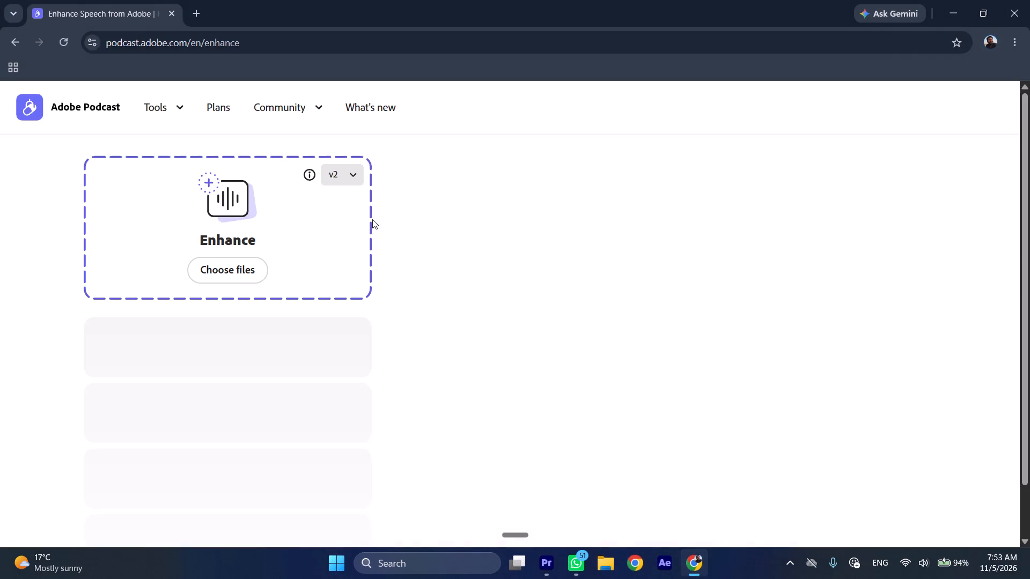
Remove the existing WhatsApp Audio file from the list of enhanced files.
click(346, 358)
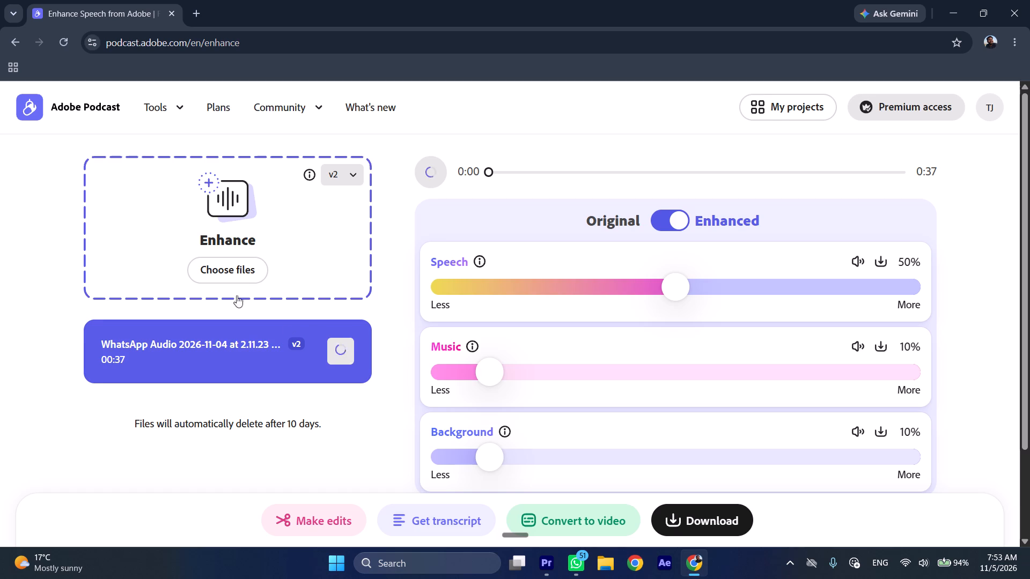
Upload the exported "Script no 1" MP3 for enhancement from office work > audio edit for JTV > november > 05.11.26 in Downloads.
click(229, 277)
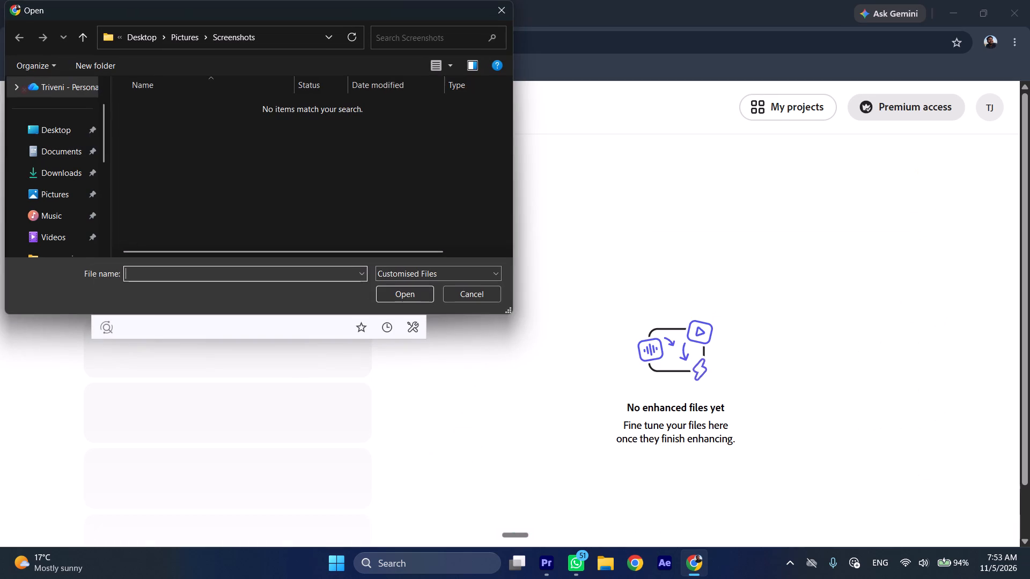
click(72, 167)
scroll(330, 204, down, 3)
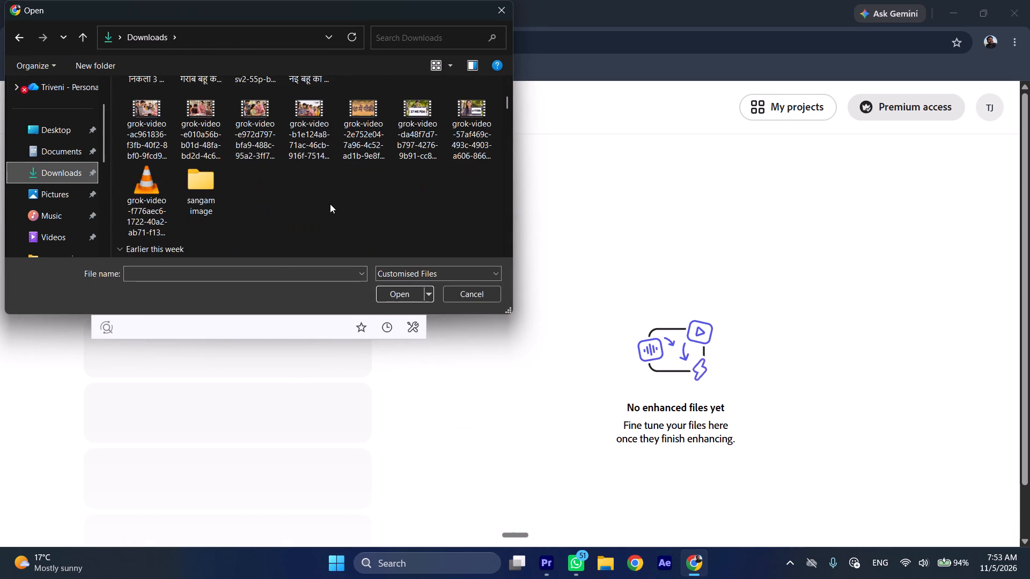
scroll(330, 204, down, 3)
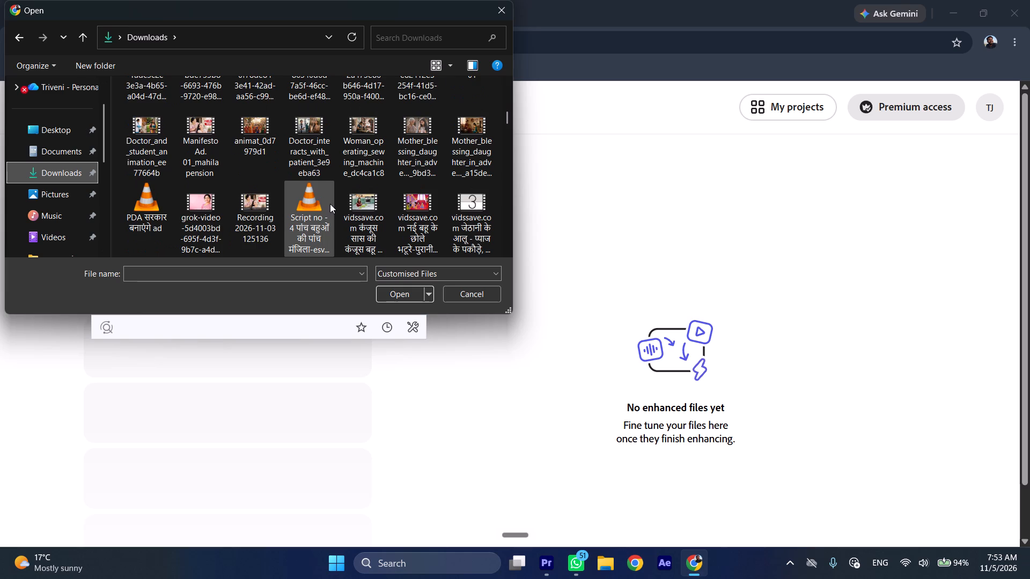
scroll(330, 204, down, 5)
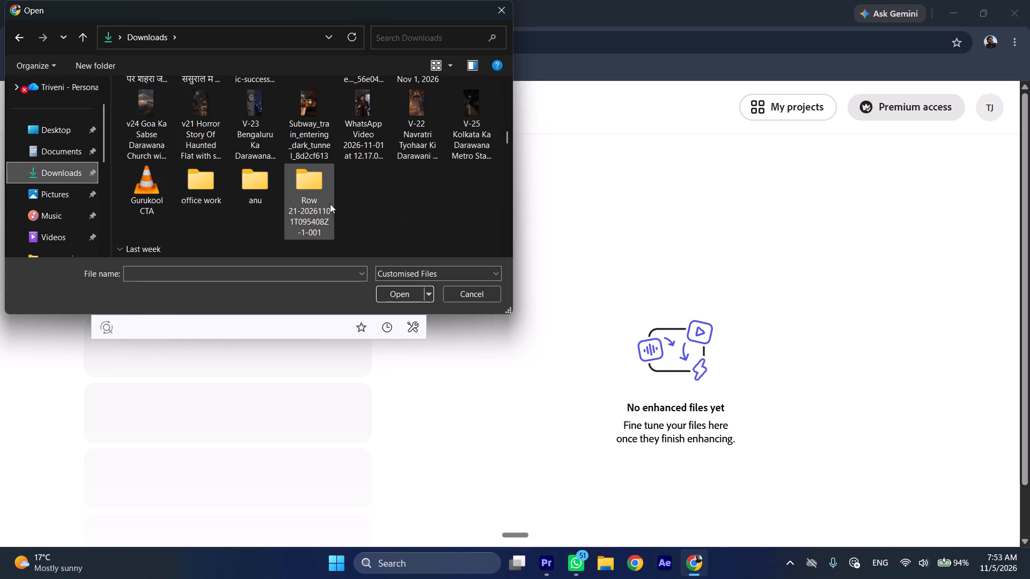
double_click(204, 182)
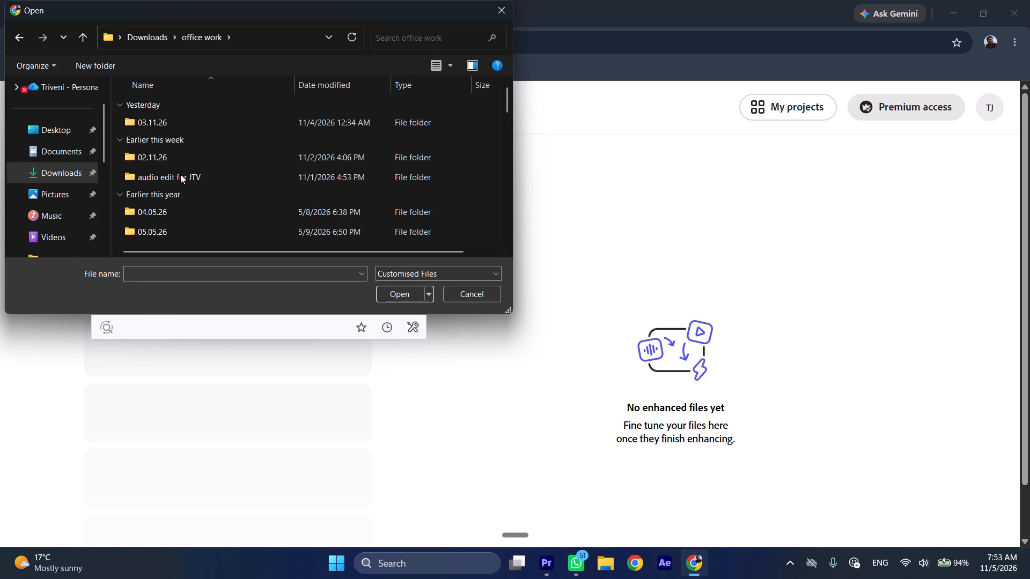
double_click(180, 174)
triple_click(172, 124)
click(172, 124)
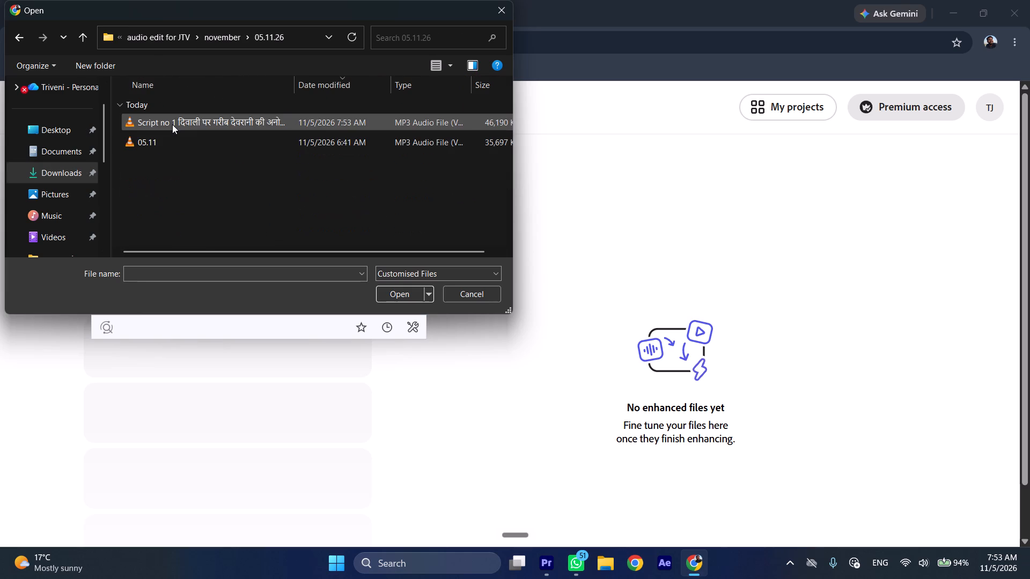
double_click(172, 124)
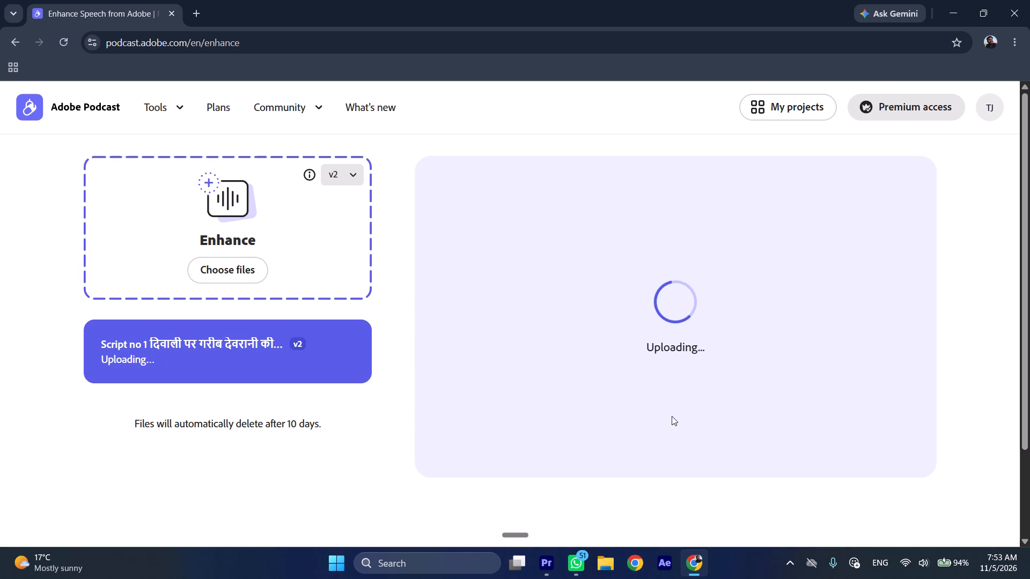
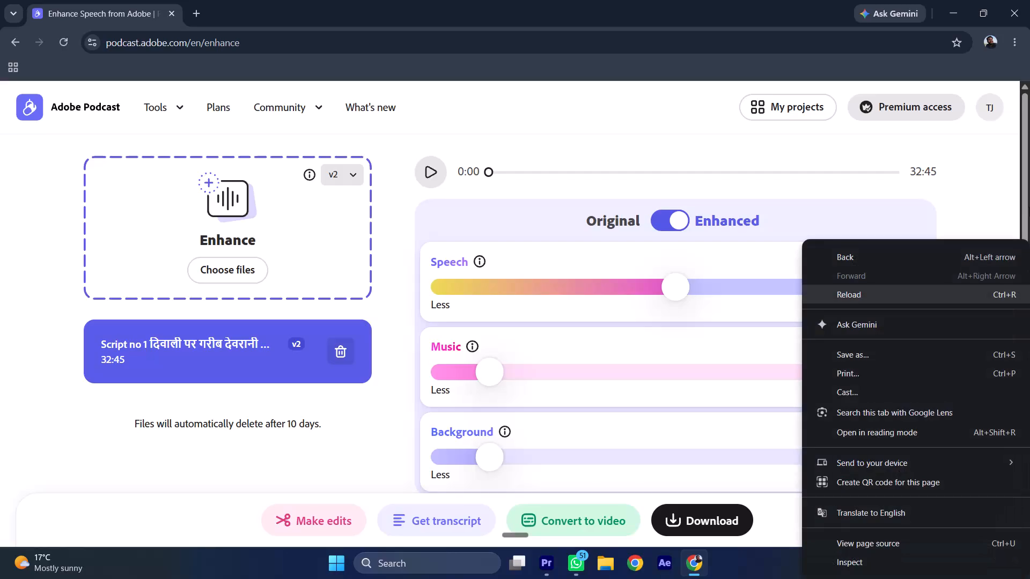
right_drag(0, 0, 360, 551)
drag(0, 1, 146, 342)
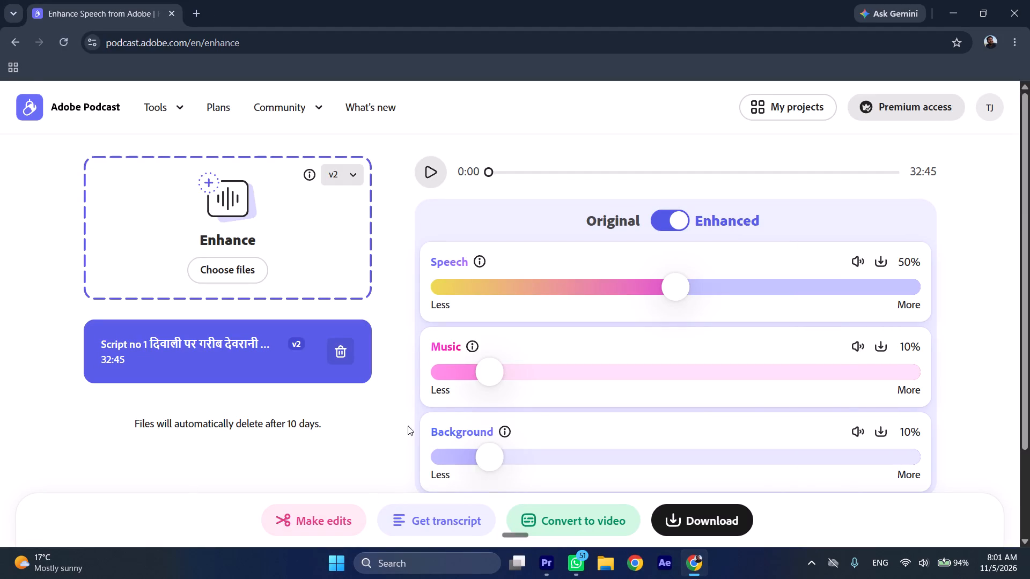
Set the enhancement levels of the uploaded "Script no 1" audio to Music 0%, Background 0% and Speech 54%.
drag(503, 371, 358, 308)
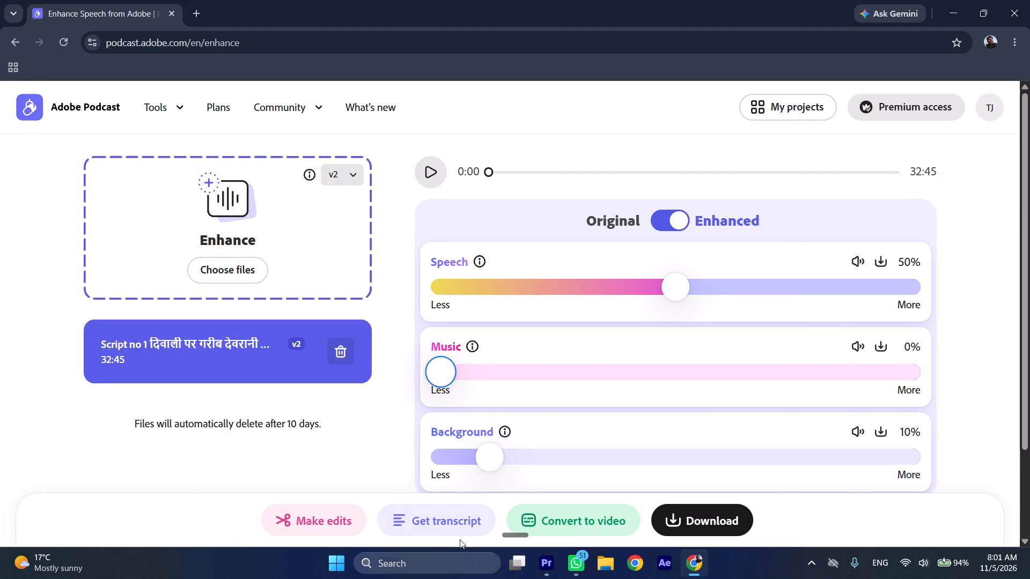
drag(485, 457, 368, 350)
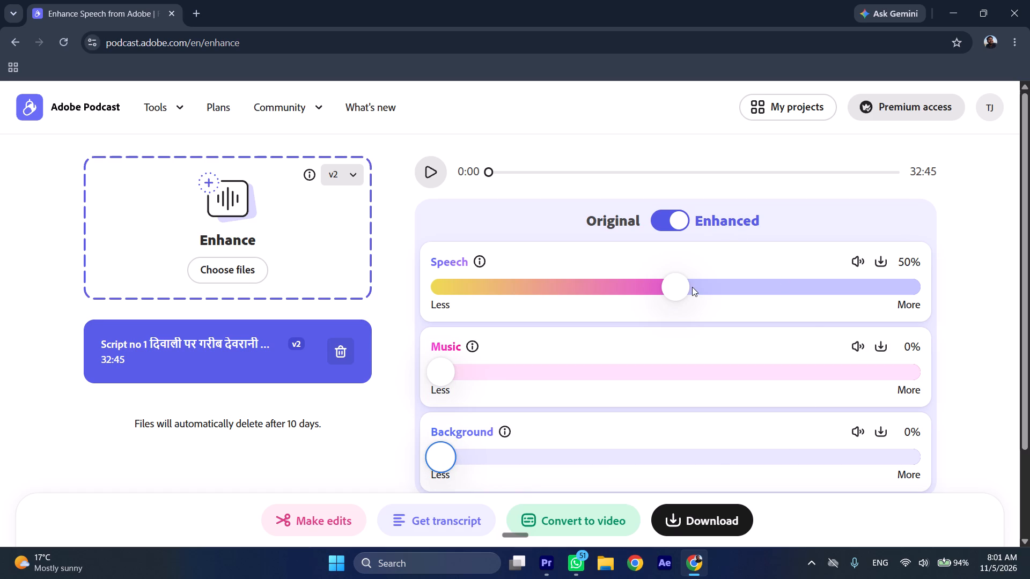
drag(680, 282, 691, 297)
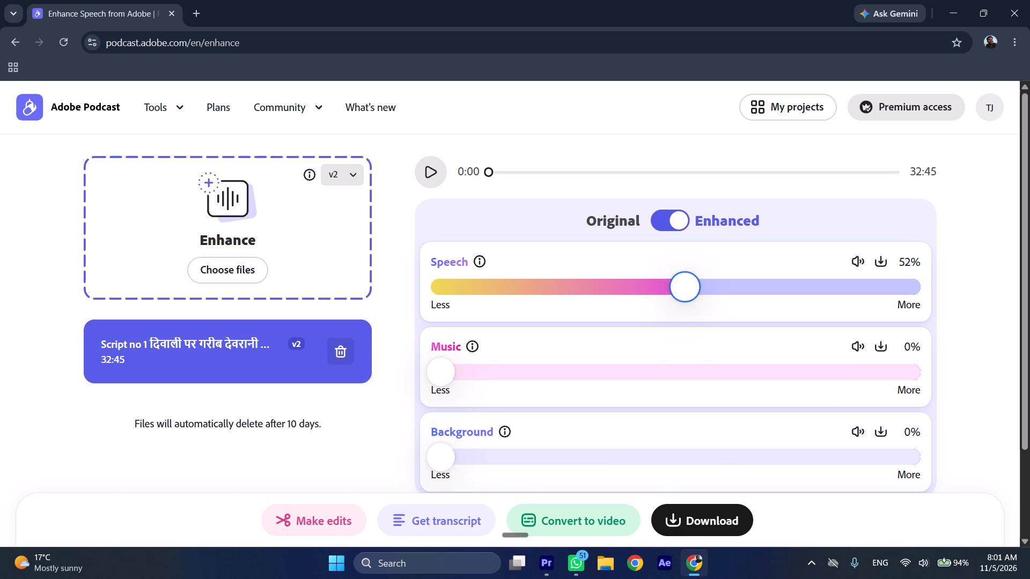
drag(691, 297, 698, 310)
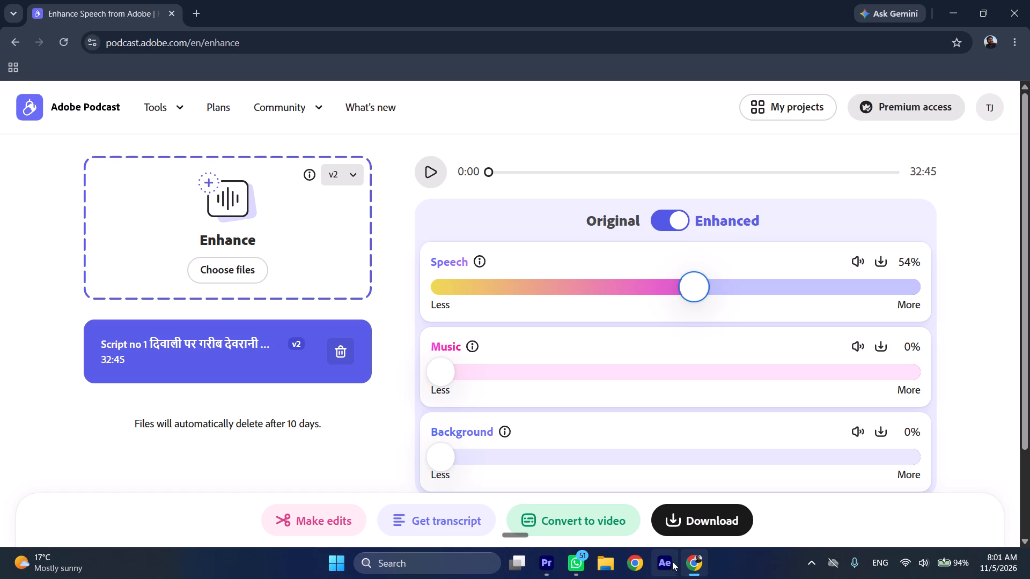
Download the enhanced "Script no 1" audio file.
click(689, 516)
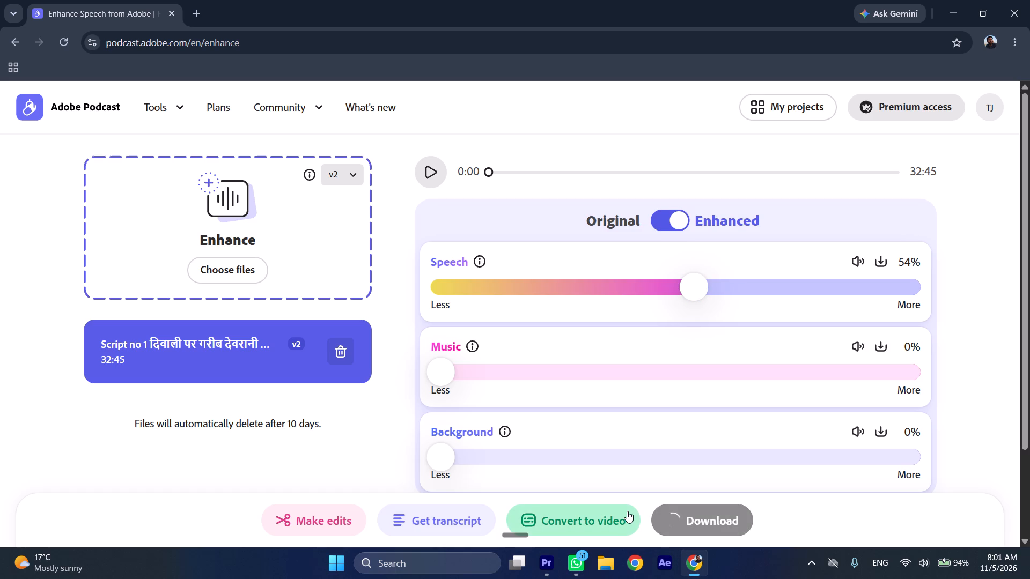
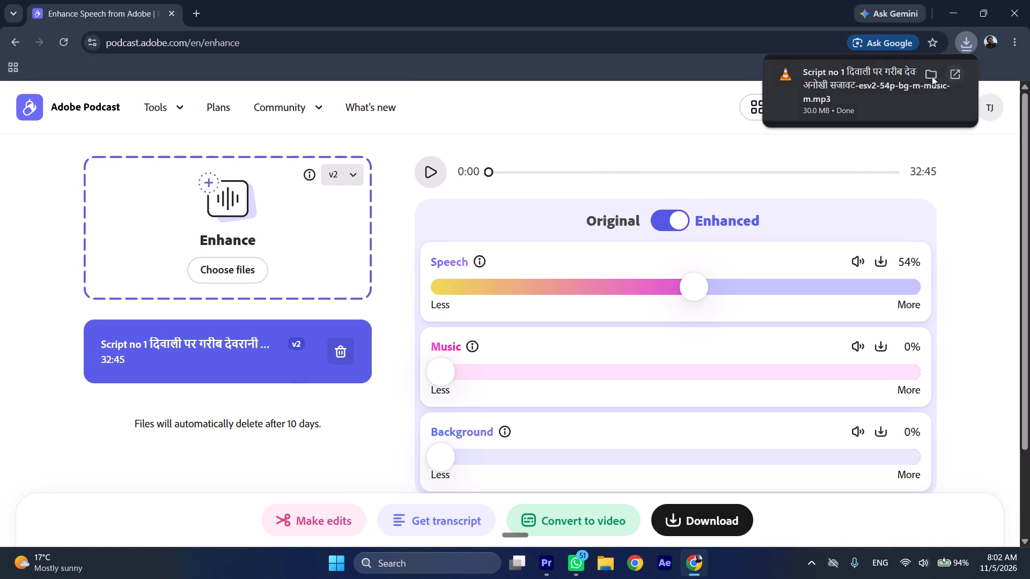
Upload the downloaded enhanced "Script no 1" MP3 from the Downloads folder to Adobe Podcast Enhance for a second pass.
click(926, 76)
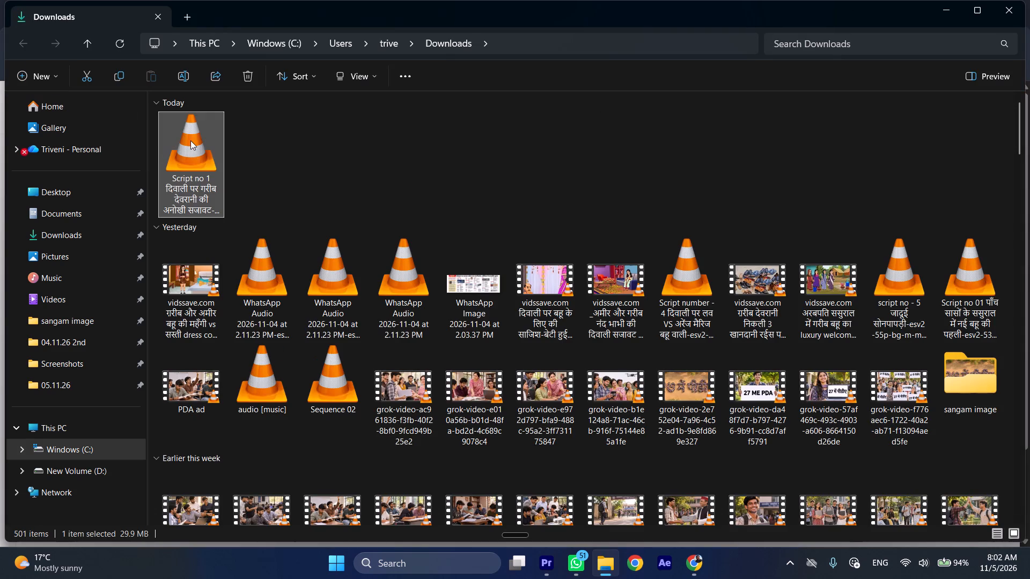
drag(192, 140, 275, 280)
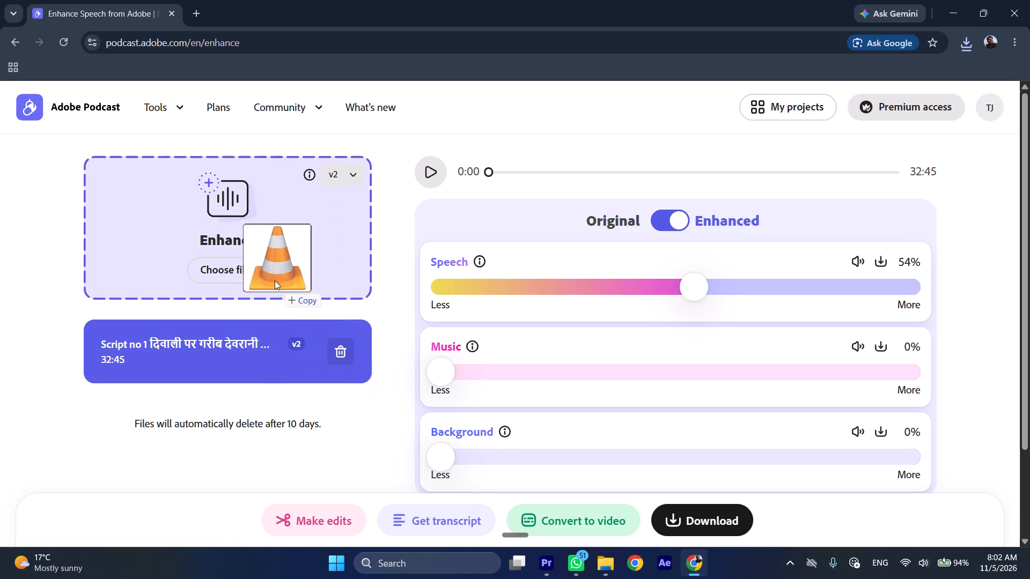
drag(275, 280, 268, 261)
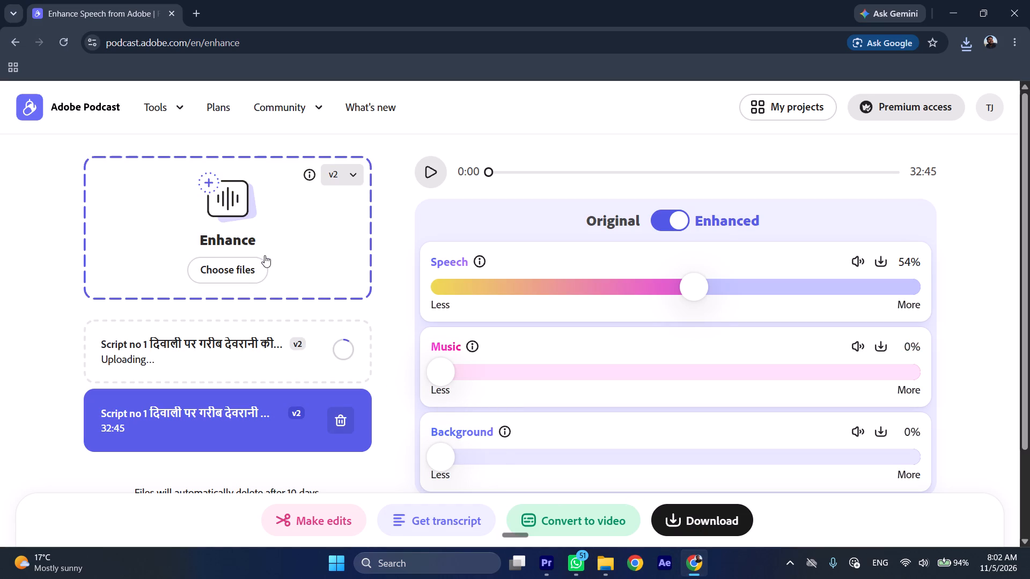
Delete the earlier 32:45 "Script no 1" entry from the Enhance file list.
click(347, 422)
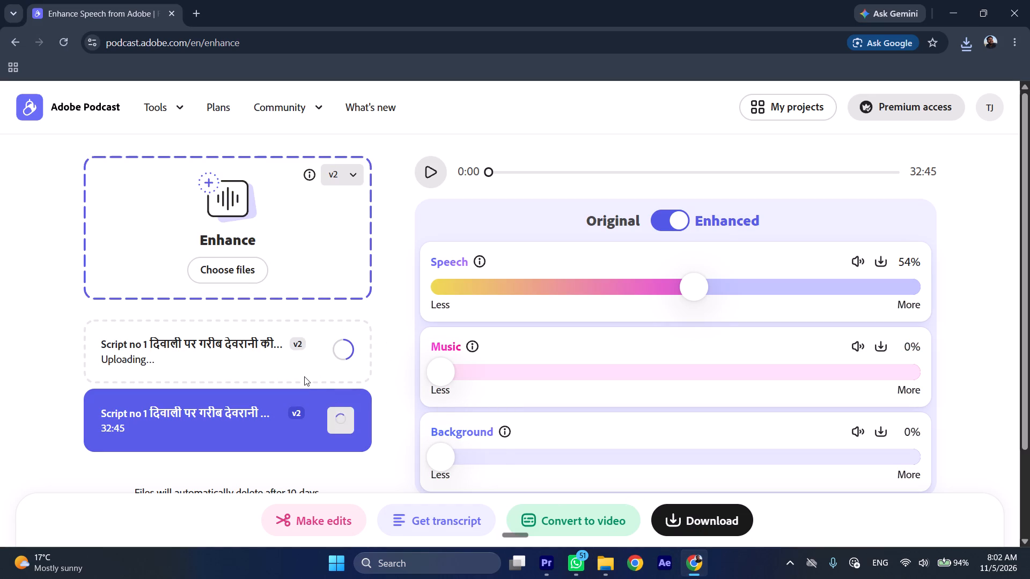
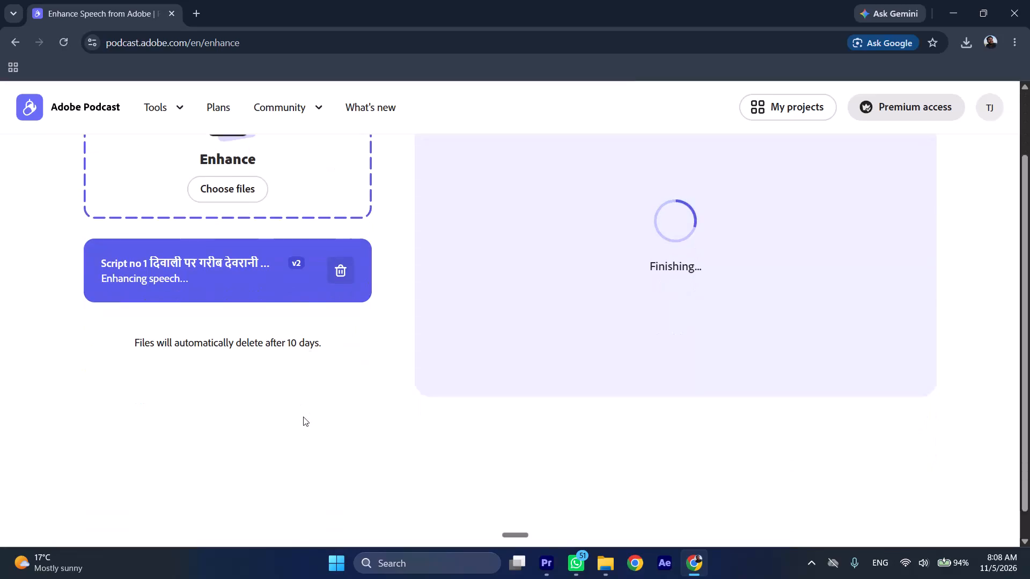
Set the Background and Music levels of the second-pass enhanced "Script no 1" file to 0%.
scroll(303, 417, up, 6)
scroll(303, 417, down, 8)
scroll(303, 408, up, 7)
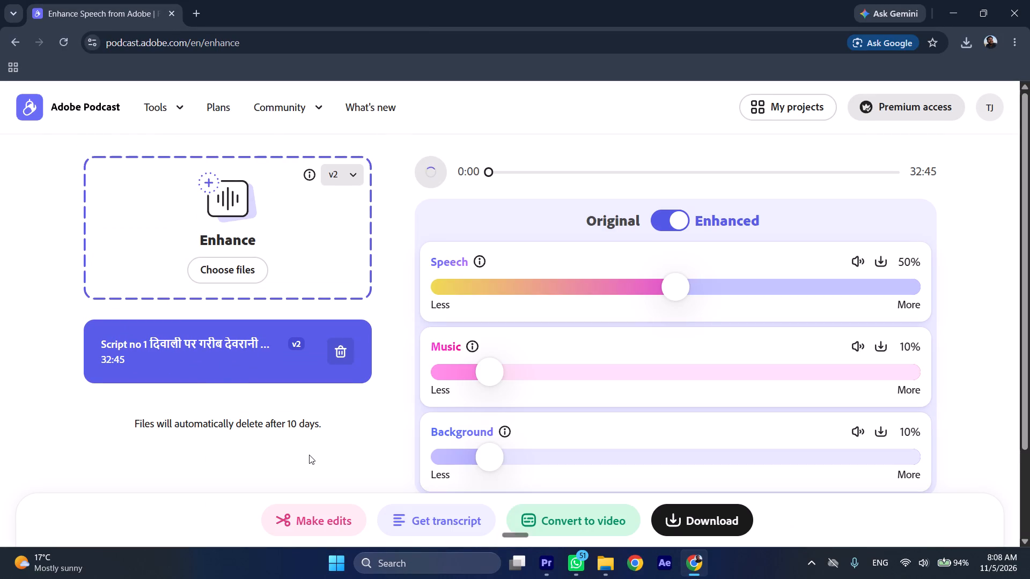
drag(481, 461, 332, 442)
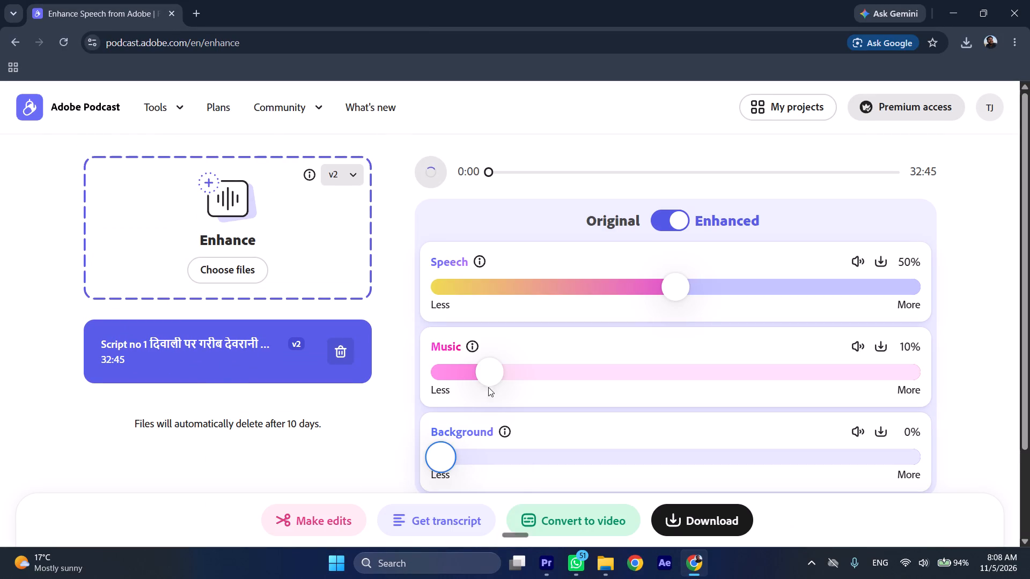
drag(489, 372, 370, 370)
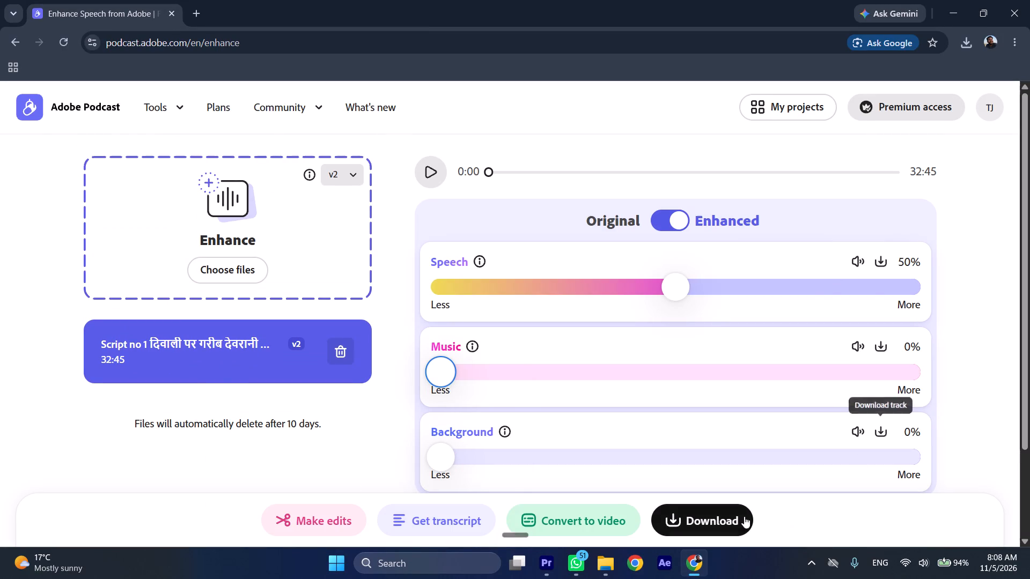
Download the second-pass enhanced "Script no 1" audio with Speech at 50%.
click(719, 517)
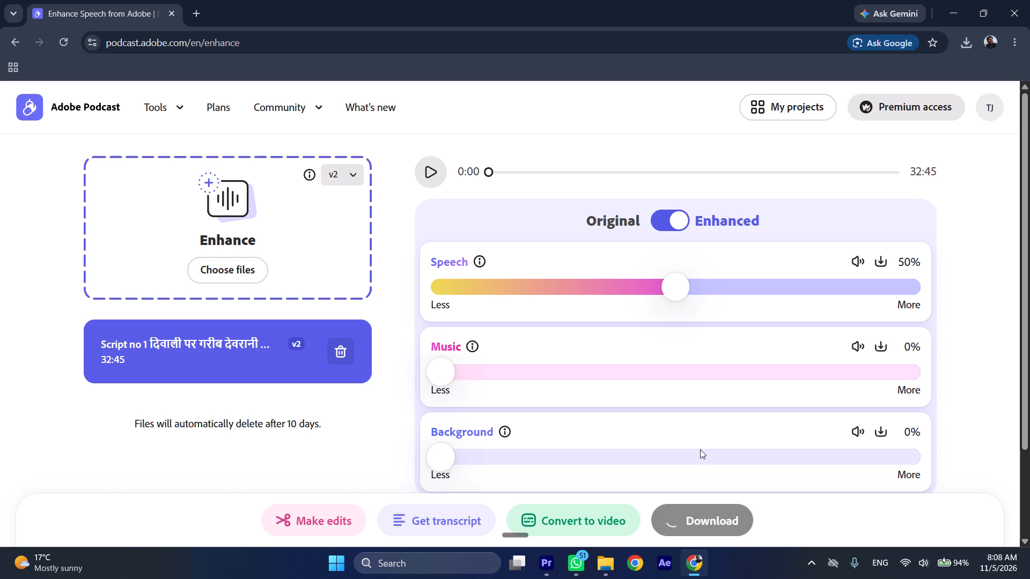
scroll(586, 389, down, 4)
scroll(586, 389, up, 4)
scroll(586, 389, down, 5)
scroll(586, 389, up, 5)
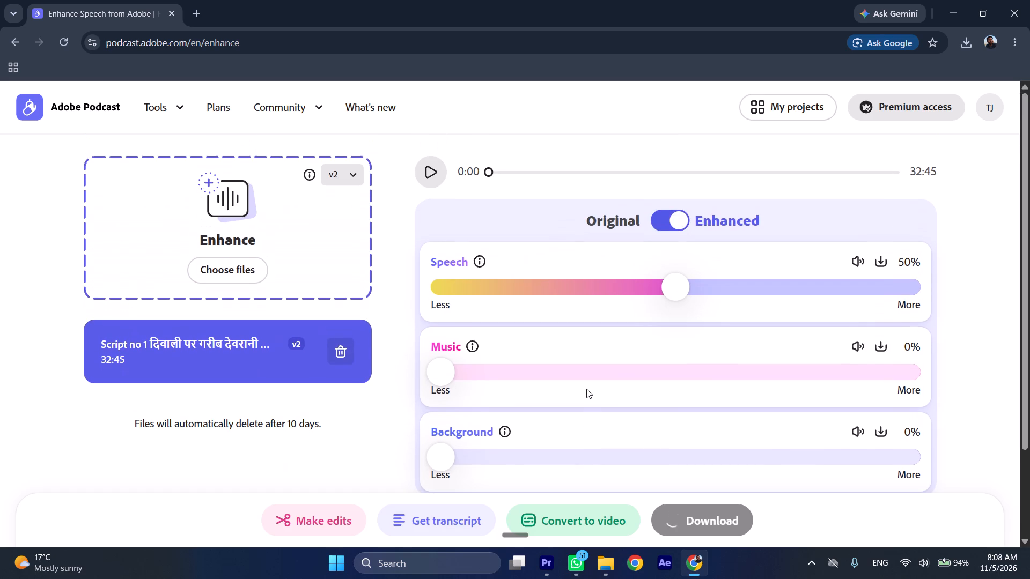
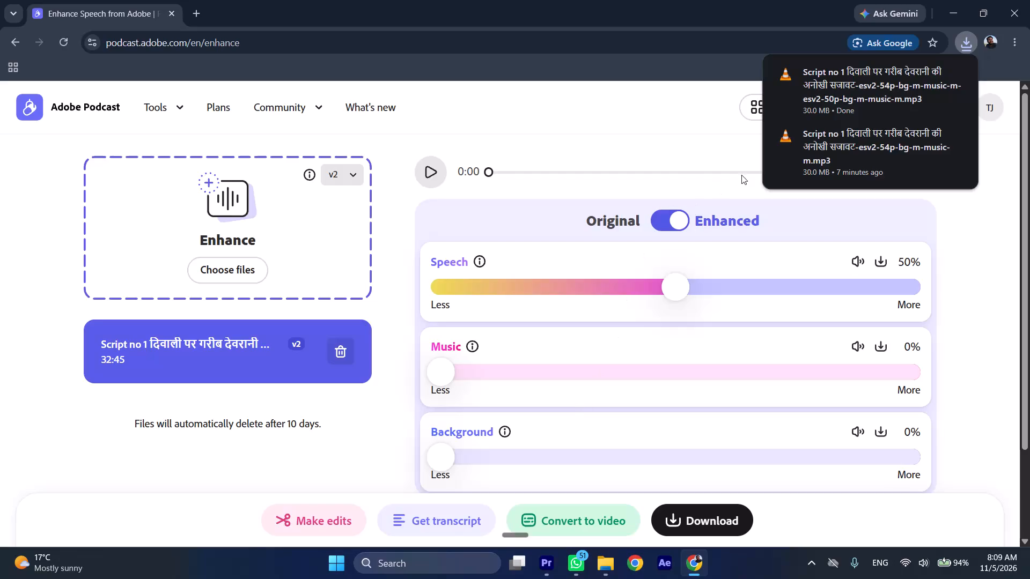
Move the newly downloaded second-pass "Script no 1" MP3 from Downloads into office work > audio edit for JTV > november > 05.11.26.
click(930, 76)
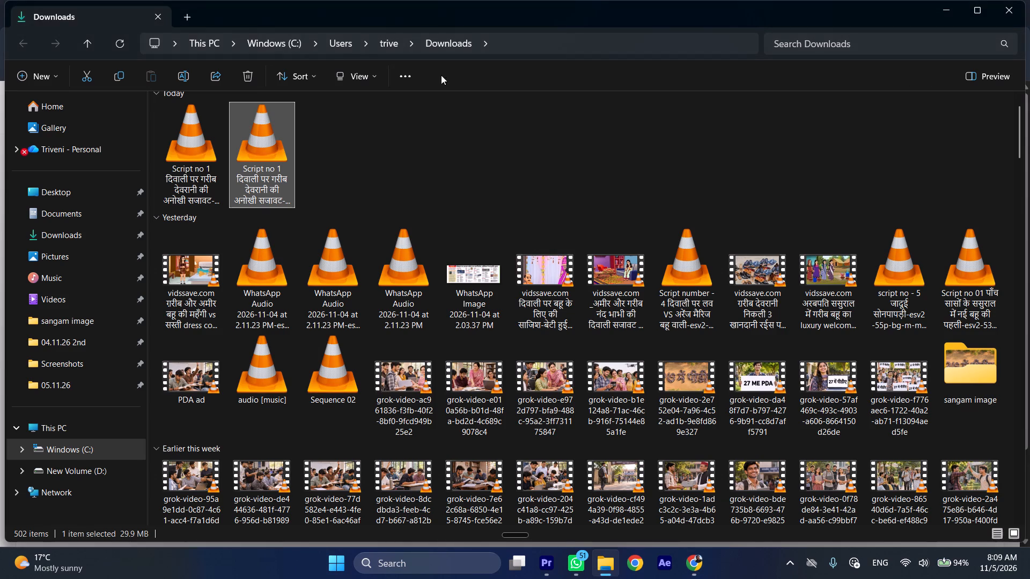
click(87, 75)
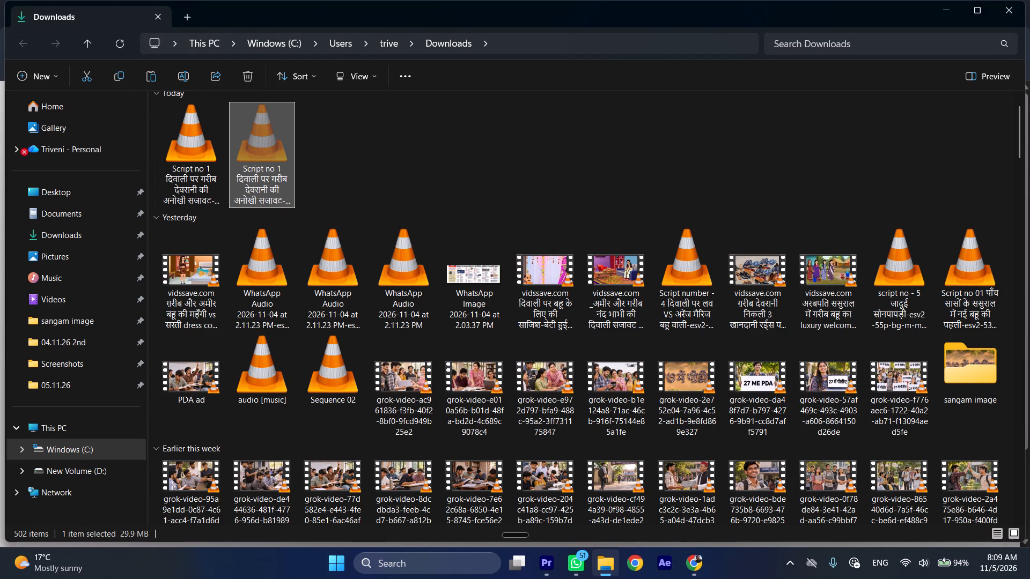
scroll(870, 365, down, 4)
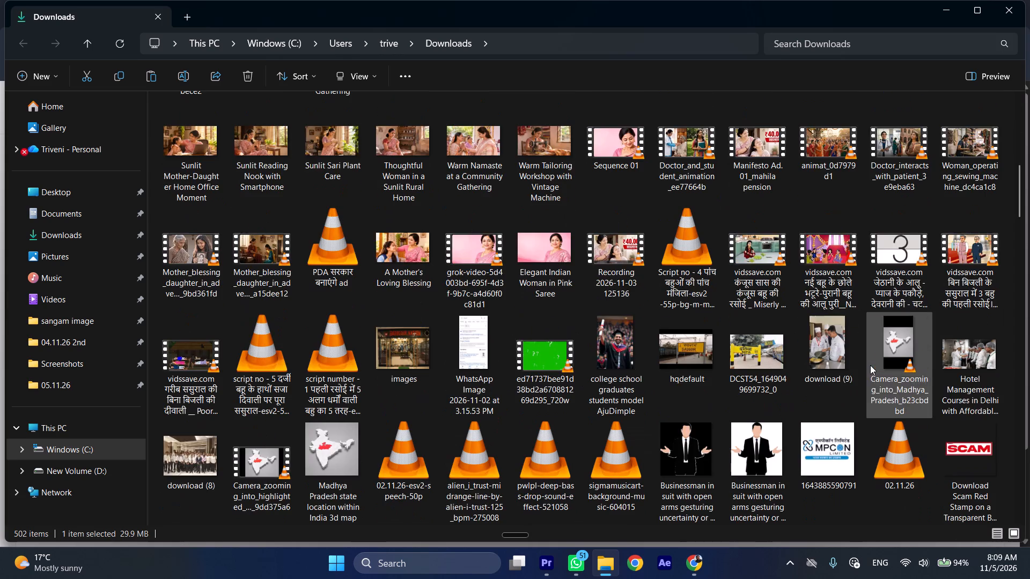
scroll(863, 369, down, 3)
double_click(767, 226)
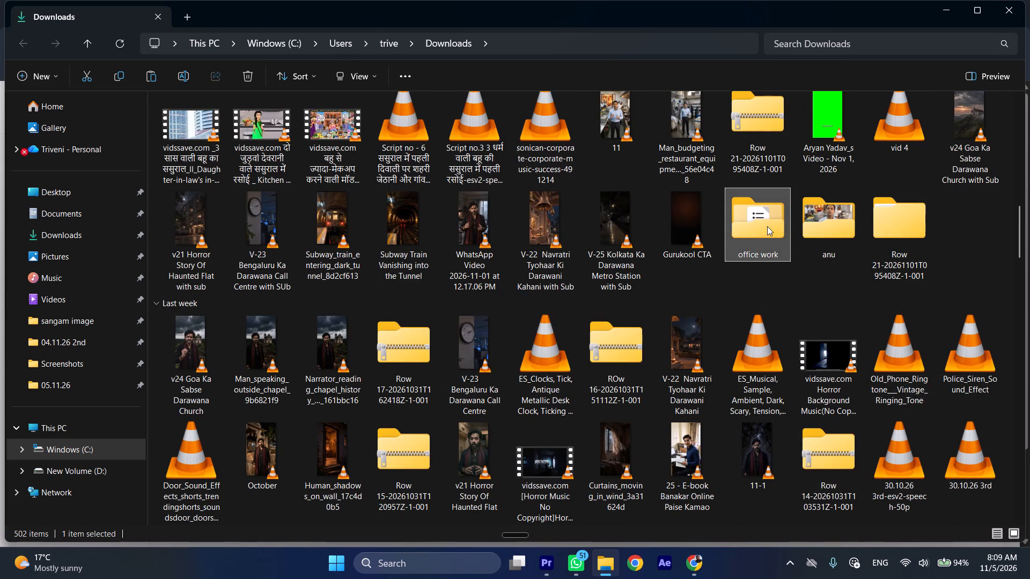
double_click(220, 186)
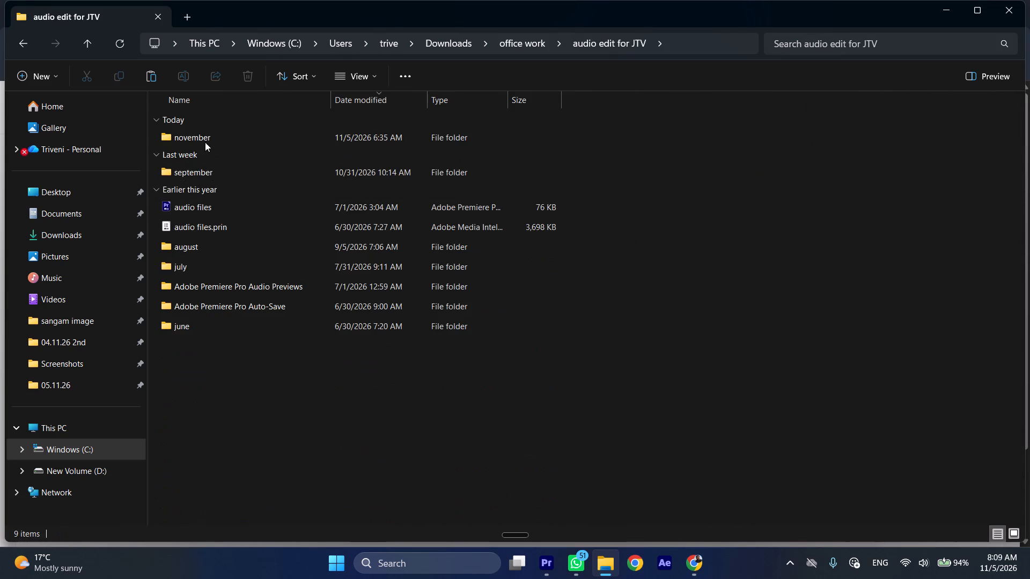
double_click(205, 142)
double_click(205, 141)
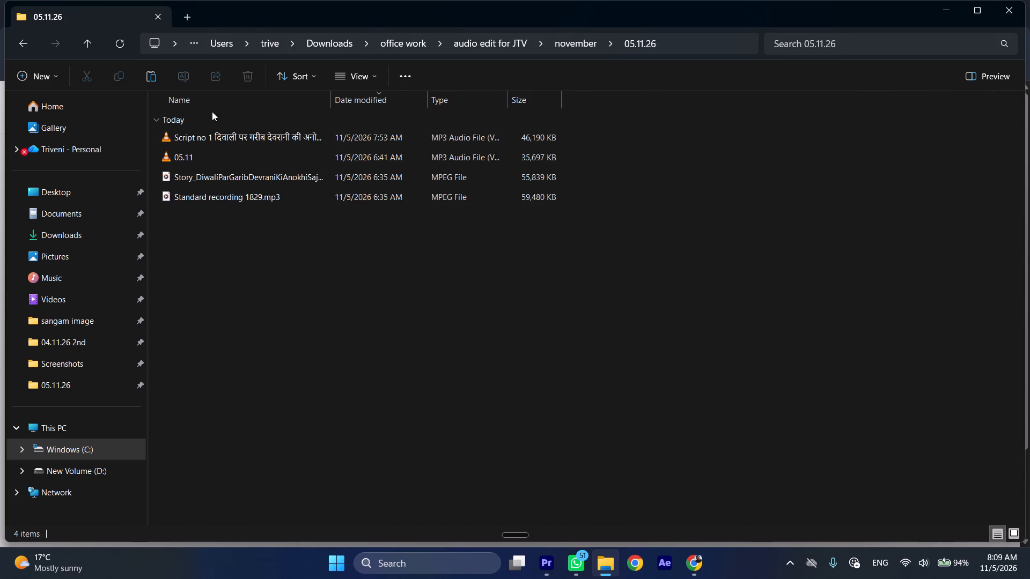
click(153, 73)
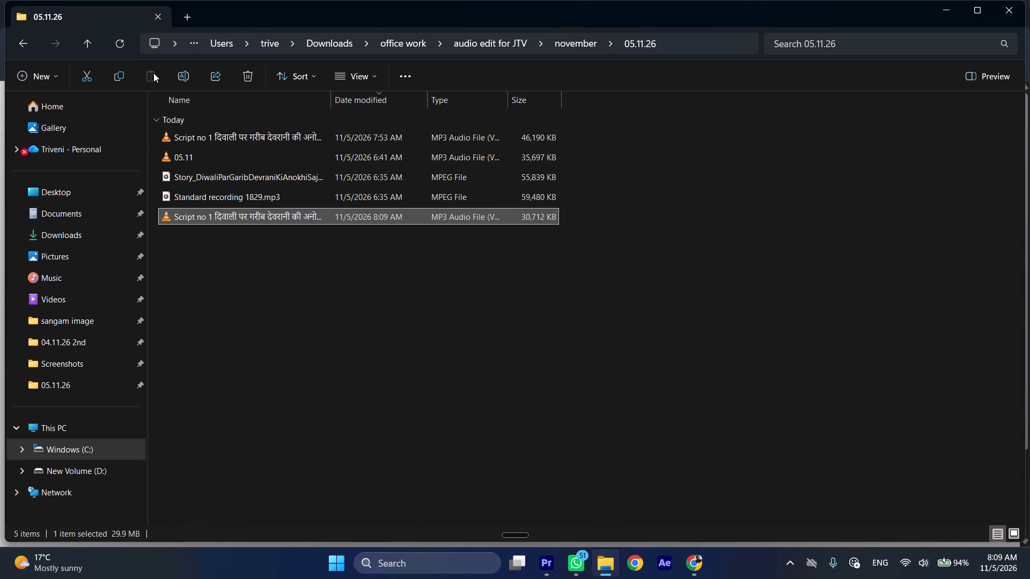
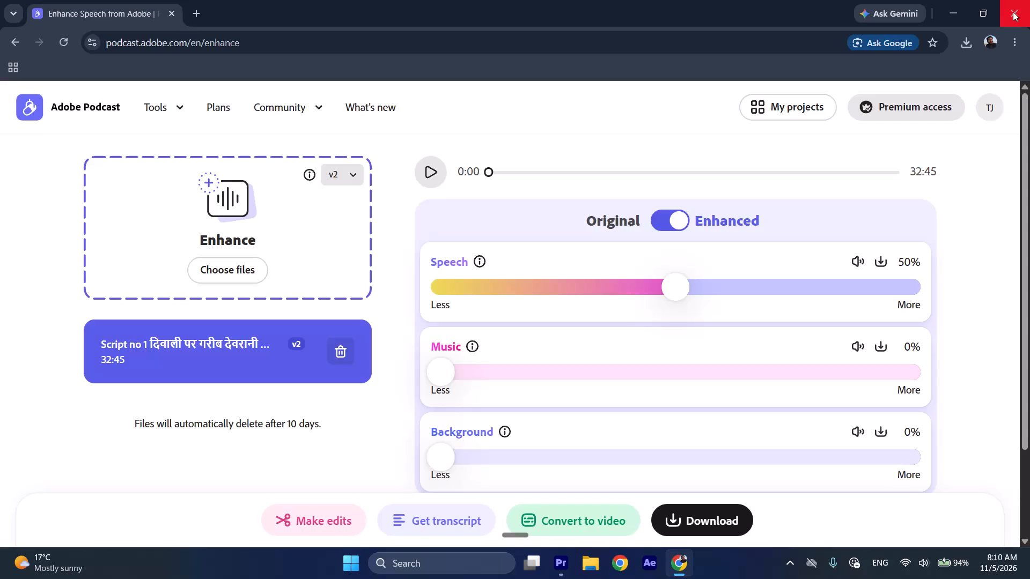
Switch to Premiere Pro and create a bin named 05.11.26.2nd at the root of the audio files july project.
click(939, 8)
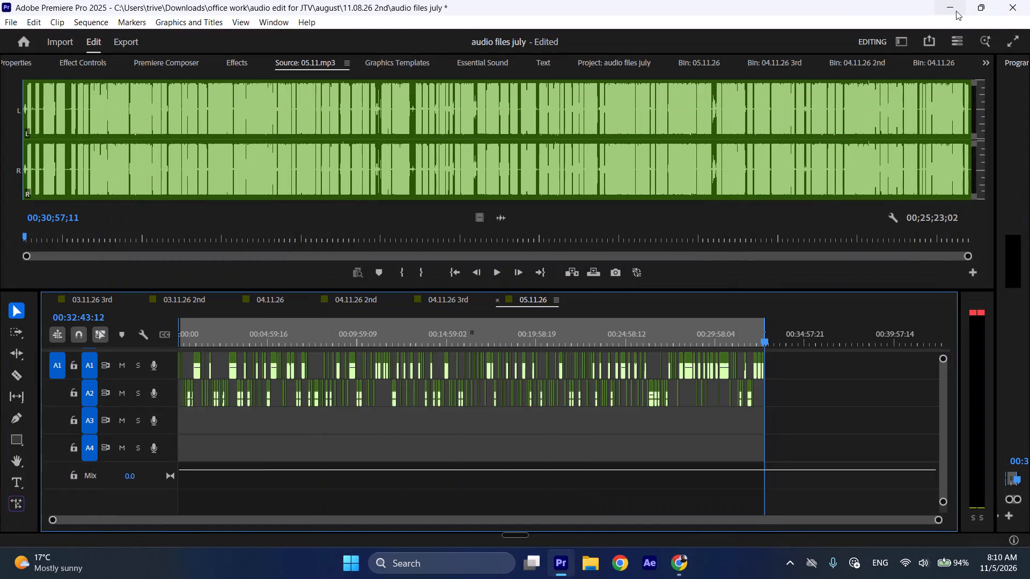
click(956, 10)
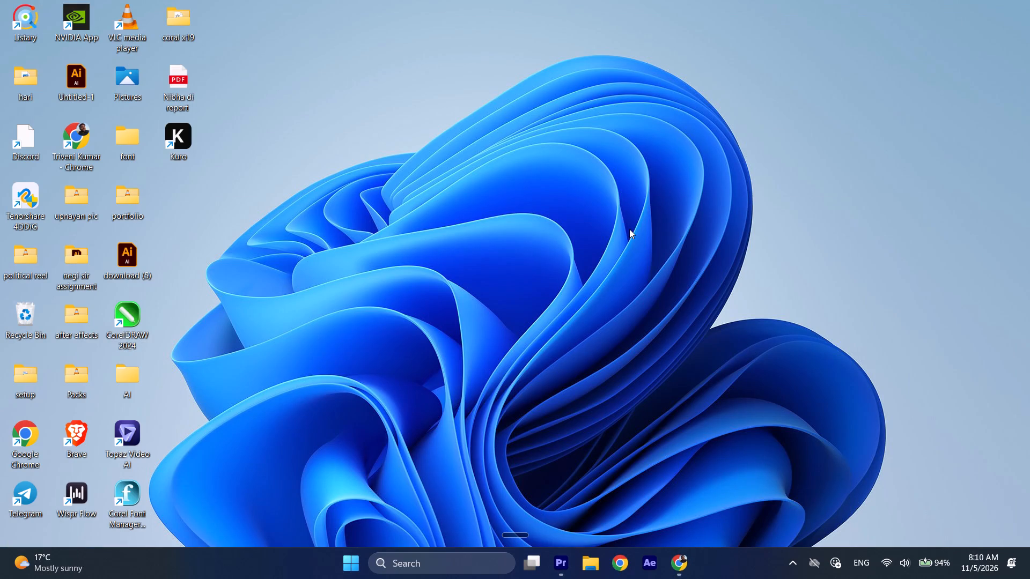
click(558, 564)
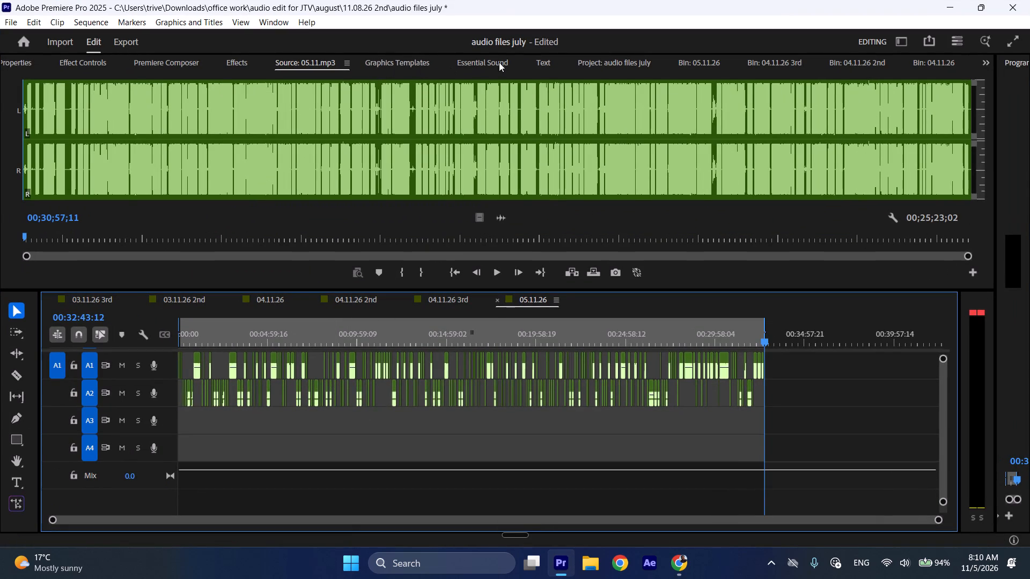
click(625, 61)
scroll(858, 222, down, 3)
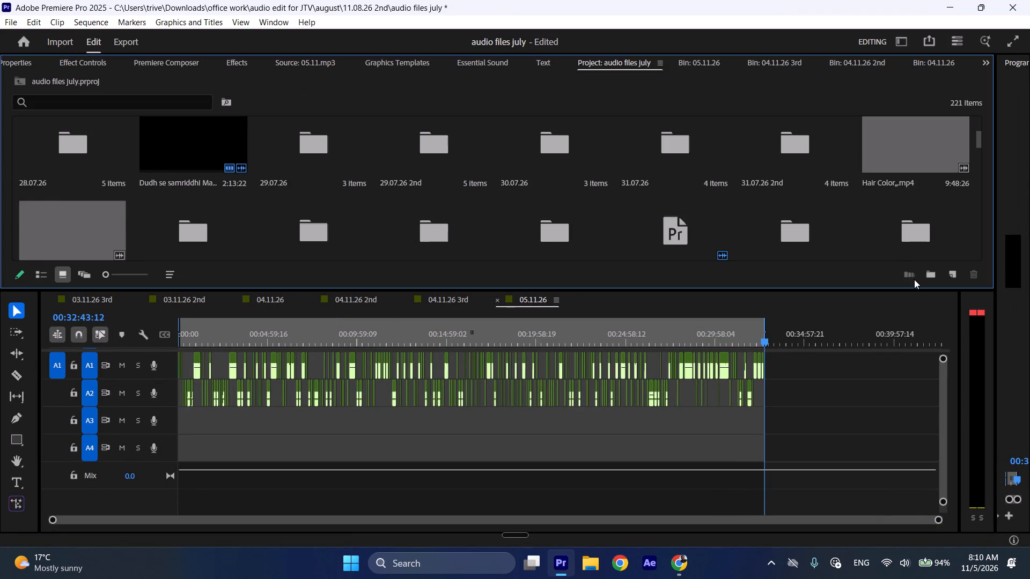
click(924, 275)
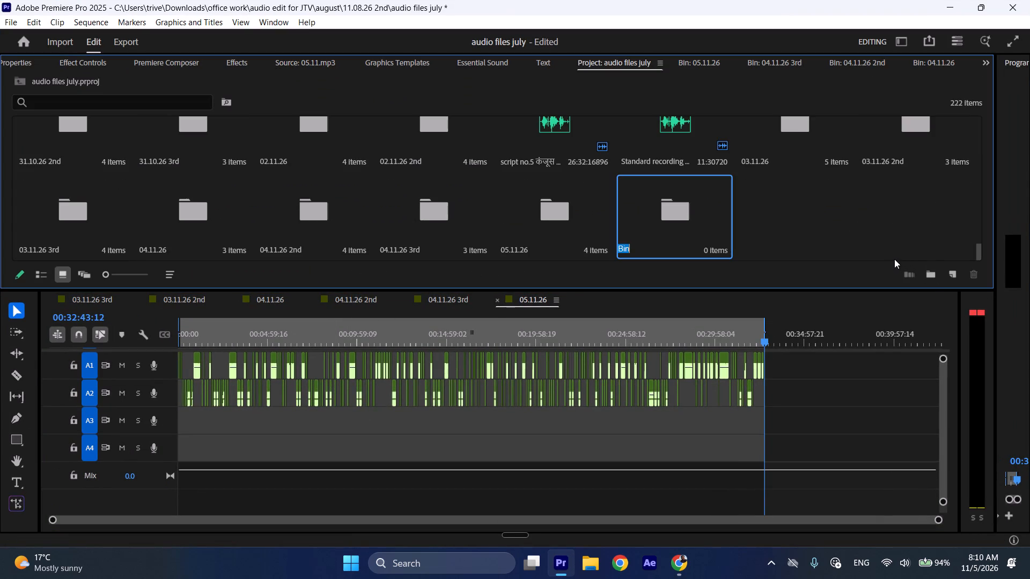
text(05)
text(.11)
text(.2)
key(6)
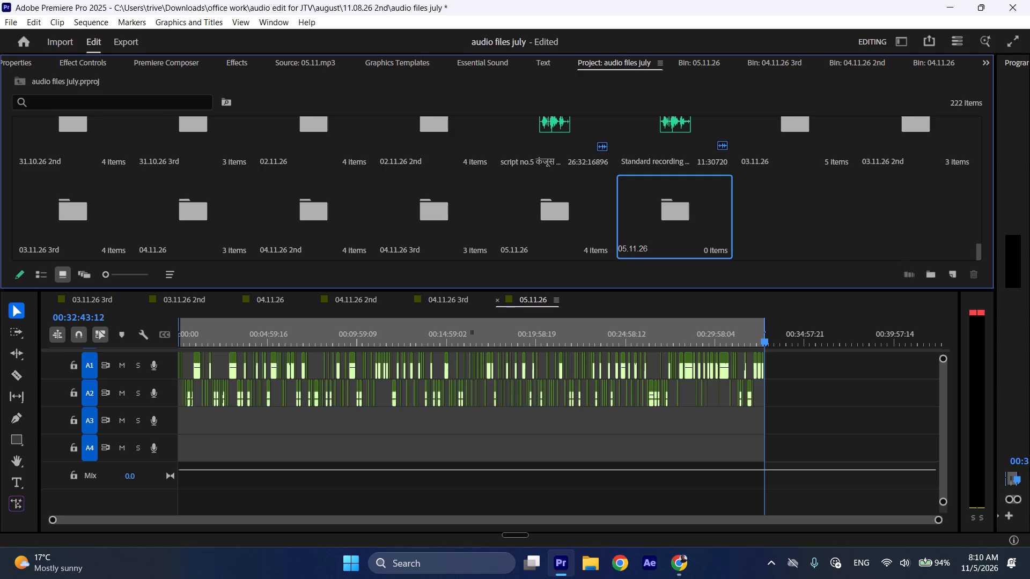
key(period)
key(2)
text(nd)
Copy the new bin's name and create an HD 1080p 23.976 fps sequence named 05.11.26.2nd inside that bin.
key(ctrl+a)
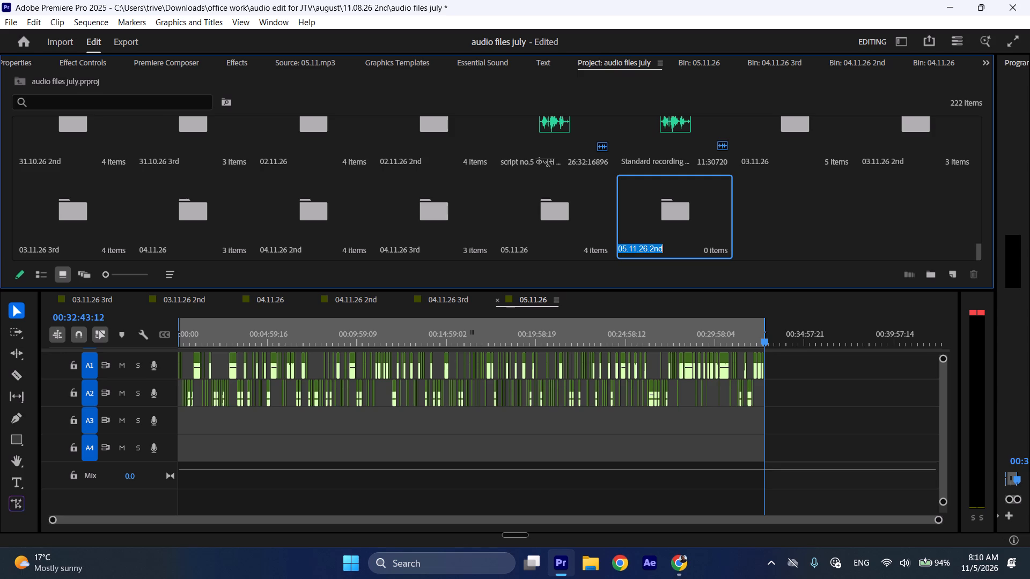
key(ctrl+c)
key(ctrl+c)
double_click(680, 227)
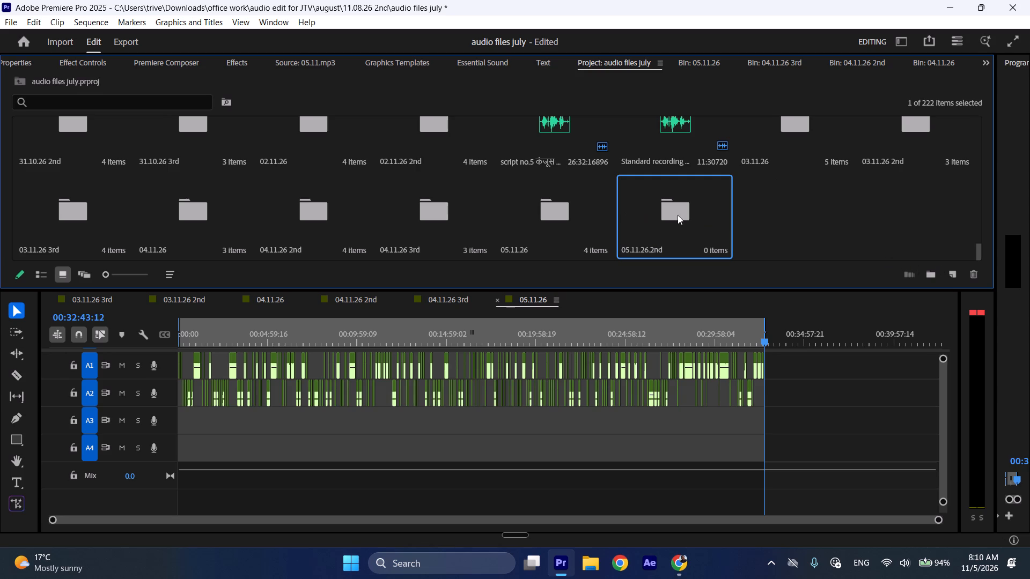
double_click(678, 215)
click(955, 274)
click(910, 296)
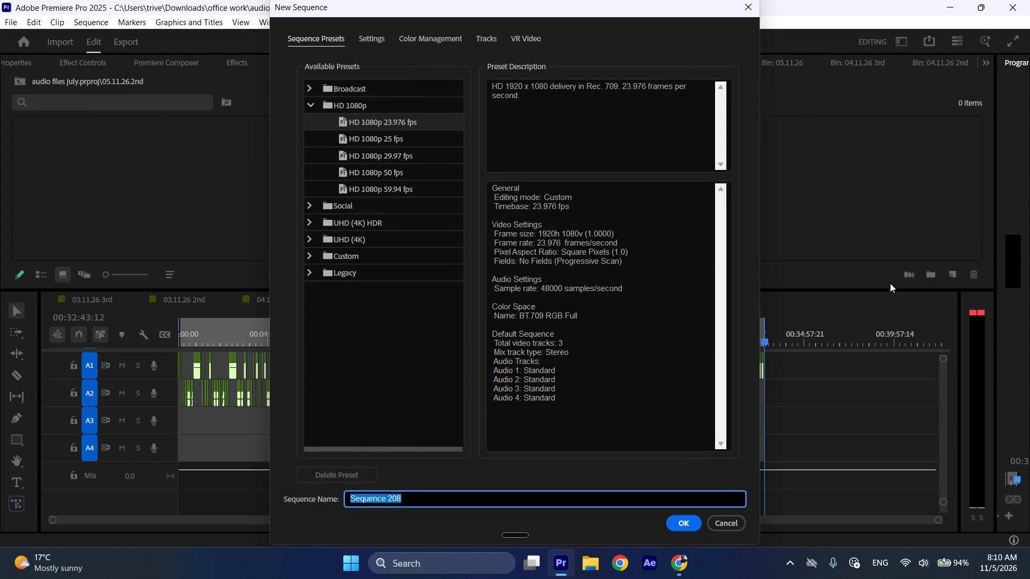
key(ctrl+v)
key(Return)
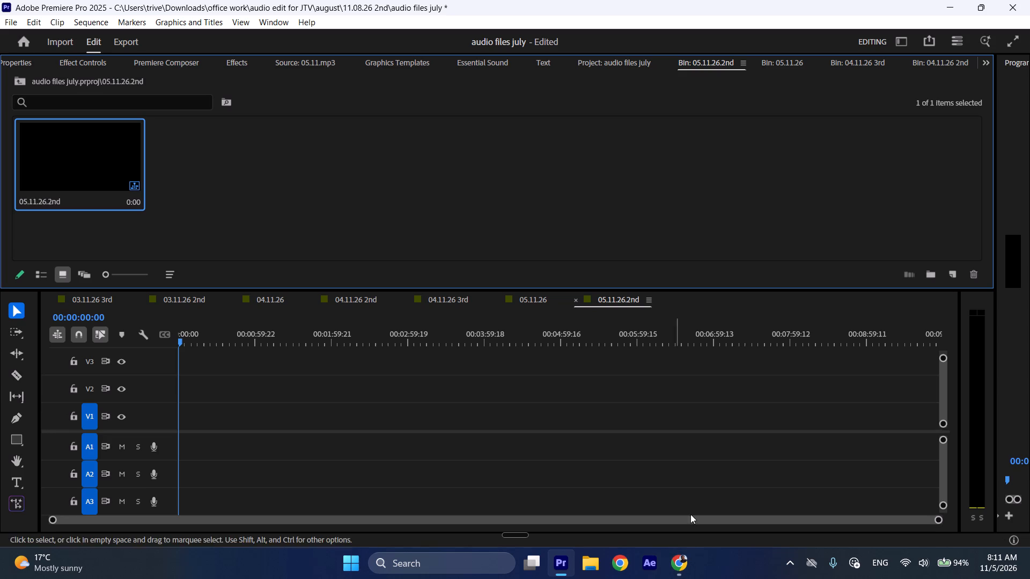
Reveal the hidden background apps in the system tray.
click(779, 566)
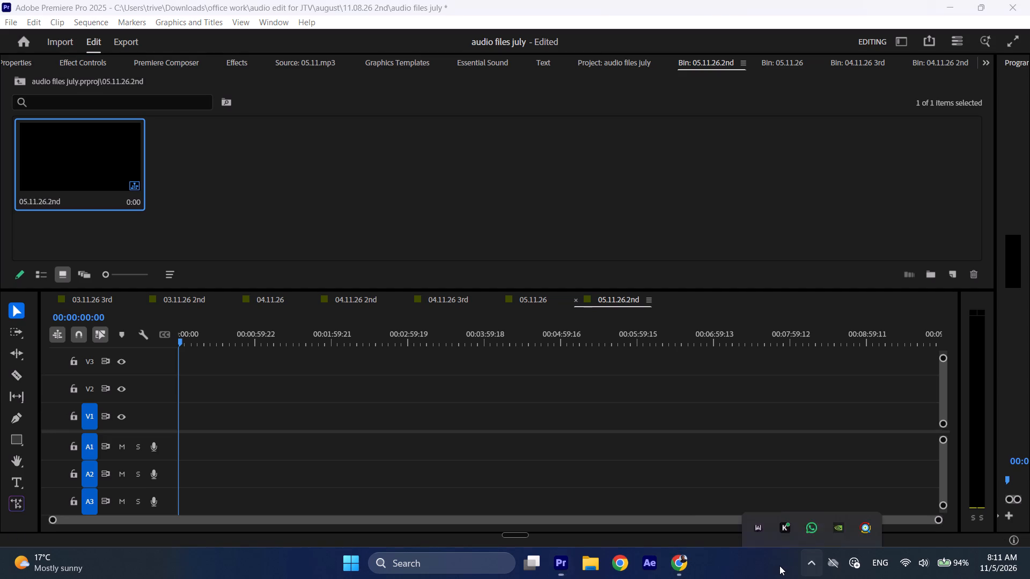
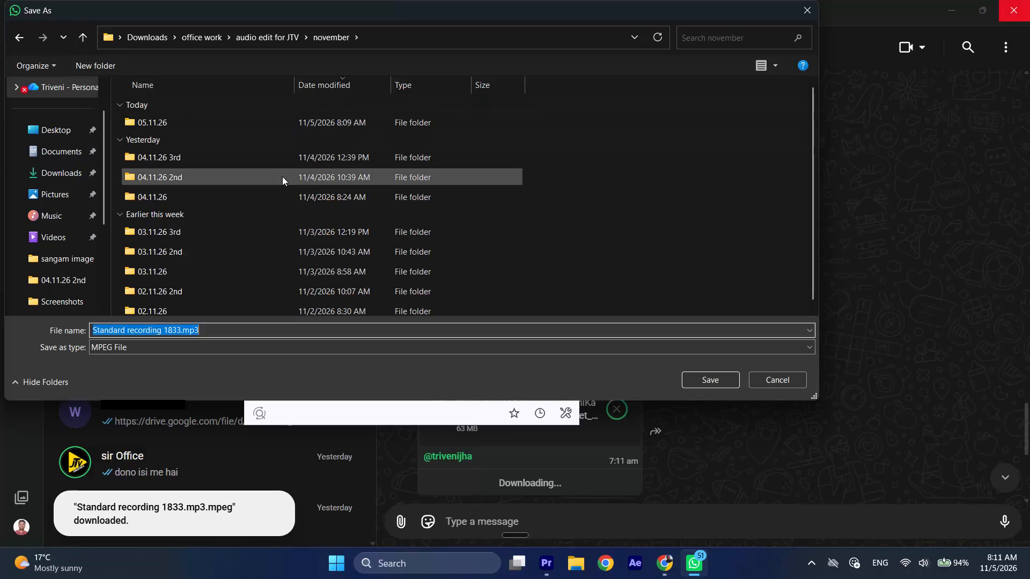
Create a folder named 05.11.26.2nd inside the november folder and open it as the save location for Standard recording 1833.mp3.
key(ctrl+shift+n)
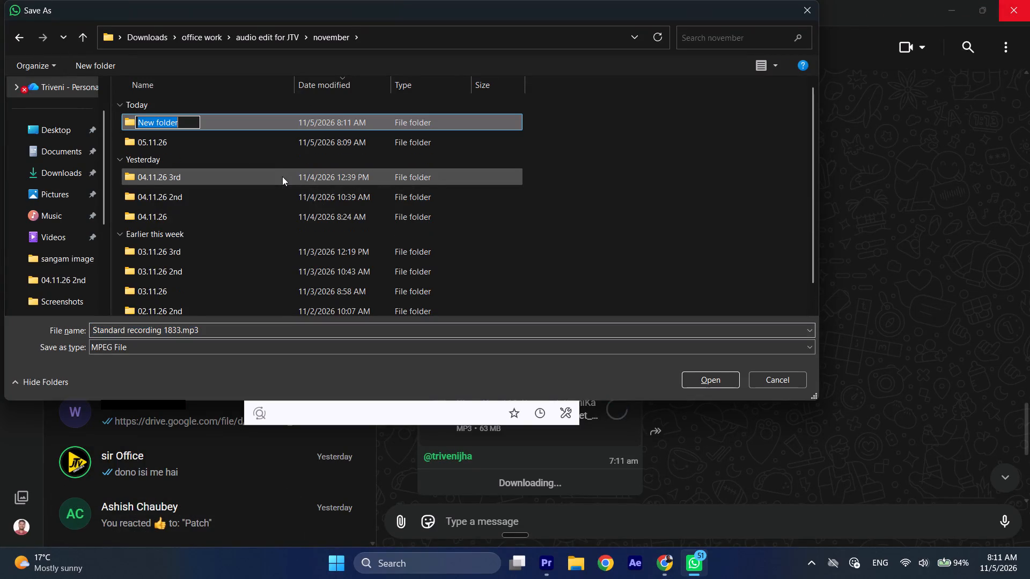
key(ctrl+v)
double_click(244, 122)
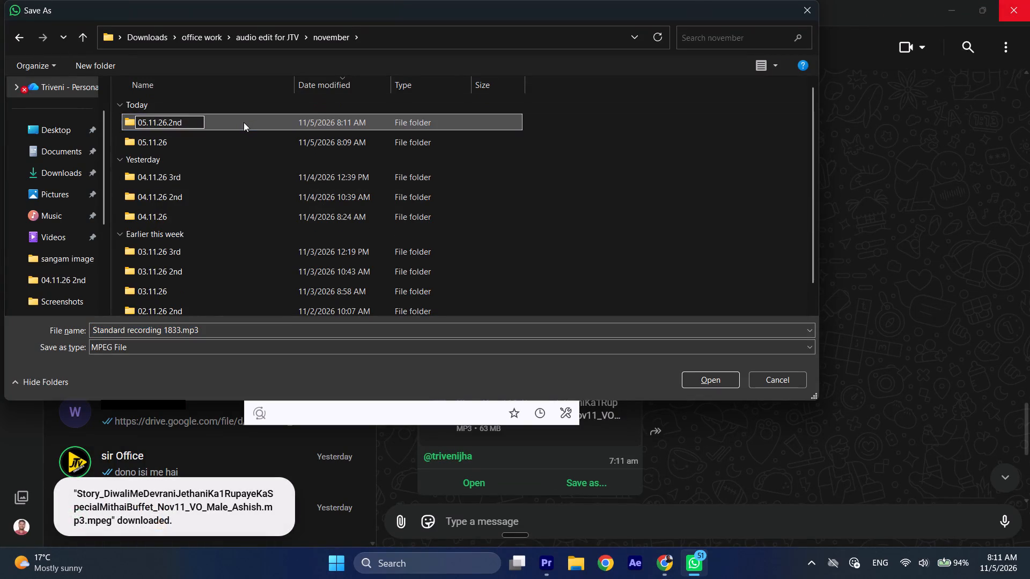
double_click(244, 122)
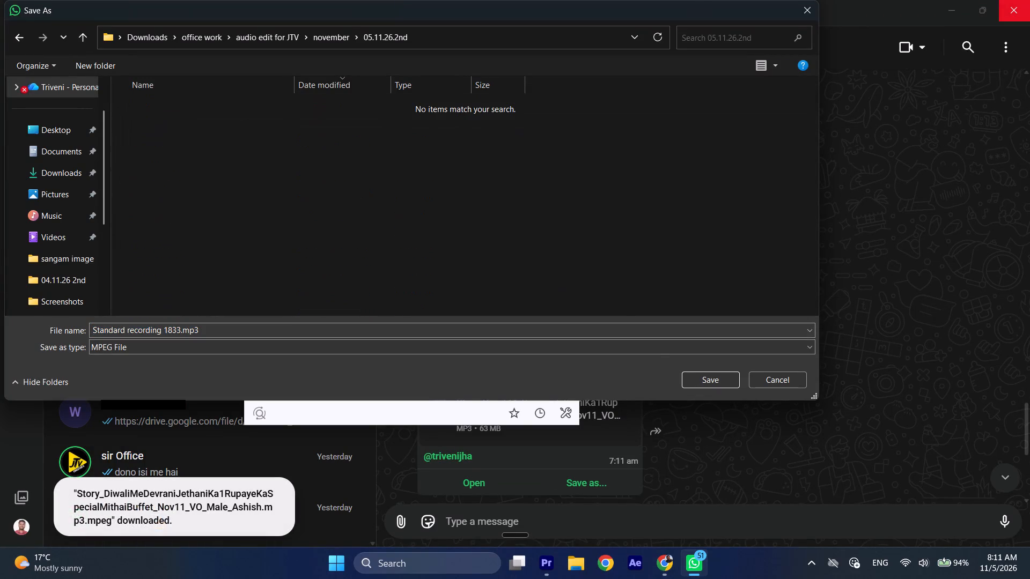
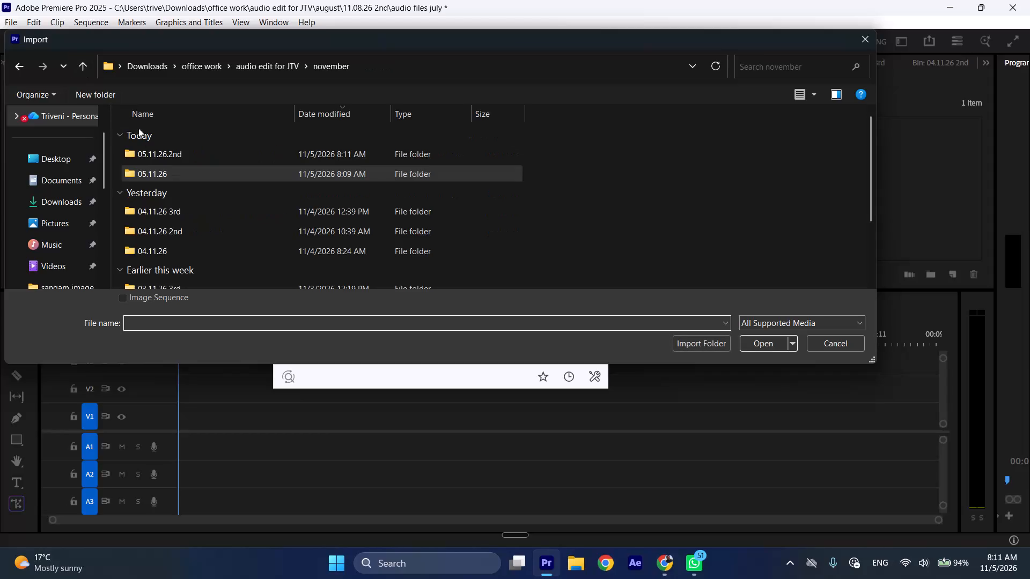
Import the Story_DiwaliMeDevra… and Standard recording audio files from november's 05.11.26.2nd folder into the matching bin.
click(148, 143)
double_click(149, 153)
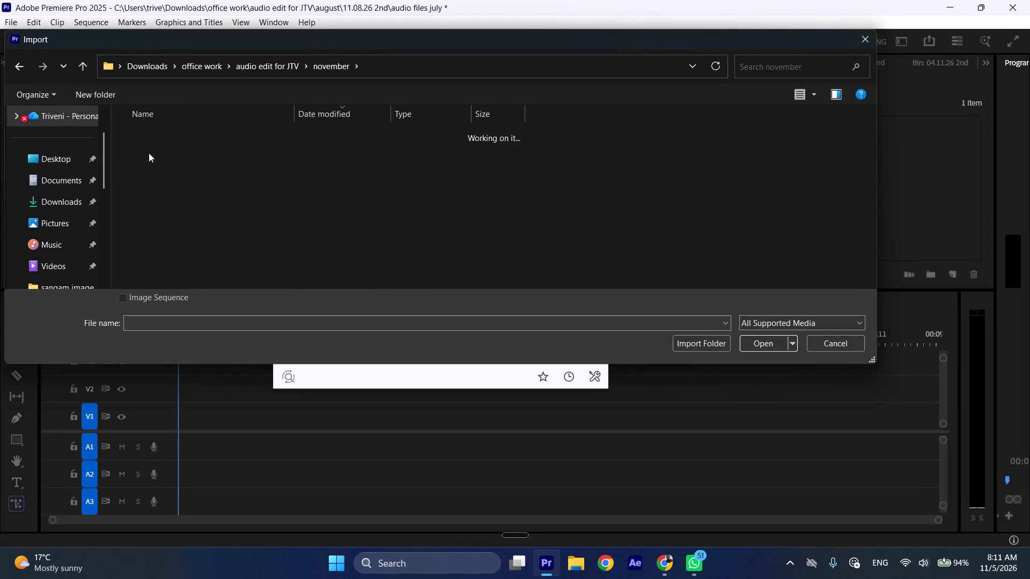
click(84, 64)
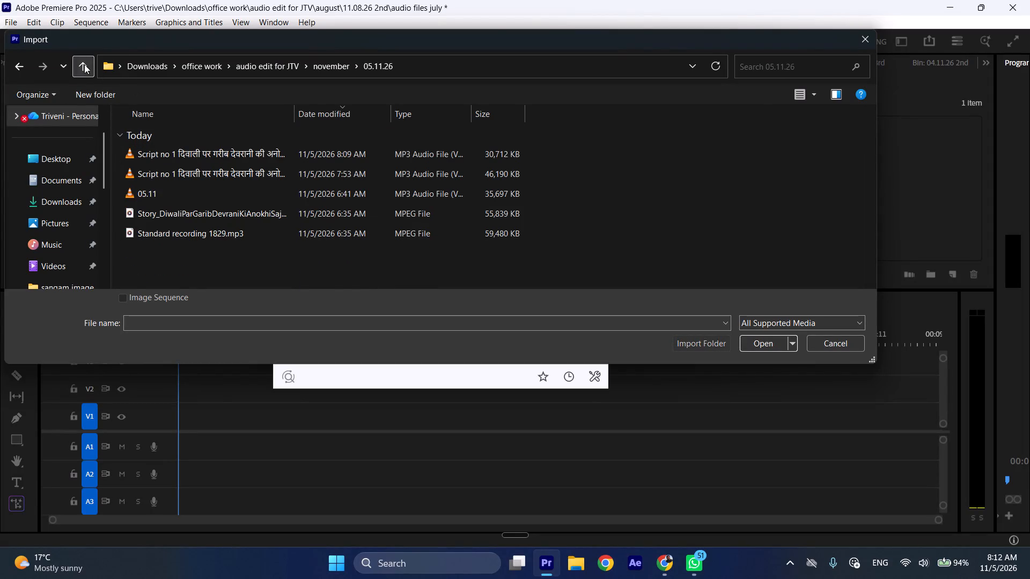
double_click(160, 154)
drag(169, 193, 183, 141)
click(755, 335)
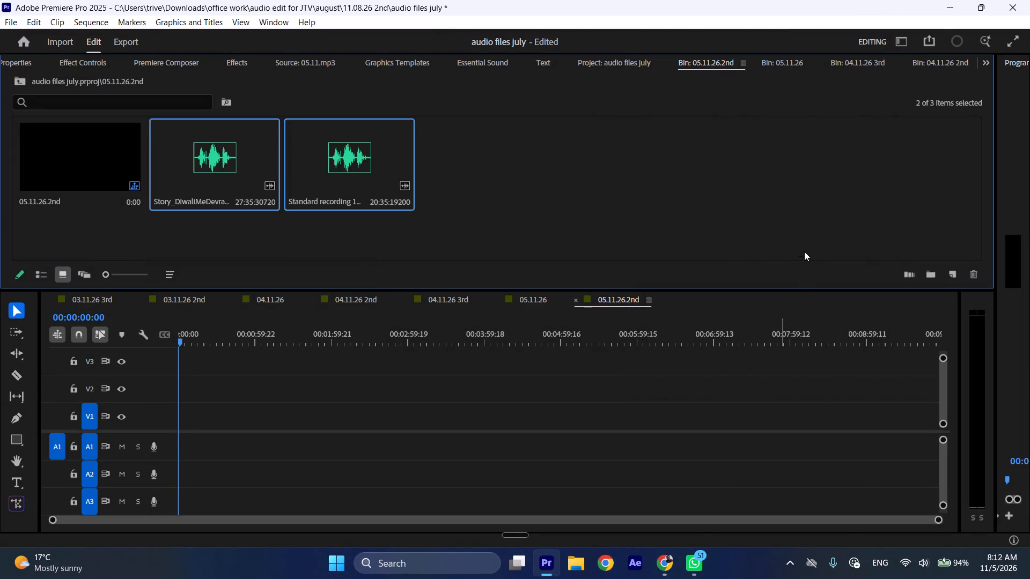
Place the Standard recording on audio track A2 and the Story_DiwaliMeDevra… recording on A1, both at the start of the 05.11.26.2nd sequence.
click(497, 149)
drag(360, 166, 167, 477)
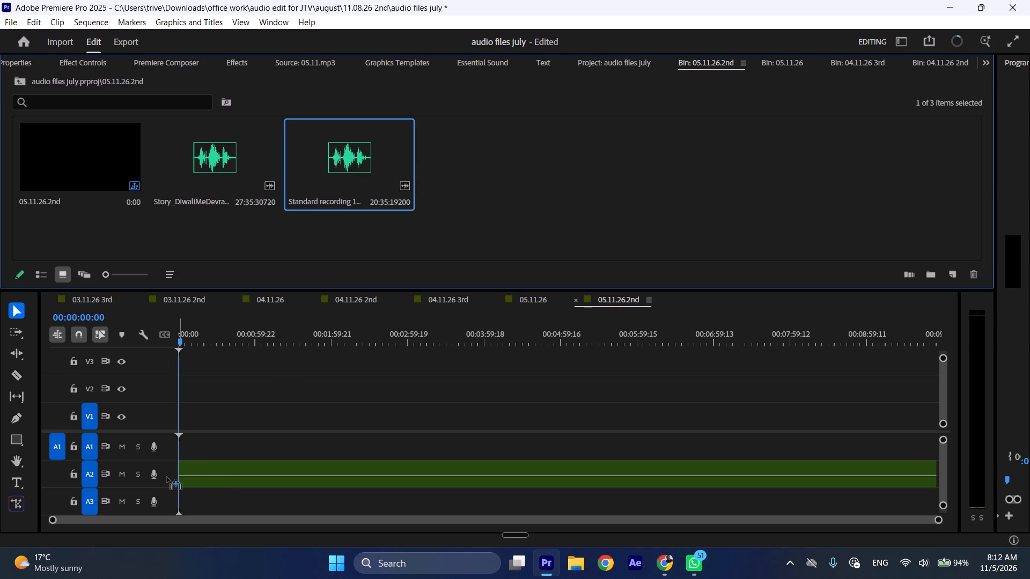
drag(167, 477, 166, 477)
drag(224, 169, 173, 440)
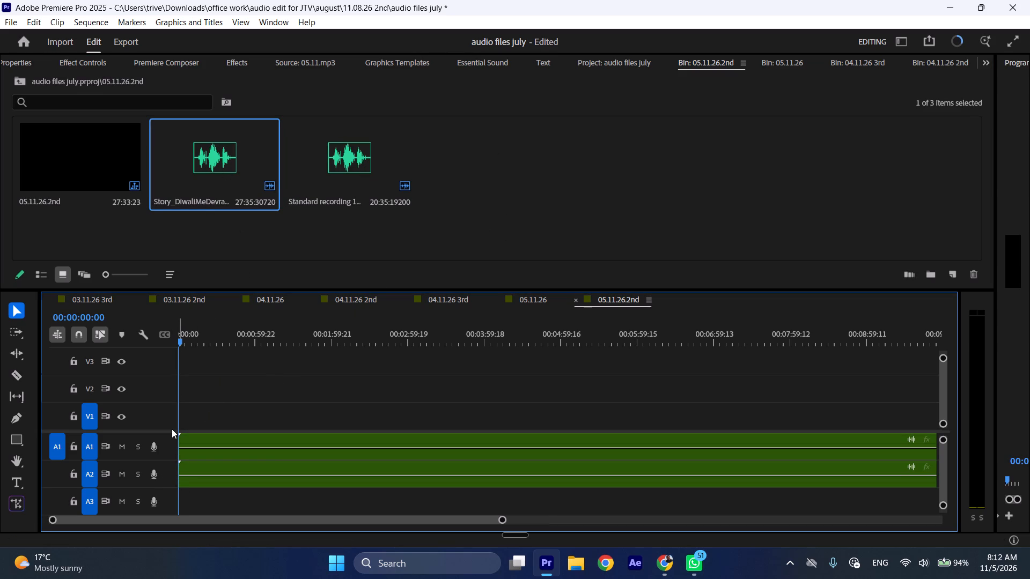
drag(170, 431, 190, 351)
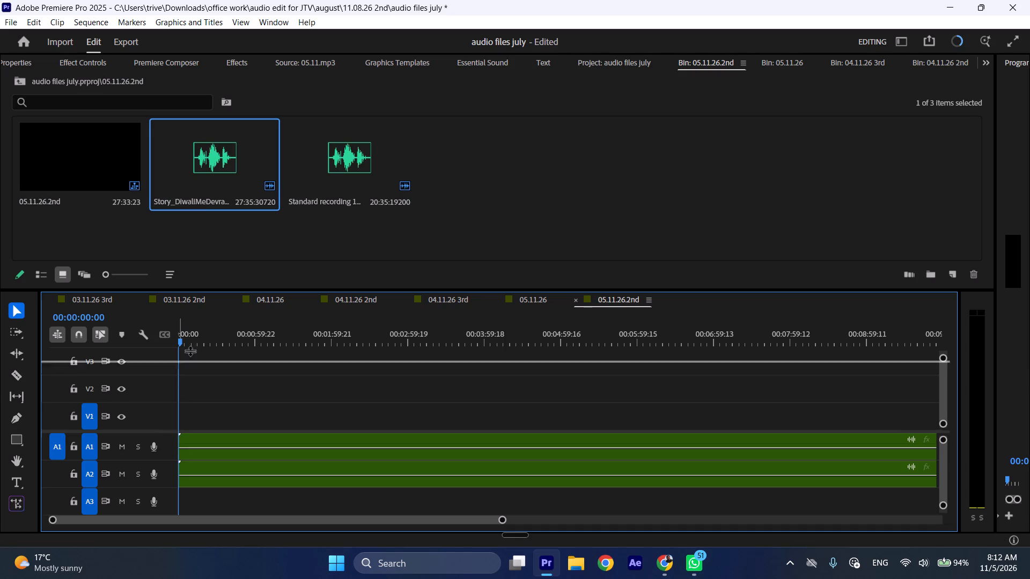
drag(190, 351, 190, 335)
drag(504, 519, 537, 525)
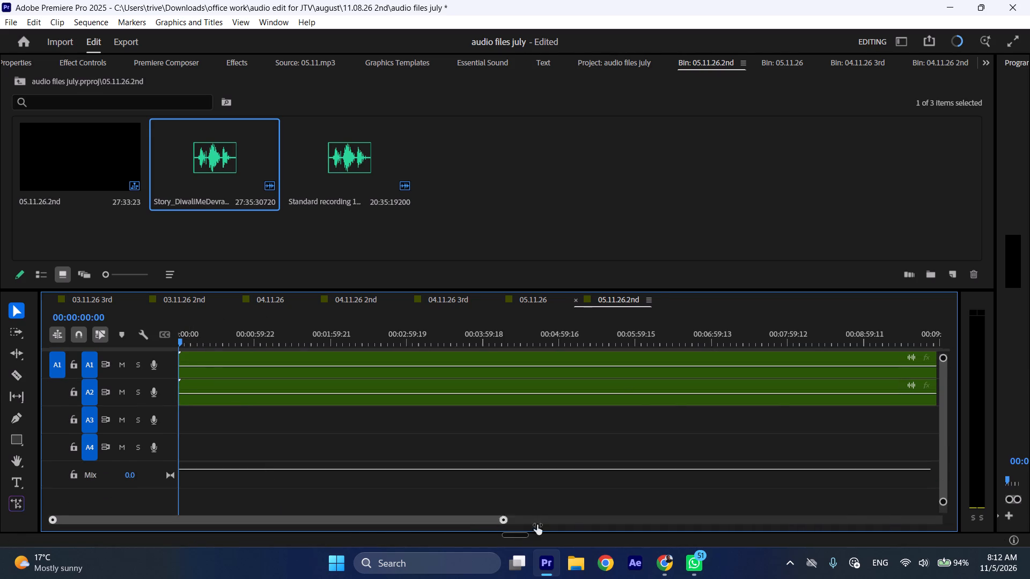
drag(537, 525, 890, 528)
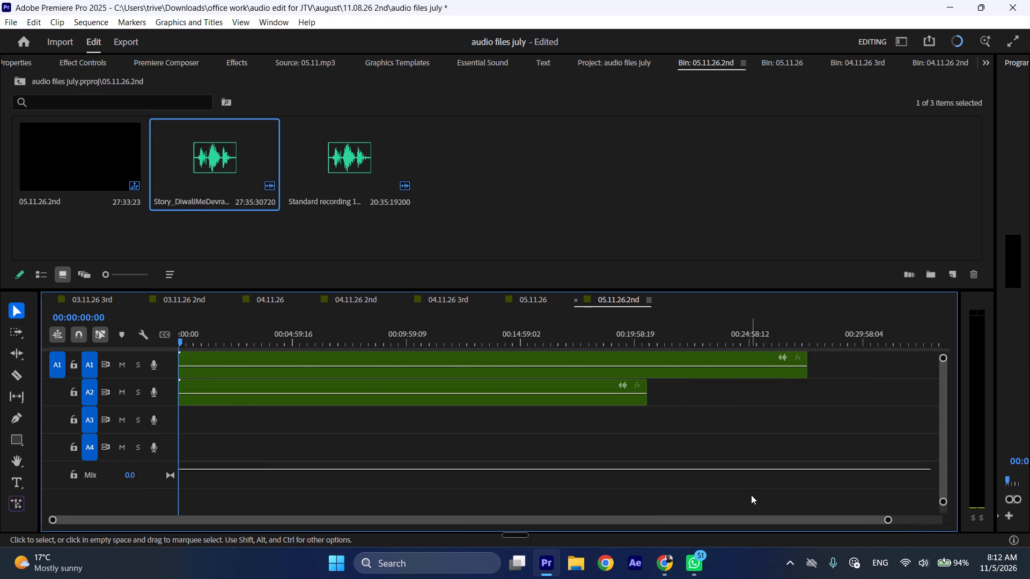